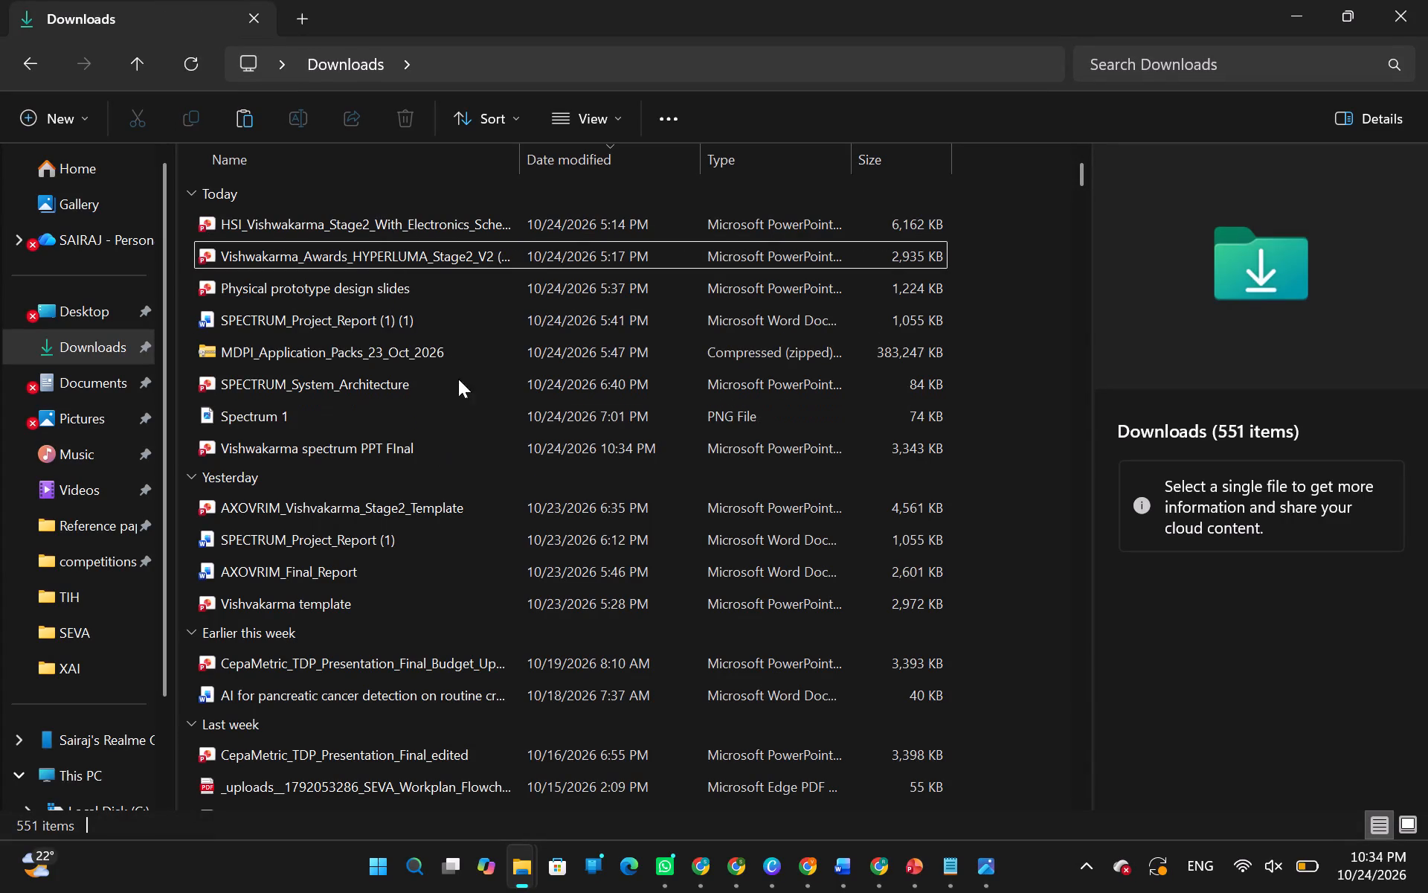
Switch to Canva and go to its home page.
{"action": "left_click", "coordinate": [426, 445]}
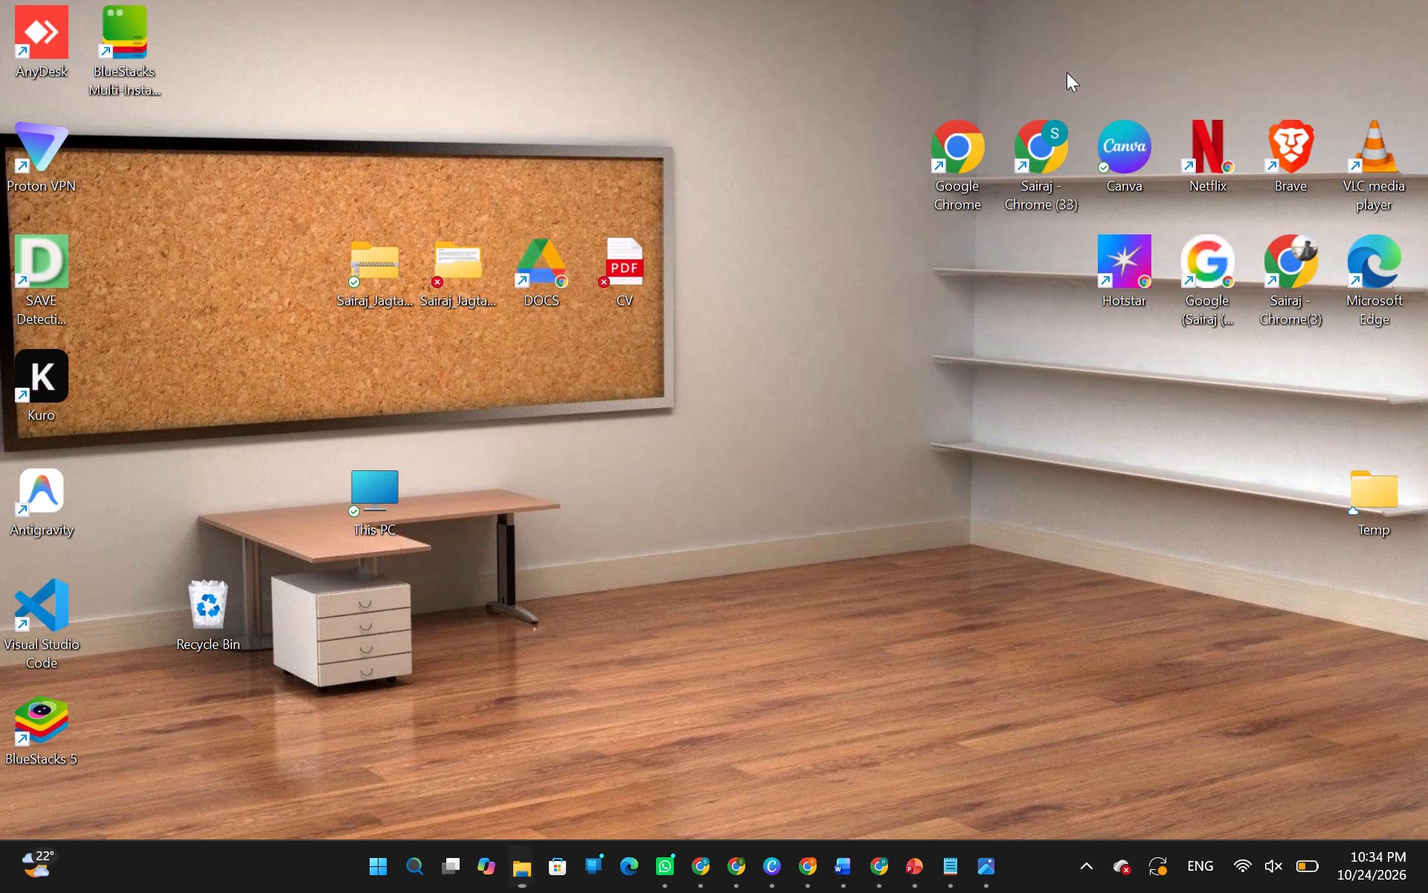
{"action": "left_click", "coordinate": [768, 883]}
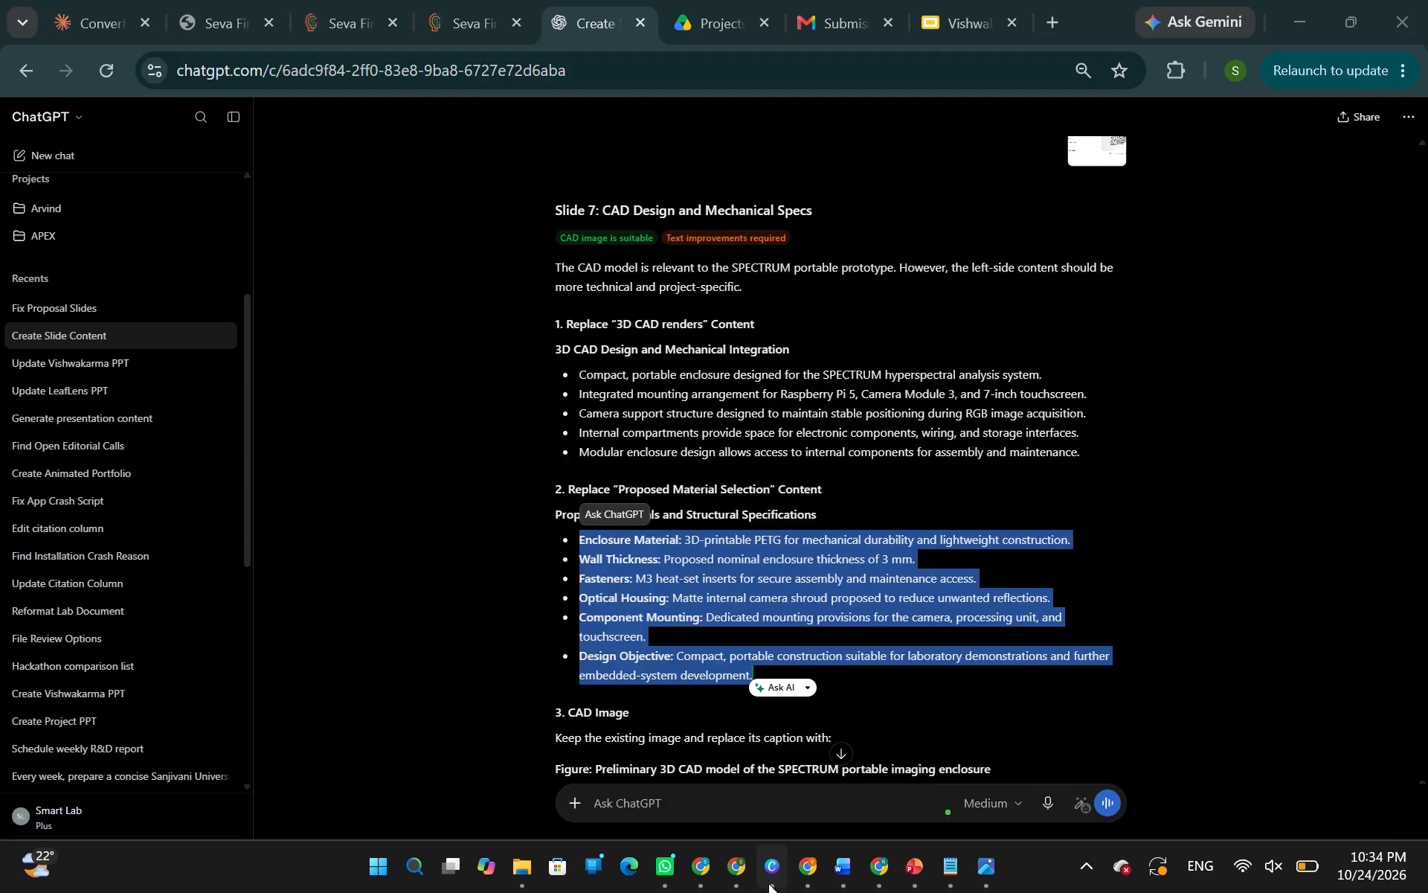
{"action": "left_click", "coordinate": [85, 14]}
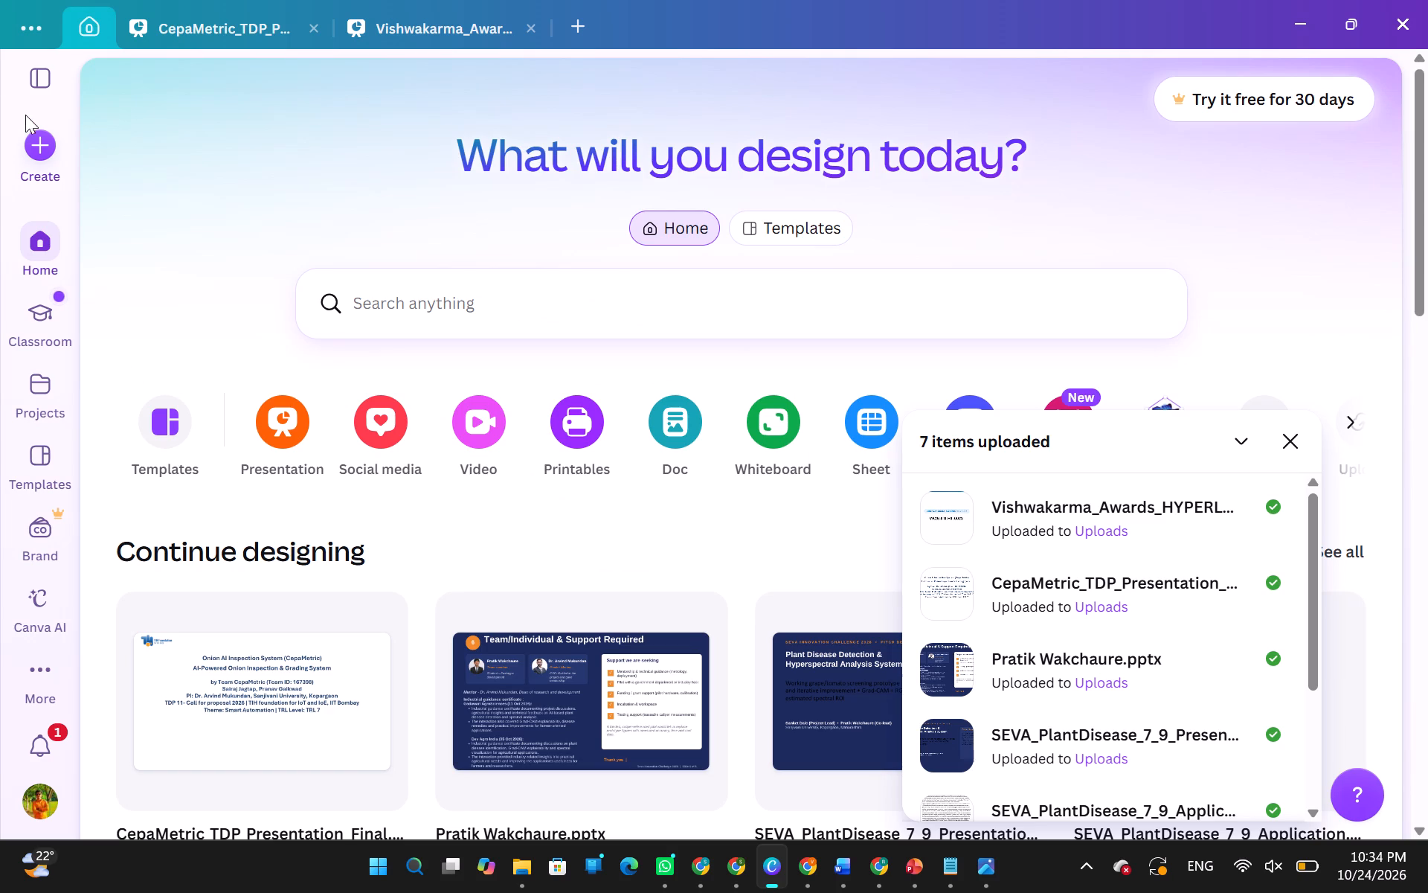
Upload the presentation file "Vishwakarma spectrum PPT FInal" from the Downloads folder to Canva.
{"action": "left_click", "coordinate": [28, 121]}
{"action": "left_click", "coordinate": [33, 133]}
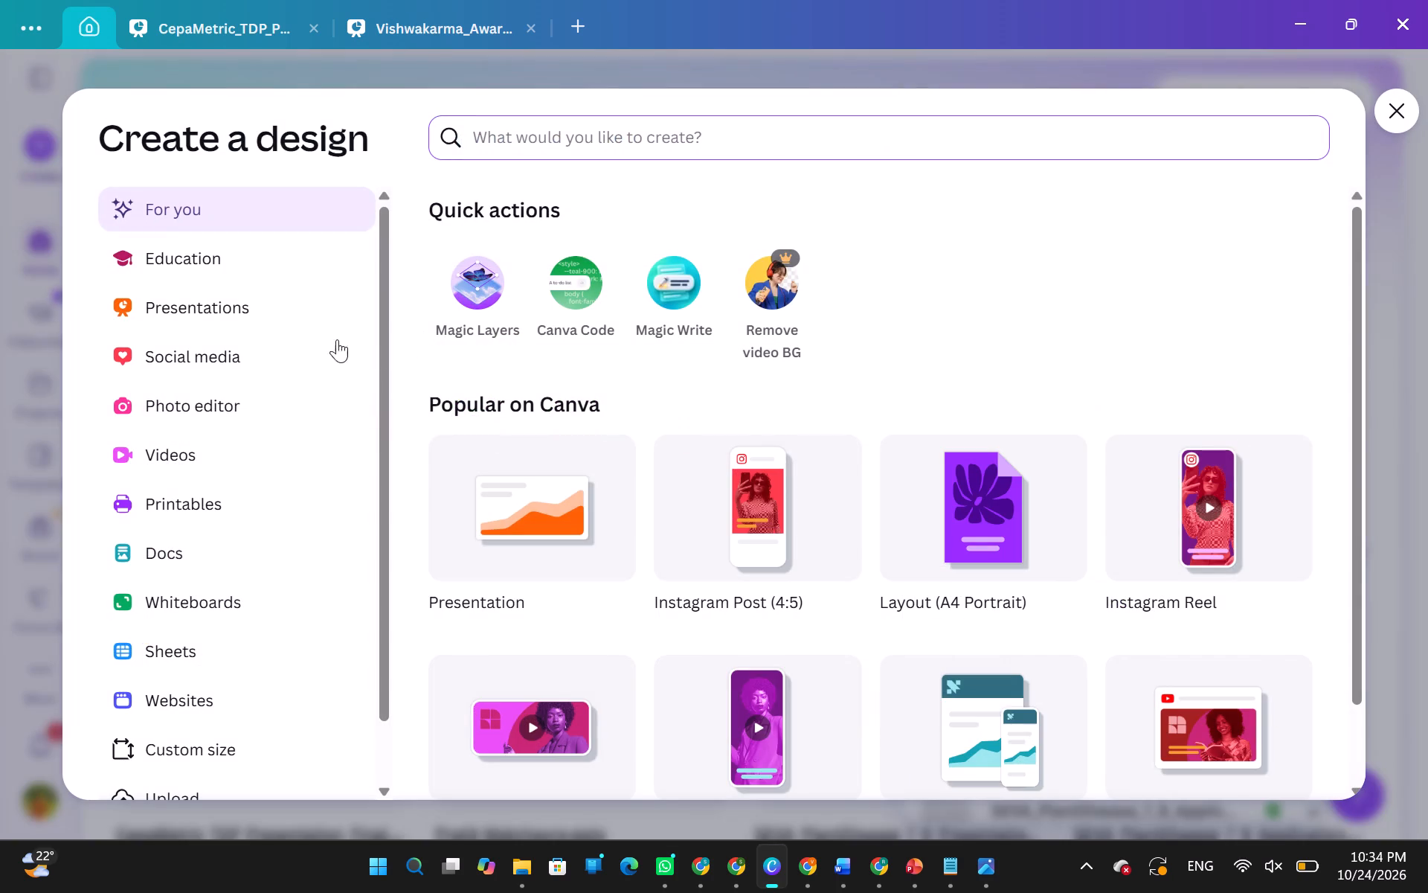
{"action": "scroll", "coordinate": [563, 596], "scroll_direction": "down", "scroll_amount": 4}
{"action": "scroll", "coordinate": [563, 596], "scroll_direction": "up", "scroll_amount": 4}
{"action": "scroll", "coordinate": [199, 635], "scroll_direction": "down", "scroll_amount": 5}
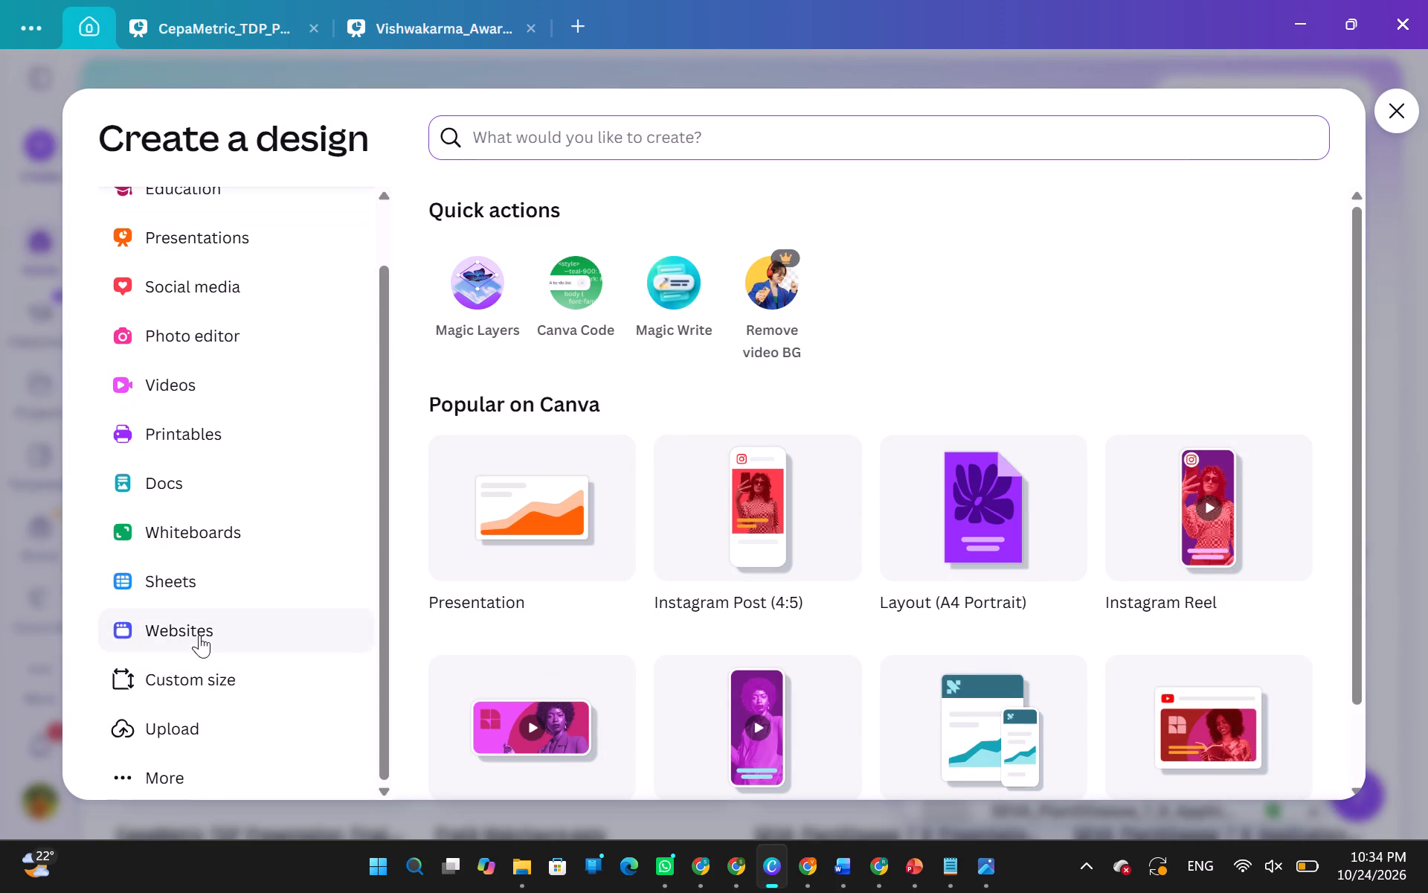
{"action": "left_click", "coordinate": [218, 740]}
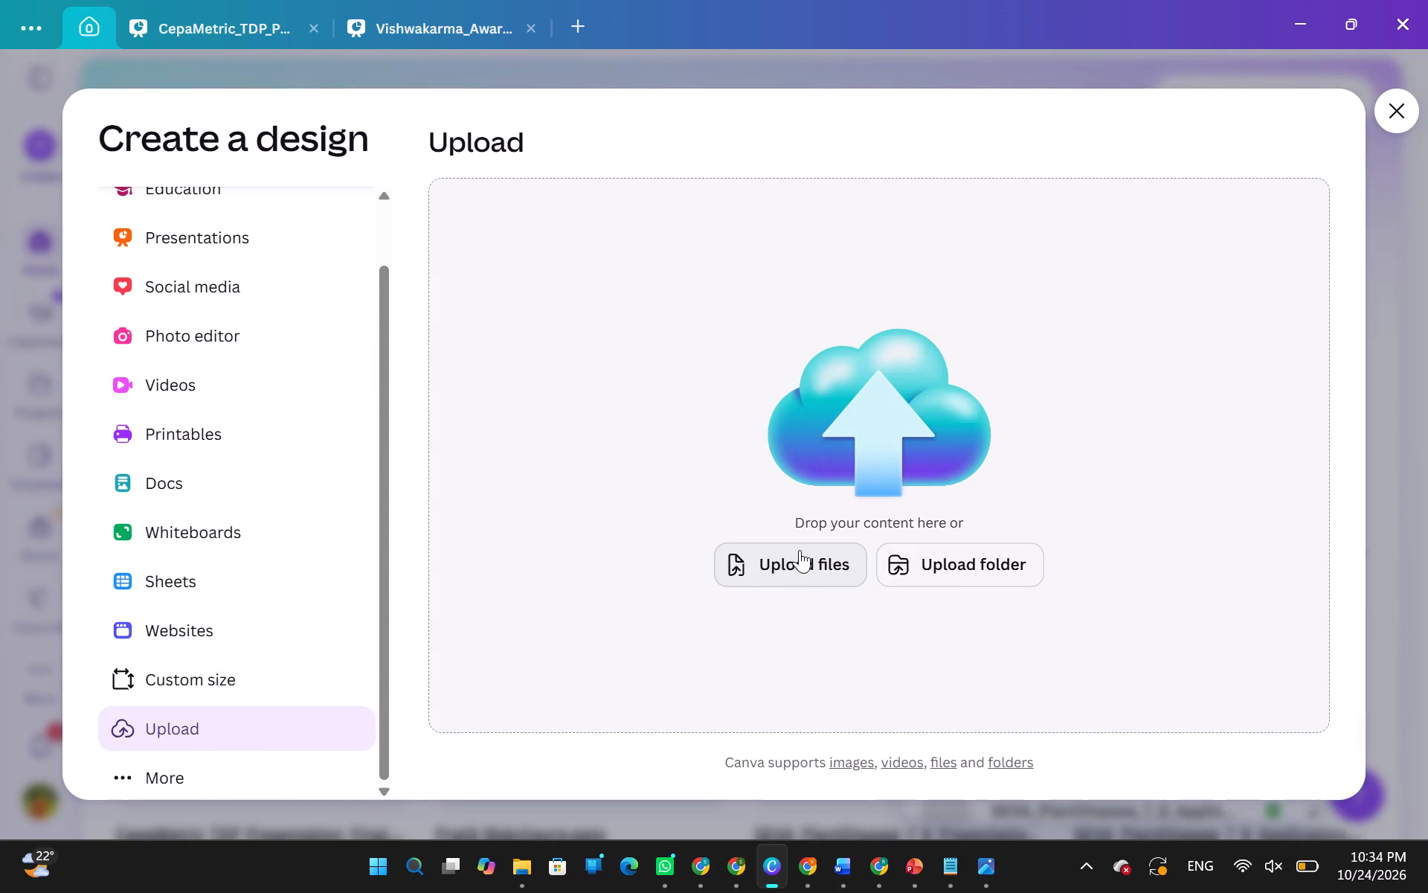
{"action": "left_click", "coordinate": [799, 553]}
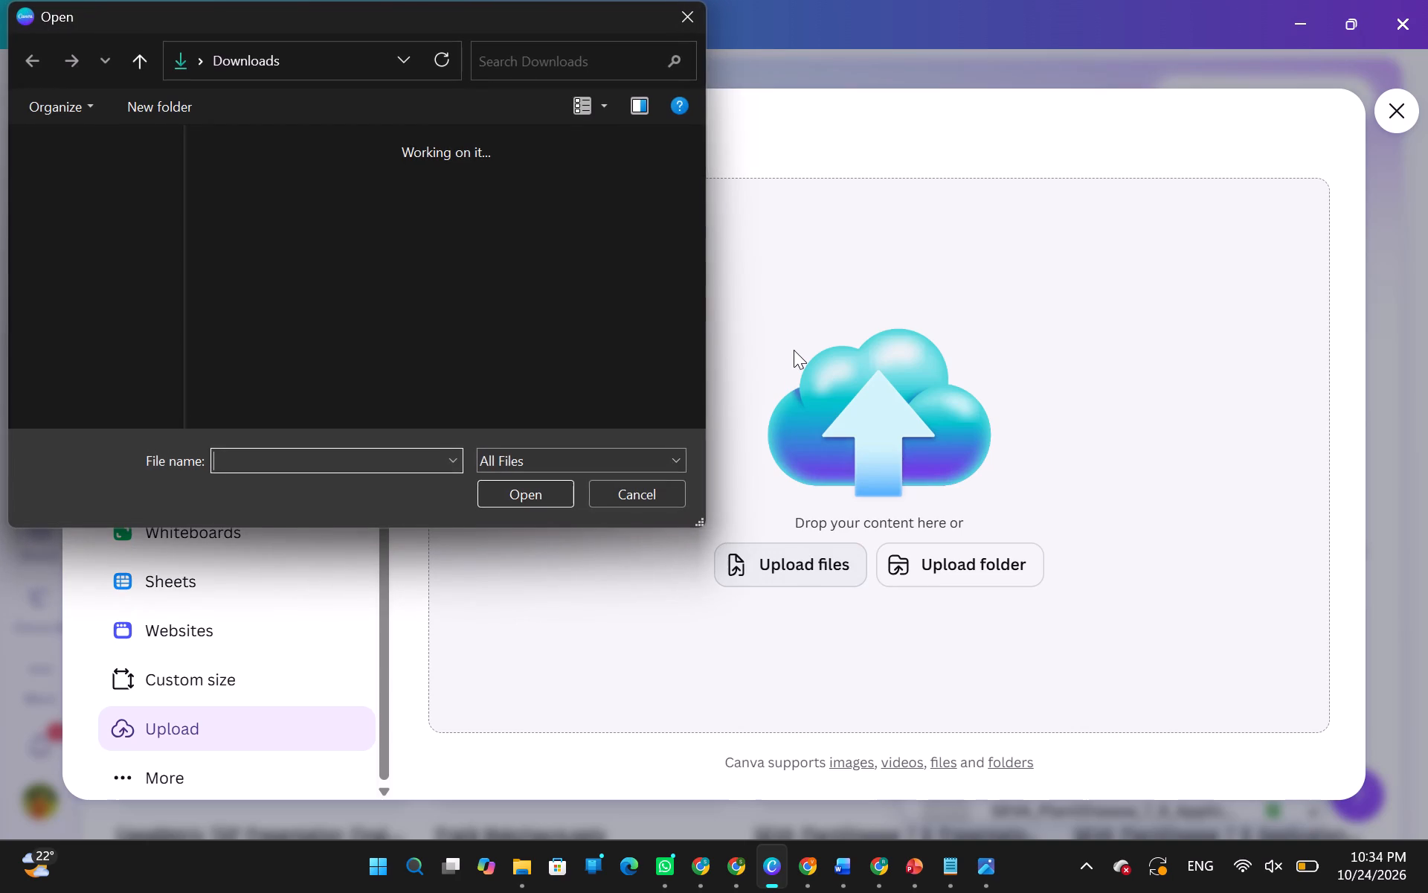
{"action": "scroll", "coordinate": [562, 413], "scroll_direction": "down", "scroll_amount": 1}
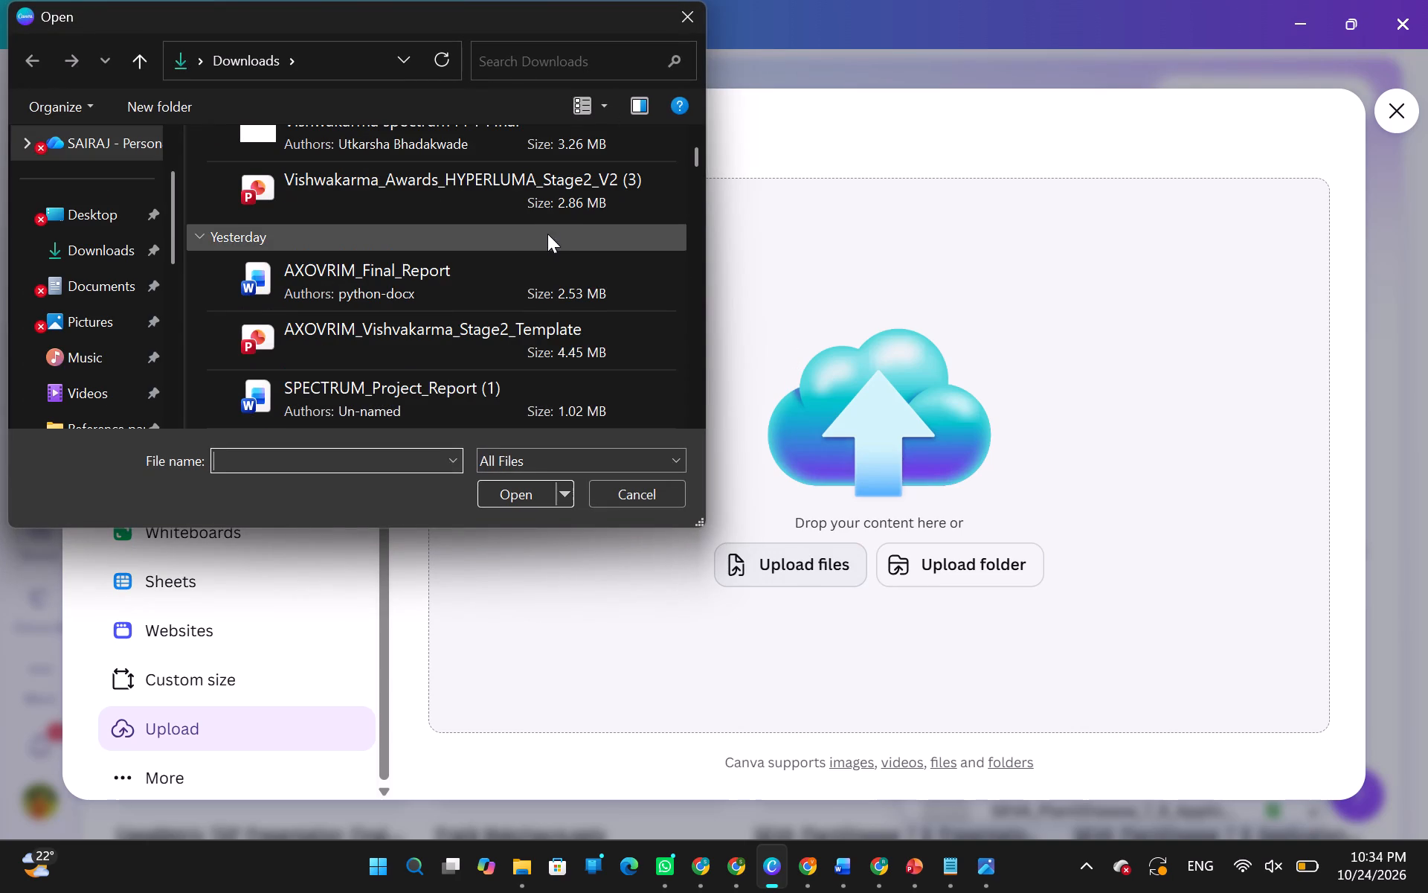
{"action": "scroll", "coordinate": [560, 205], "scroll_direction": "up", "scroll_amount": 1}
{"action": "scroll", "coordinate": [552, 329], "scroll_direction": "down", "scroll_amount": 1}
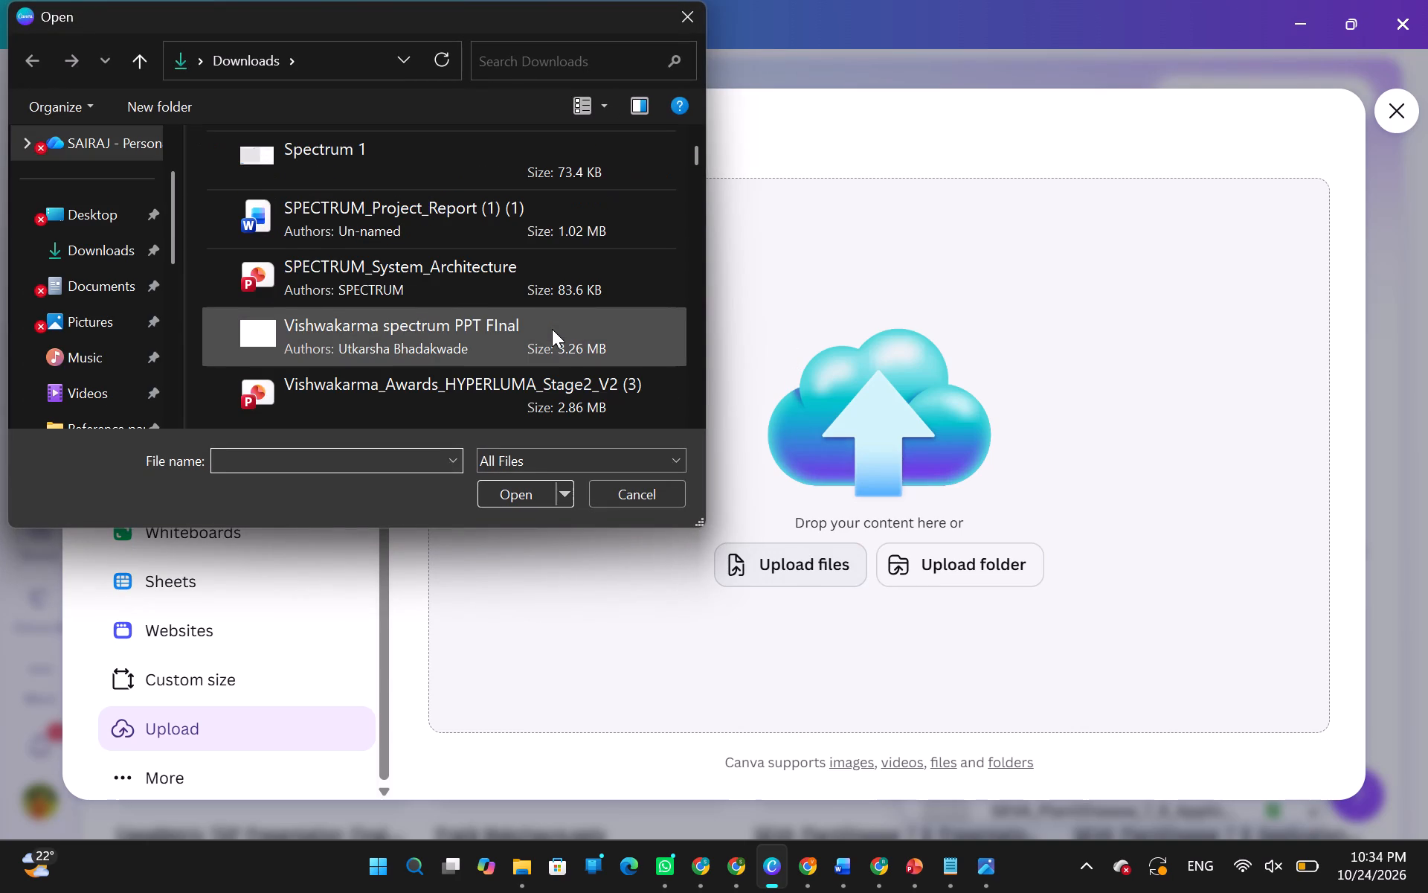
{"action": "left_click", "coordinate": [553, 340]}
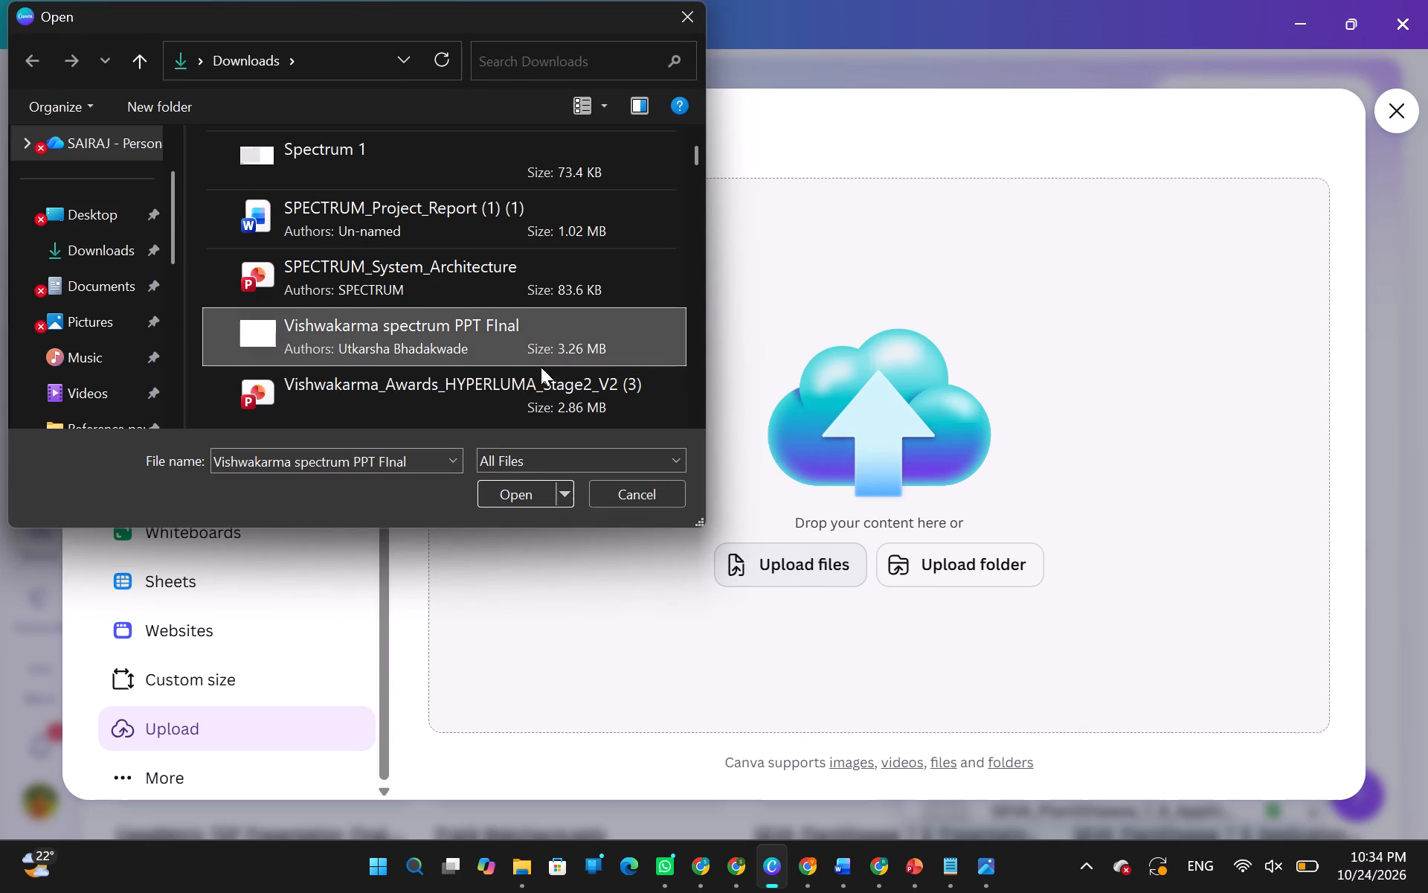
{"action": "left_click", "coordinate": [521, 491]}
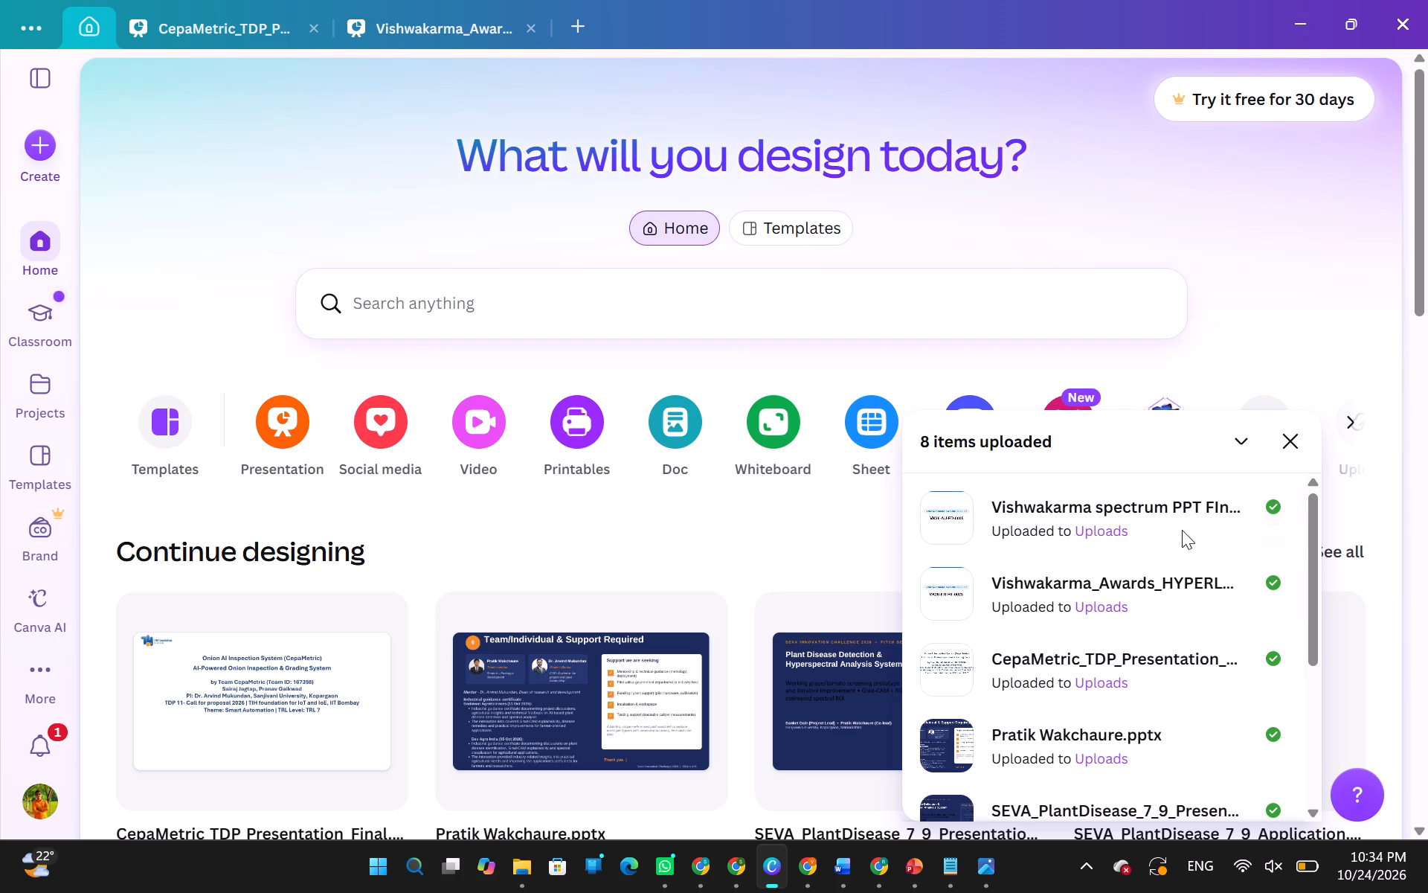
Open the uploaded "Vishwakarma spectrum PPT FInal" presentation for editing.
{"action": "left_click", "coordinate": [1258, 534]}
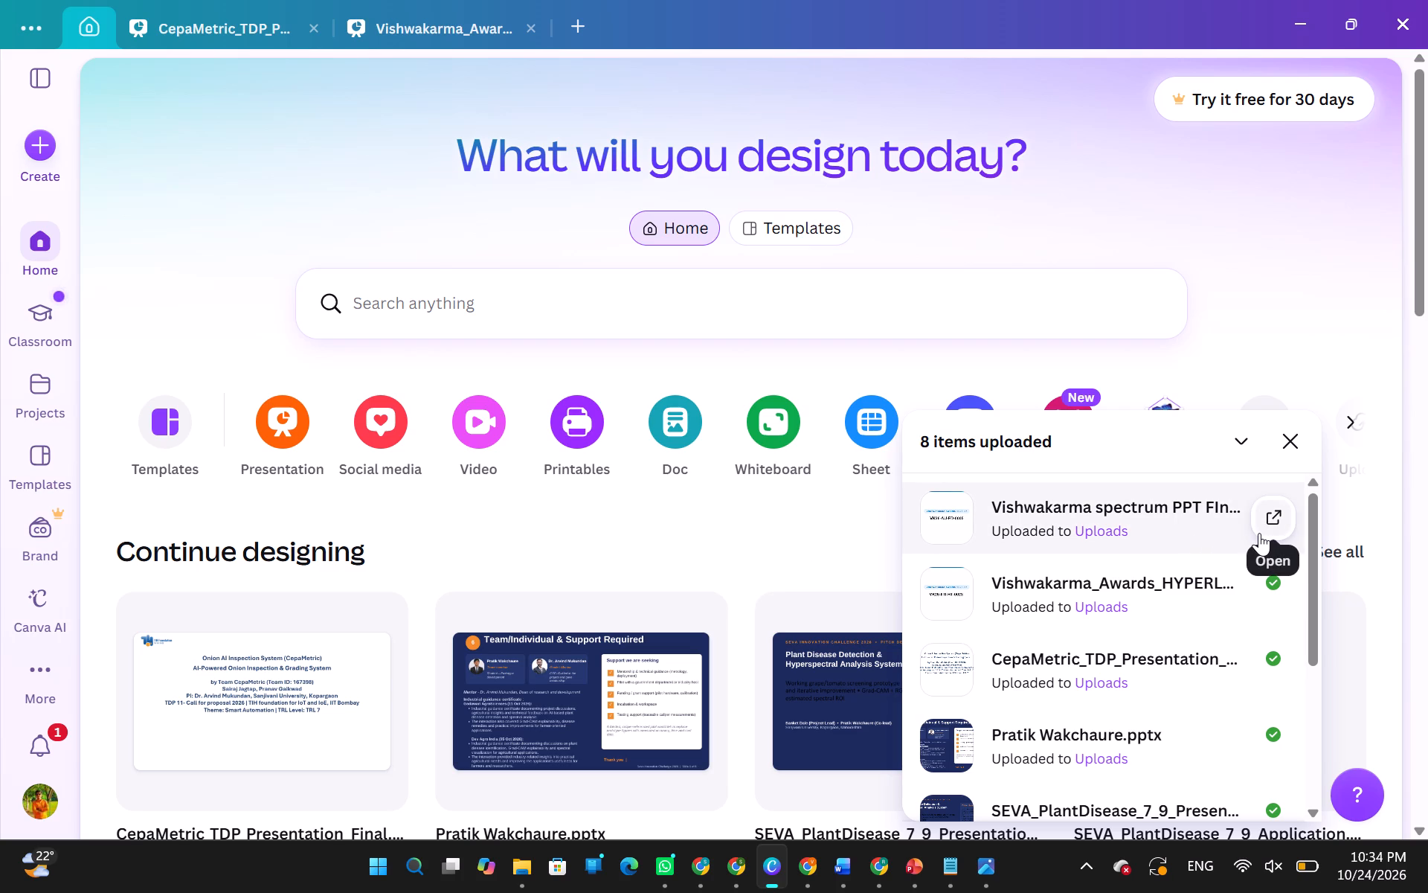
{"action": "left_click", "coordinate": [1259, 533]}
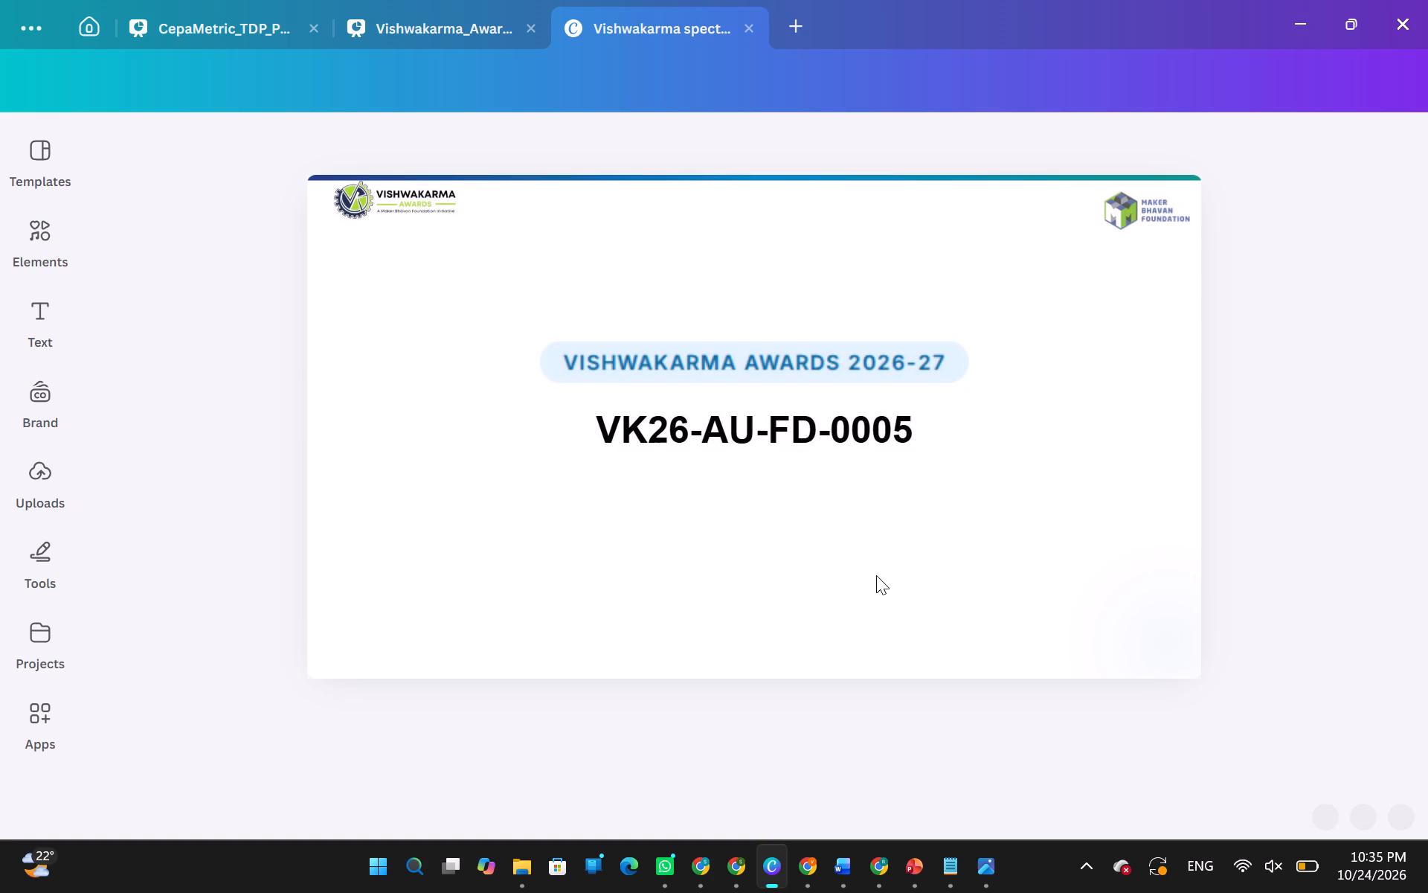
Go to slide 8 of the presentation, the one with the device photo and specification table.
{"action": "key", "text": "Right"}
{"action": "key", "text": "Right"}
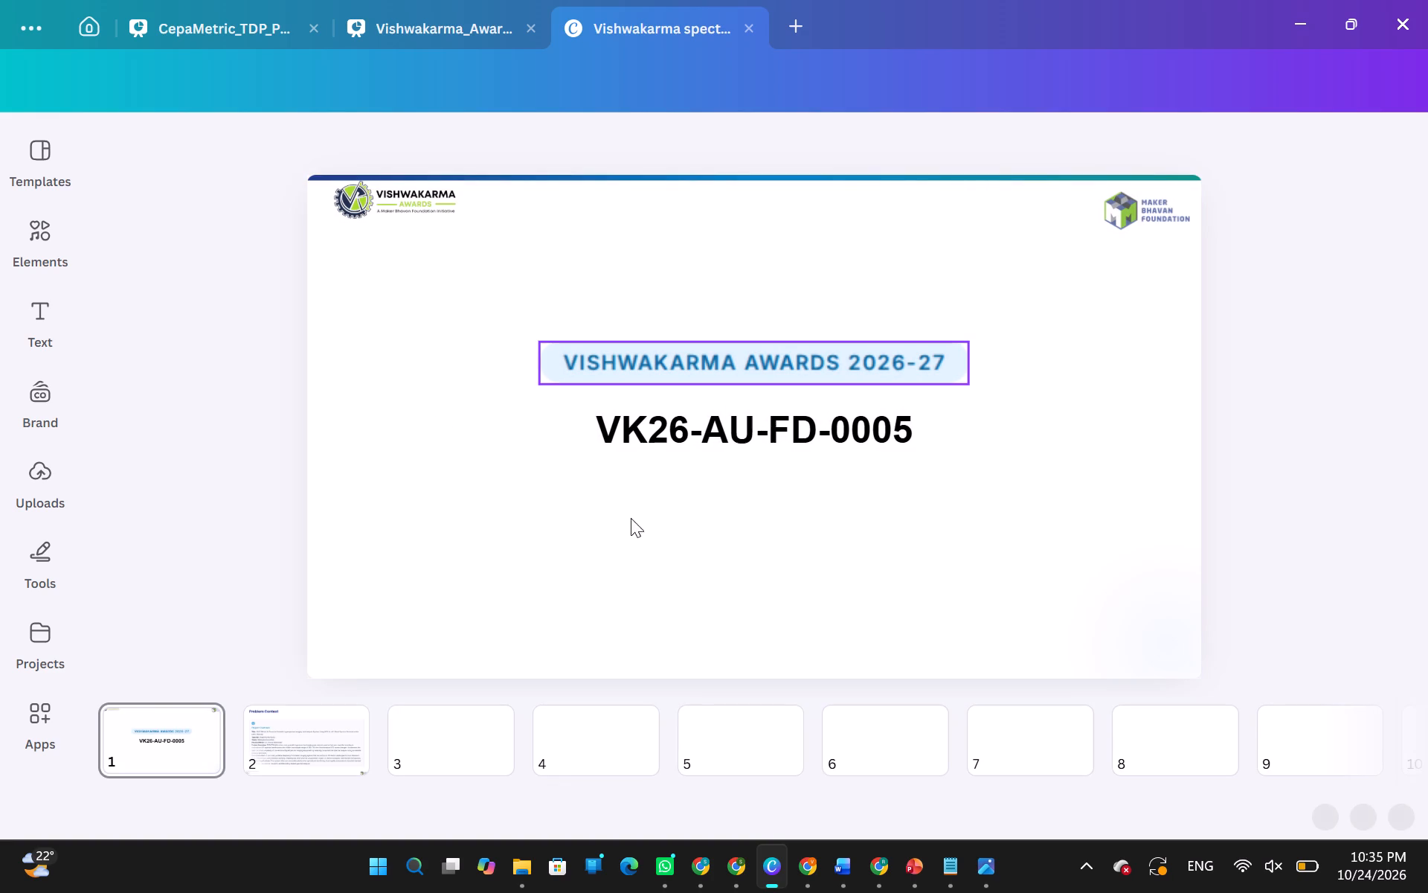
{"action": "left_click", "coordinate": [1177, 740]}
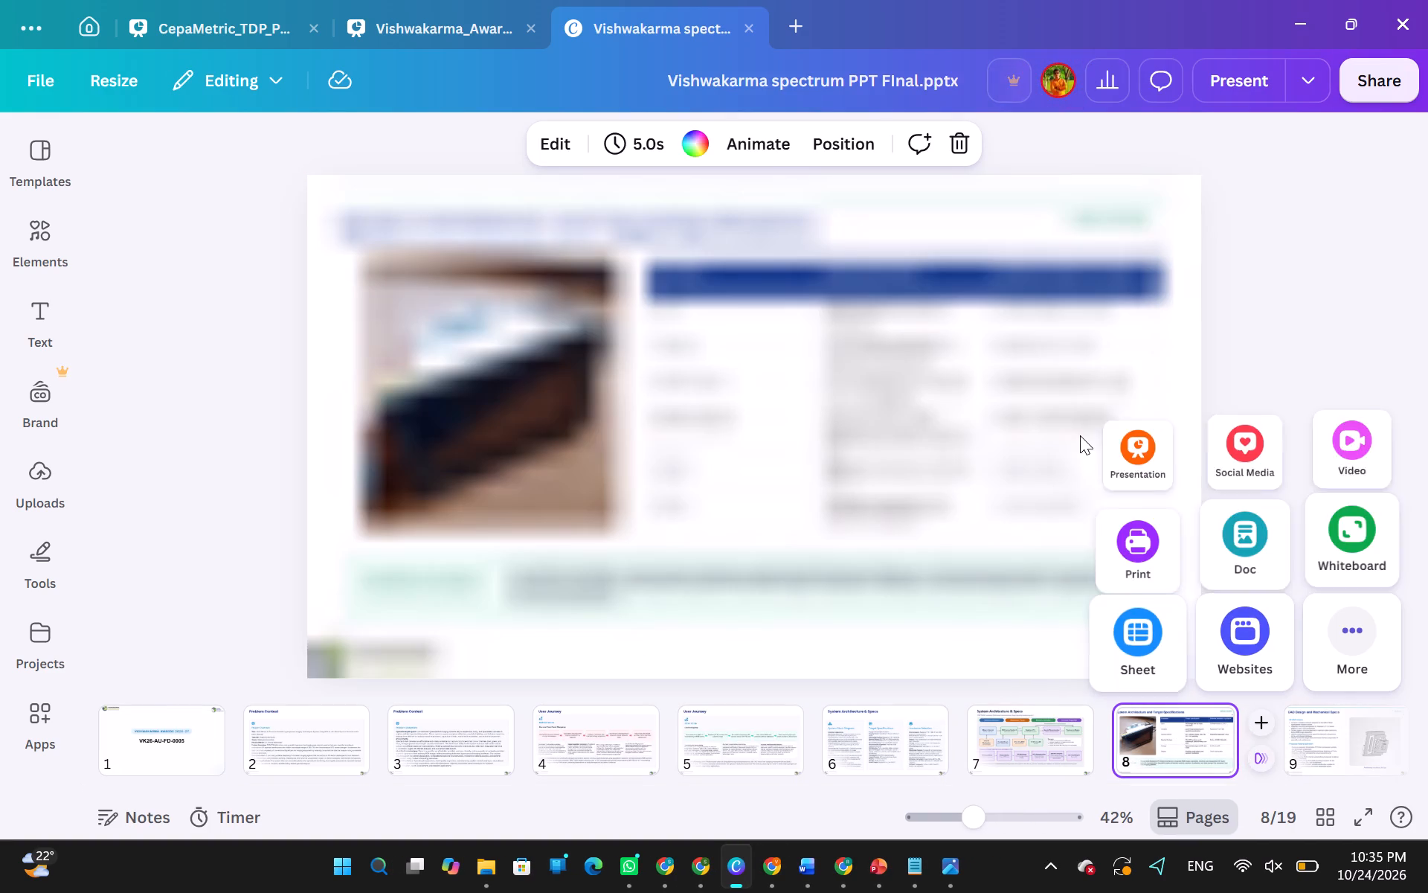
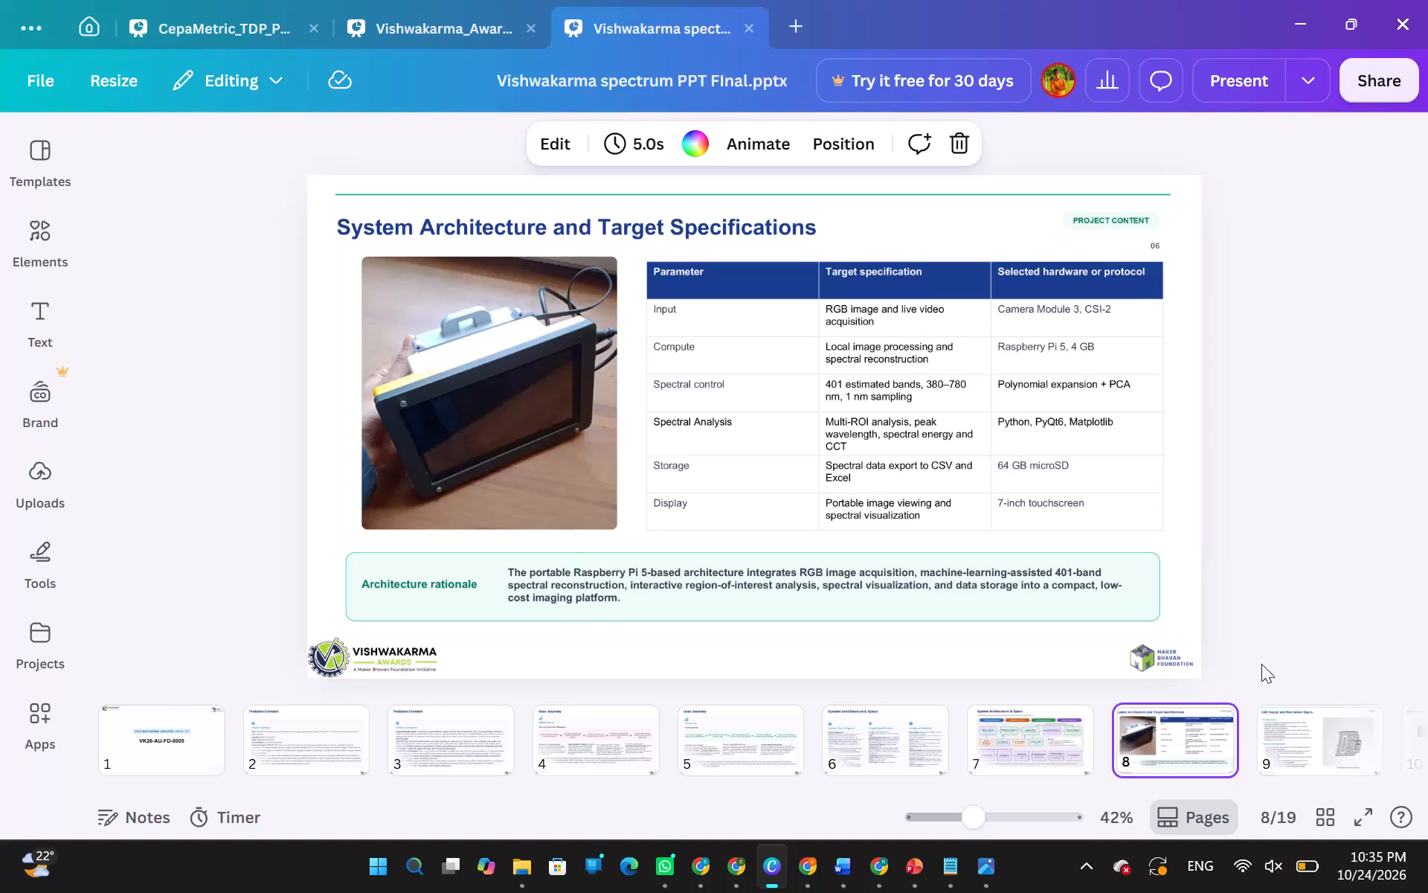
Go forward through the presentation to slide 11, "Your Maker Journey".
{"action": "left_click", "coordinate": [1293, 725]}
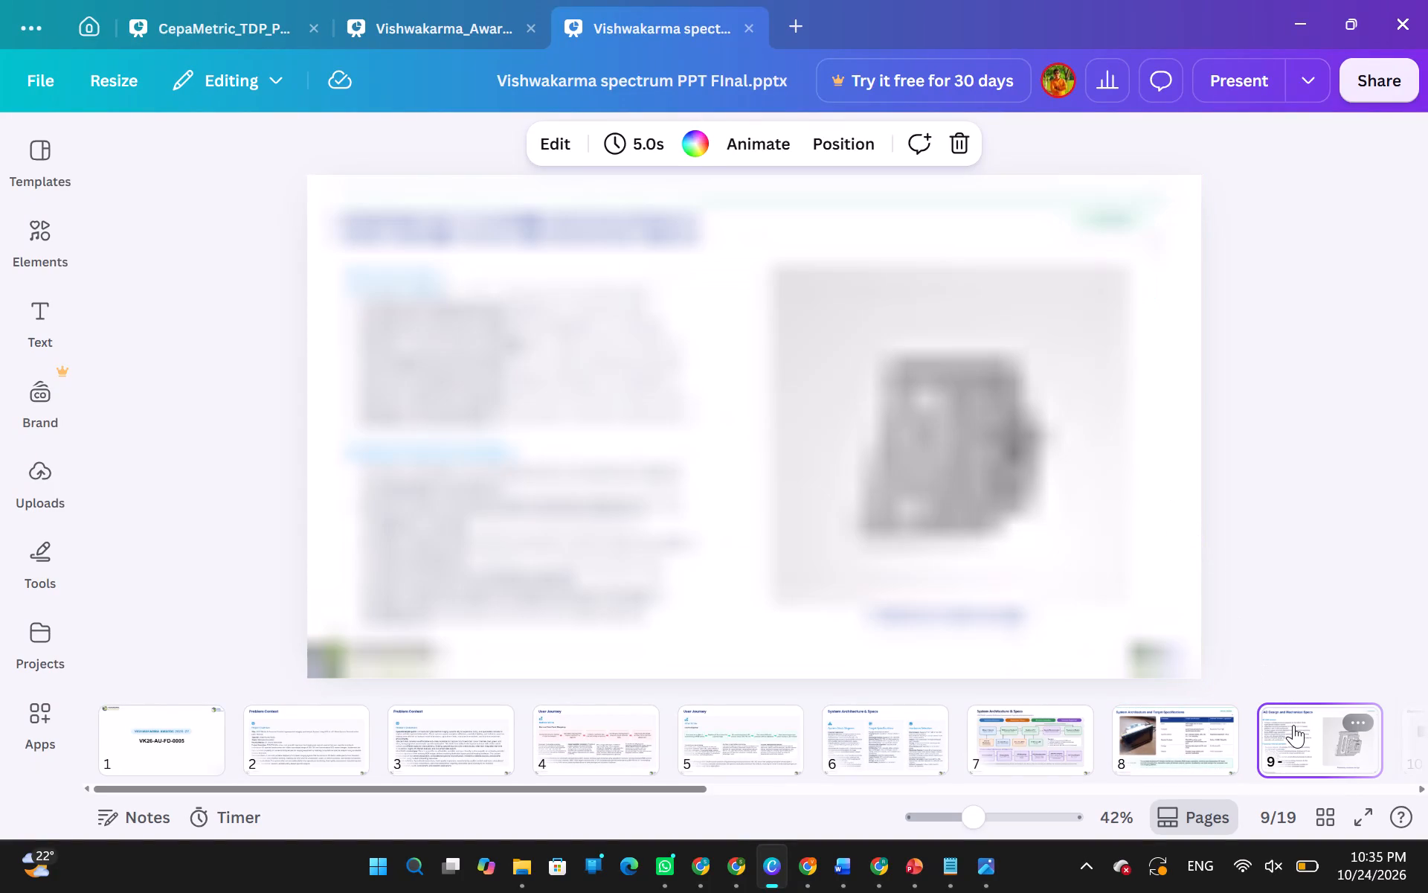
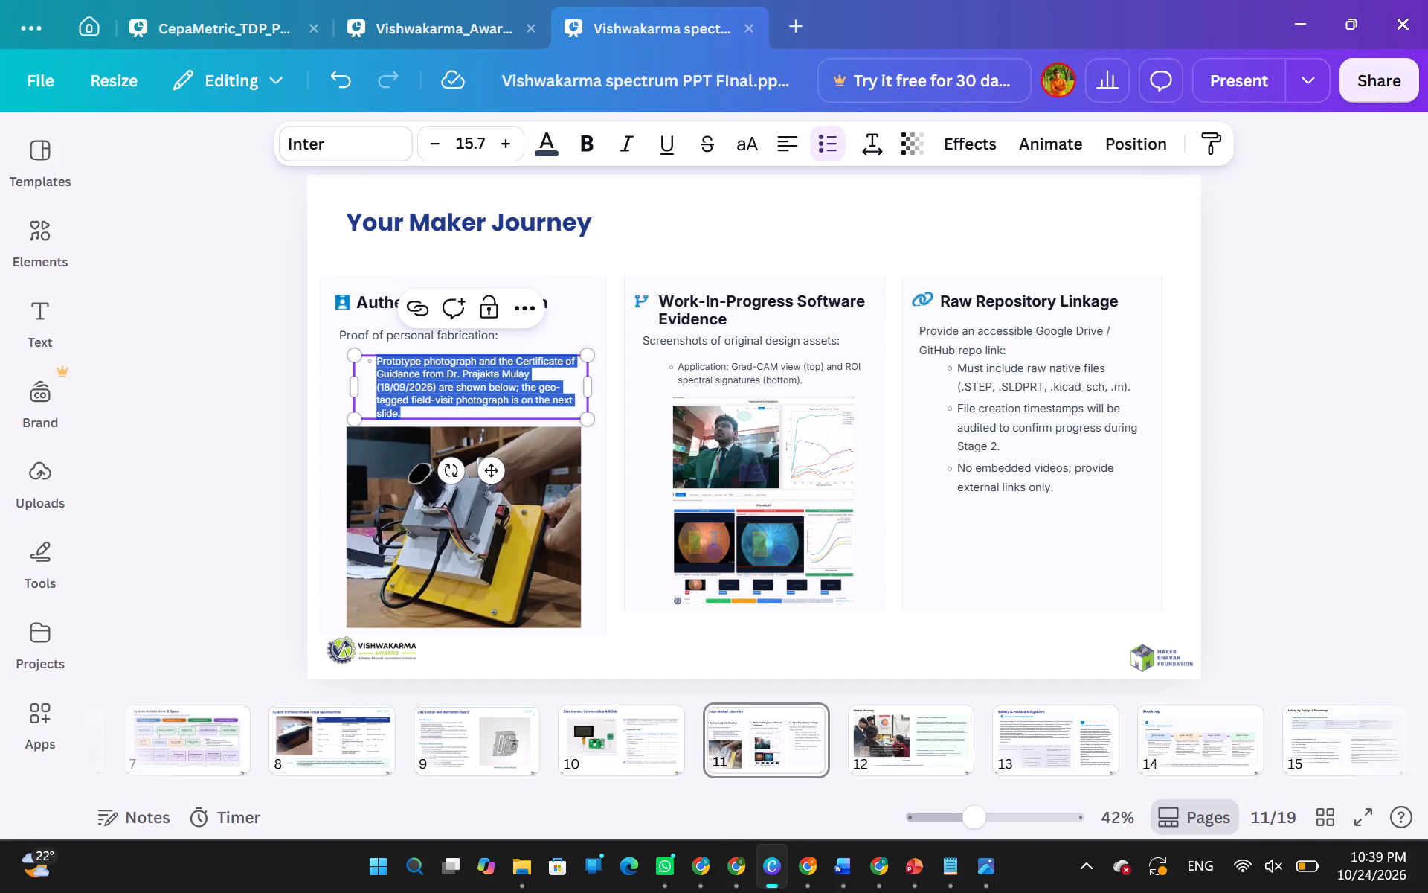
{"action": "key", "text": "ctrl+v"}
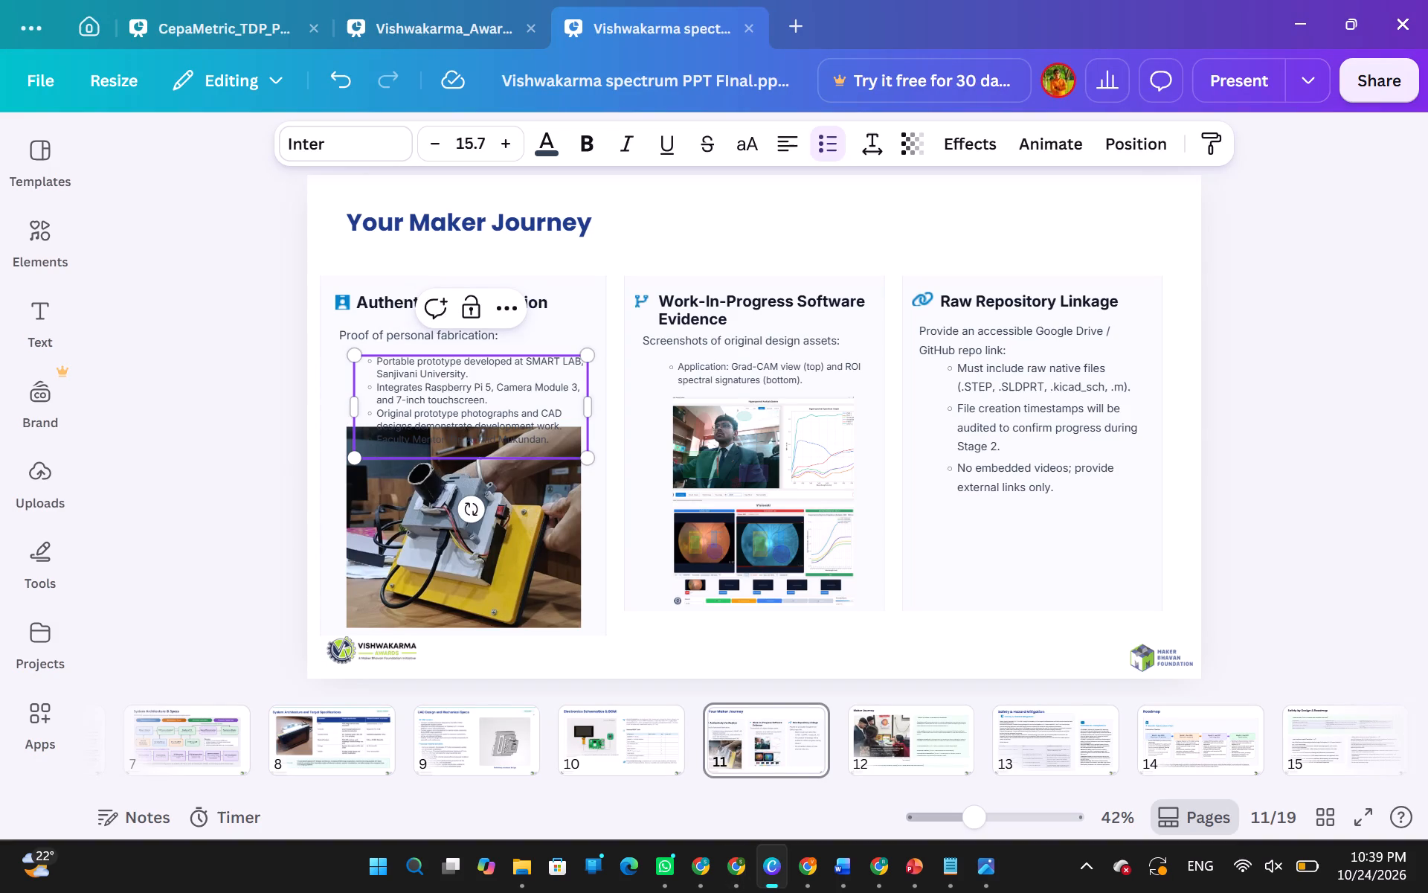
{"action": "left_click", "coordinate": [252, 362]}
Nudge the new Authenticity Verification bullet text slightly up and leftwards, closer under the "Proof of personal fabrication:" line.
{"action": "left_click", "coordinate": [395, 375]}
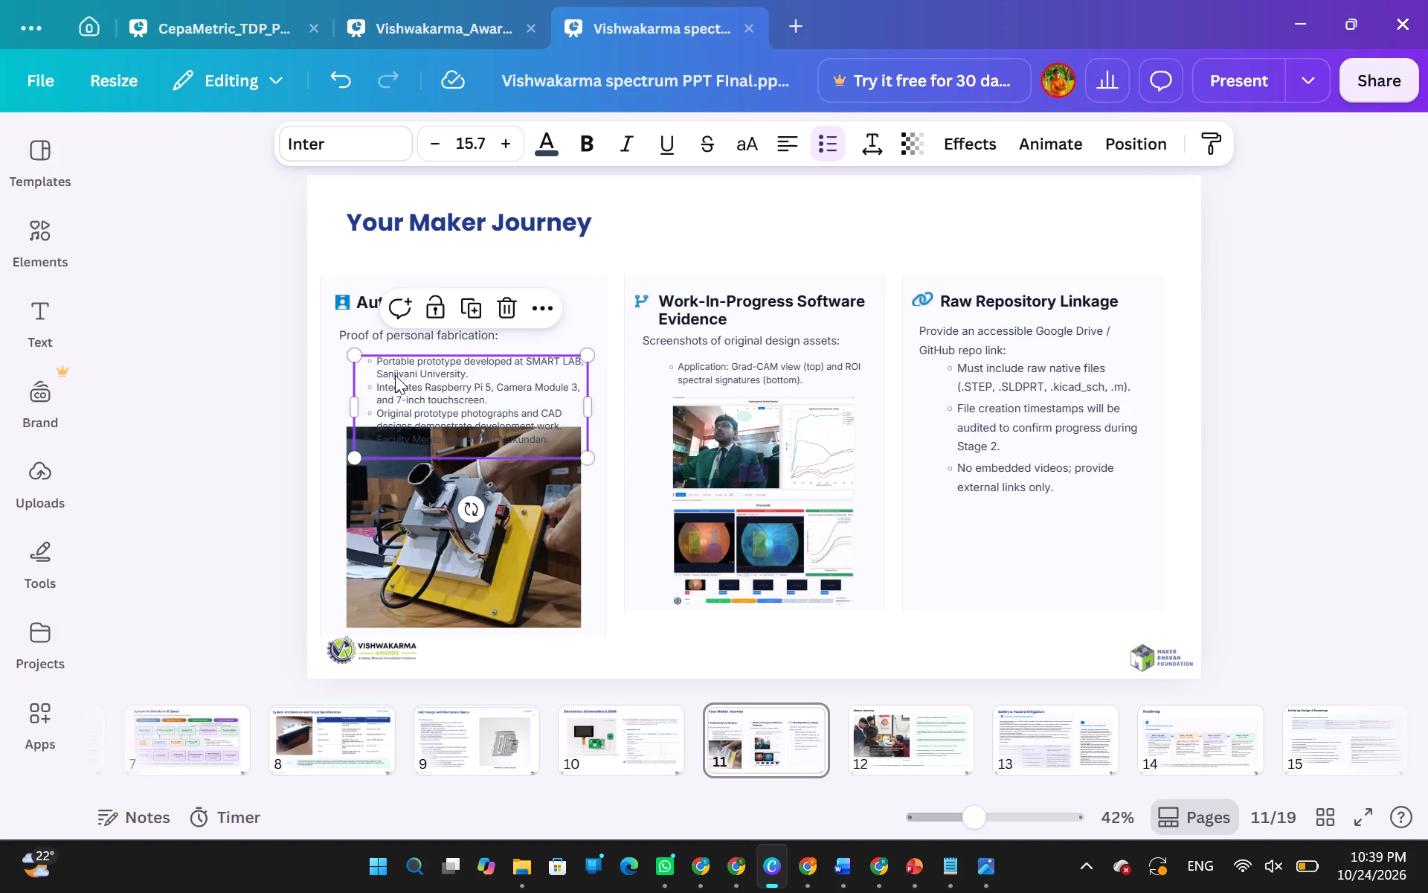
{"action": "key", "text": "Up"}
{"action": "key", "text": "Up"}
{"action": "key", "text": "Up"}
{"action": "key", "text": "Up"}
{"action": "key", "text": "Up"}
{"action": "key", "text": "Up"}
{"action": "key", "text": "Up"}
{"action": "key", "text": "Up"}
{"action": "key", "text": "Up"}
{"action": "key", "text": "Up"}
{"action": "key", "text": "Up"}
{"action": "key", "text": "Up"}
{"action": "key", "text": "Up"}
{"action": "key", "text": "Up"}
{"action": "key", "text": "Up"}
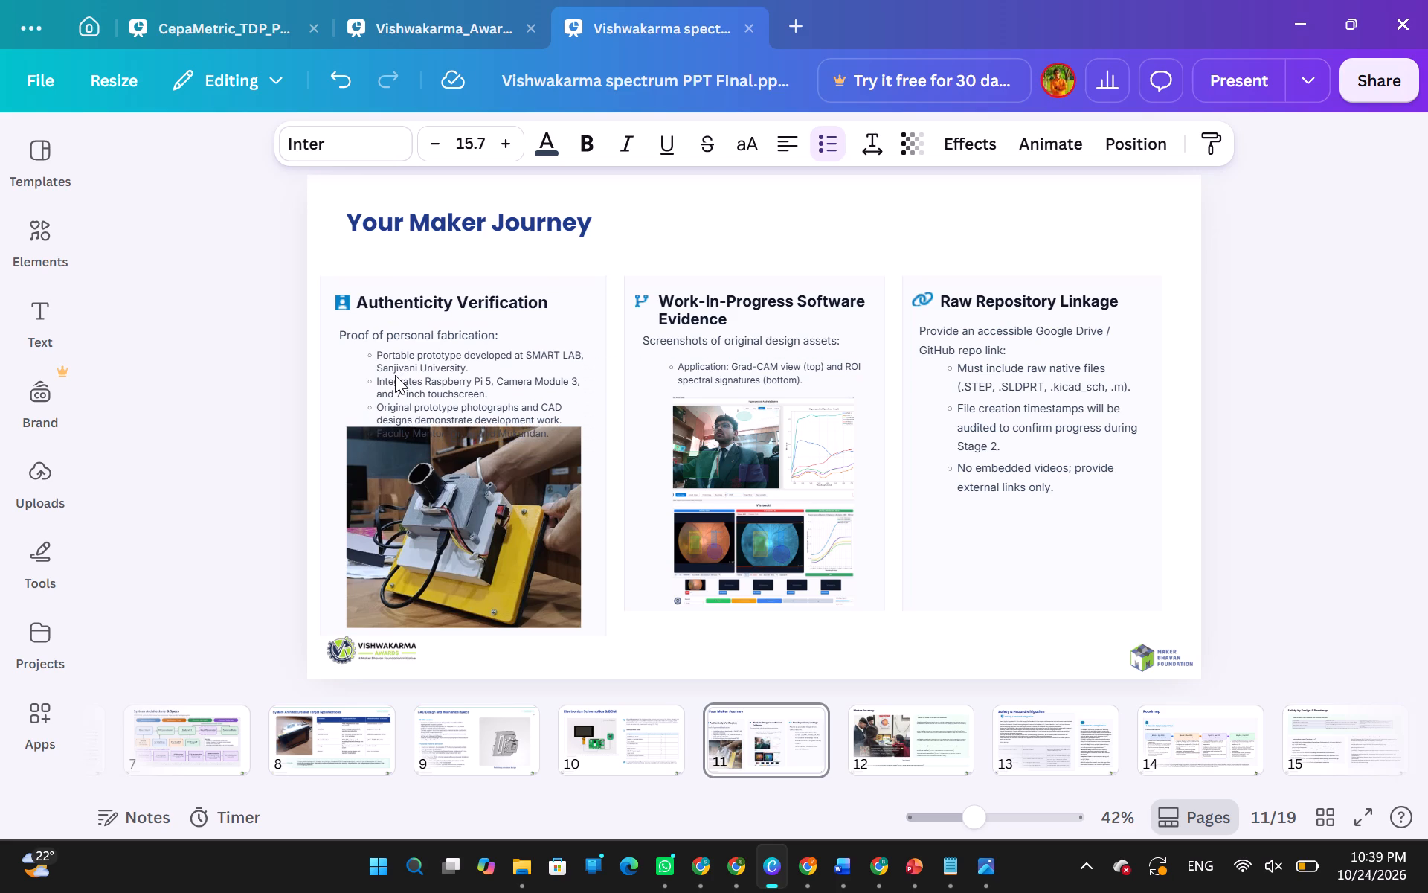
{"action": "key", "text": "Left"}
{"action": "key", "text": "Left"}
{"action": "key", "text": "Left"}
{"action": "key", "text": "Left"}
{"action": "key", "text": "Left"}
{"action": "key", "text": "Left"}
{"action": "key", "text": "Left"}
{"action": "key", "text": "Left"}
{"action": "key", "text": "Left"}
{"action": "key", "text": "Left"}
{"action": "key", "text": "Left"}
{"action": "key", "text": "Left"}
{"action": "key", "text": "Left"}
{"action": "key", "text": "Left"}
{"action": "key", "text": "Left"}
{"action": "key", "text": "Left"}
{"action": "key", "text": "Left"}
{"action": "key", "text": "Left"}
{"action": "key", "text": "Left"}
{"action": "key", "text": "Left"}
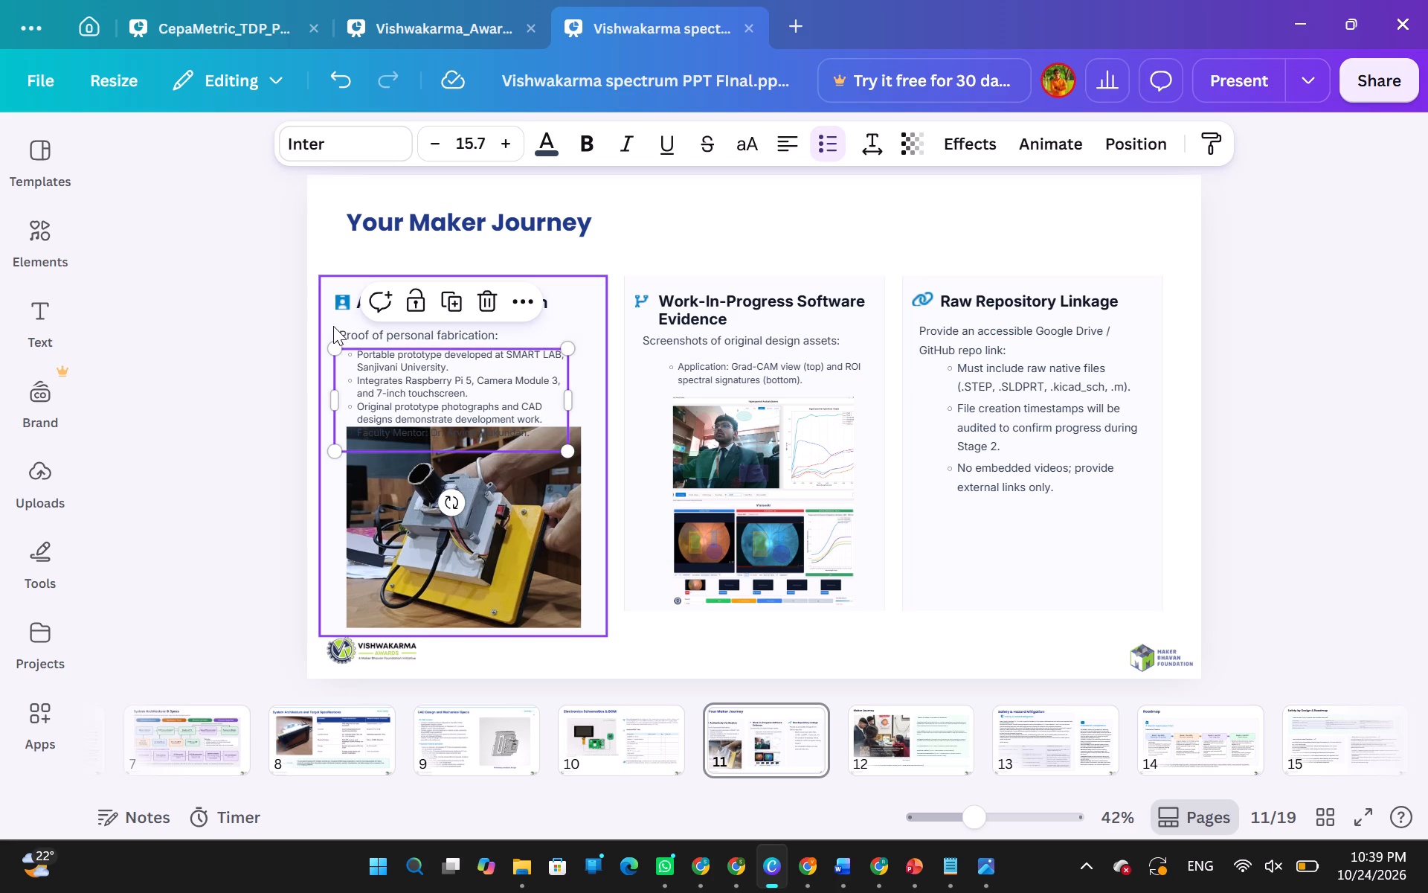
Move the "Proof of personal fabrication:" line up to sit just beneath the Authenticity Verification heading.
{"action": "left_click_drag", "start_coordinate": [333, 326], "coordinate": [373, 361]}
{"action": "key", "text": "ctrl+z"}
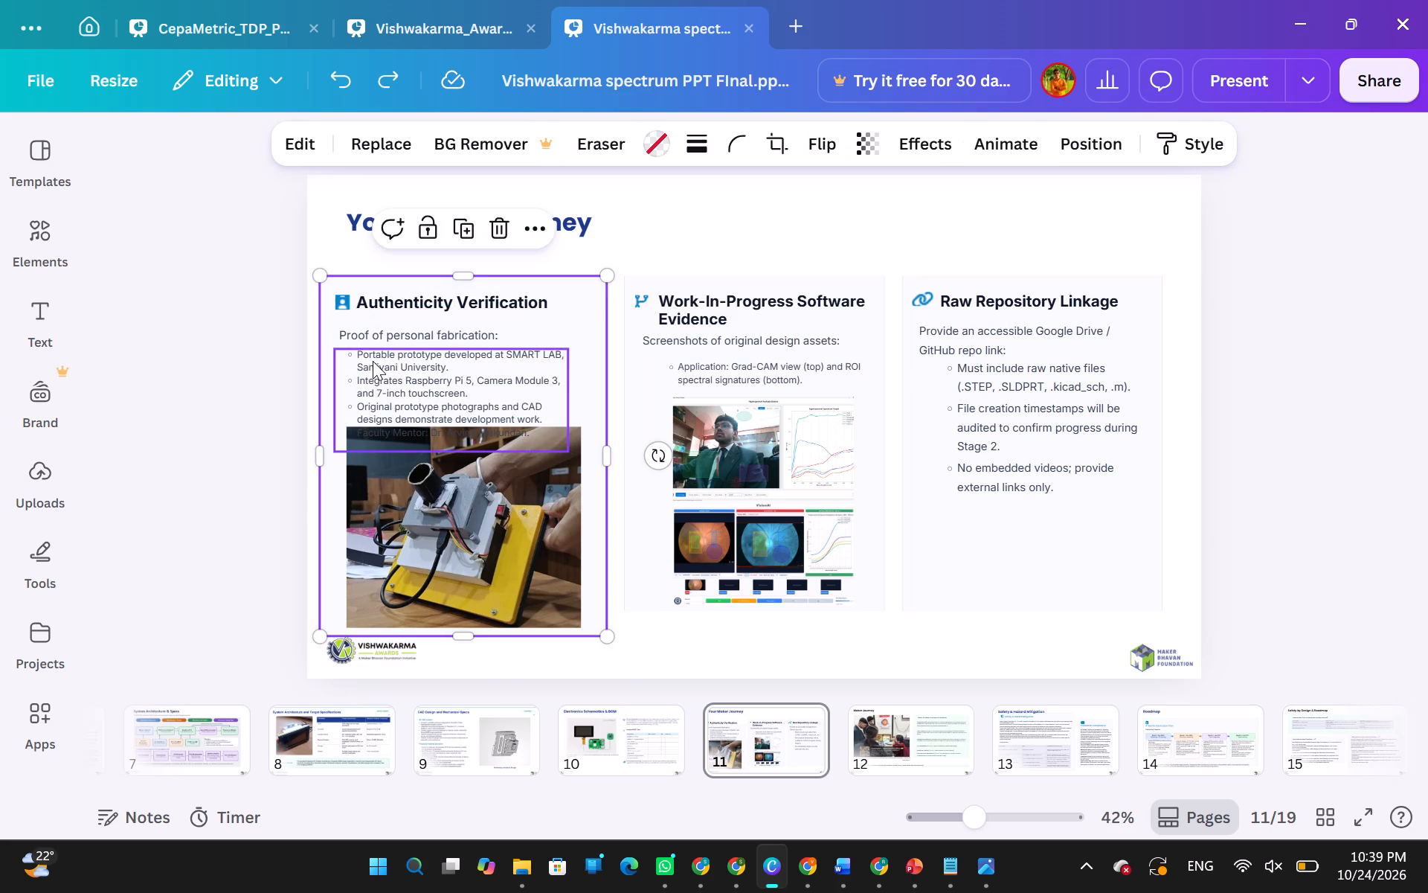
{"action": "left_click", "coordinate": [345, 352]}
{"action": "left_click", "coordinate": [358, 336], "text": "ctrl"}
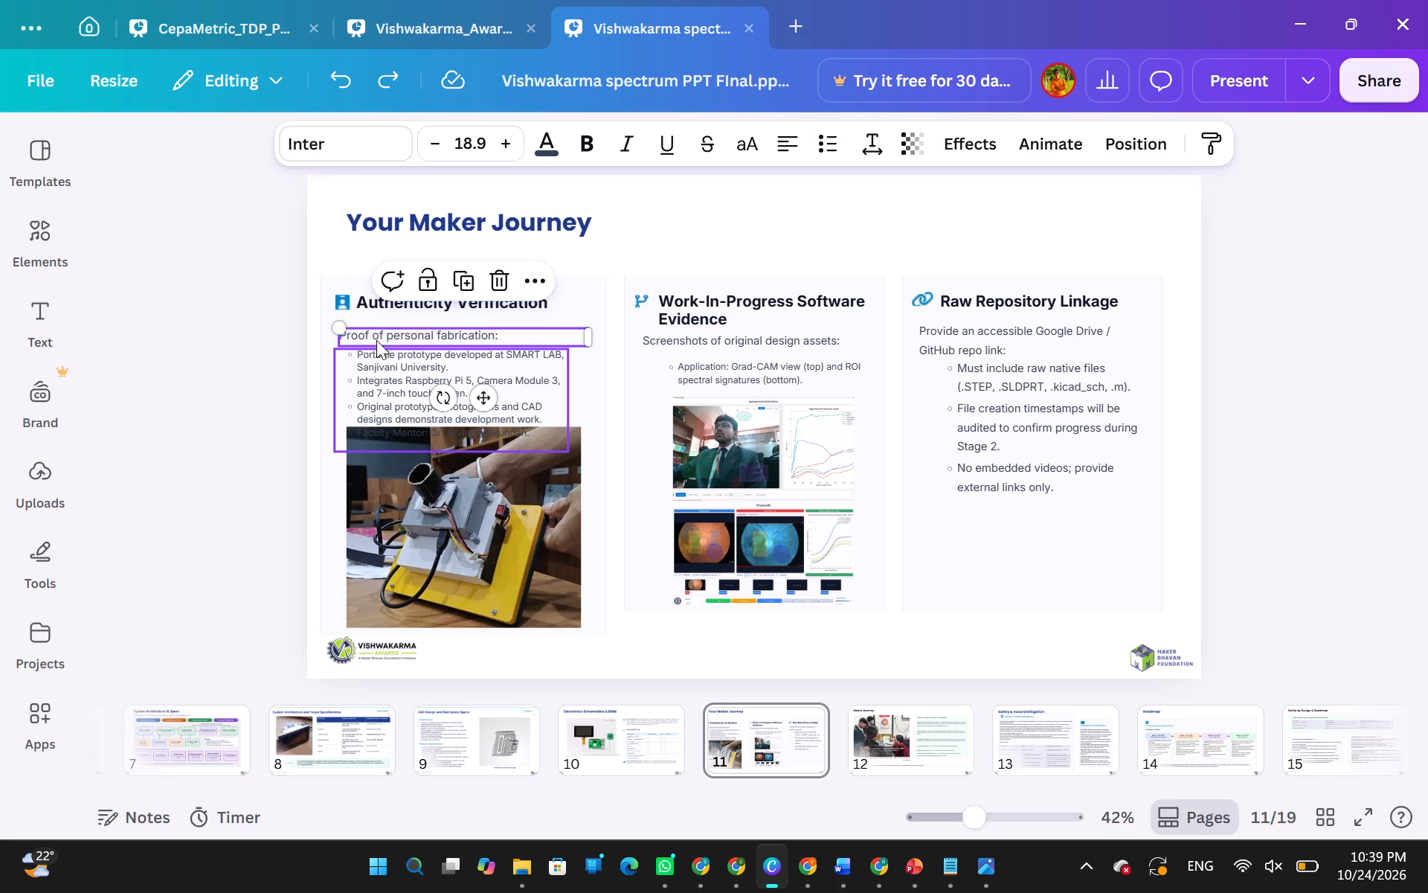
{"action": "left_click_drag", "start_coordinate": [384, 334], "coordinate": [384, 316]}
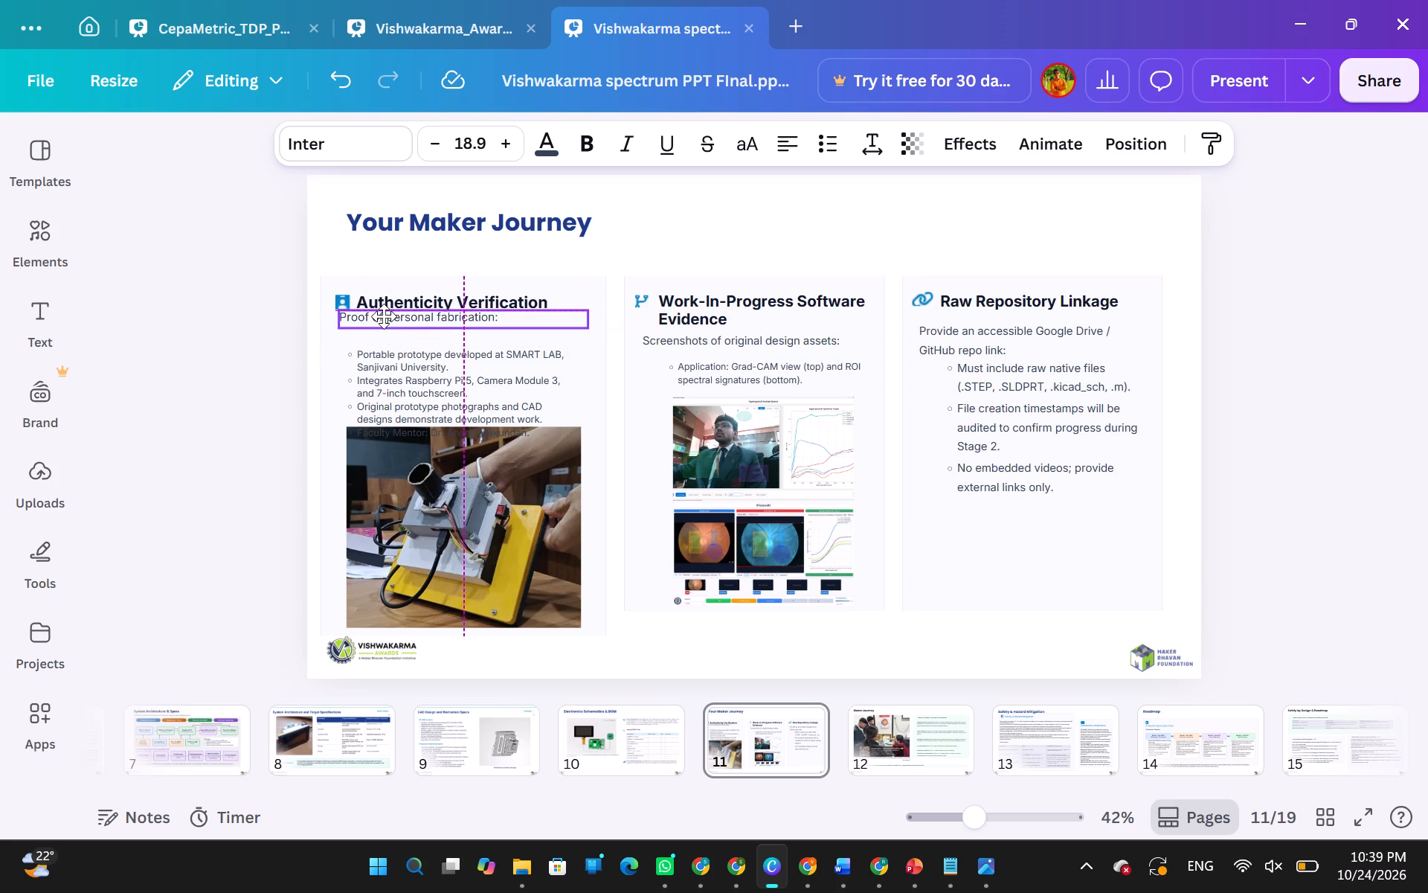
{"action": "left_click_drag", "start_coordinate": [384, 316], "coordinate": [383, 323]}
{"action": "left_click", "coordinate": [212, 449]}
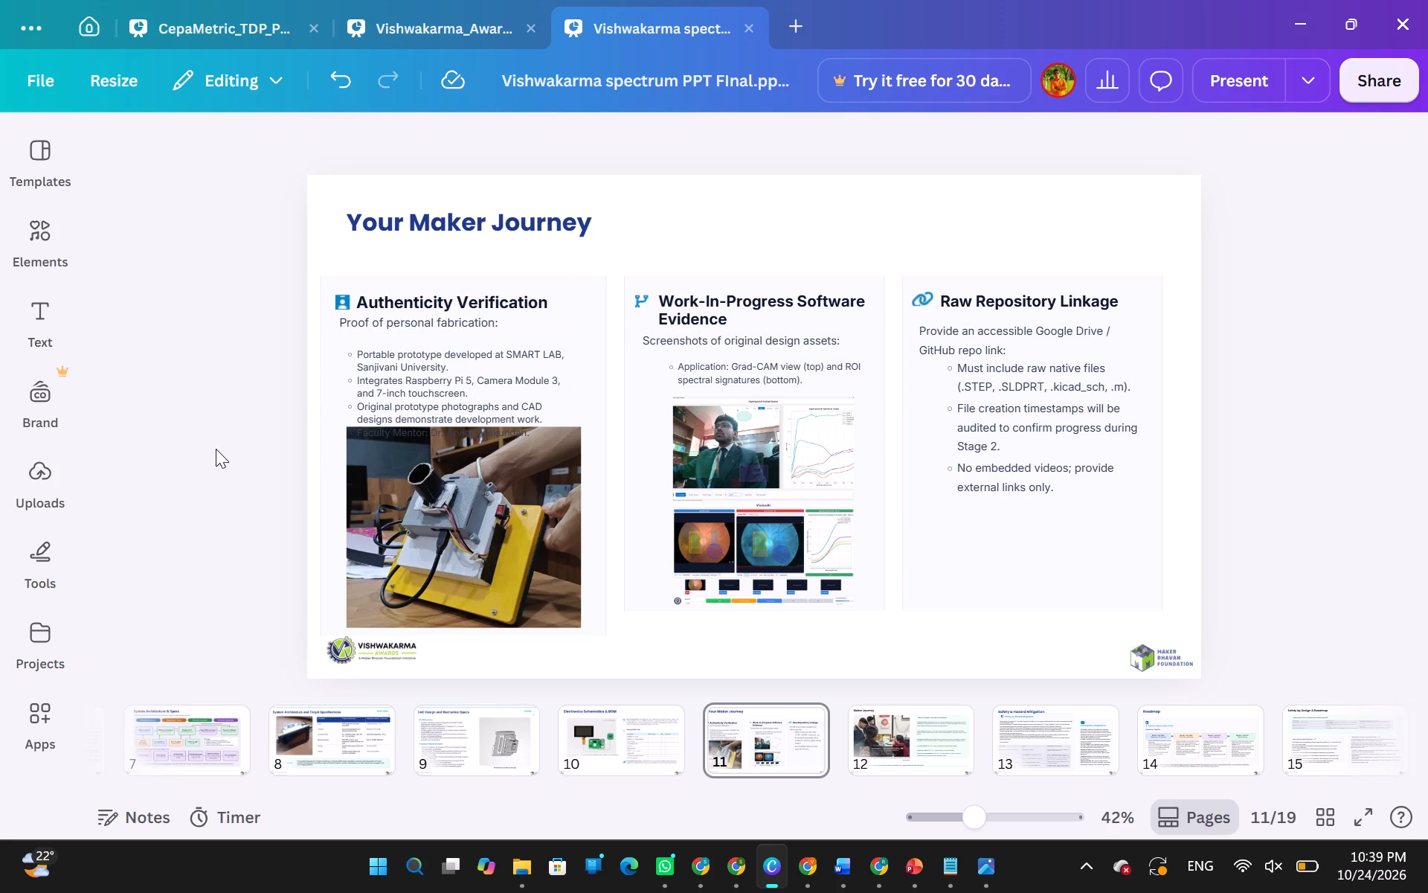
Move the whole Authenticity Verification column, with its background, heading, text and photo, up towards the slide title.
{"action": "left_click_drag", "start_coordinate": [273, 275], "coordinate": [460, 374]}
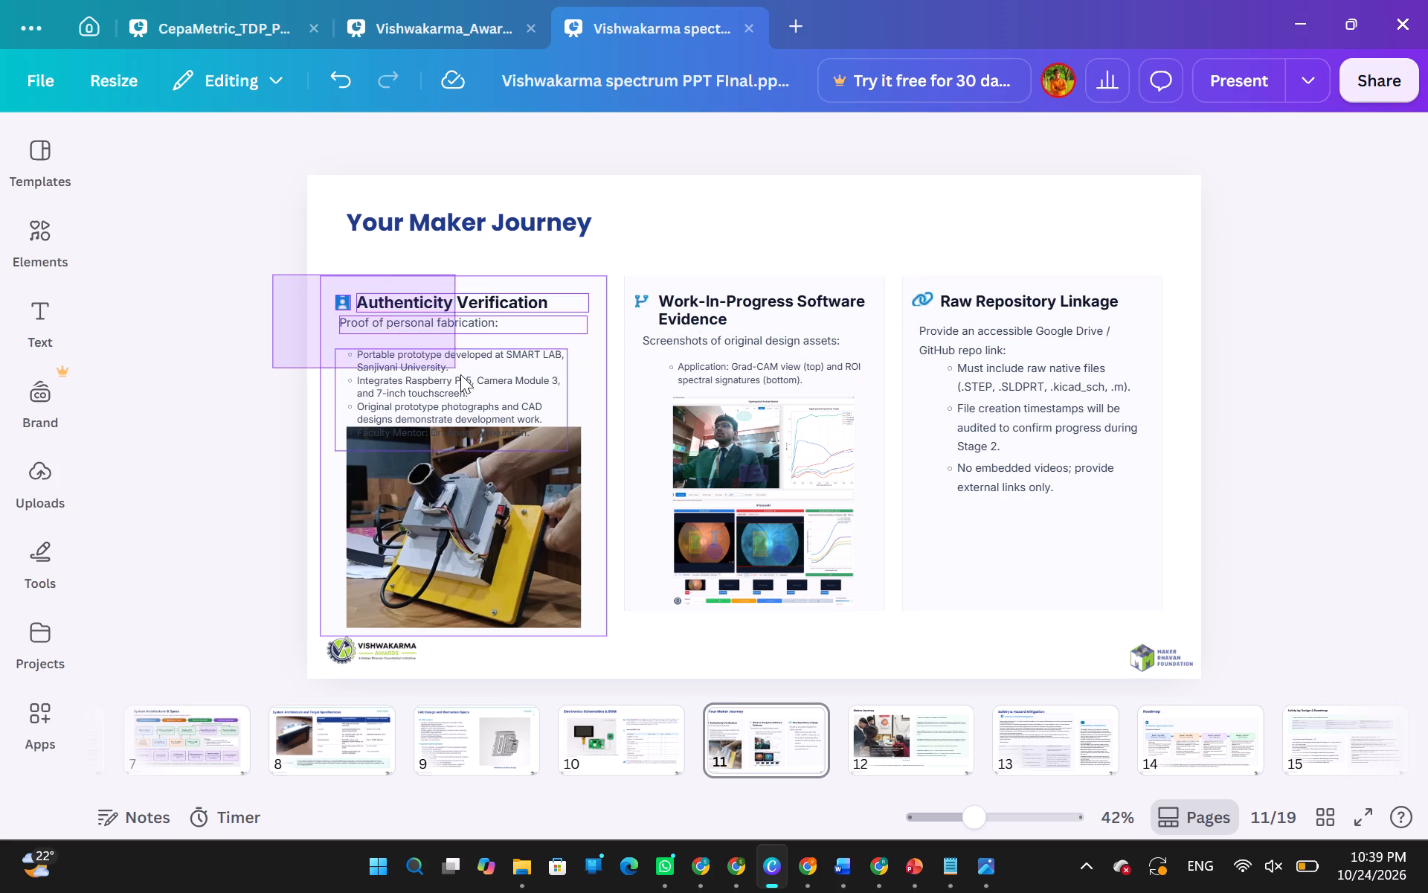
{"action": "left_click_drag", "start_coordinate": [460, 374], "coordinate": [539, 628]}
{"action": "key", "text": "Up"}
{"action": "key", "text": "Up"}
{"action": "key", "text": "Up"}
{"action": "key", "text": "Up"}
{"action": "key", "text": "Up"}
{"action": "key", "text": "Up"}
{"action": "key", "text": "Up"}
{"action": "key", "text": "Up"}
{"action": "key", "text": "Up"}
{"action": "key", "text": "Up"}
{"action": "key", "text": "Up"}
{"action": "key", "text": "Up"}
{"action": "key", "text": "Up"}
{"action": "key", "text": "Up"}
{"action": "key", "text": "Up"}
{"action": "key", "text": "Up"}
{"action": "key", "text": "Up"}
{"action": "key", "text": "Up"}
{"action": "key", "text": "Up"}
{"action": "key", "text": "Up"}
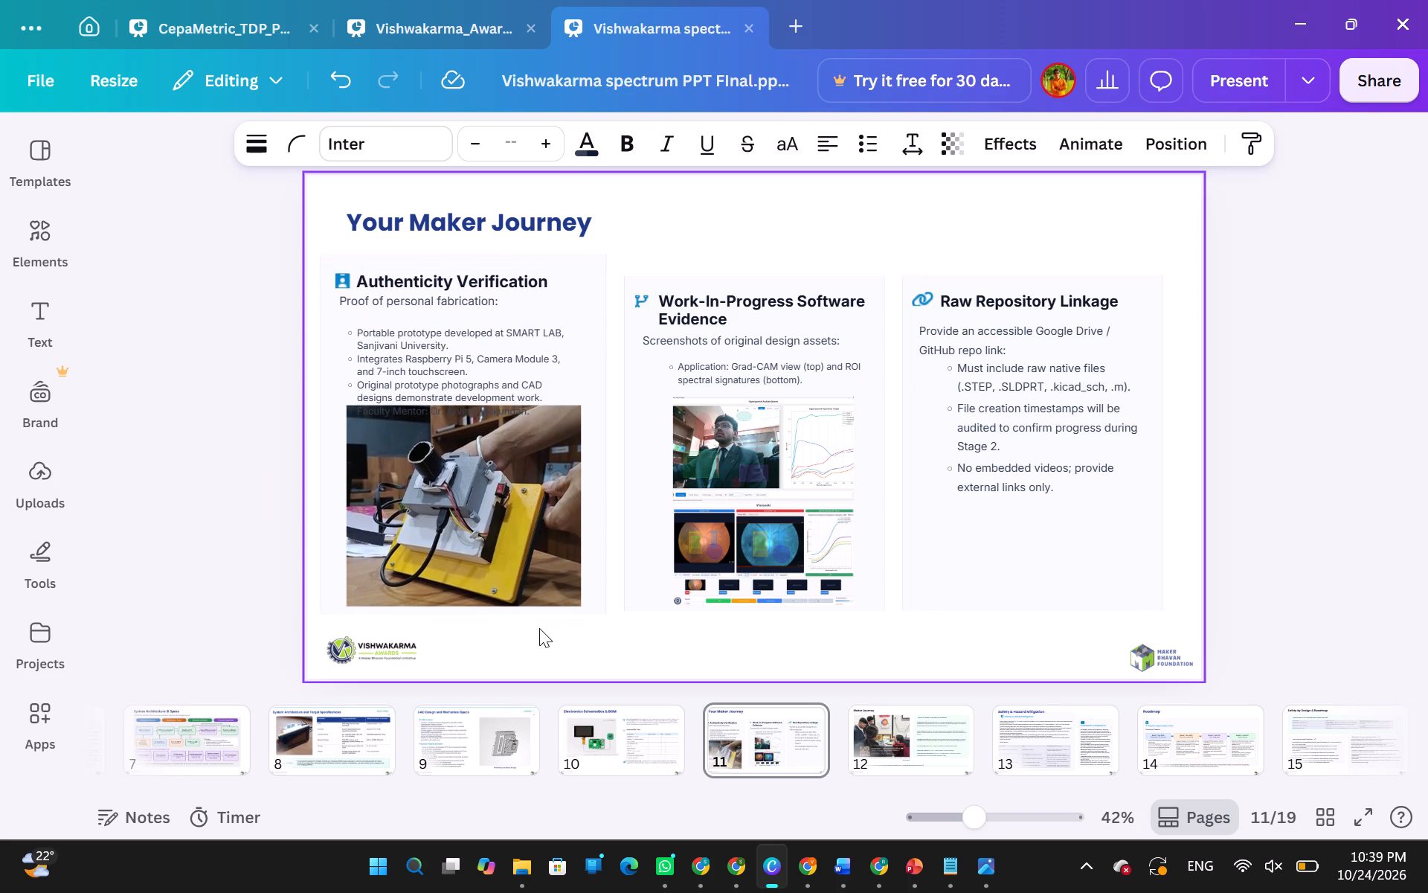
{"action": "left_click", "coordinate": [218, 544]}
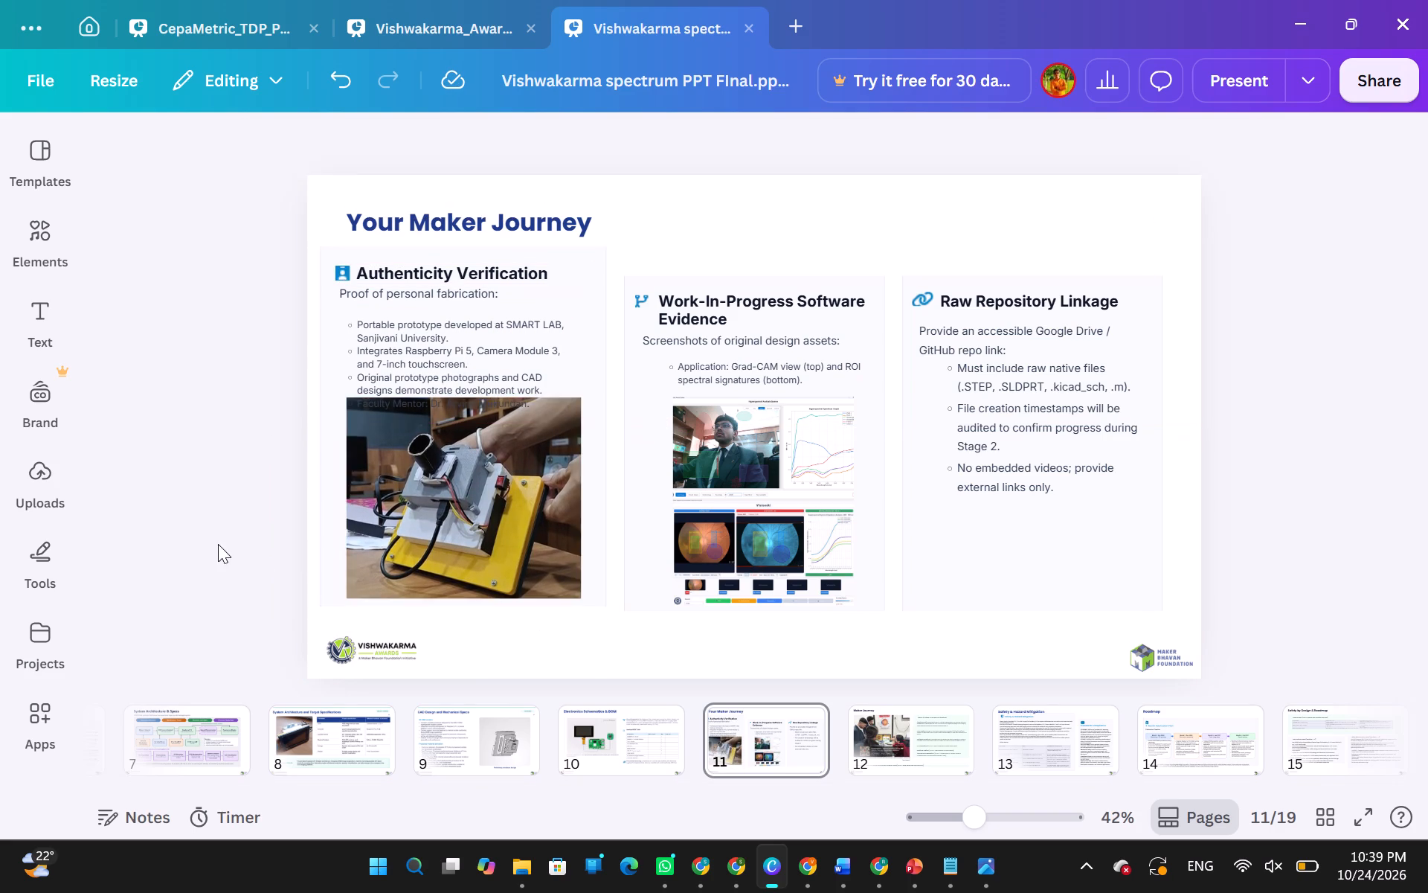
Extend the Authenticity Verification background card downwards so its lower edge sits just above the Vishwakarma logo.
{"action": "left_click", "coordinate": [335, 594]}
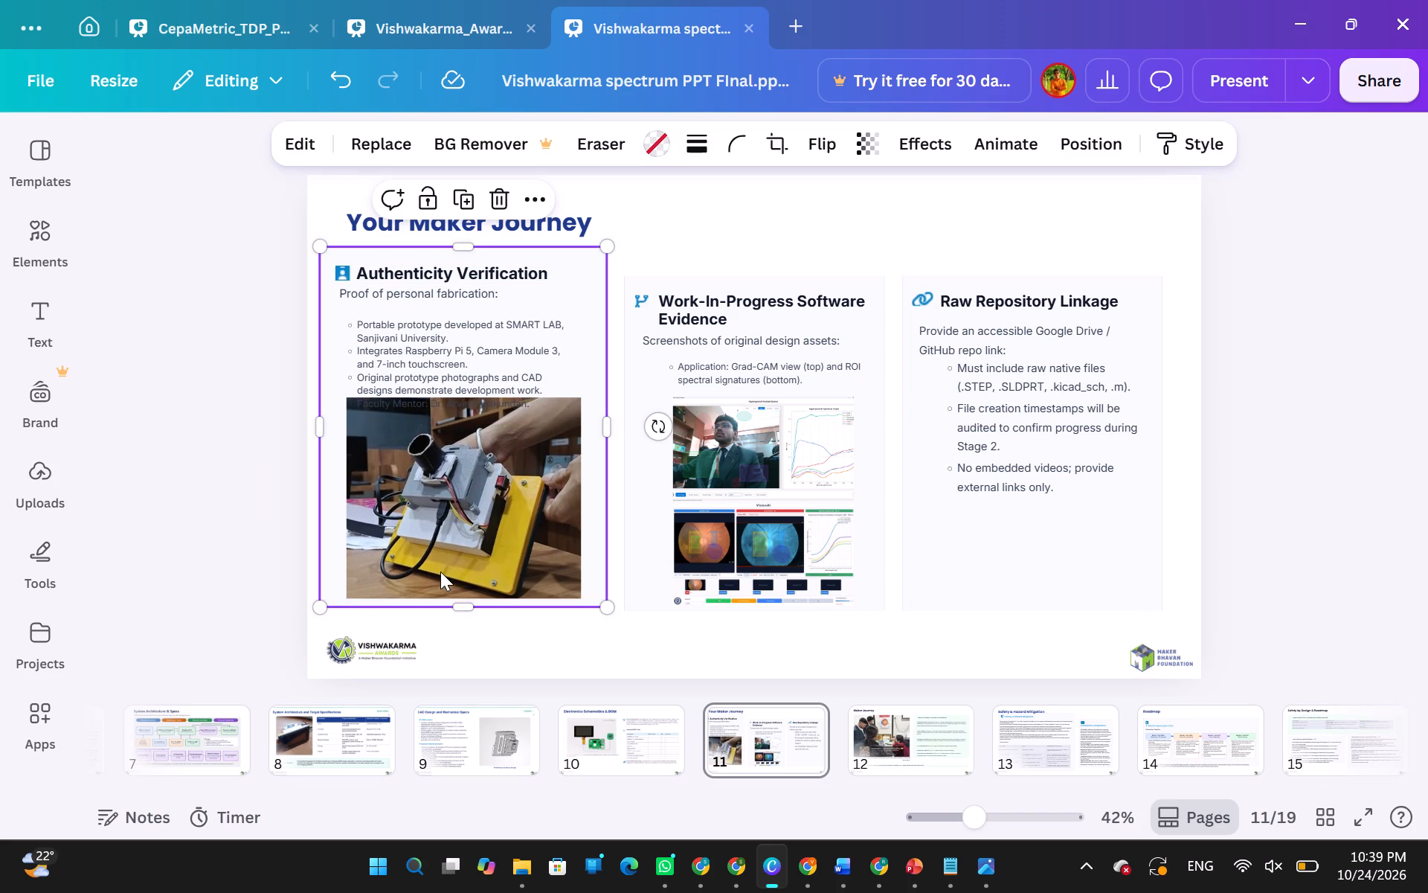
{"action": "left_click_drag", "start_coordinate": [462, 607], "coordinate": [459, 647]}
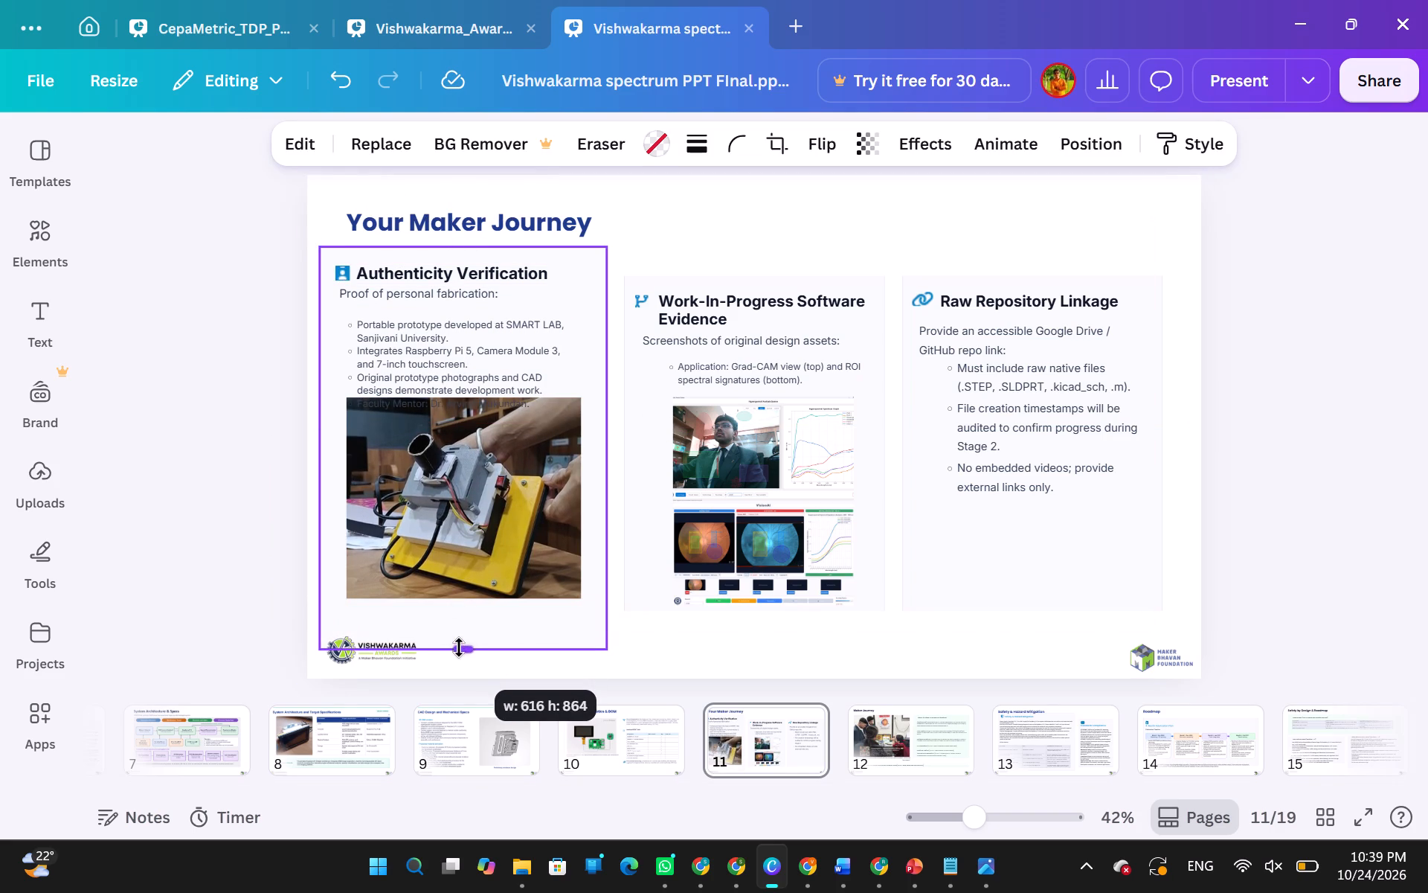
{"action": "left_click_drag", "start_coordinate": [459, 647], "coordinate": [464, 635]}
Move the prototype photo down within the card so it clears the last line of the bullet text.
{"action": "left_click_drag", "start_coordinate": [456, 538], "coordinate": [454, 558]}
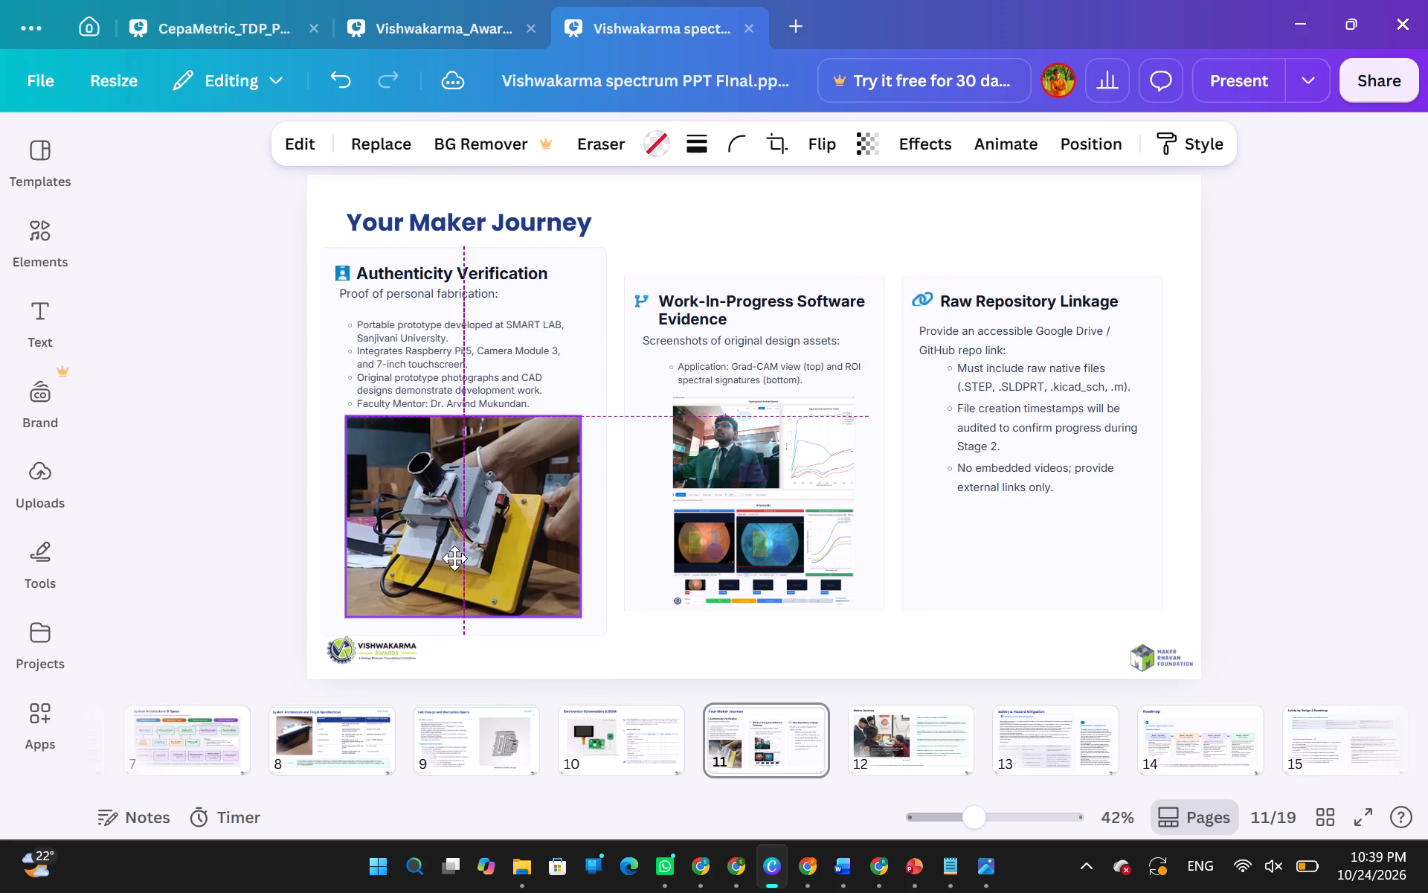
{"action": "left_click_drag", "start_coordinate": [454, 558], "coordinate": [454, 558]}
{"action": "left_click", "coordinate": [171, 480]}
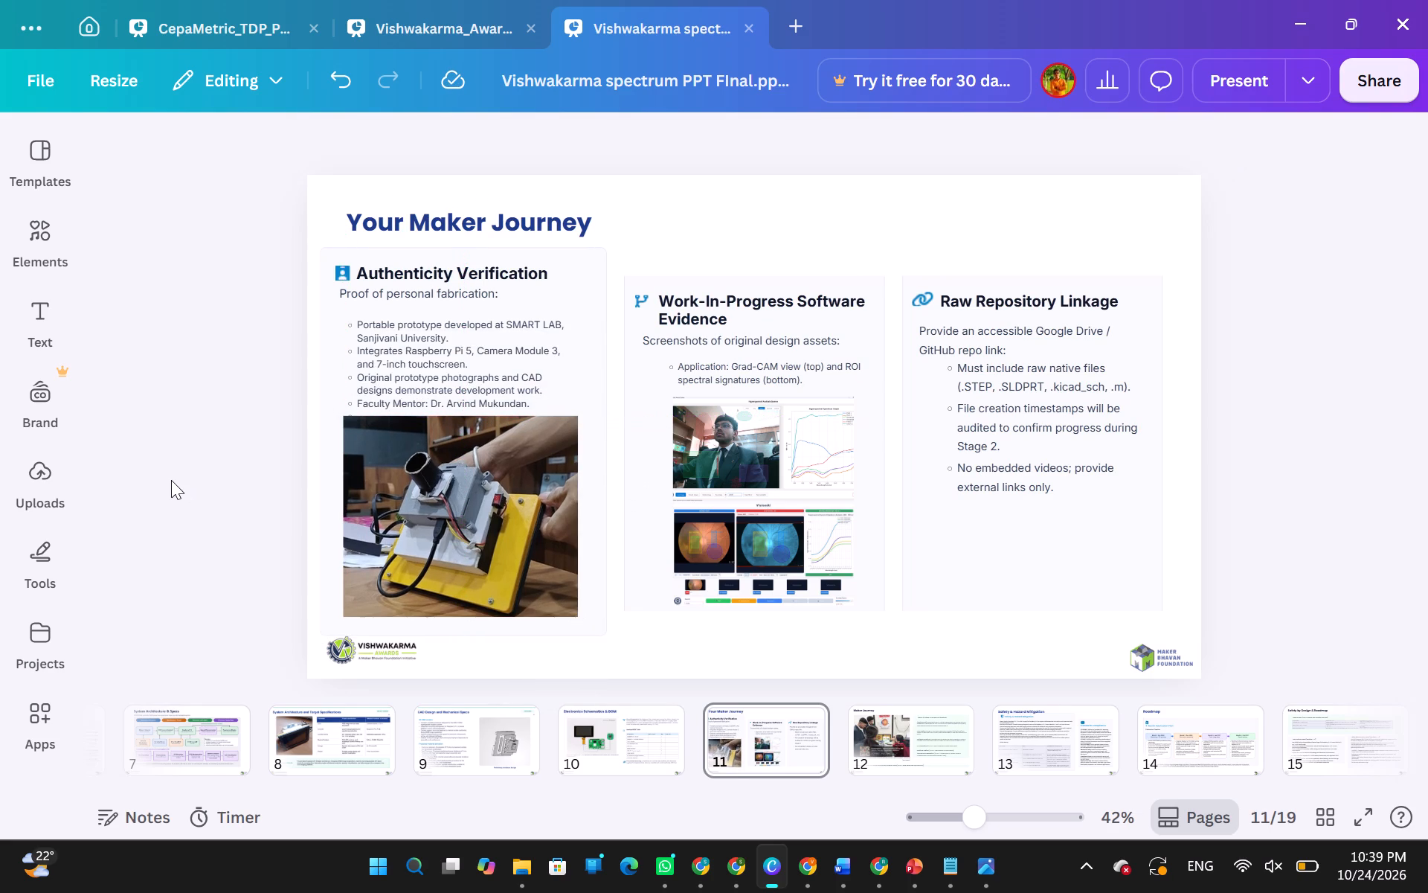
Move the Authenticity Verification bullet text up slightly, nearer the "Proof of personal fabrication:" line.
{"action": "left_click_drag", "start_coordinate": [390, 341], "coordinate": [390, 339]}
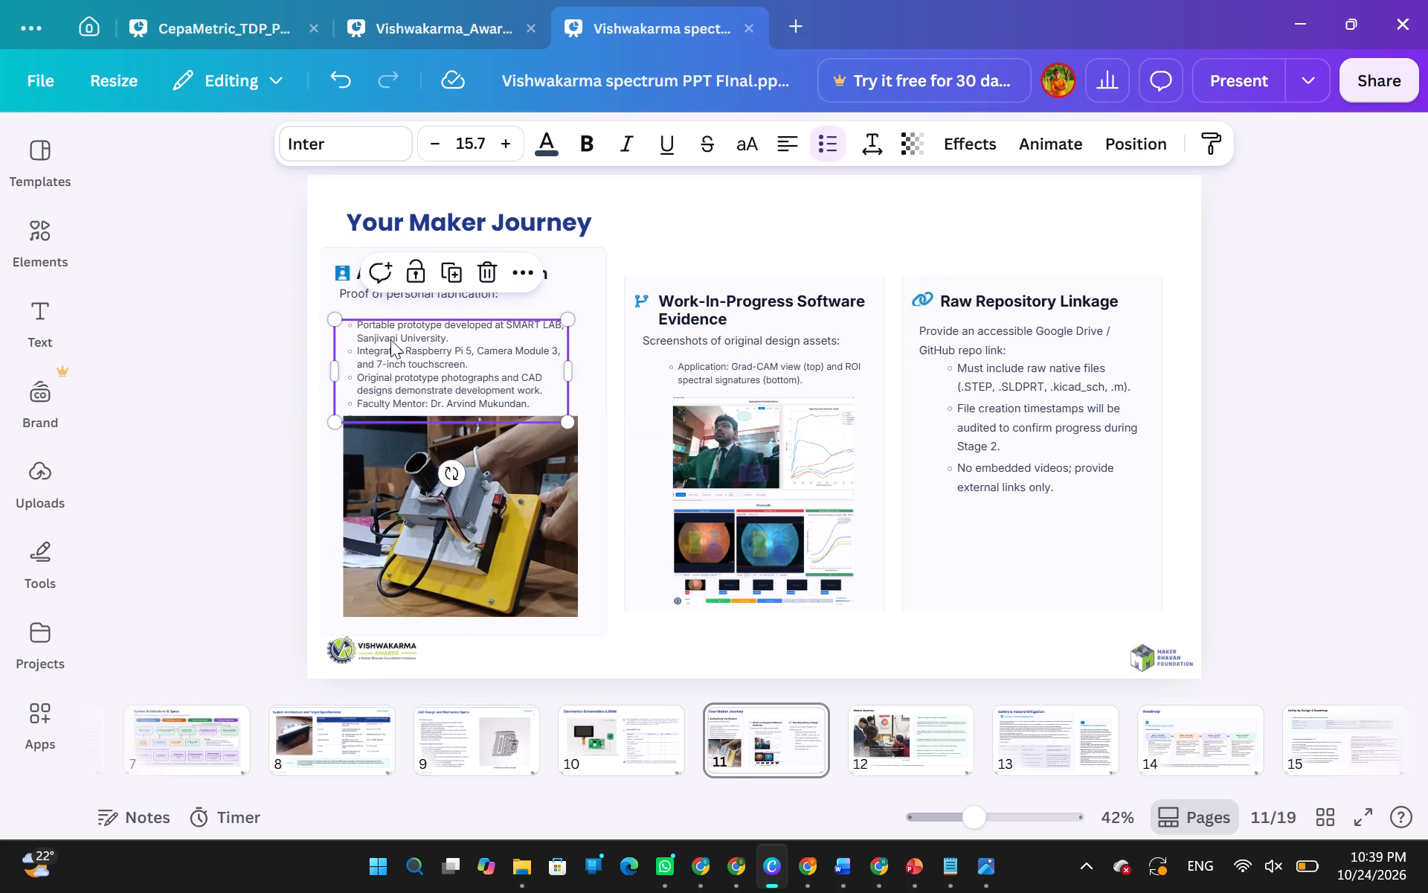
{"action": "left_click_drag", "start_coordinate": [390, 339], "coordinate": [390, 333]}
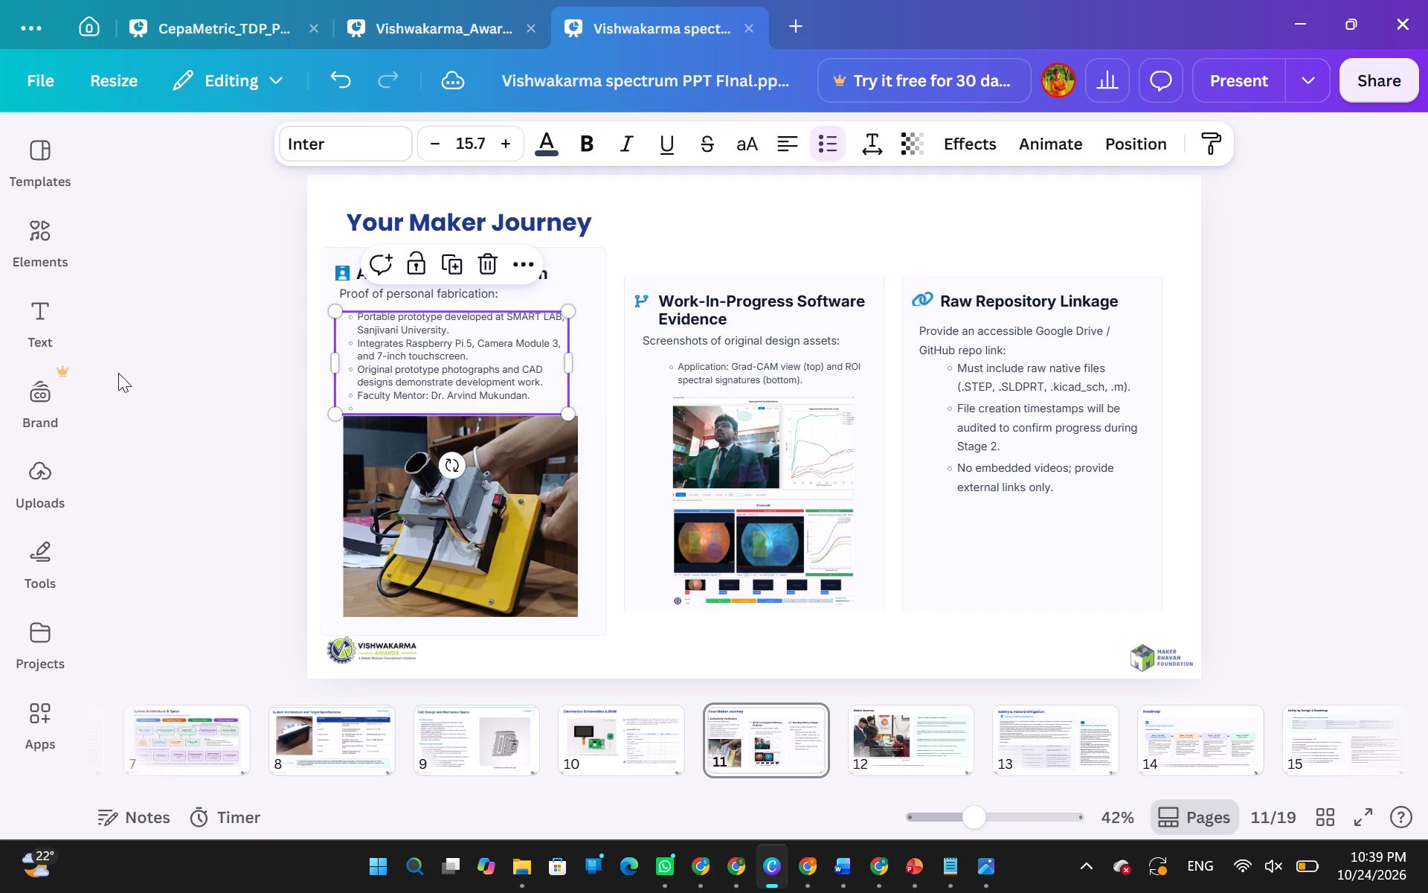
{"action": "left_click", "coordinate": [108, 376]}
Remove the empty bullet at the end of the Authenticity Verification text.
{"action": "double_click", "coordinate": [358, 409]}
{"action": "key", "text": "BackSpace"}
{"action": "key", "text": "BackSpace"}
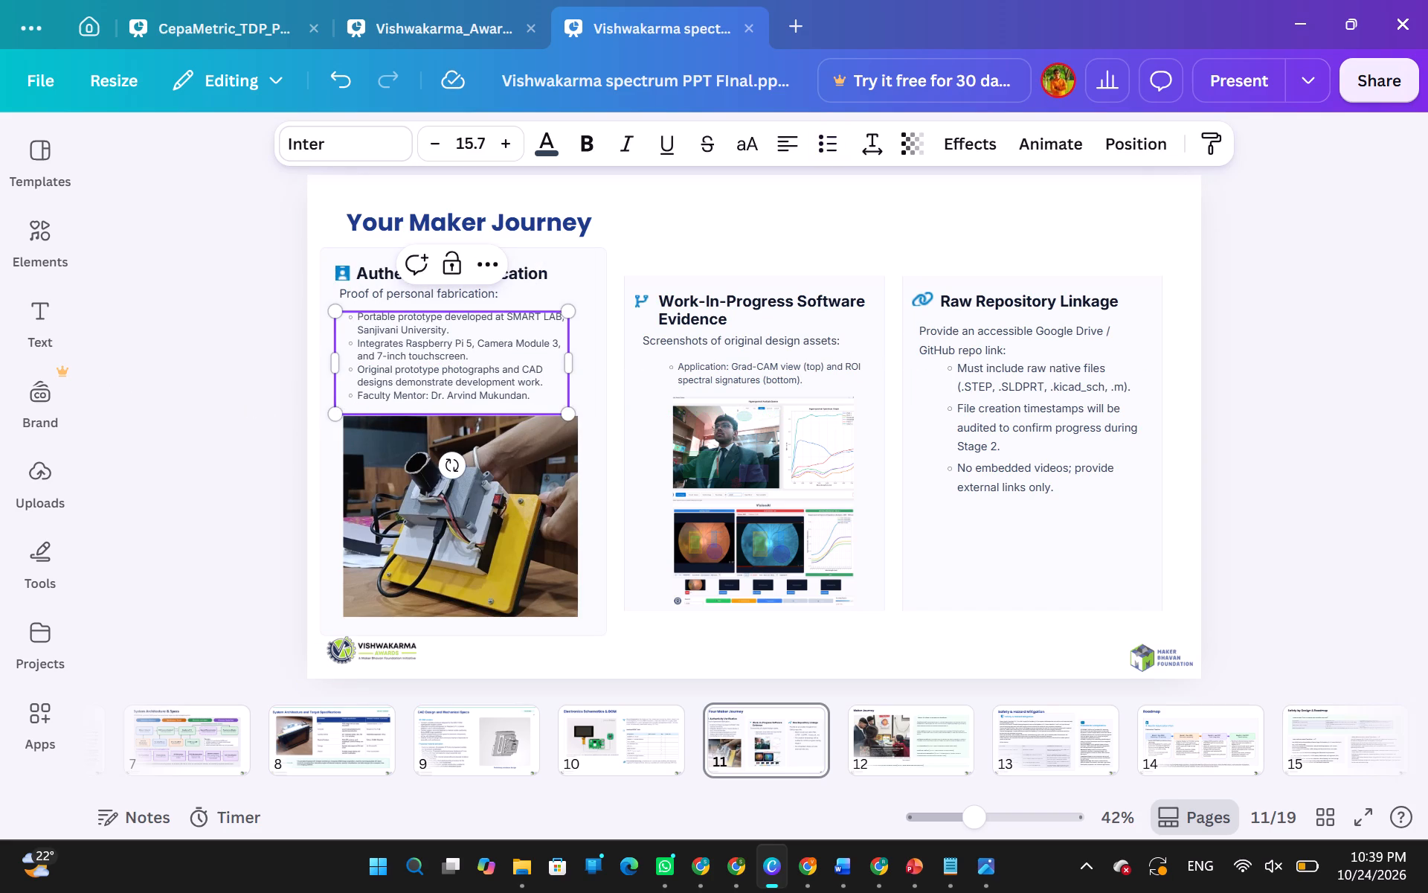
{"action": "key", "text": "BackSpace"}
{"action": "left_click", "coordinate": [132, 348]}
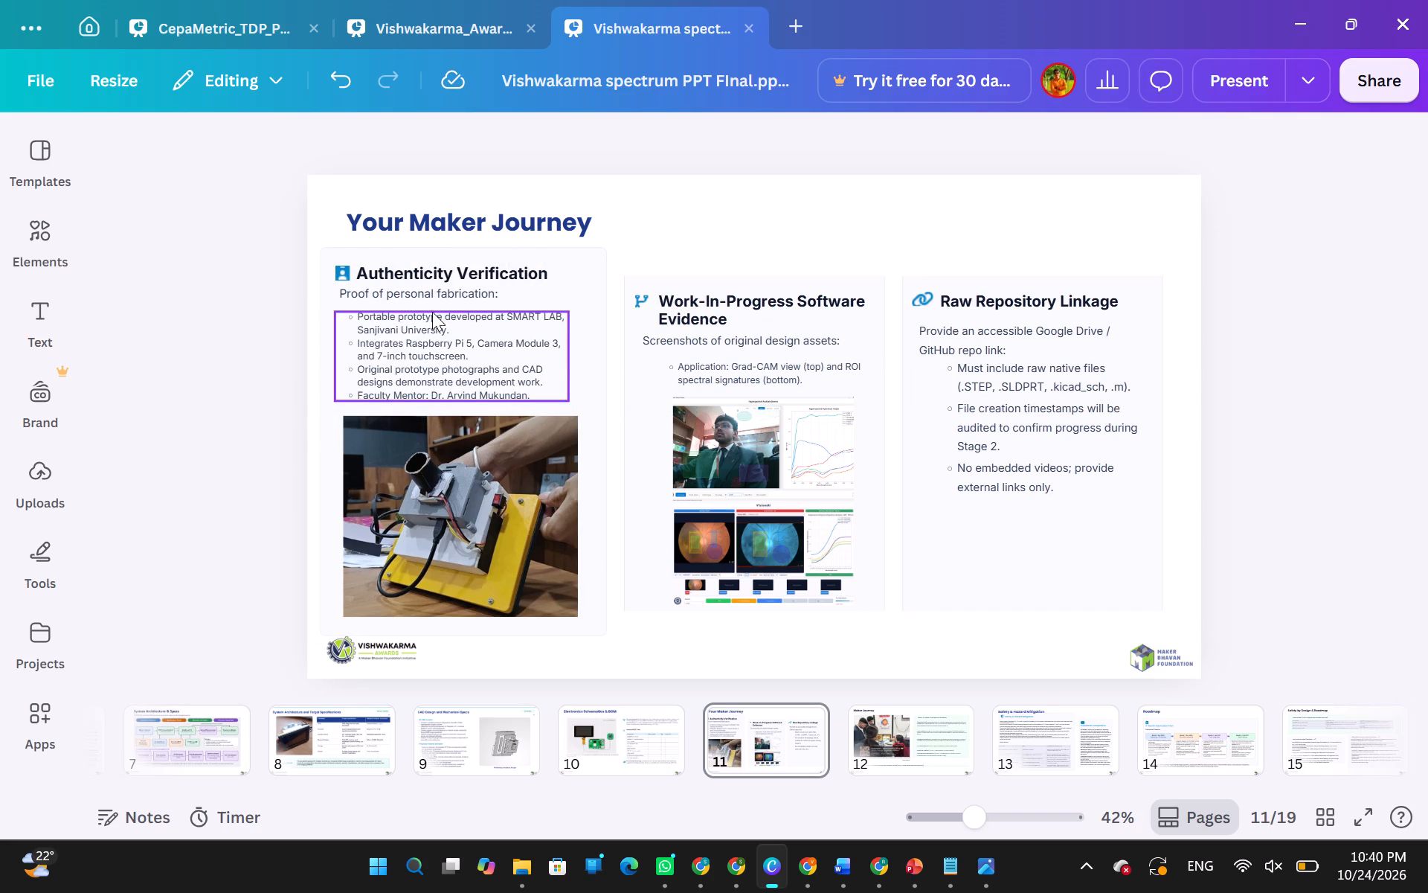
Nudge the Authenticity Verification bullet text down slightly between the "Proof of personal fabrication:" line and the photo.
{"action": "left_click", "coordinate": [419, 363]}
{"action": "key", "text": "Down"}
{"action": "key", "text": "Down"}
{"action": "key", "text": "Down"}
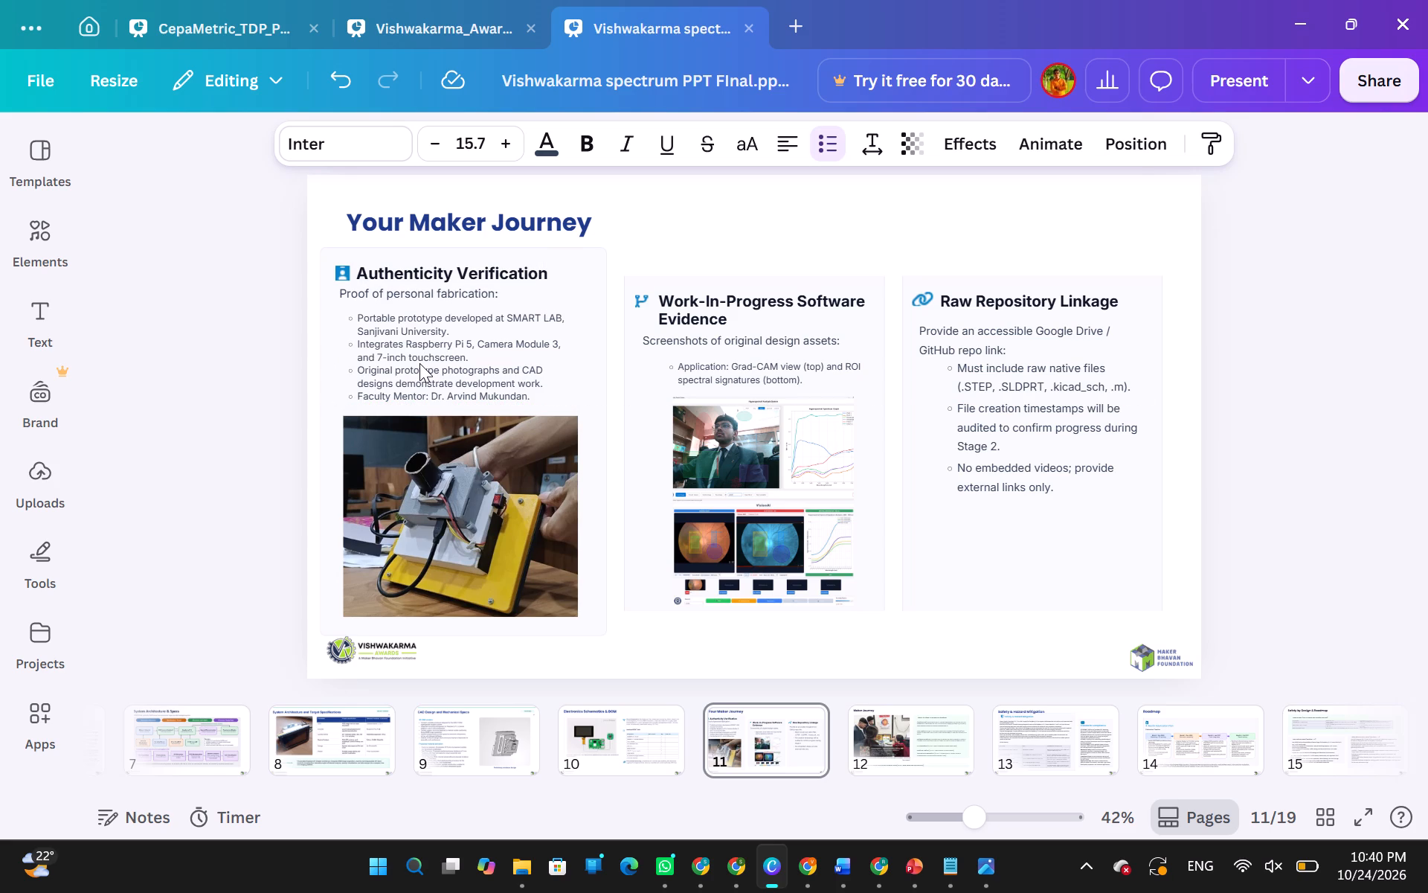
{"action": "left_click", "coordinate": [228, 394]}
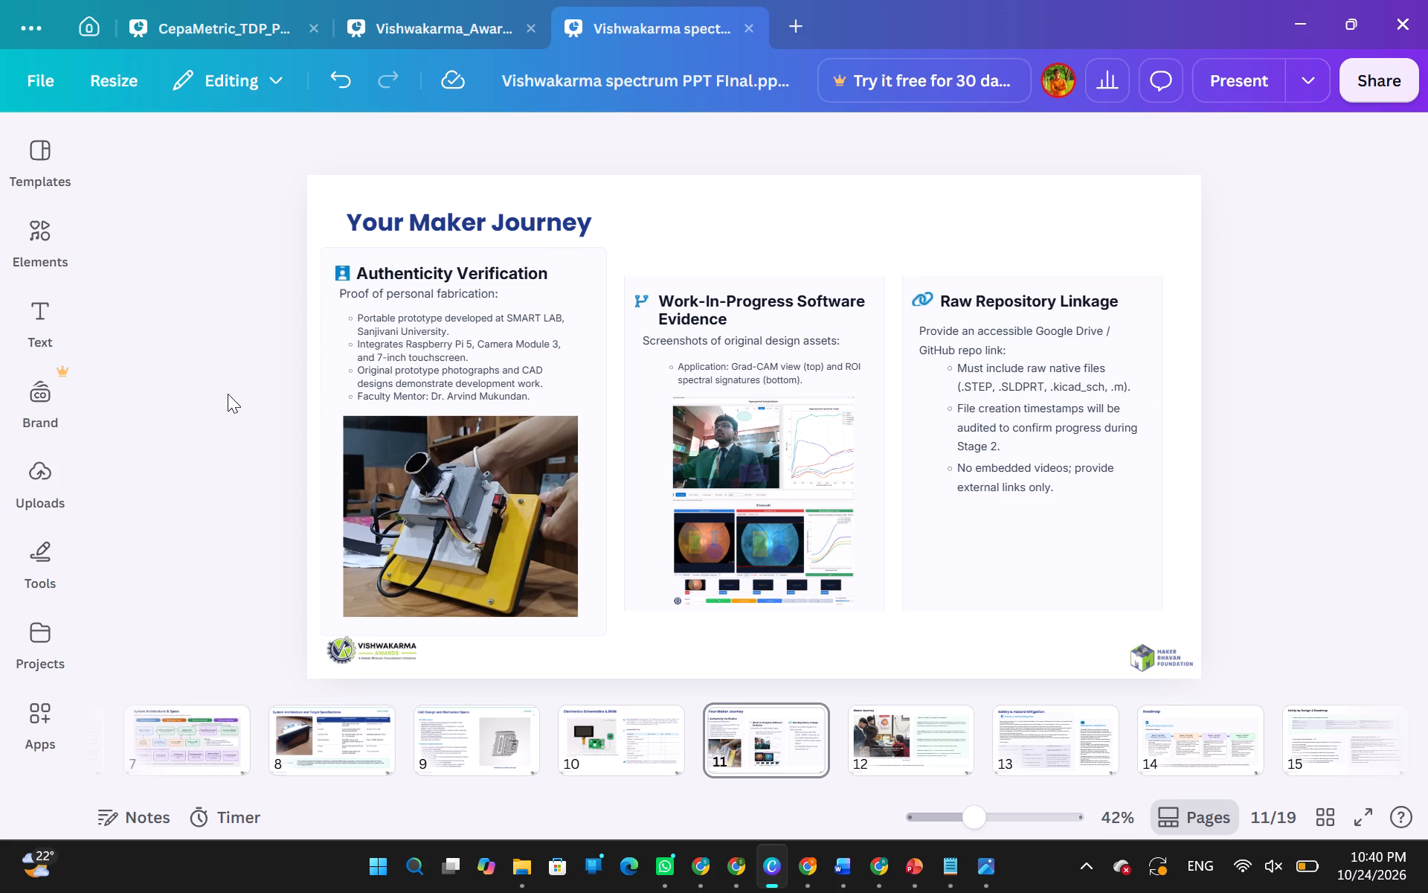
Nudge the "Proof of personal fabrication:" line down and slightly right, closer to the Authenticity Verification bullets.
{"action": "left_click", "coordinate": [468, 290]}
{"action": "key", "text": "Down"}
{"action": "key", "text": "Down"}
{"action": "key", "text": "Down"}
{"action": "key", "text": "Down"}
{"action": "key", "text": "Down"}
{"action": "key", "text": "Down"}
{"action": "key", "text": "Down"}
{"action": "key", "text": "Down"}
{"action": "key", "text": "Down"}
{"action": "key", "text": "Down"}
{"action": "key", "text": "Down"}
{"action": "key", "text": "Down"}
{"action": "key", "text": "Down"}
{"action": "key", "text": "Down"}
{"action": "key", "text": "Down"}
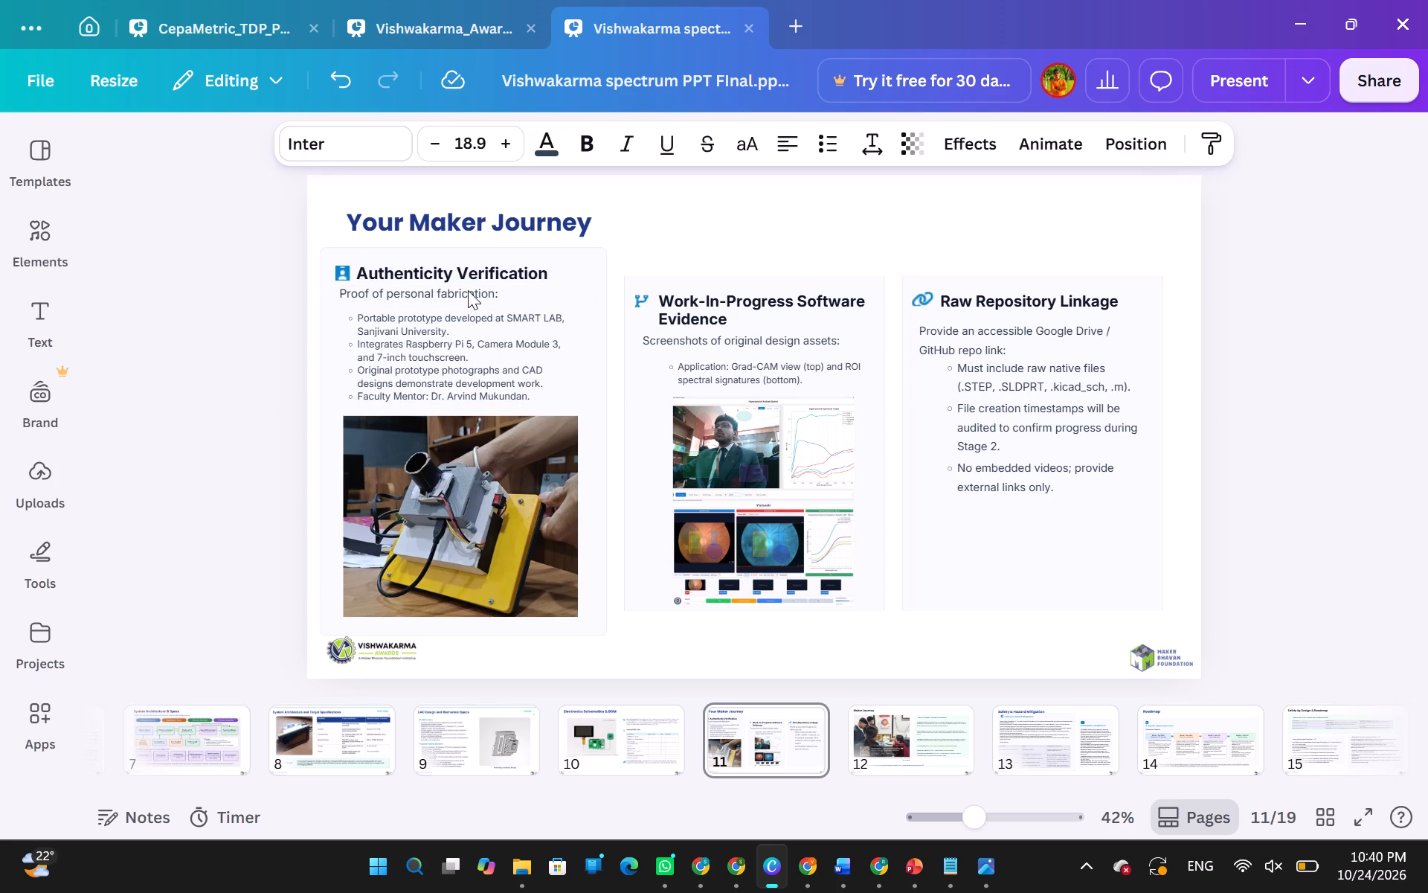
{"action": "key", "text": "Right"}
{"action": "key", "text": "Right"}
{"action": "key", "text": "Right"}
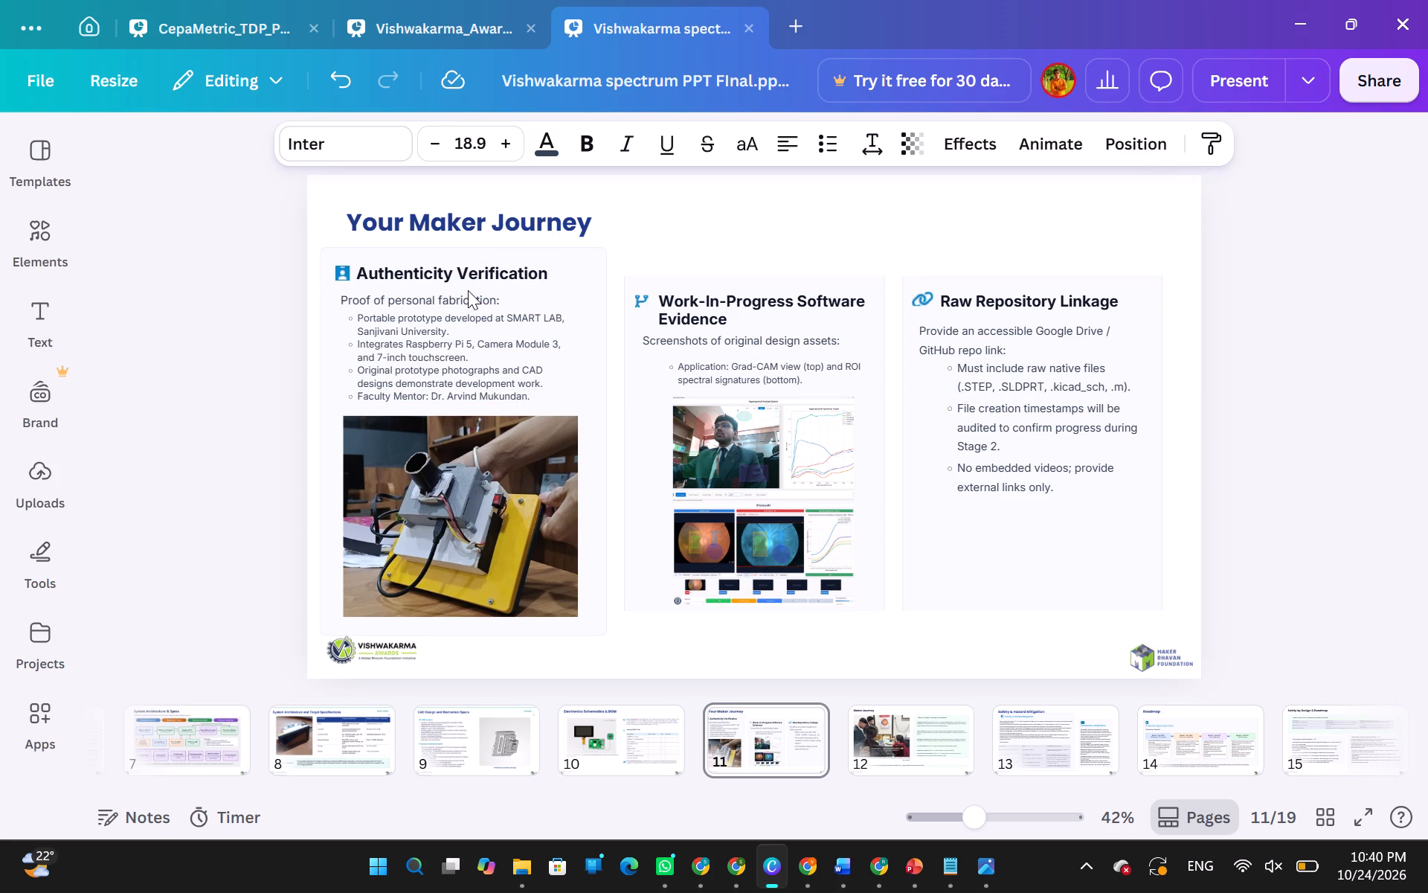
{"action": "left_click", "coordinate": [119, 316]}
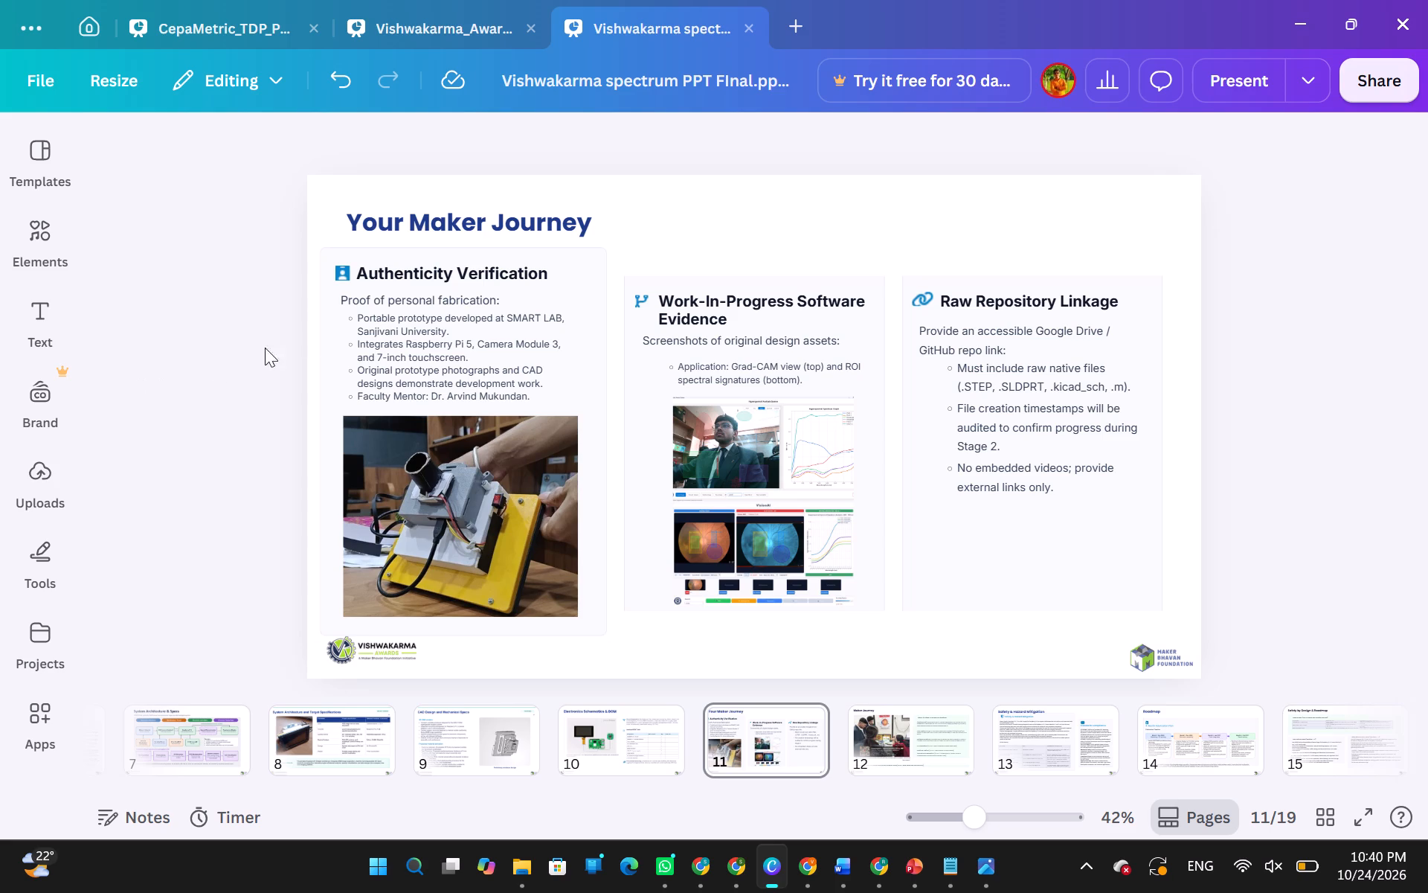
Shift the whole Authenticity Verification card, with its heading, text and photo, slightly right and down toward the Work-In-Progress card.
{"action": "left_click_drag", "start_coordinate": [283, 266], "coordinate": [576, 662]}
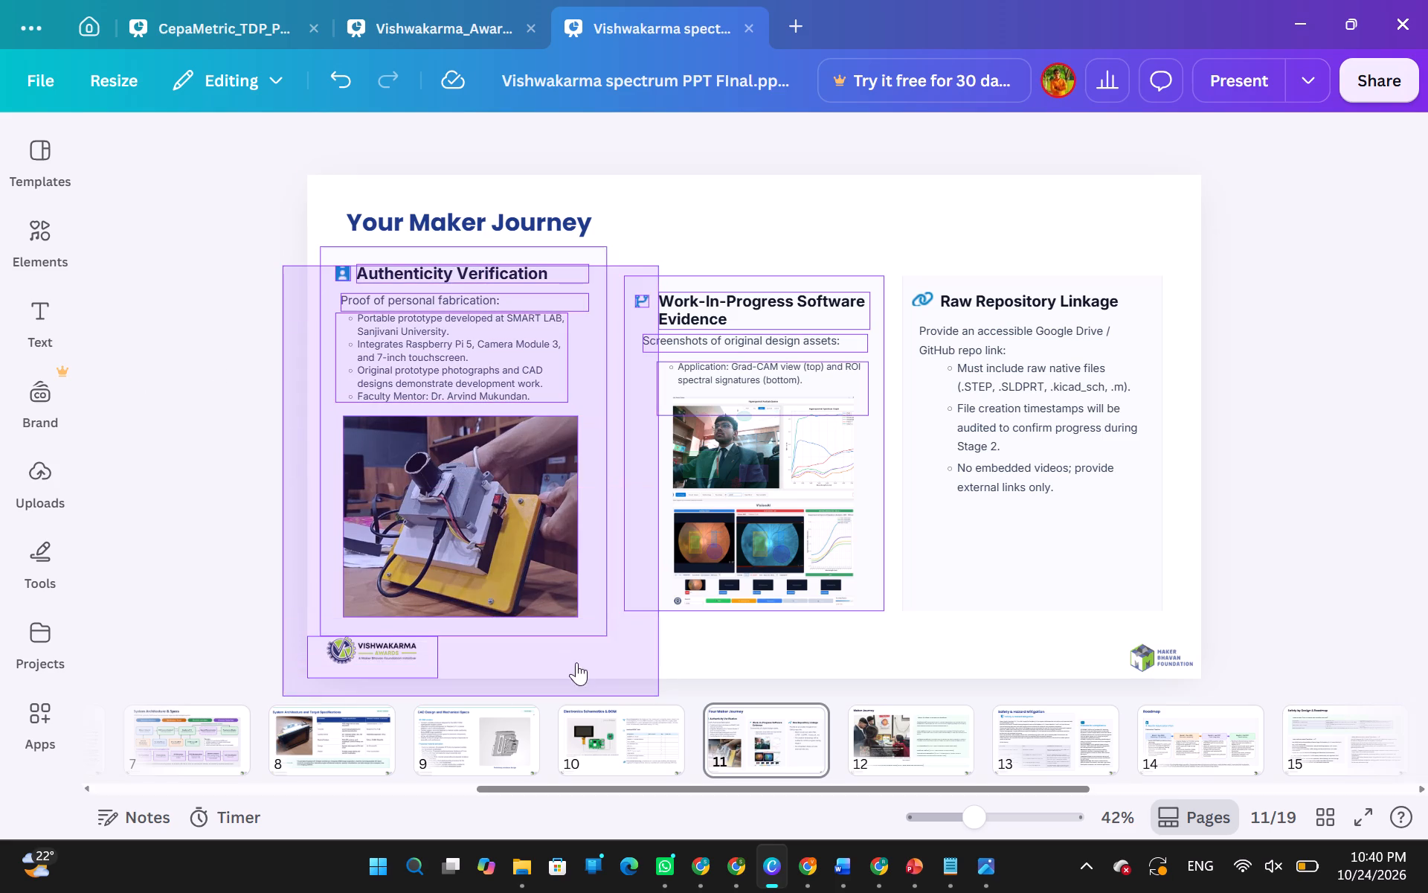
{"action": "left_click_drag", "start_coordinate": [576, 662], "coordinate": [571, 591]}
{"action": "key", "text": "Right"}
{"action": "key", "text": "Right"}
{"action": "key", "text": "Right"}
{"action": "key", "text": "Right"}
{"action": "key", "text": "Right"}
{"action": "key", "text": "Right"}
{"action": "key", "text": "Right"}
{"action": "key", "text": "Right"}
{"action": "key", "text": "Right"}
{"action": "key", "text": "Right"}
{"action": "key", "text": "Right"}
{"action": "key", "text": "Right"}
{"action": "key", "text": "Right"}
{"action": "key", "text": "Right"}
{"action": "key", "text": "Right"}
{"action": "key", "text": "Right"}
{"action": "key", "text": "Right"}
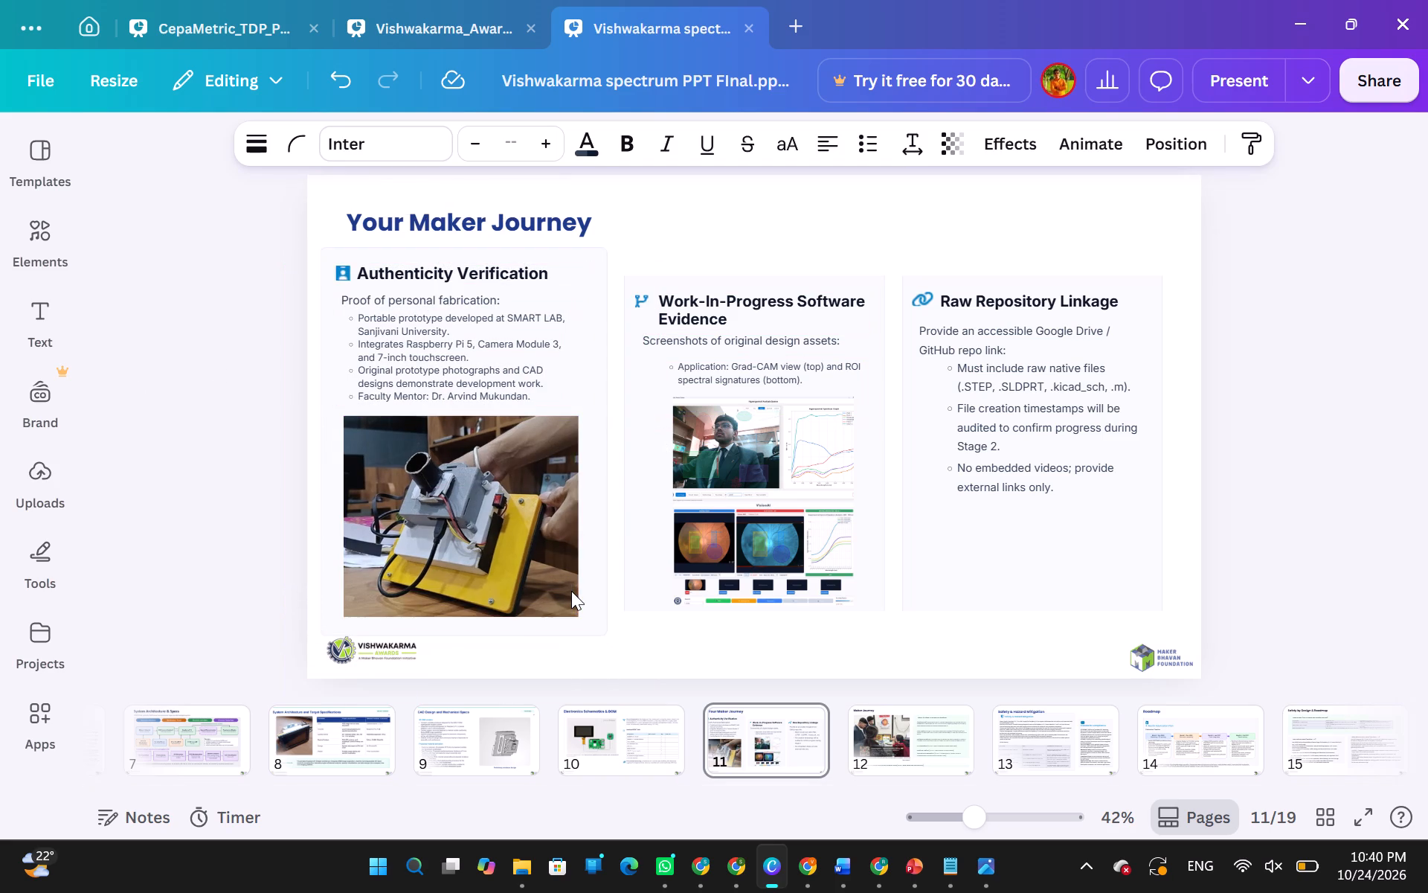
{"action": "key", "text": "Down"}
{"action": "key", "text": "Down"}
{"action": "key", "text": "Down"}
{"action": "key", "text": "Down"}
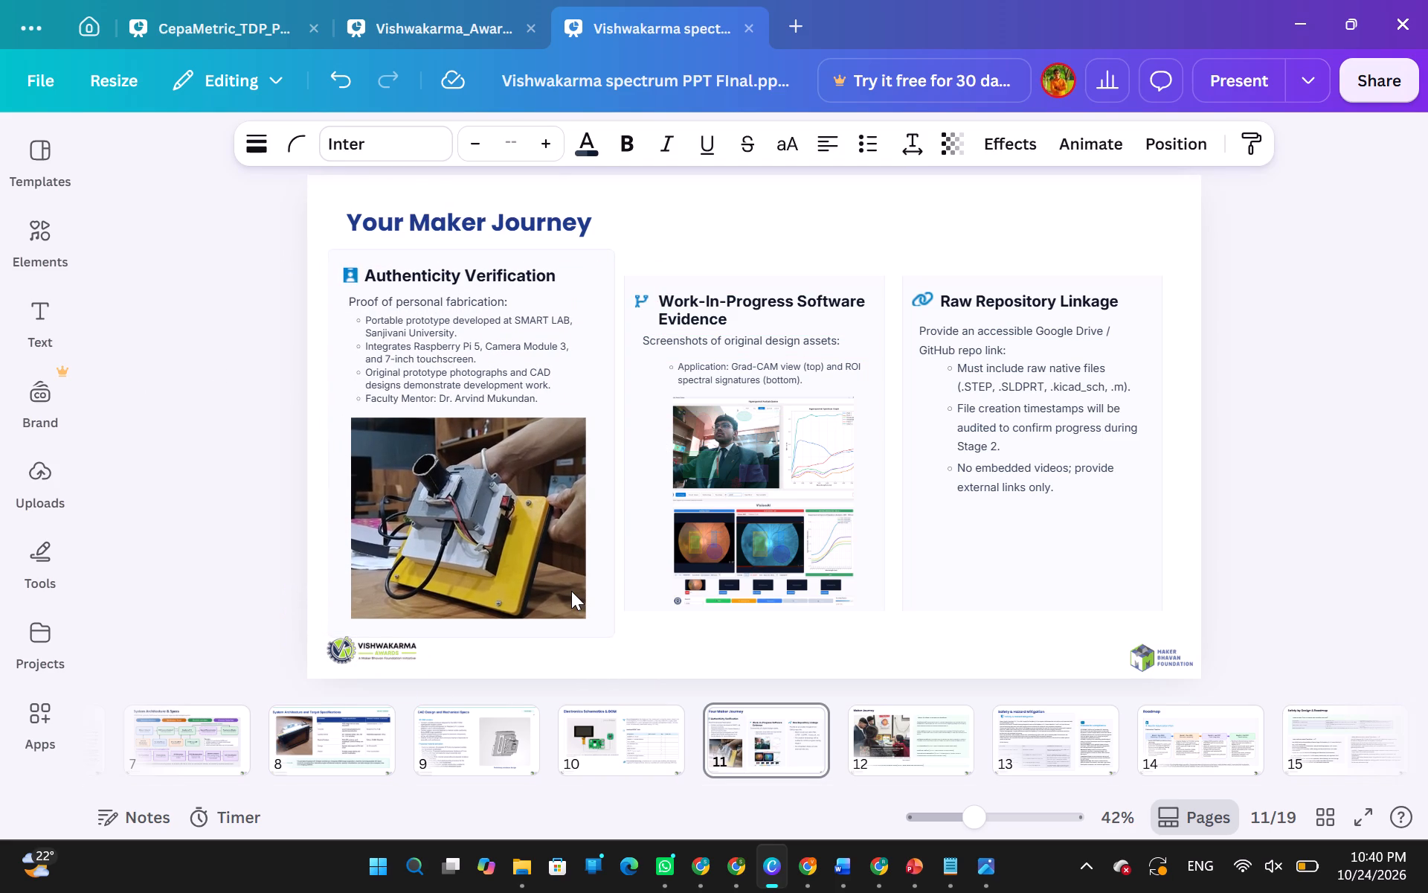
{"action": "double_click", "coordinate": [168, 520]}
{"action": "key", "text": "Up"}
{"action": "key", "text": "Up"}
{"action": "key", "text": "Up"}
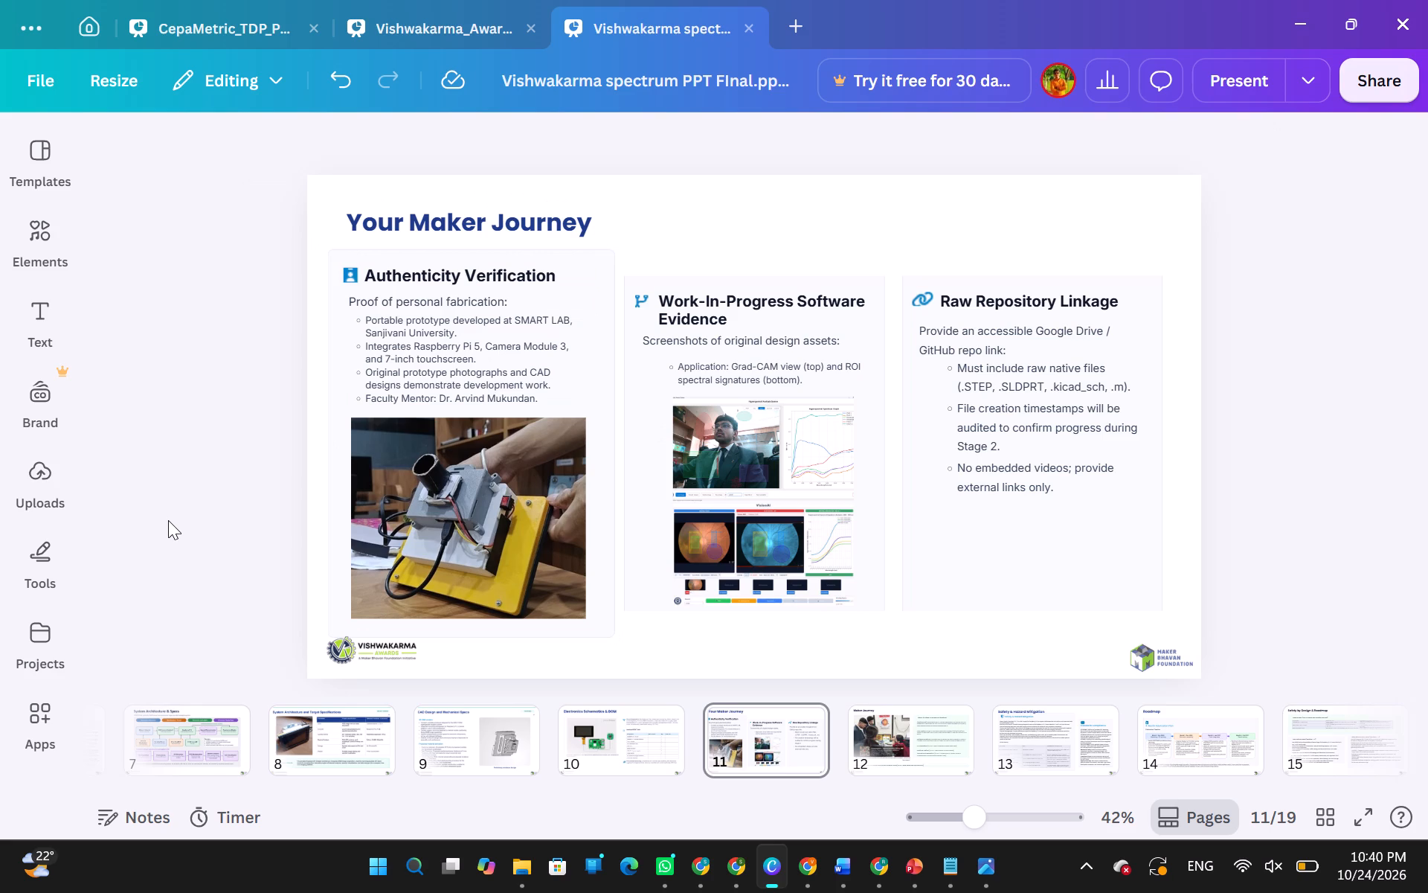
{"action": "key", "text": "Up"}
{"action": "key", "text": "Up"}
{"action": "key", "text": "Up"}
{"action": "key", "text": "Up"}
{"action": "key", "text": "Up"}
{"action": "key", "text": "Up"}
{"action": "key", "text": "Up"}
Extend the Work-In-Progress Software Evidence card background up and down to a height of 832, level with the Authenticity Verification card.
{"action": "left_click", "coordinate": [766, 287]}
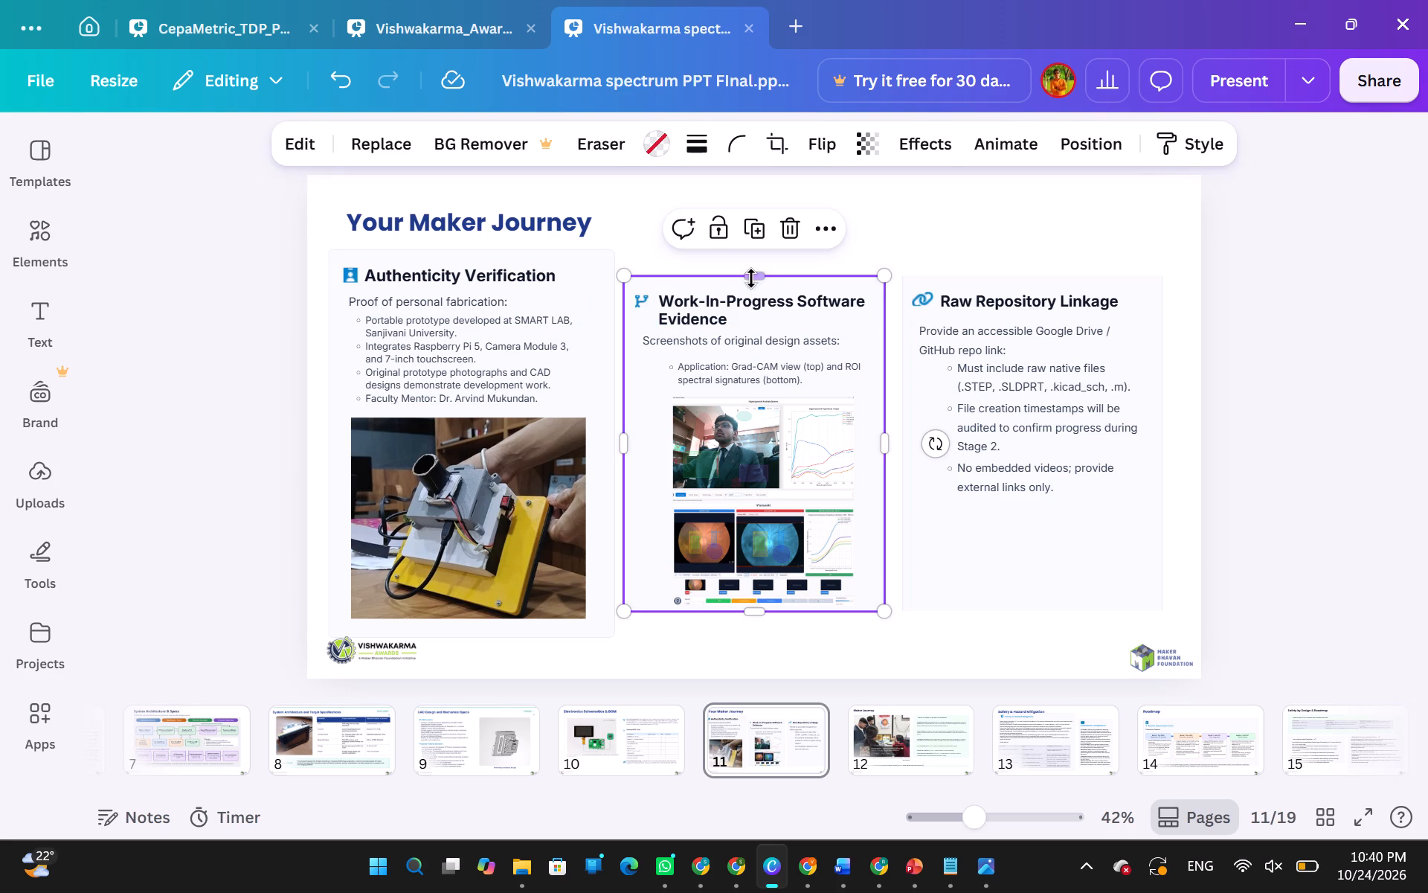
{"action": "left_click_drag", "start_coordinate": [750, 278], "coordinate": [747, 252]}
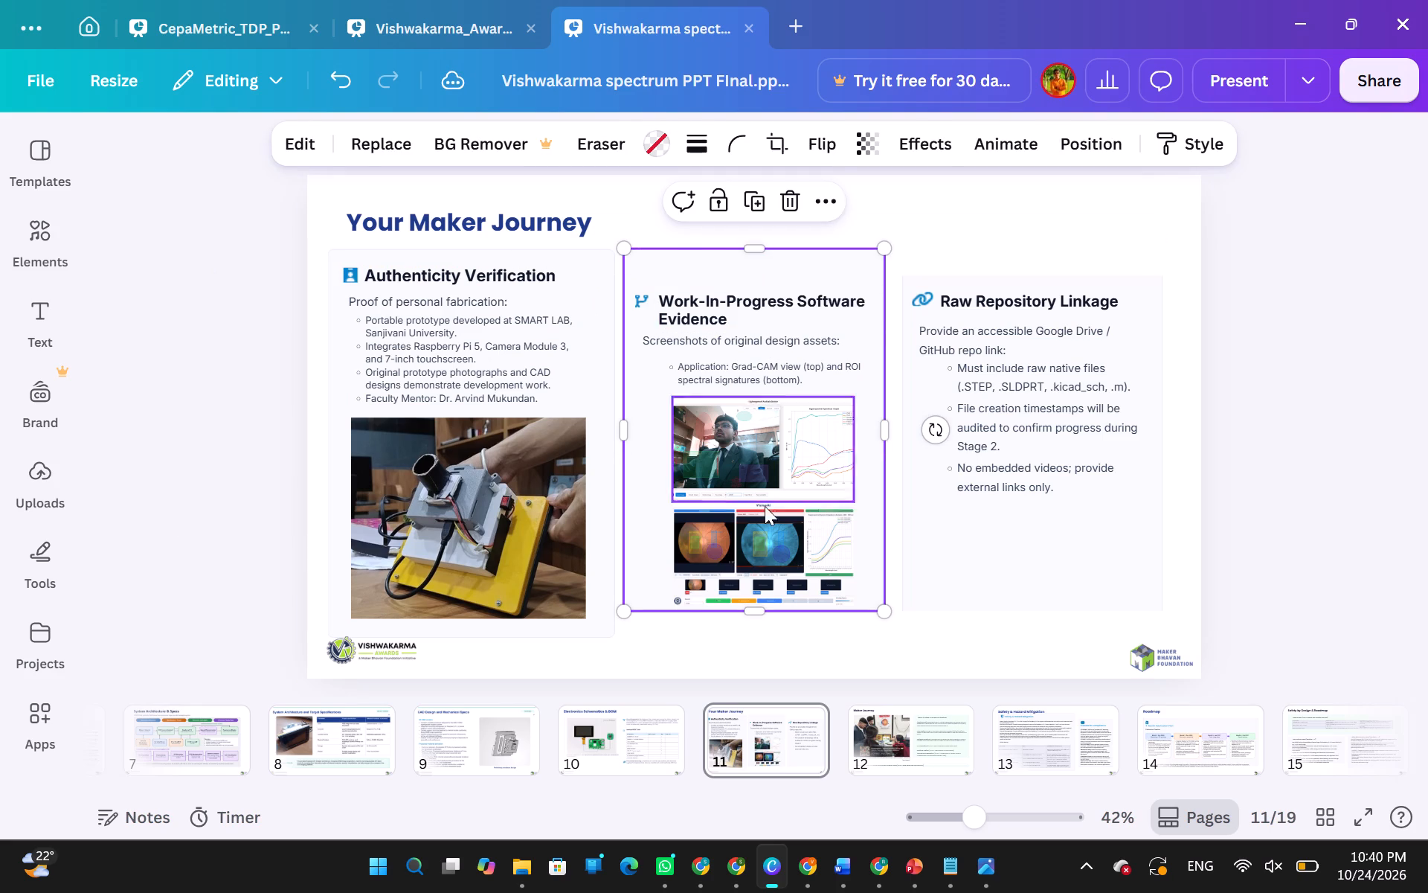
{"action": "left_click_drag", "start_coordinate": [751, 604], "coordinate": [753, 626]}
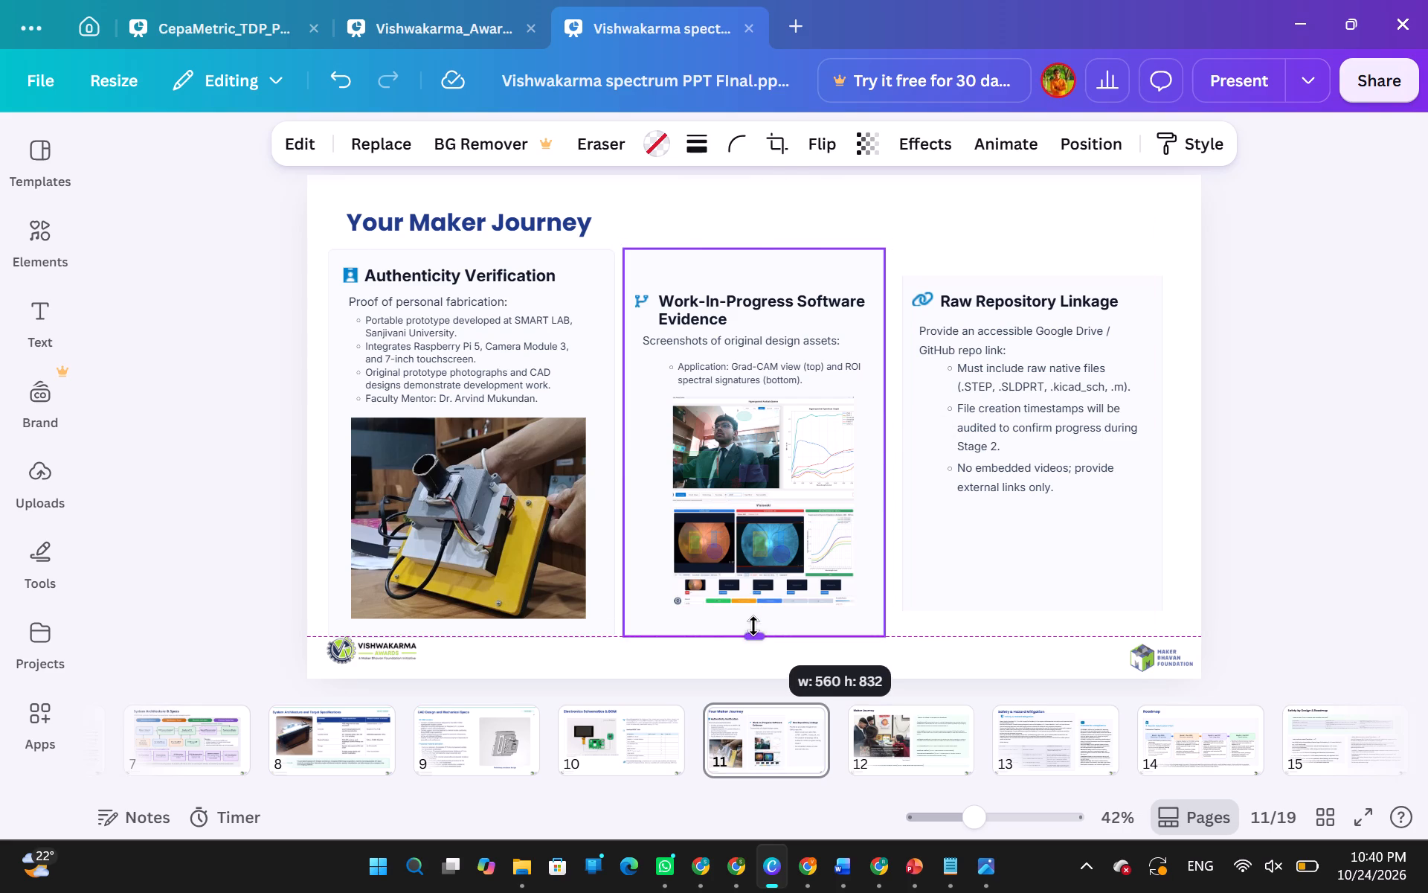
{"action": "left_click_drag", "start_coordinate": [753, 626], "coordinate": [753, 625]}
{"action": "left_click", "coordinate": [276, 606]}
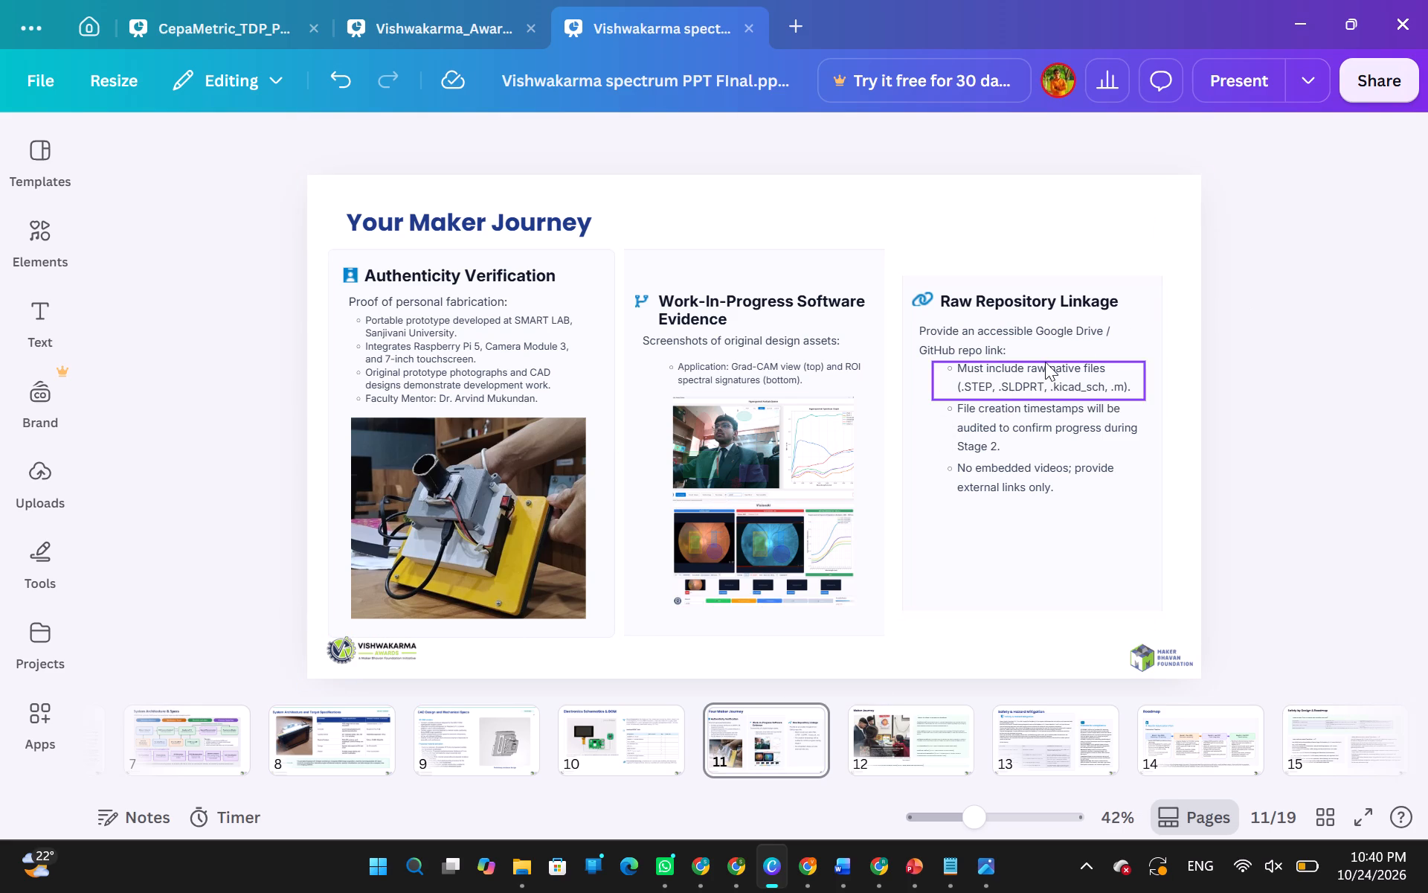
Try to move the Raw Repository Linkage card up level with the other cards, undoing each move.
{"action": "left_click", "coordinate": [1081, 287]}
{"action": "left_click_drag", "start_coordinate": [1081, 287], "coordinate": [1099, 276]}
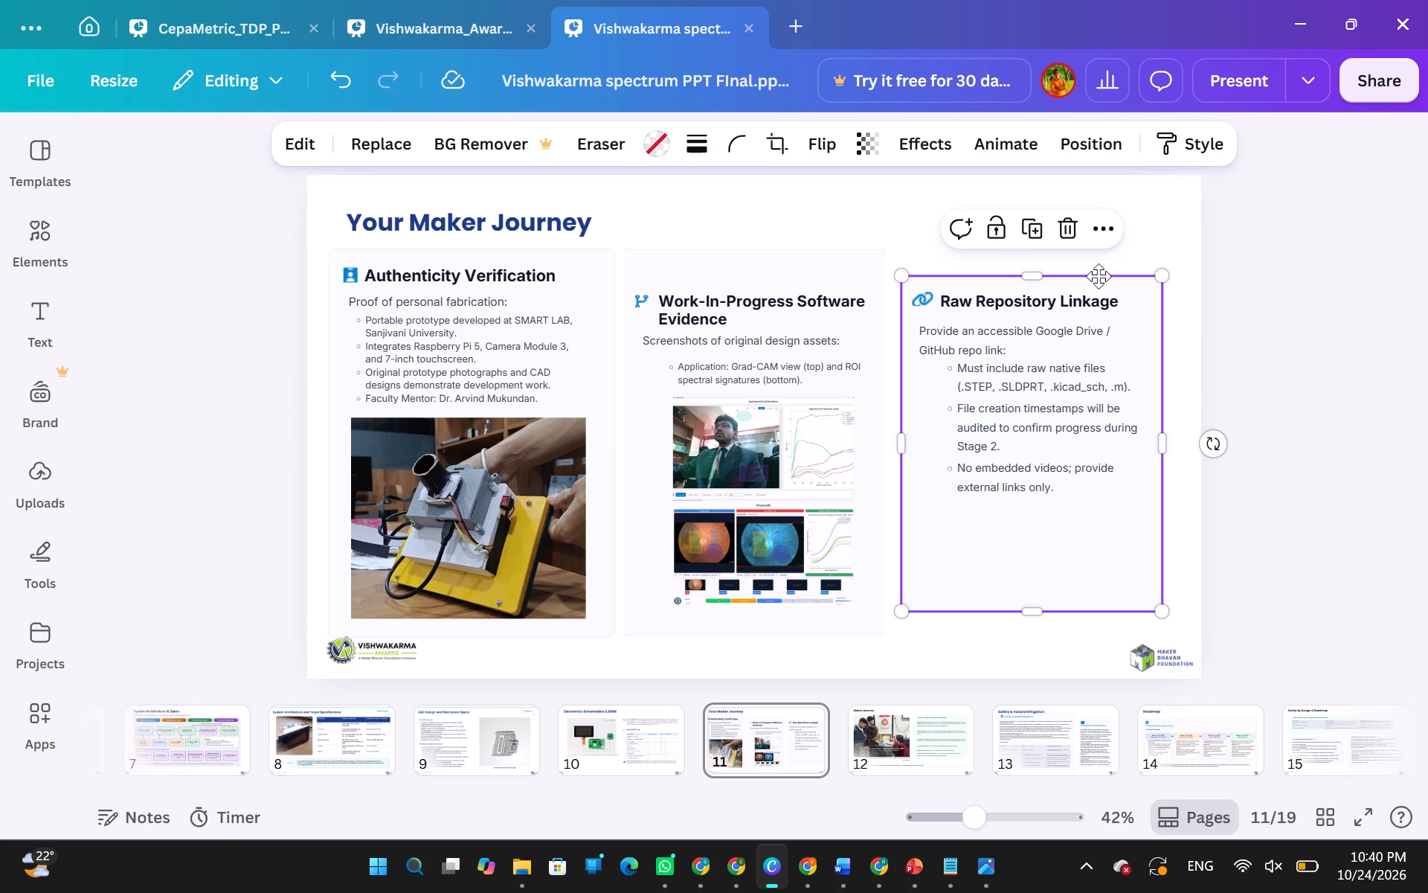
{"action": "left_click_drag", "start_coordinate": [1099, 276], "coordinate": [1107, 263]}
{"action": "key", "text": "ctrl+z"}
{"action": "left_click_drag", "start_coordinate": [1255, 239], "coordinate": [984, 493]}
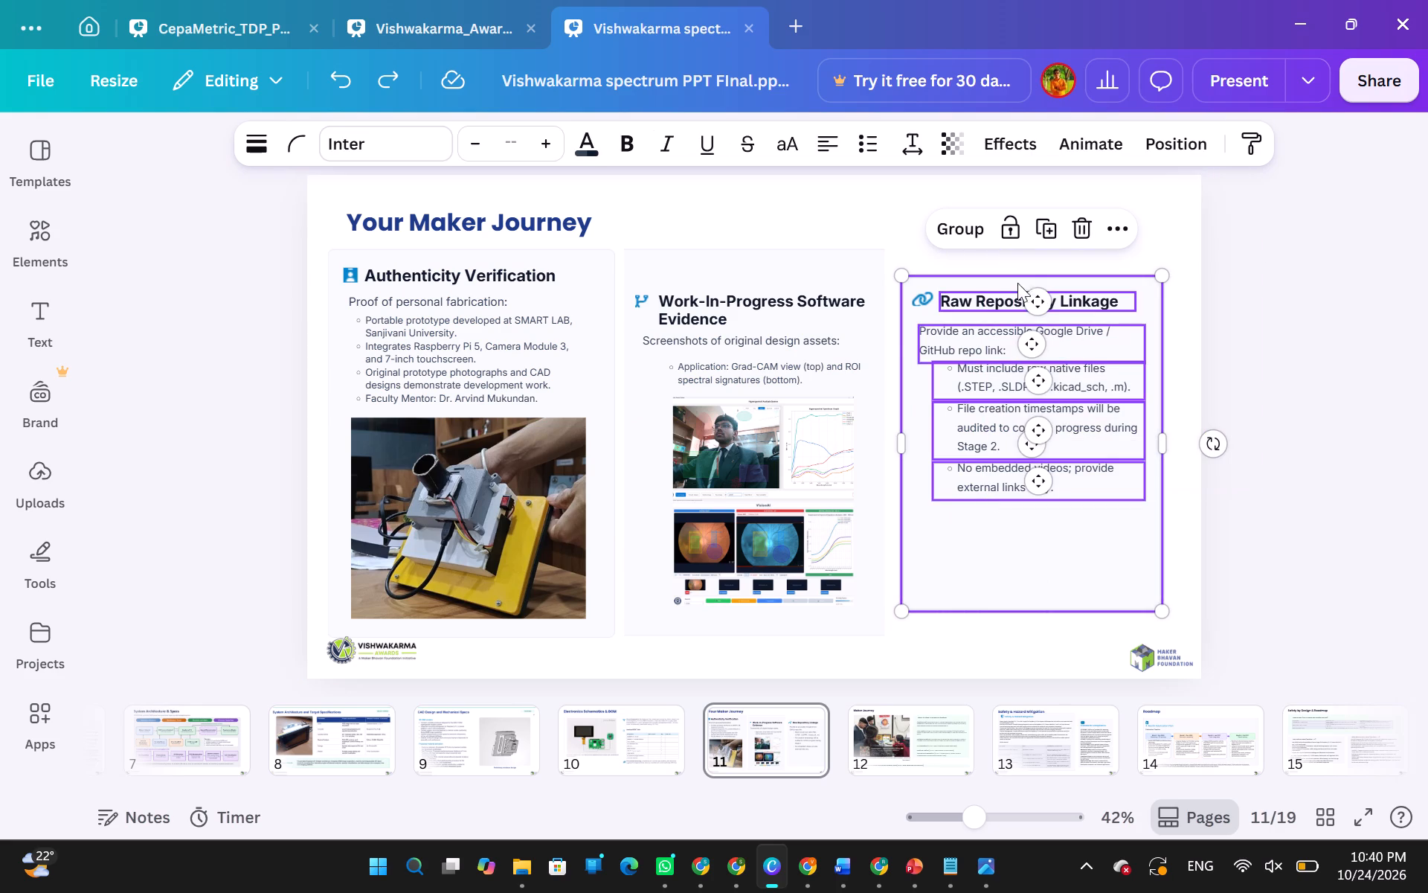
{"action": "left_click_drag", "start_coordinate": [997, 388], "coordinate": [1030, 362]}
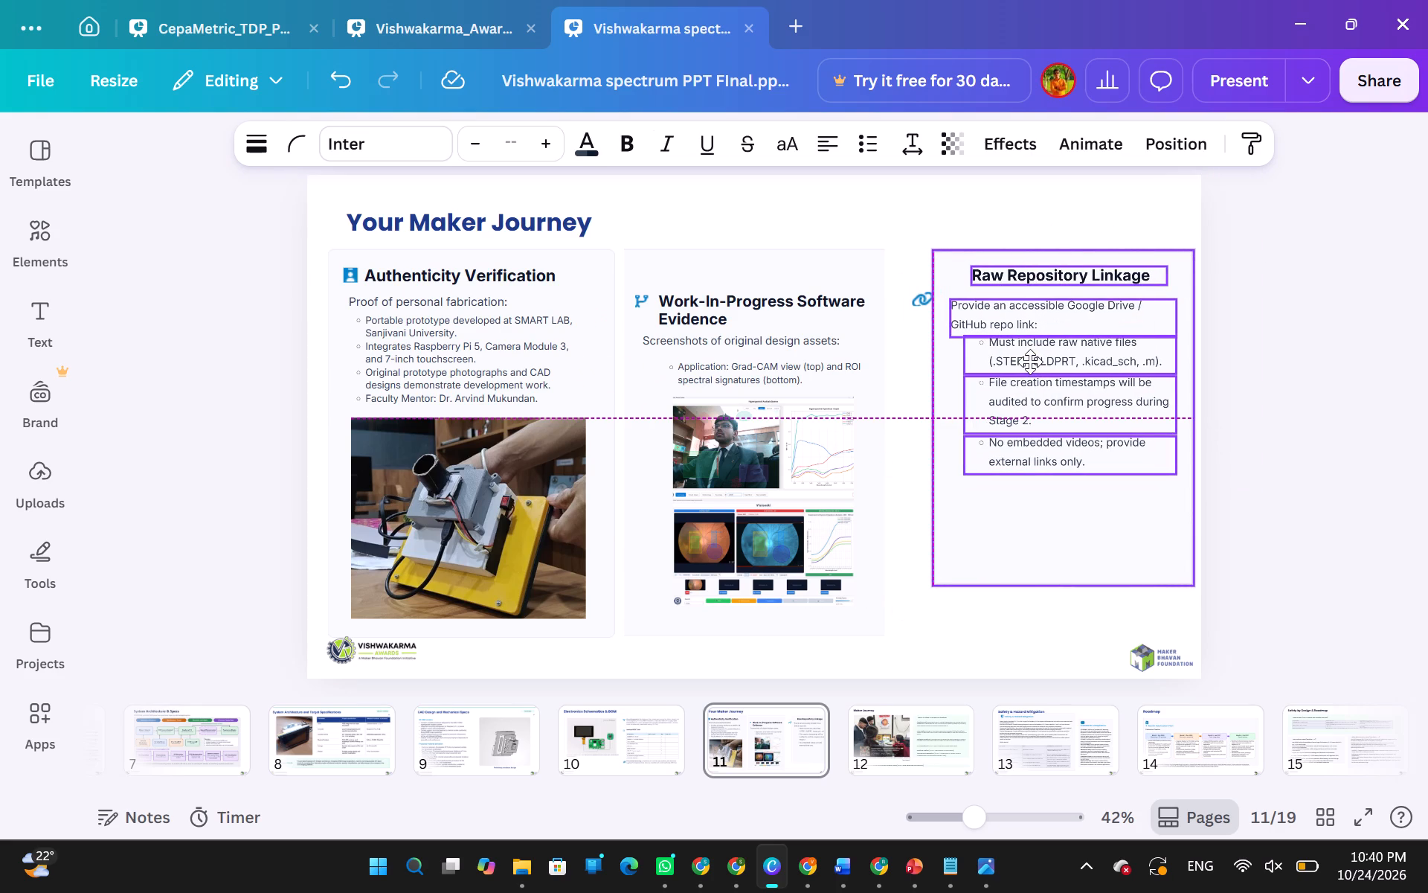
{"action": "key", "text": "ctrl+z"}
Move the complete Raw Repository Linkage card, including its link icon, up and right so its top lines up with the other cards.
{"action": "left_click_drag", "start_coordinate": [1238, 300], "coordinate": [896, 468]}
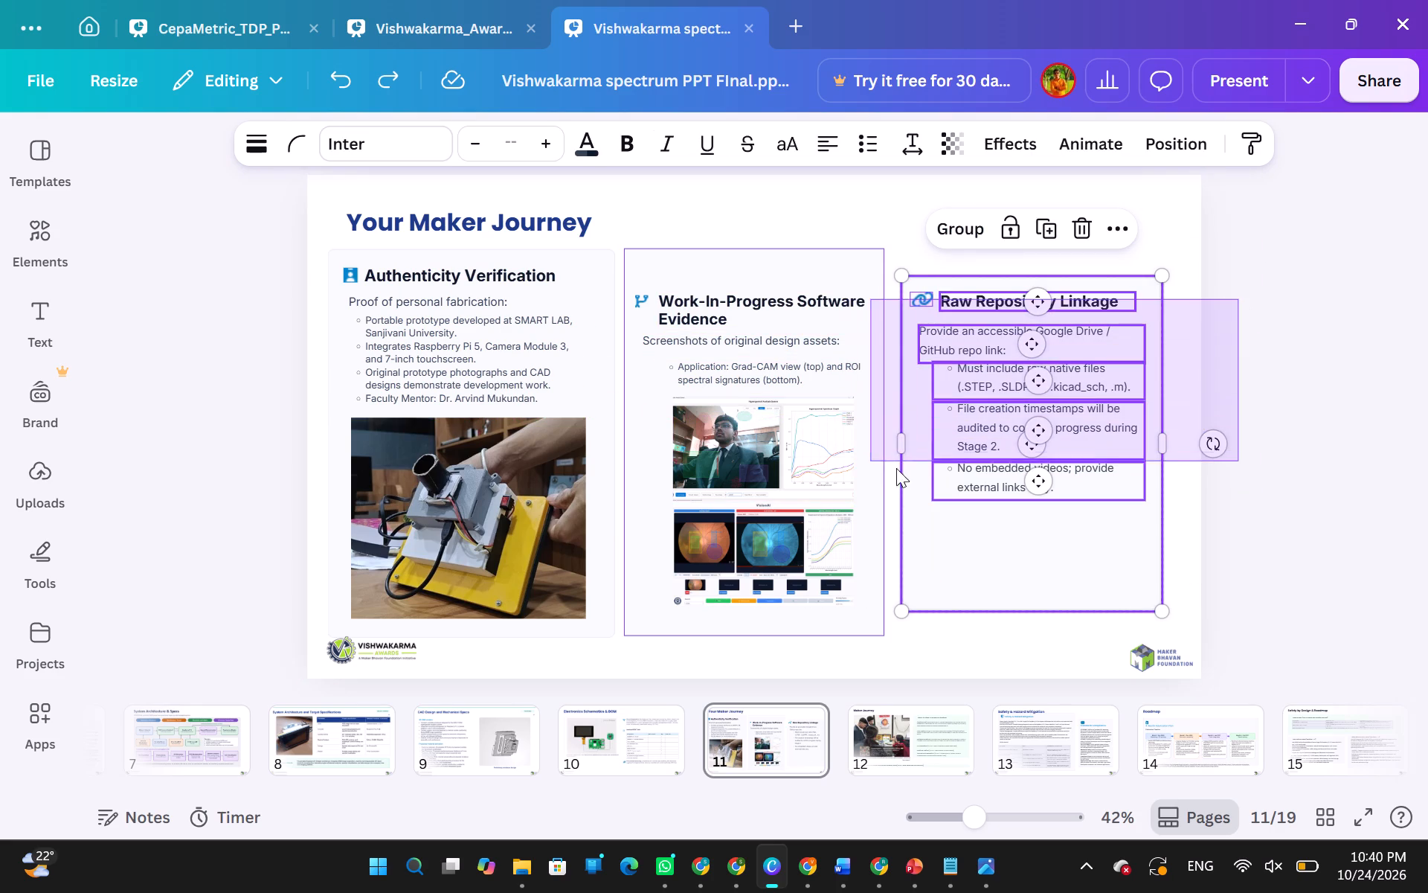
{"action": "left_click_drag", "start_coordinate": [896, 468], "coordinate": [918, 482]}
{"action": "left_click_drag", "start_coordinate": [1012, 439], "coordinate": [1043, 400]}
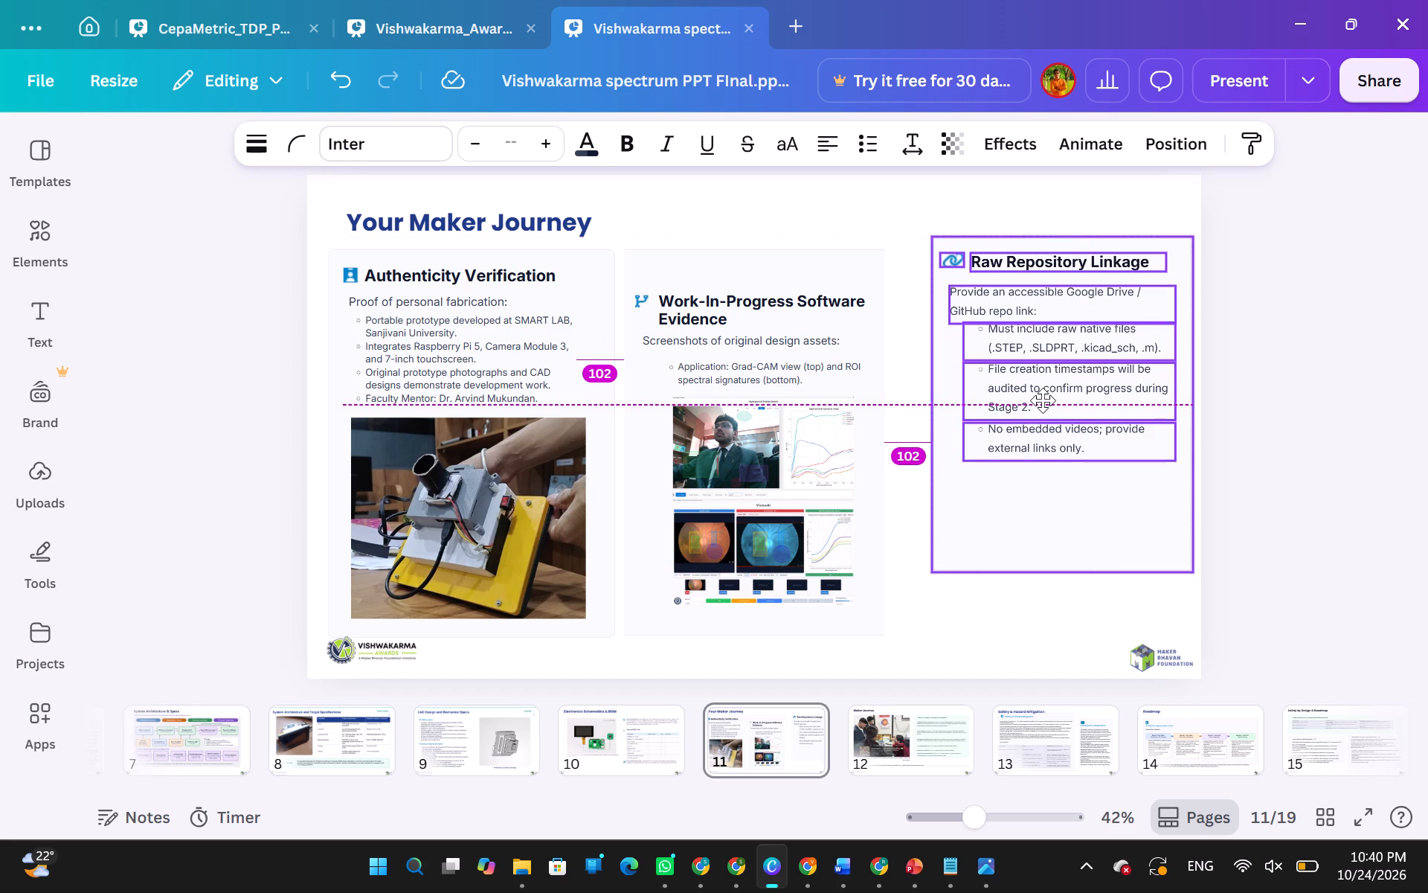
{"action": "left_click_drag", "start_coordinate": [1043, 400], "coordinate": [1043, 413]}
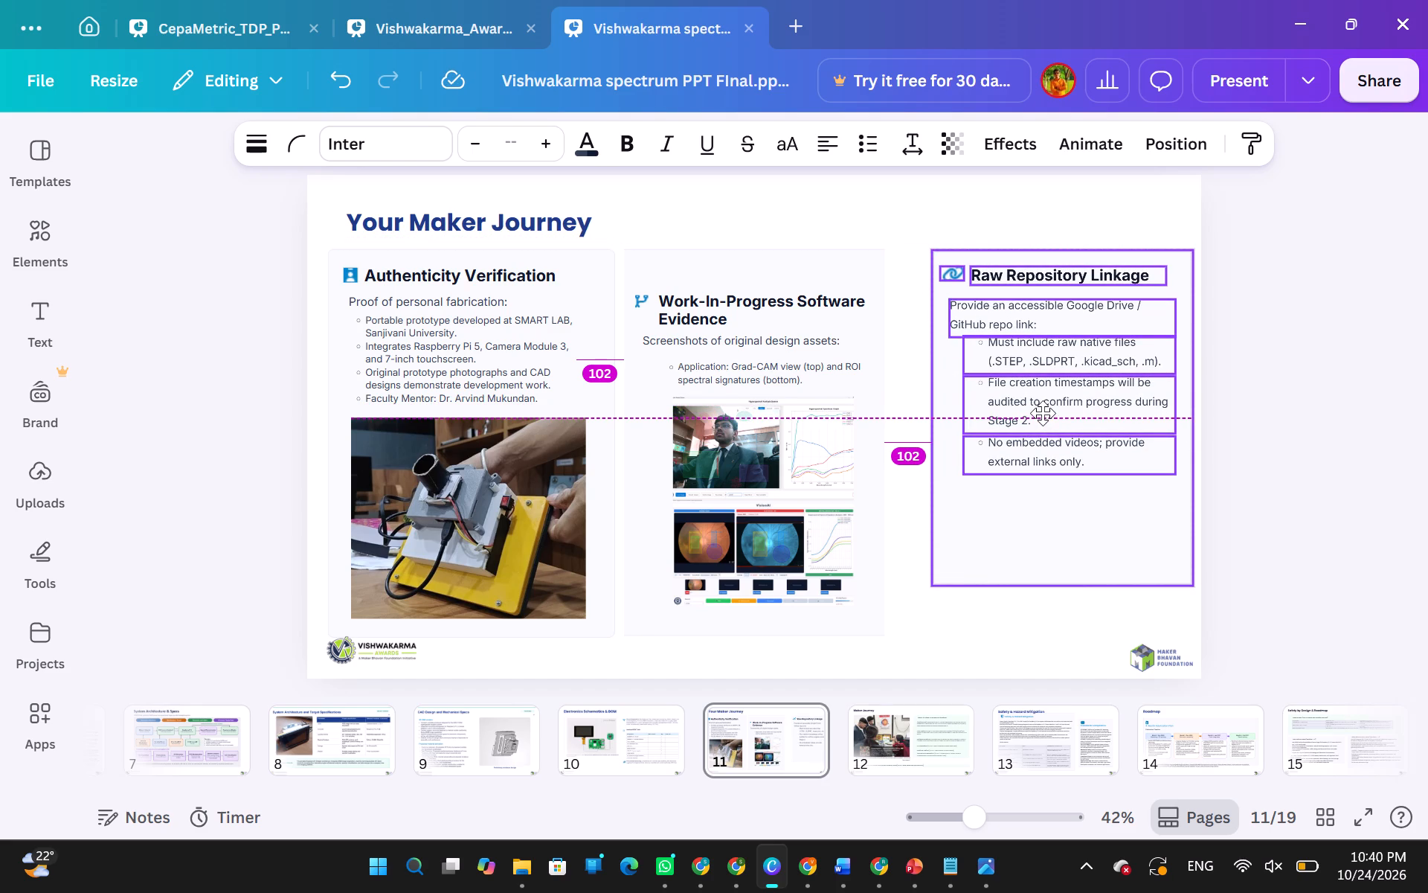
{"action": "left_click_drag", "start_coordinate": [1043, 413], "coordinate": [1041, 412]}
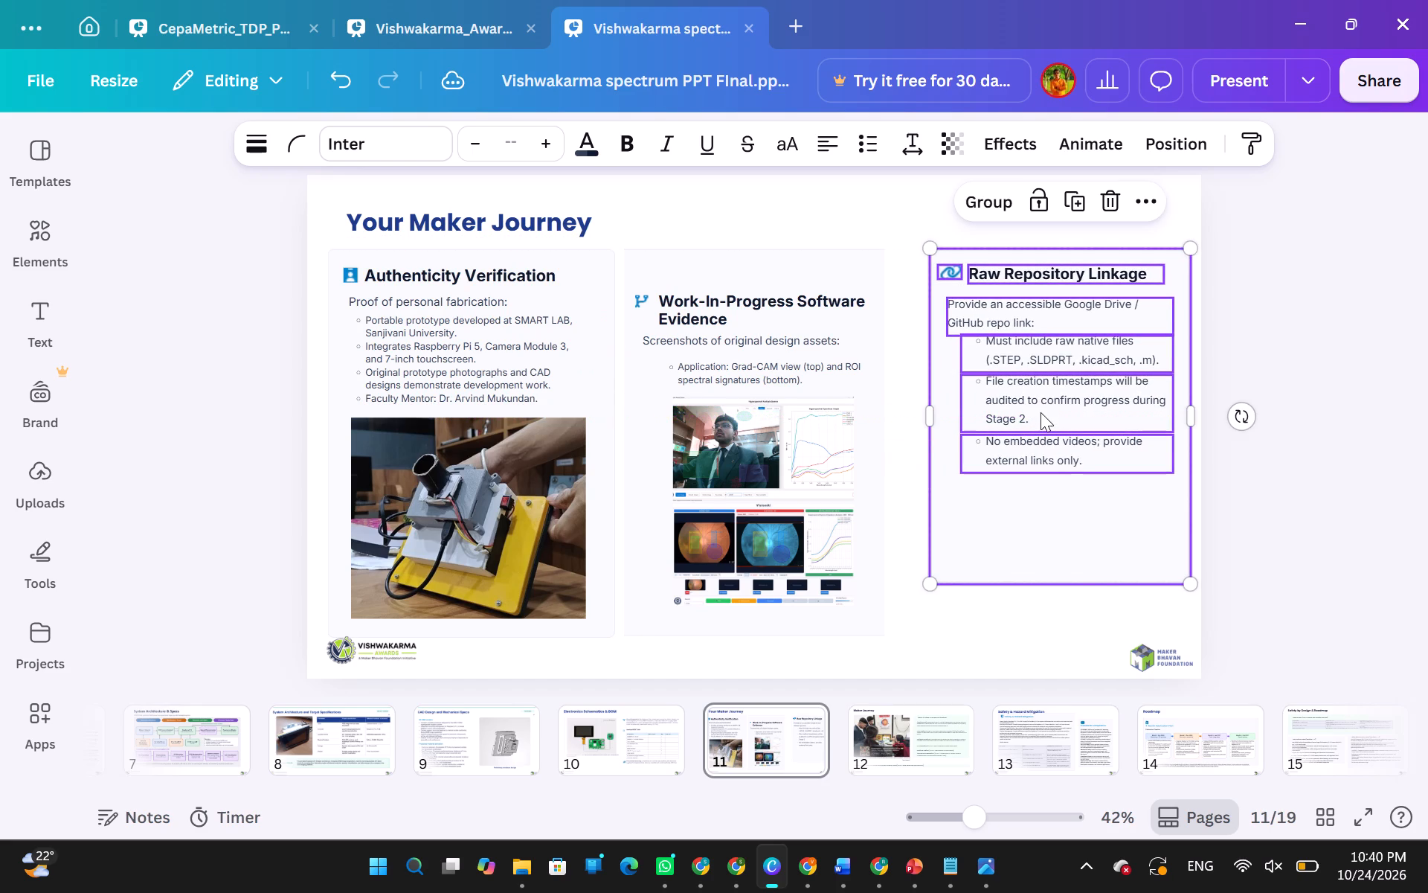
{"action": "left_click", "coordinate": [1278, 516]}
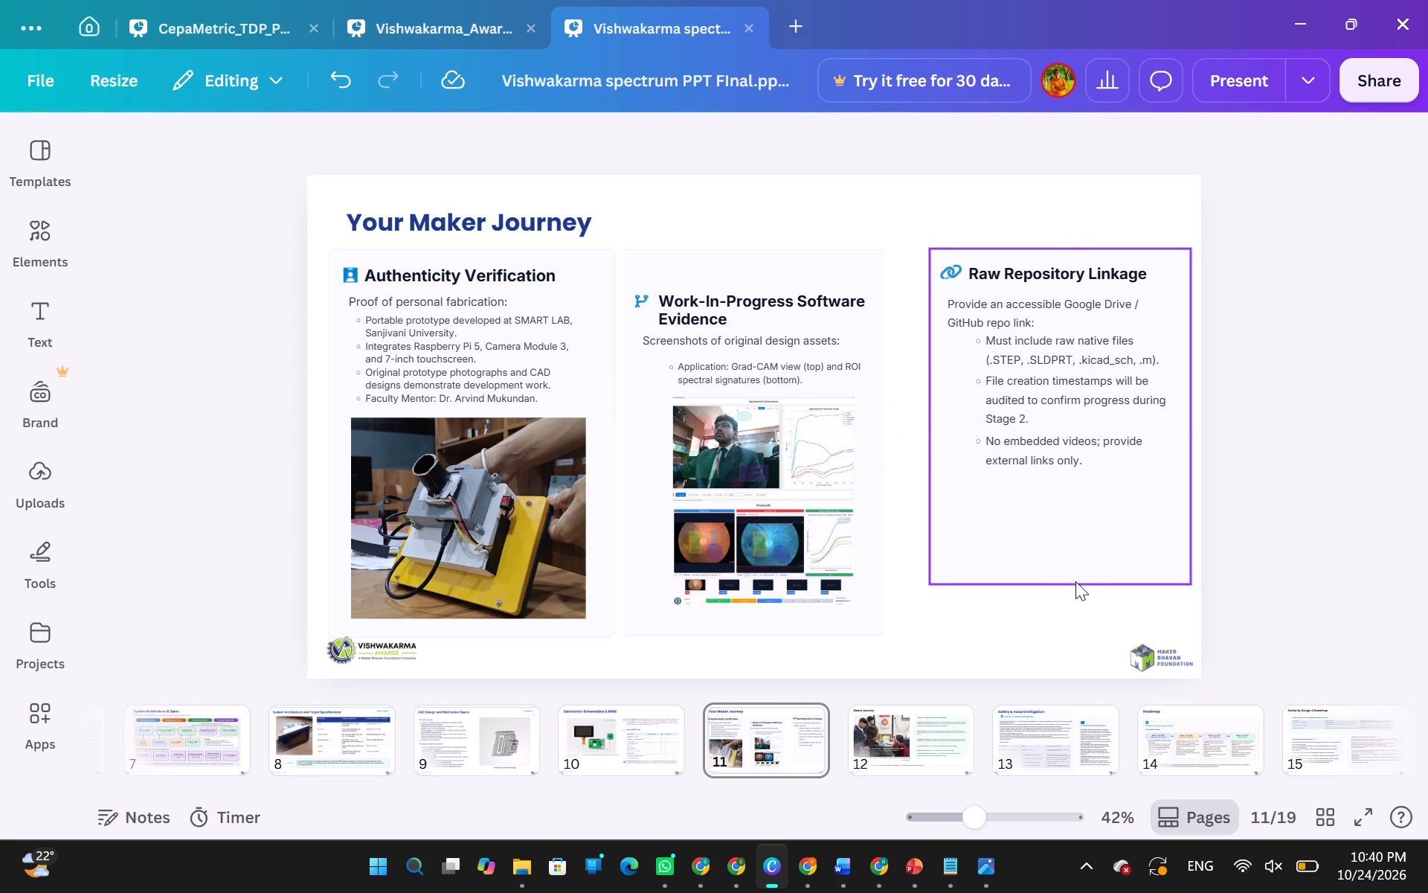
Extend the bottom of the Raw Repository Linkage card background down to line up with the bottoms of the other two cards.
{"action": "left_click", "coordinate": [1075, 578]}
{"action": "left_click_drag", "start_coordinate": [1073, 582], "coordinate": [1069, 621]}
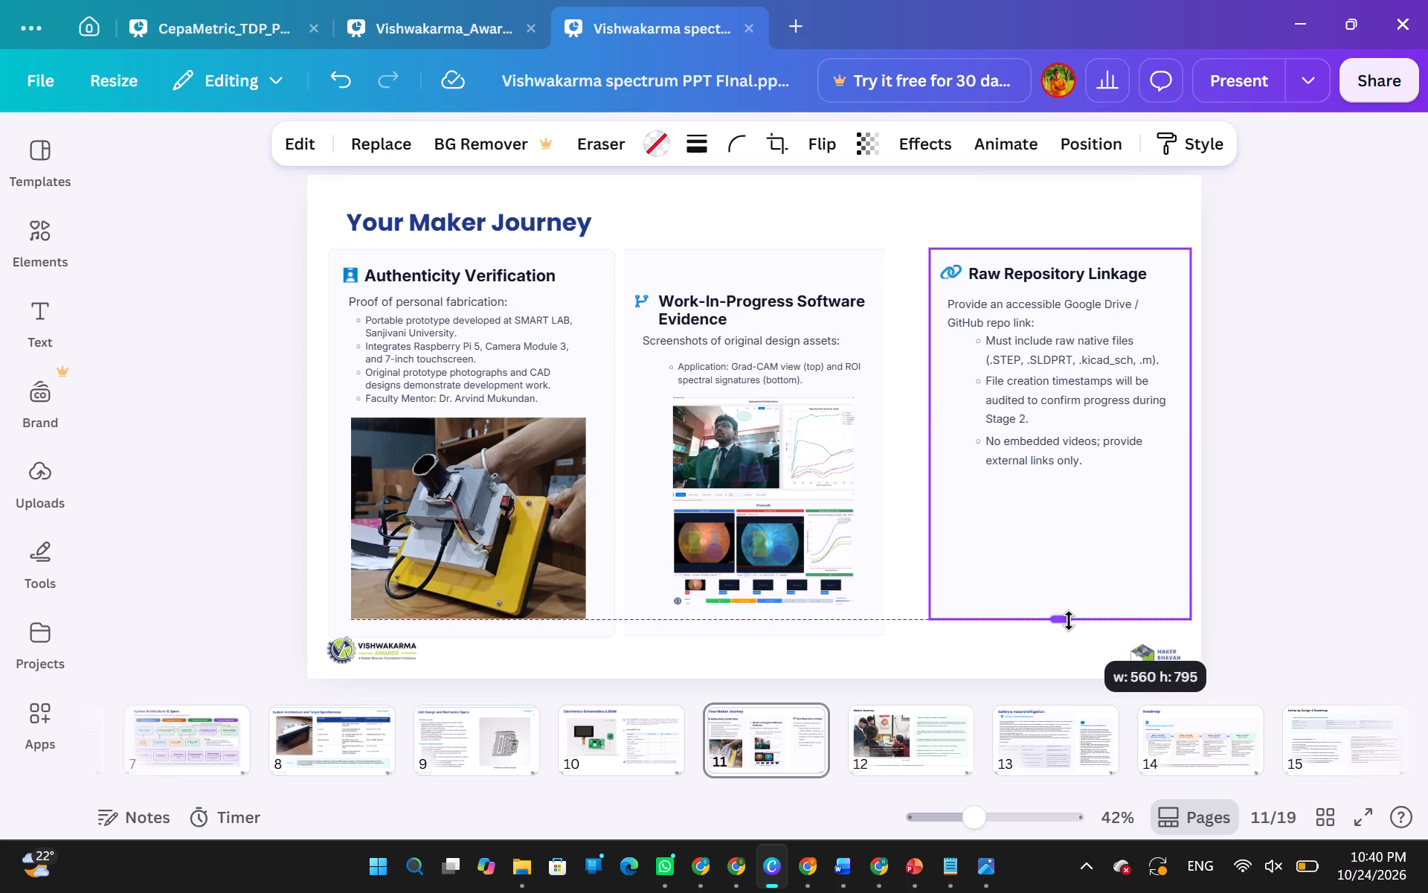
{"action": "left_click_drag", "start_coordinate": [1069, 621], "coordinate": [1064, 632]}
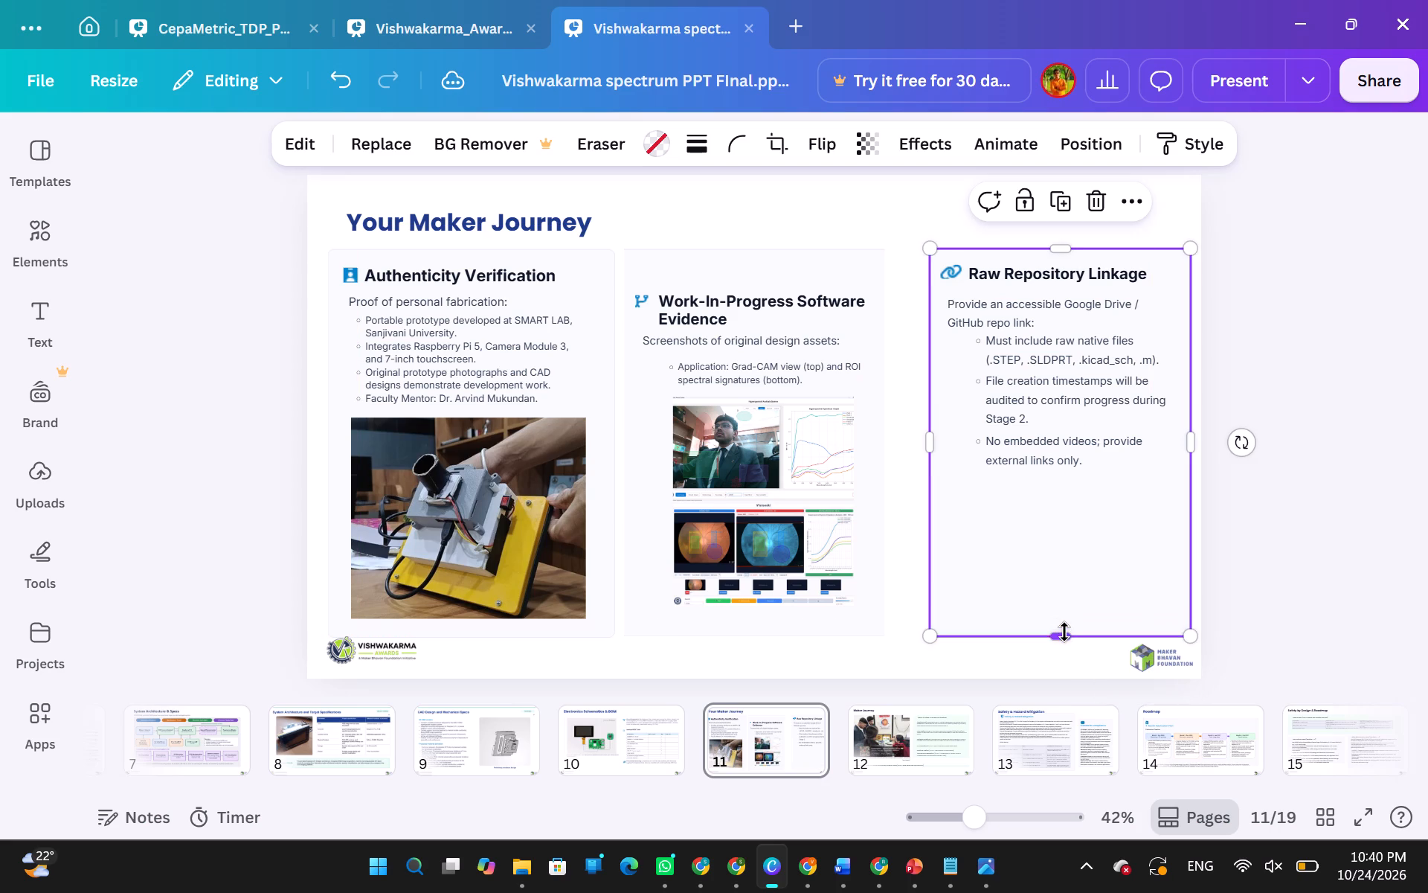
{"action": "left_click", "coordinate": [1293, 558]}
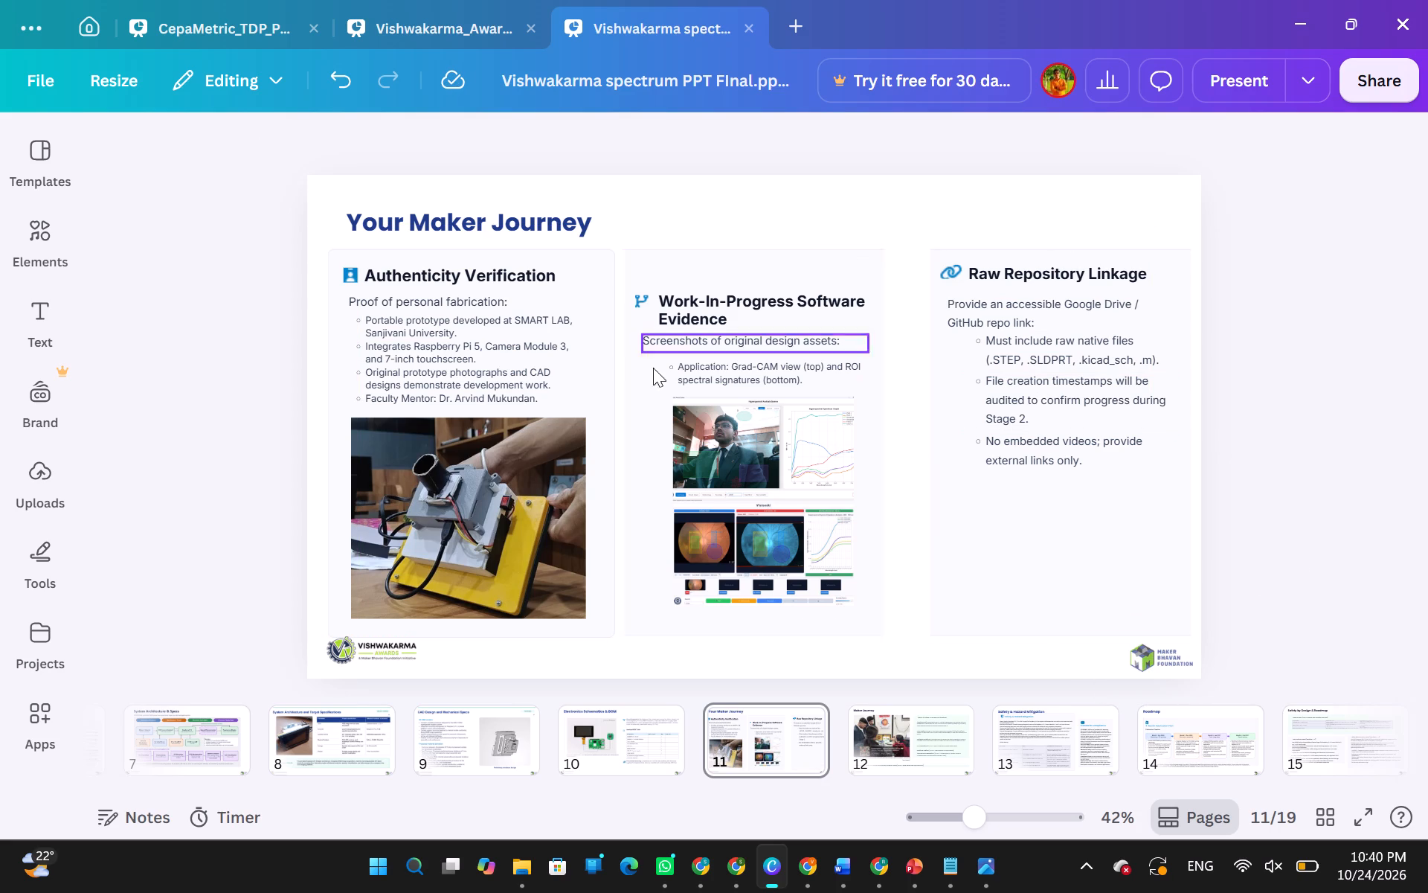
Widen the Work-In-Progress Software Evidence card background rightward to narrow the gap before the Raw Repository Linkage card.
{"action": "left_click", "coordinate": [759, 270]}
{"action": "left_click_drag", "start_coordinate": [881, 441], "coordinate": [893, 441]}
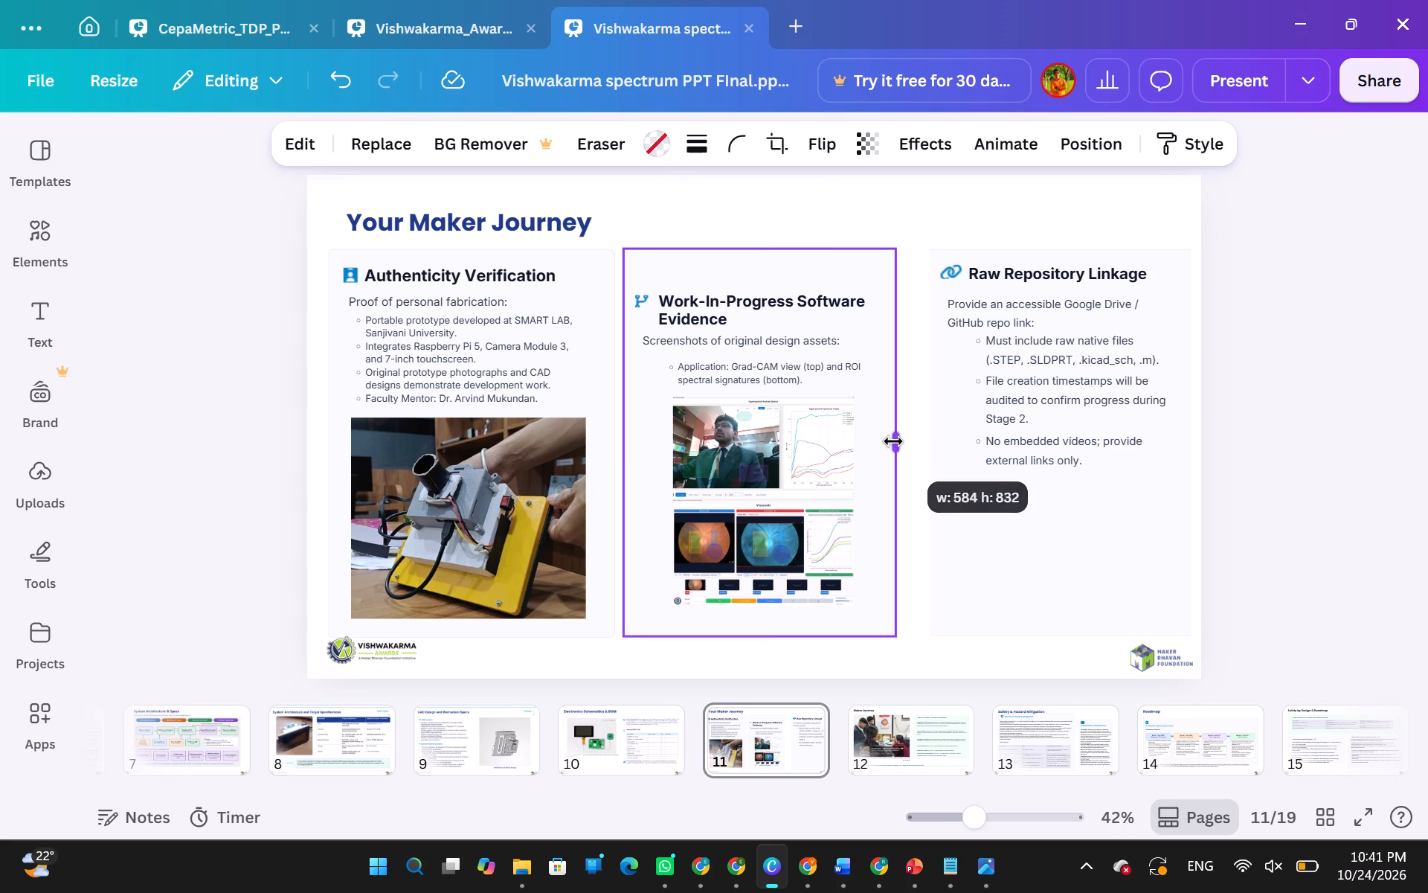
{"action": "left_click_drag", "start_coordinate": [893, 441], "coordinate": [906, 441]}
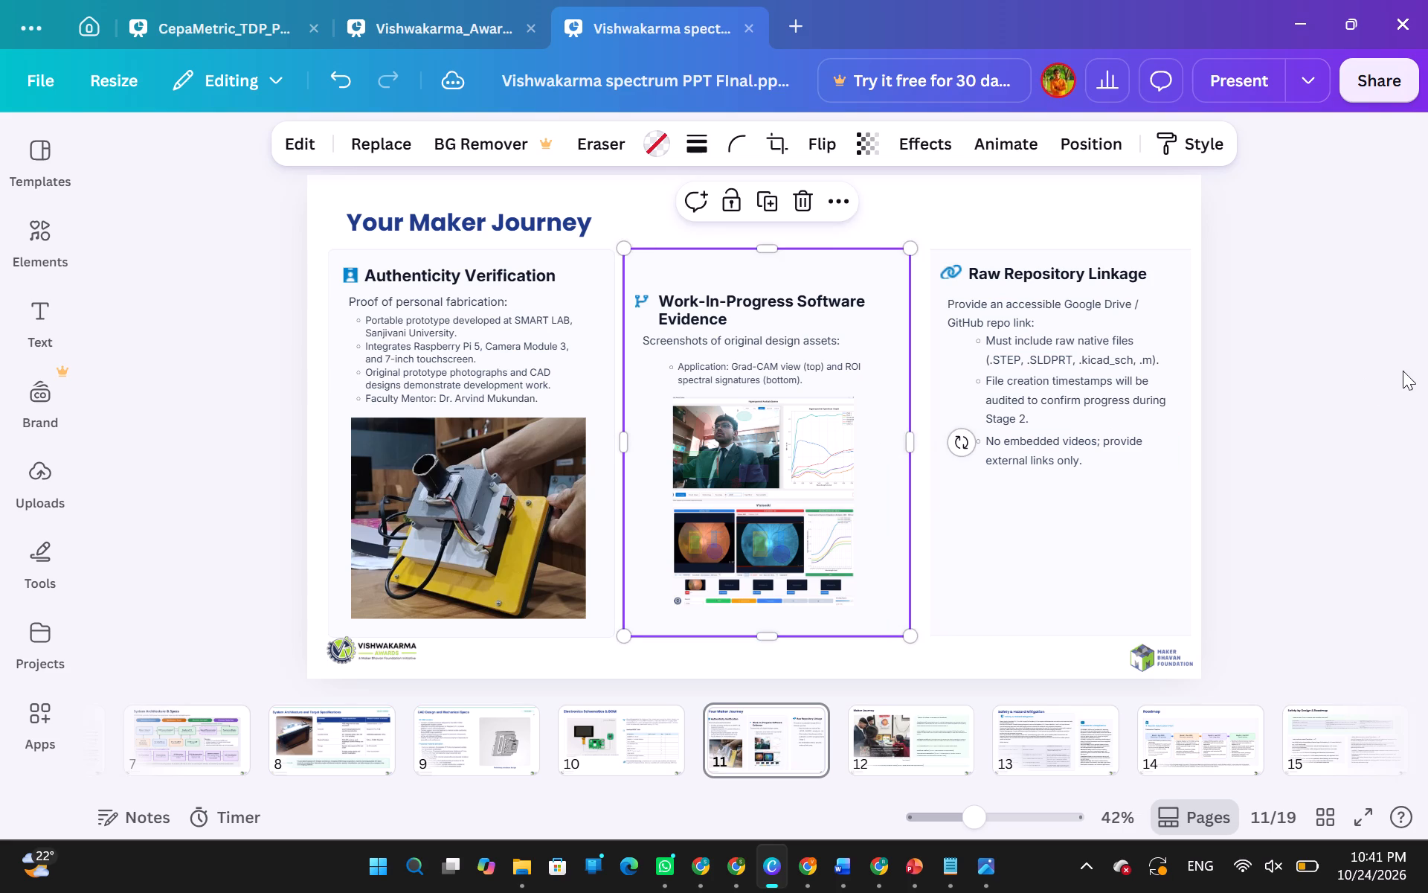
{"action": "left_click", "coordinate": [1405, 371]}
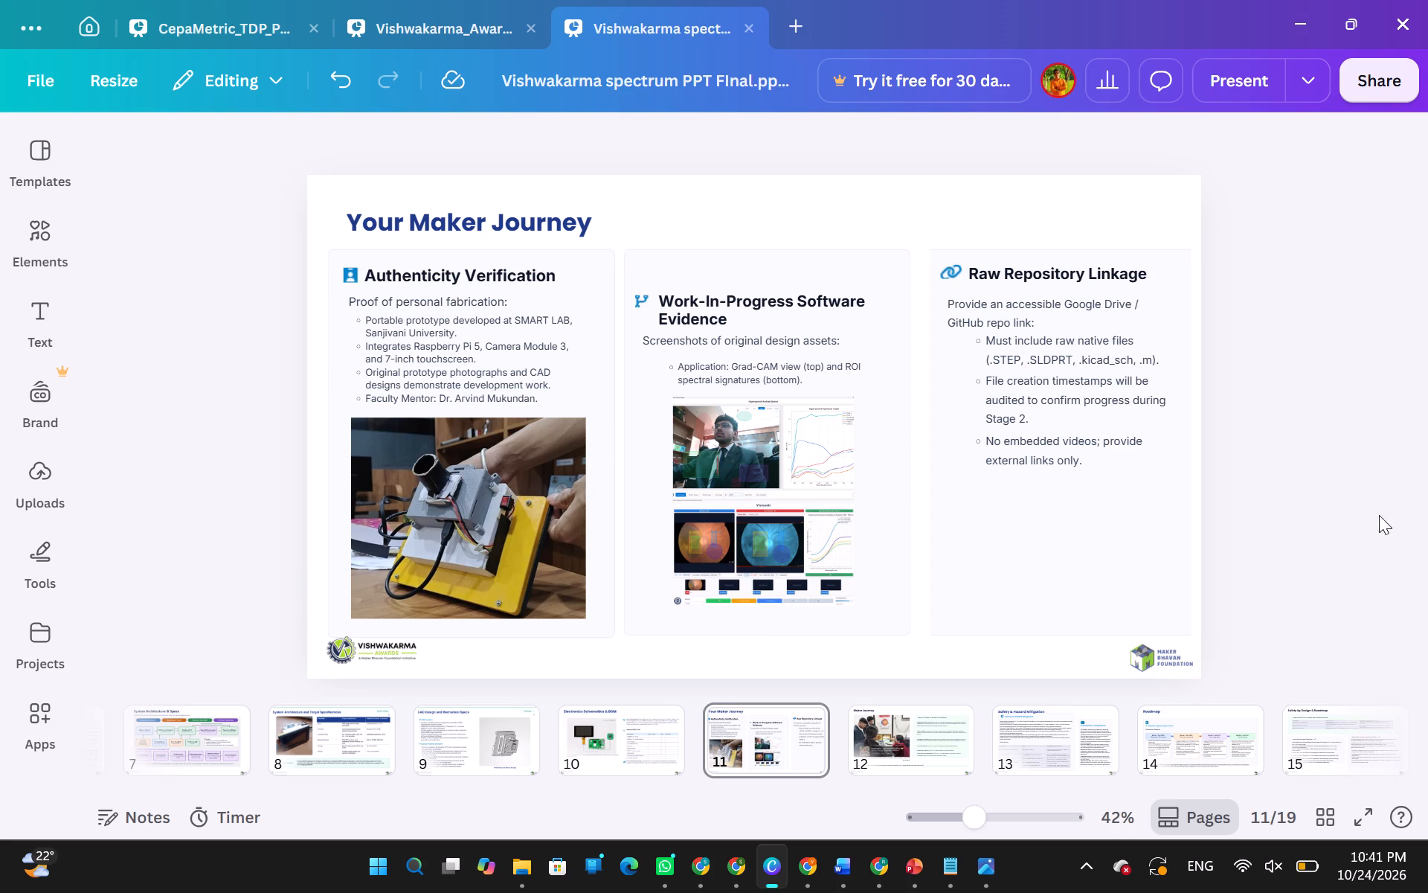
Switch to the ChatGPT conversation in Chrome holding the reduced "Your Maker Journey — SPECTRUM" content.
{"action": "key", "text": "alt+Tab"}
{"action": "key", "text": "alt+Tab"}
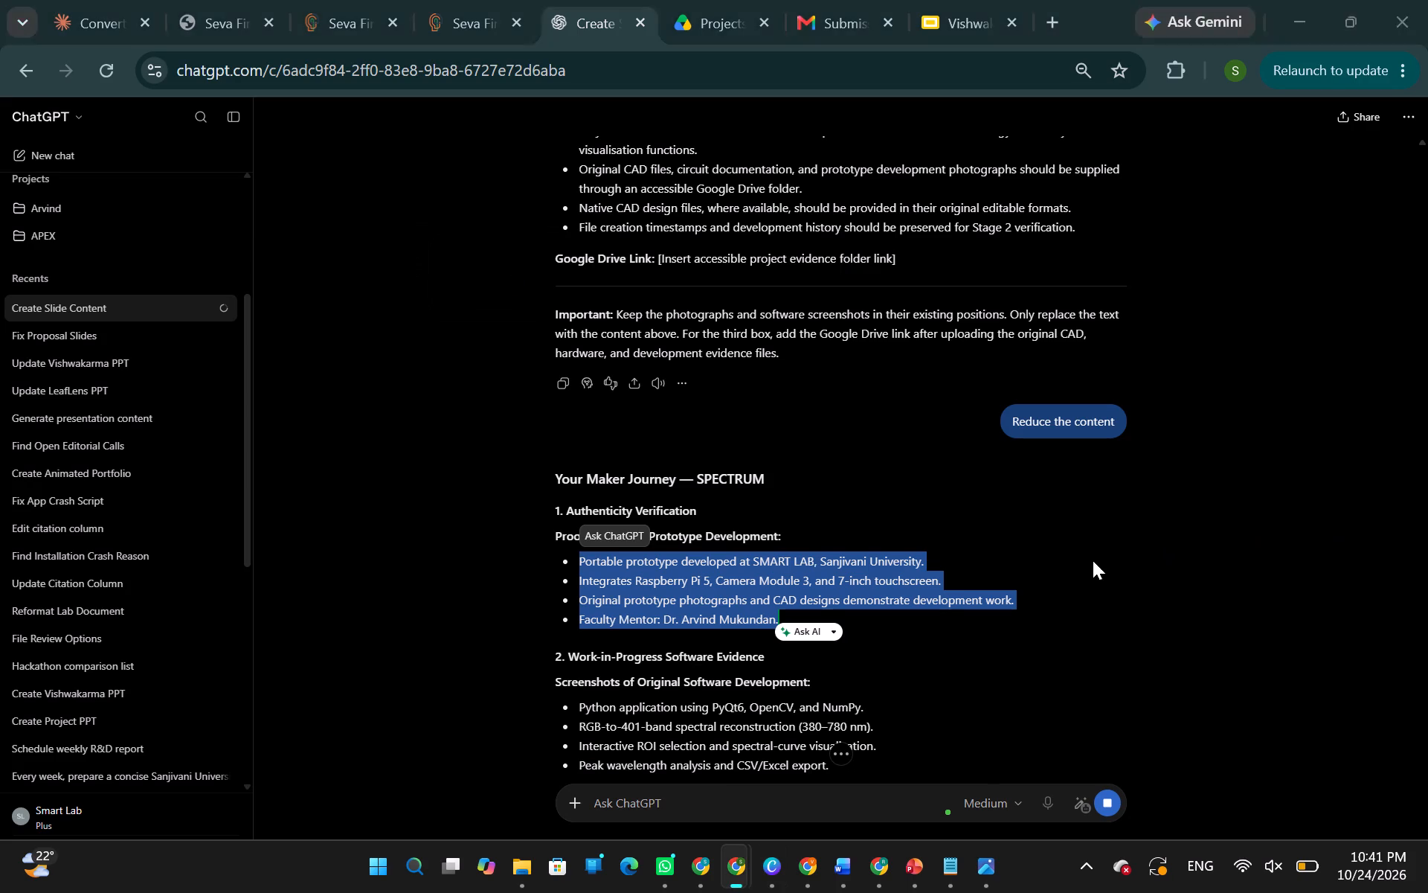
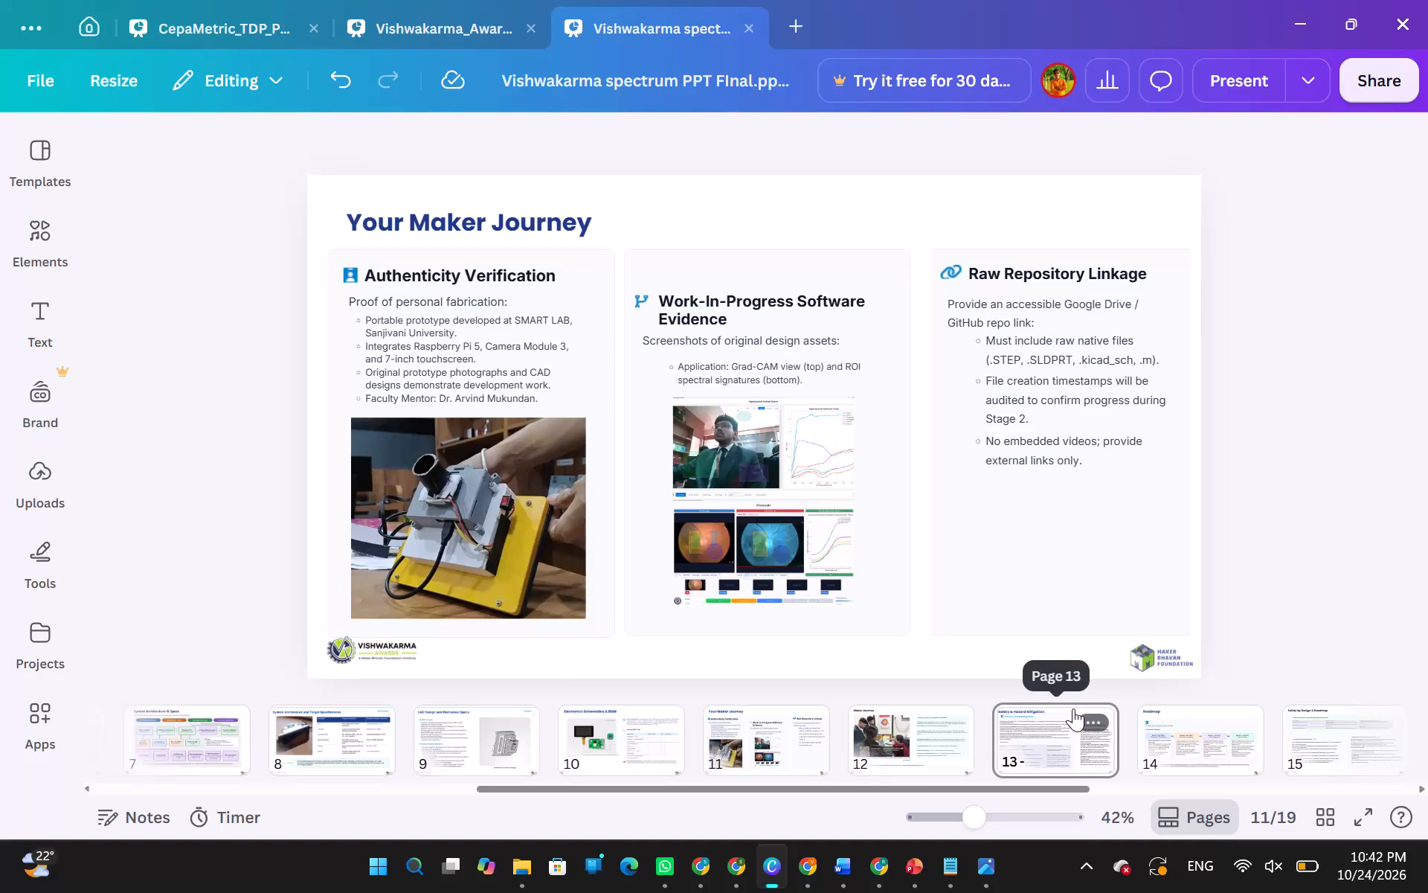
Examine the slides from Roadmap through the Technical Challenges and Risk Mitigation slides for layout issues, and return to the Roadmap slide.
{"action": "key", "text": "Right"}
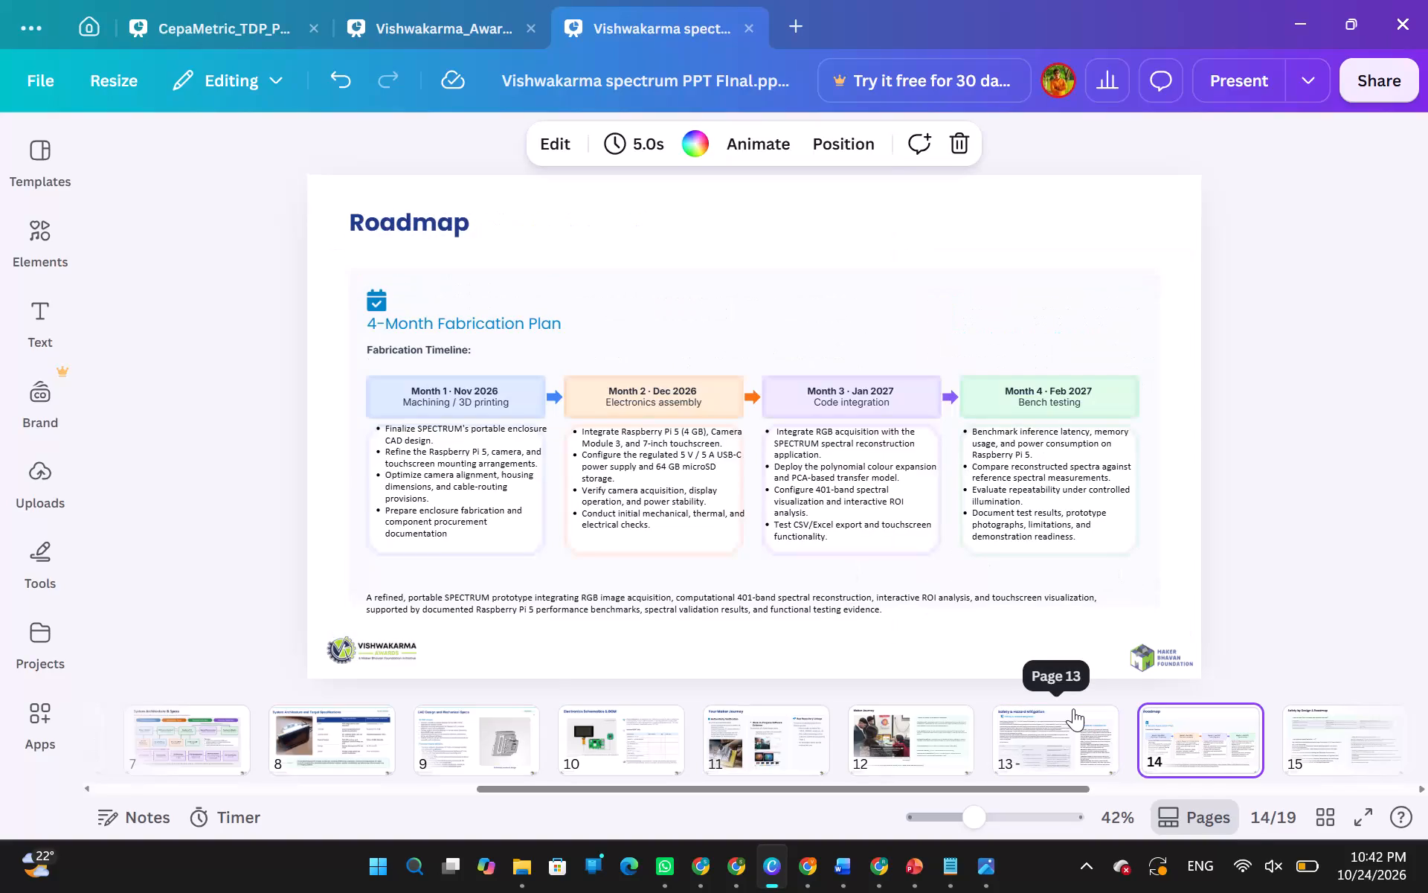
{"action": "key", "text": "Right"}
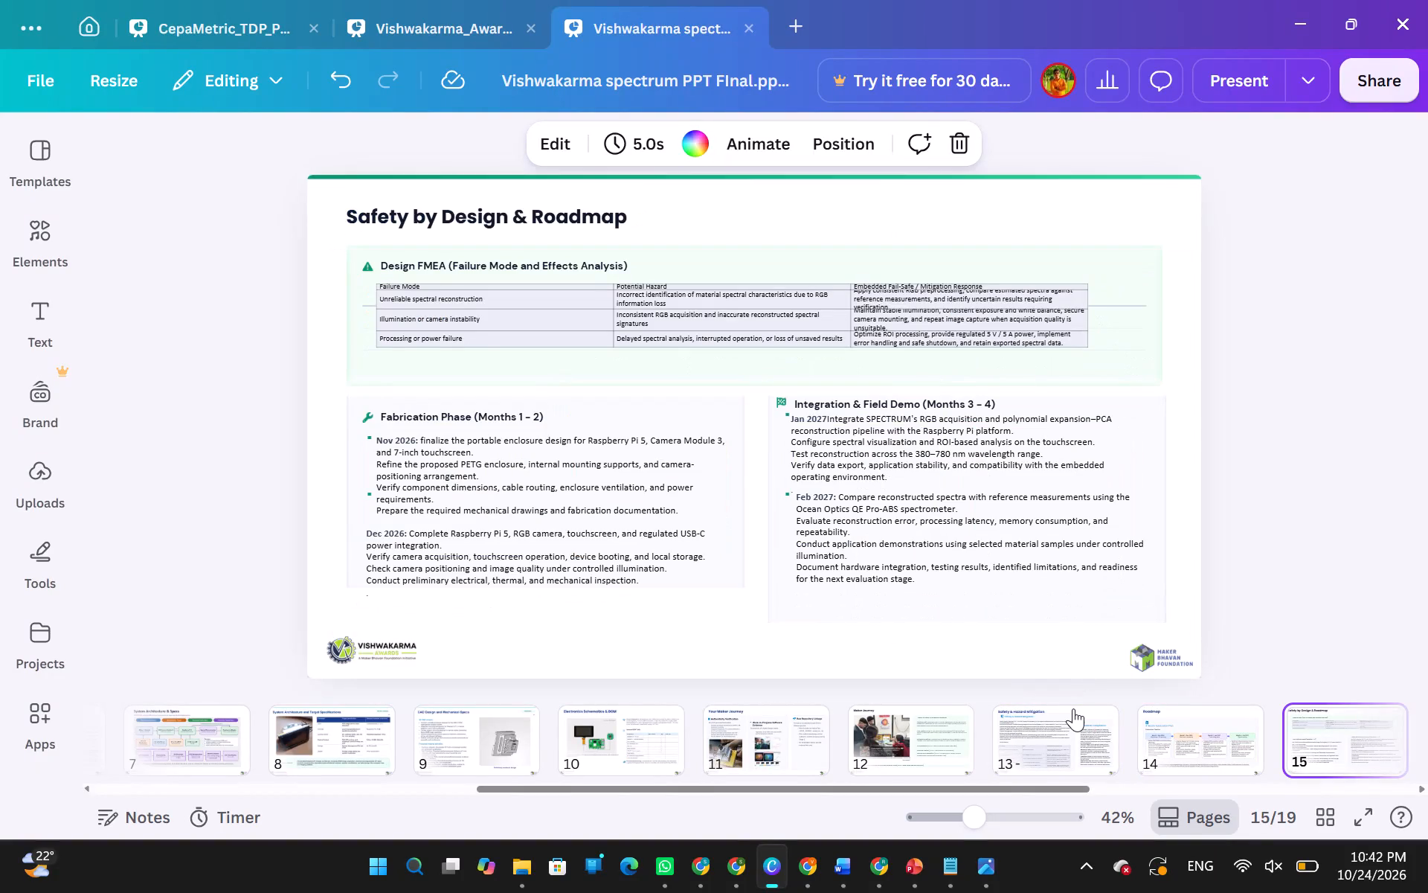
{"action": "key", "text": "Left"}
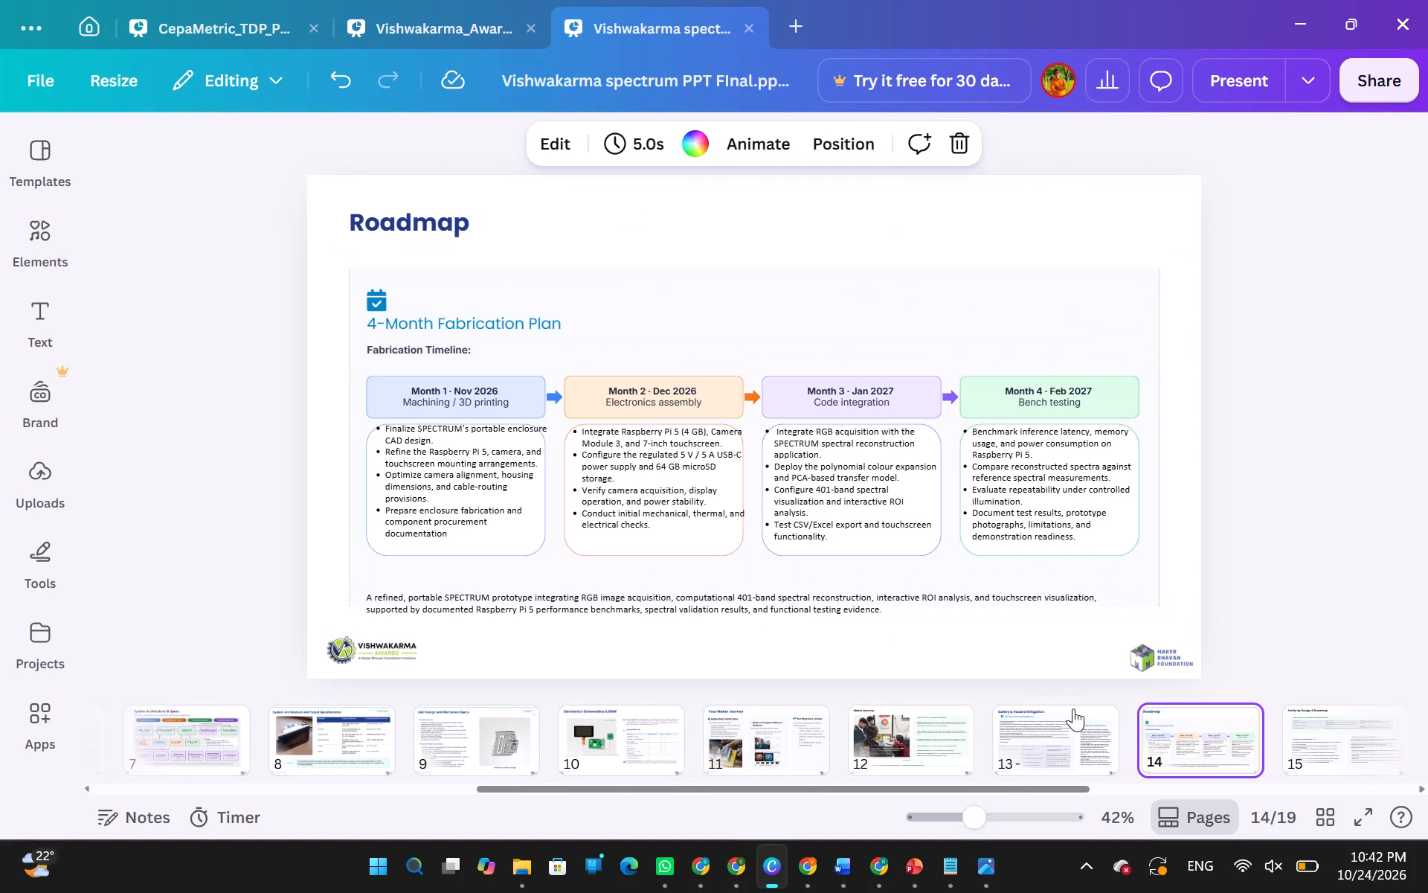
{"action": "left_click", "coordinate": [1299, 717]}
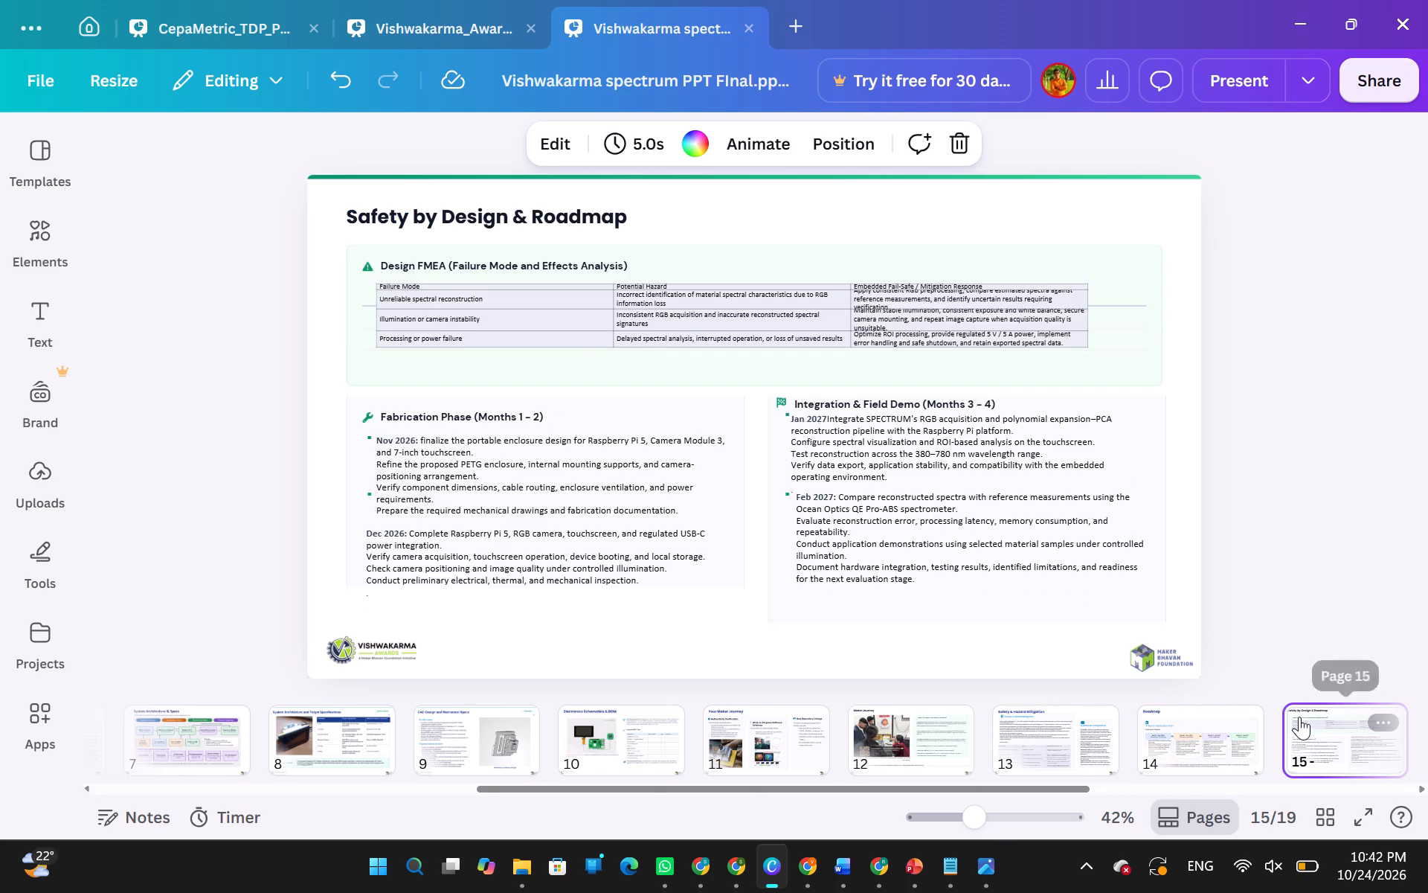
{"action": "key", "text": "Right"}
{"action": "key", "text": "Right"}
{"action": "key", "text": "Left"}
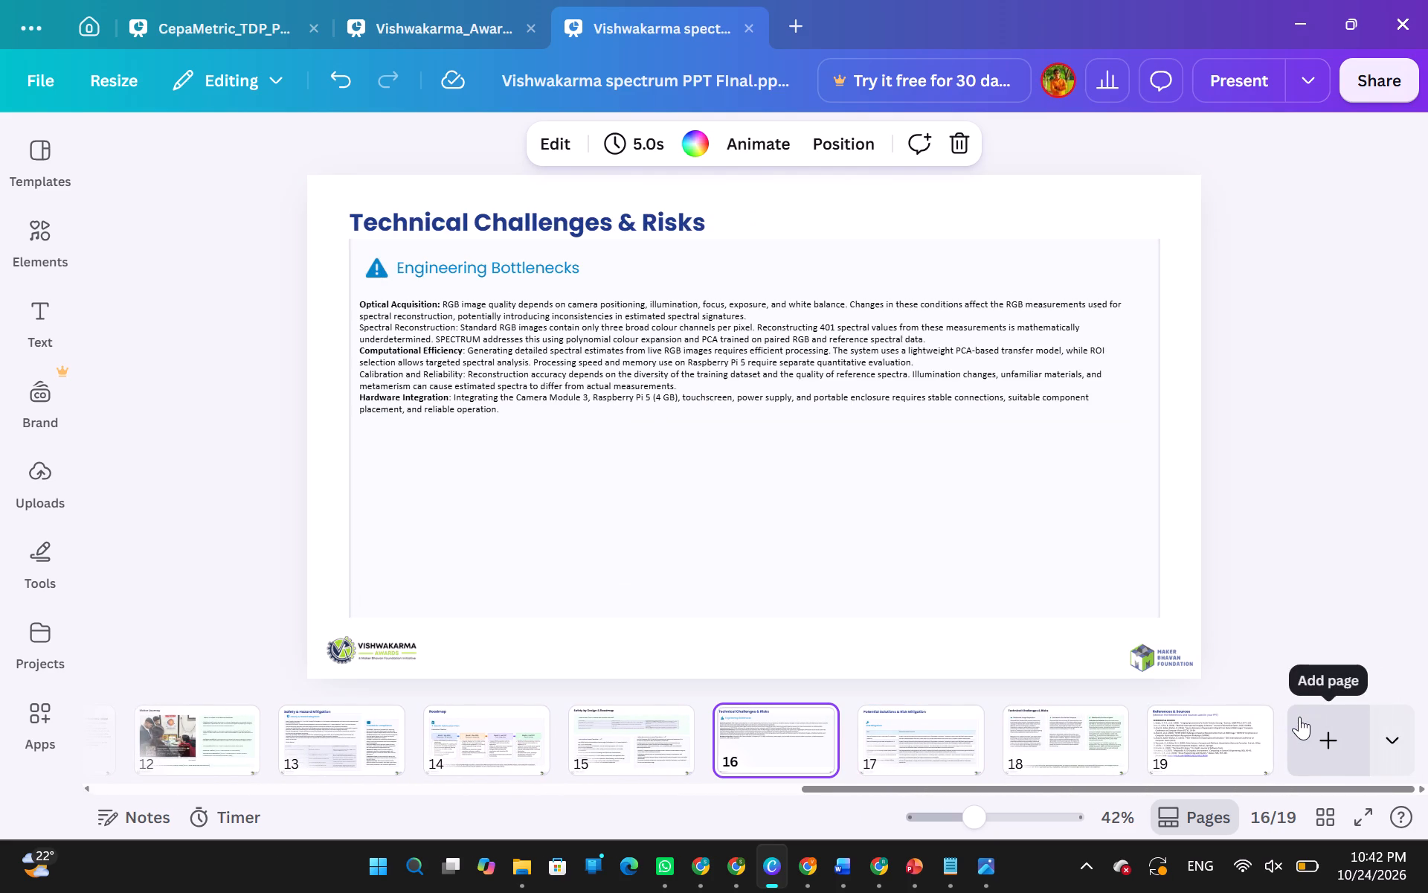
{"action": "key", "text": "Right"}
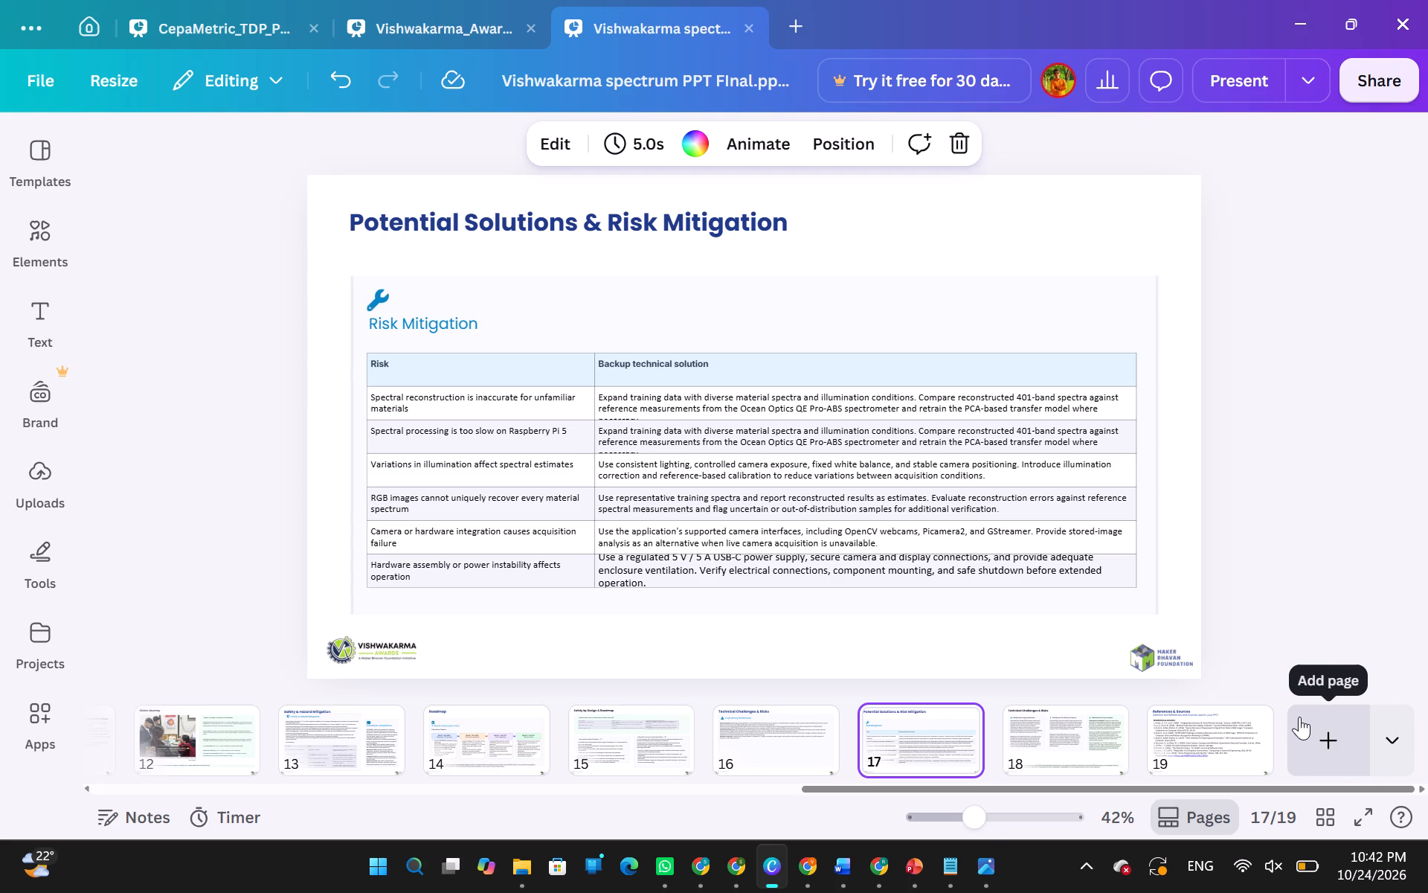
{"action": "left_click", "coordinate": [1110, 749]}
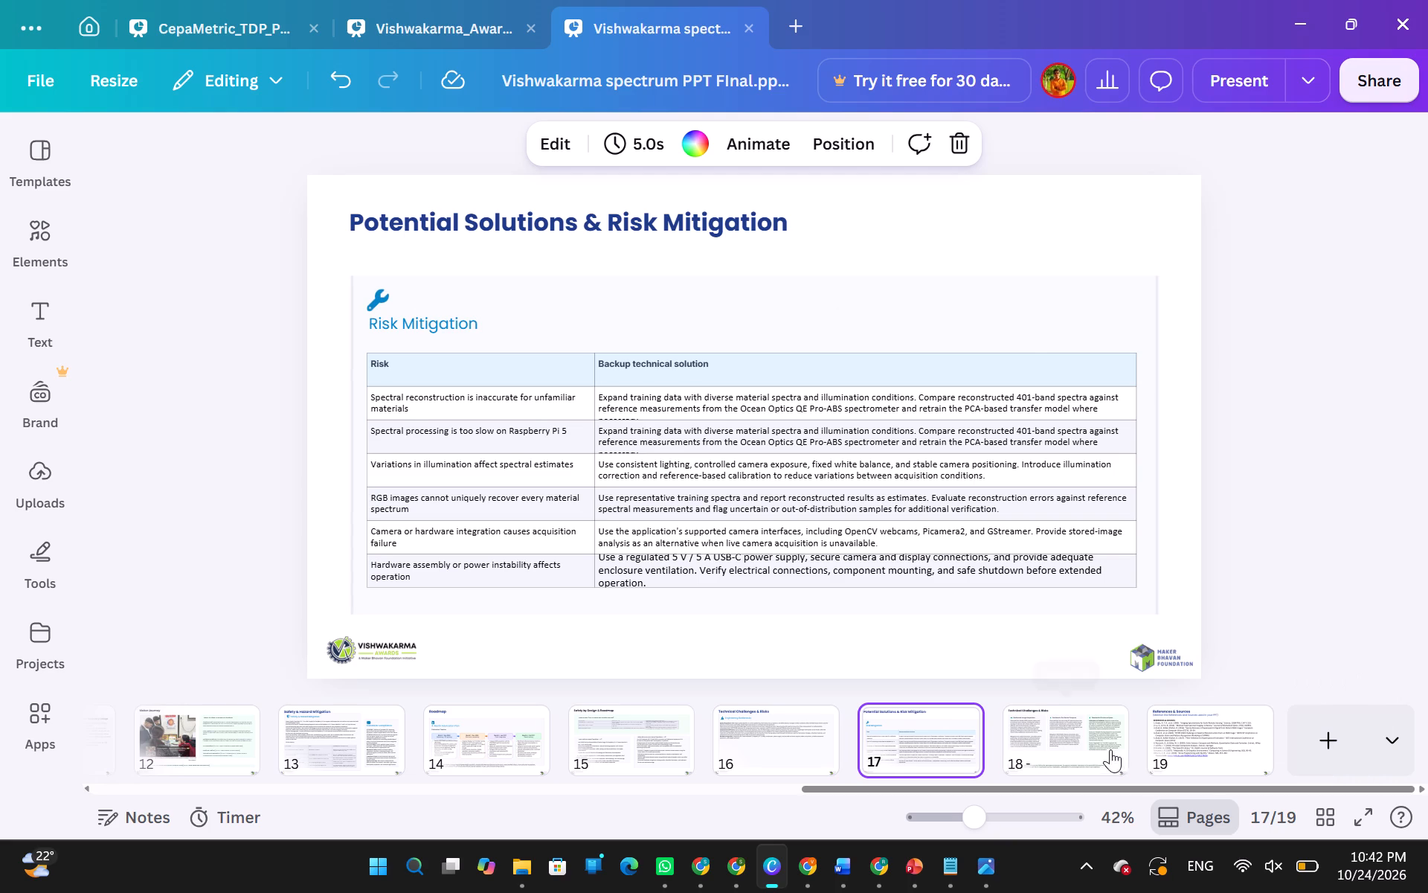
{"action": "left_click", "coordinate": [888, 756]}
{"action": "left_click", "coordinate": [810, 732]}
{"action": "scroll", "coordinate": [765, 682], "scroll_direction": "down", "scroll_amount": 1}
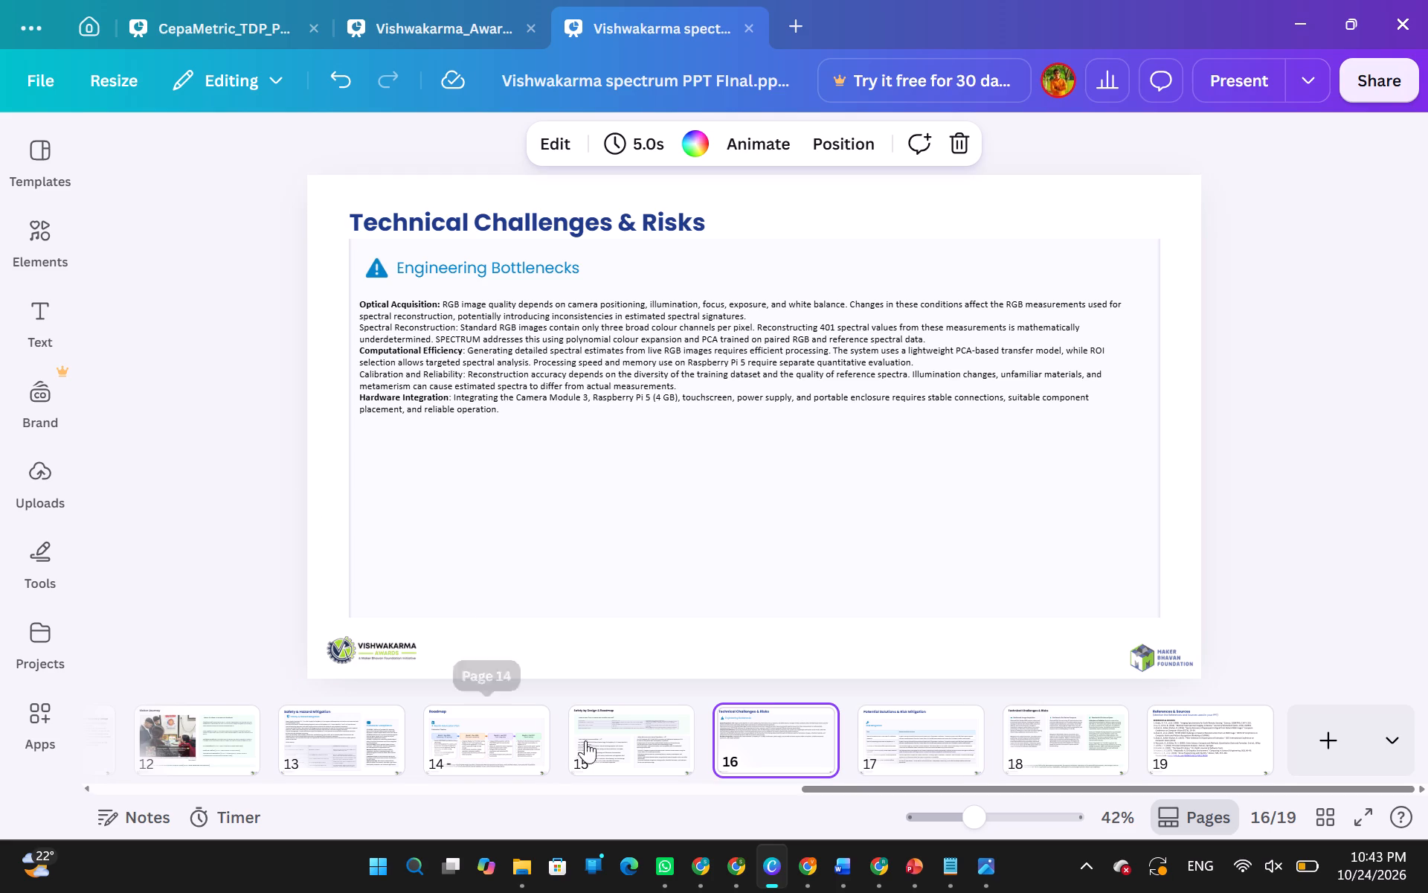
{"action": "left_click", "coordinate": [611, 747]}
{"action": "left_click", "coordinate": [543, 740]}
{"action": "left_click", "coordinate": [373, 777]}
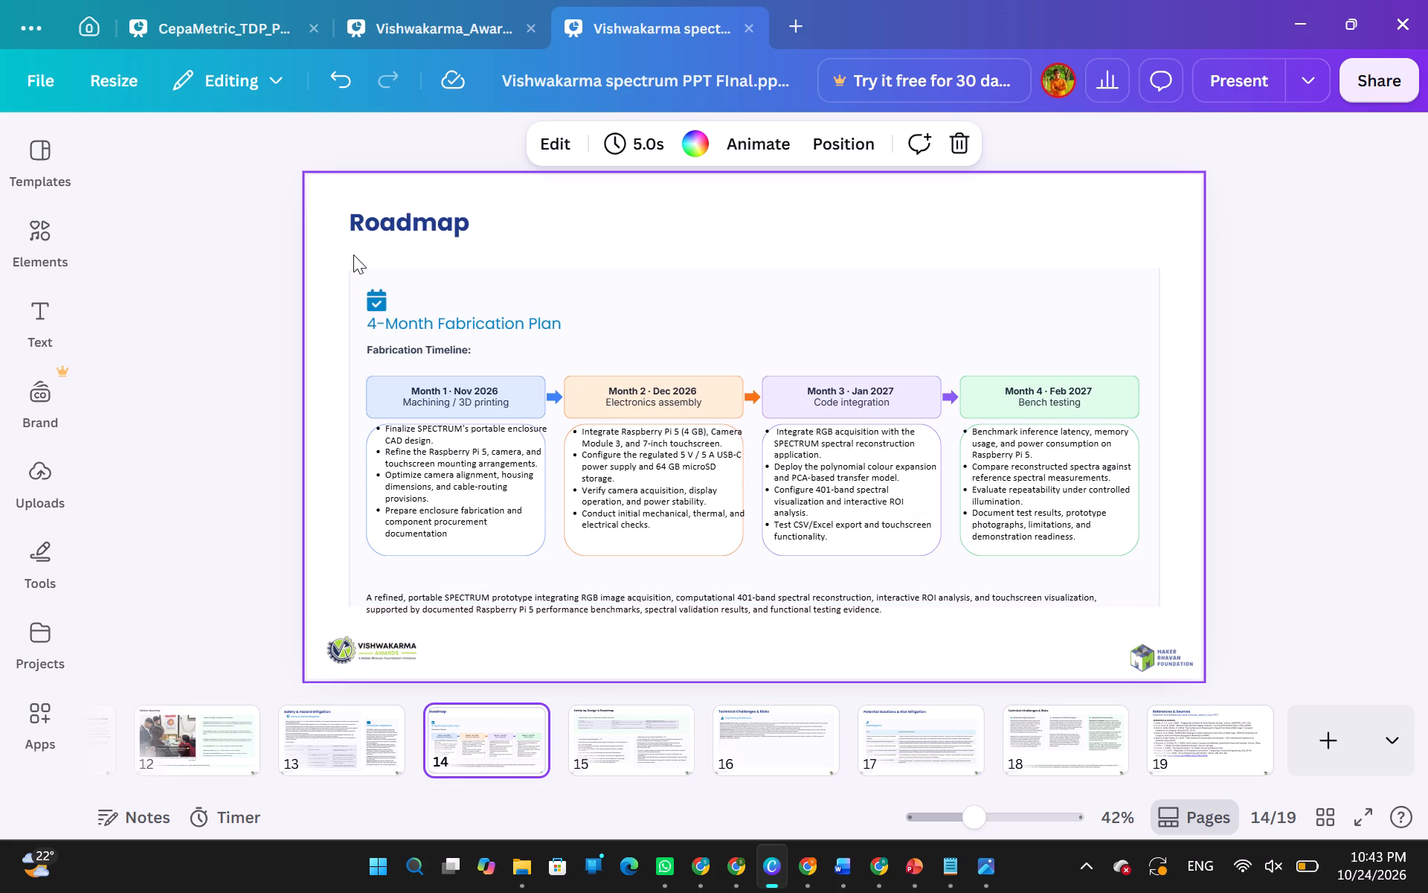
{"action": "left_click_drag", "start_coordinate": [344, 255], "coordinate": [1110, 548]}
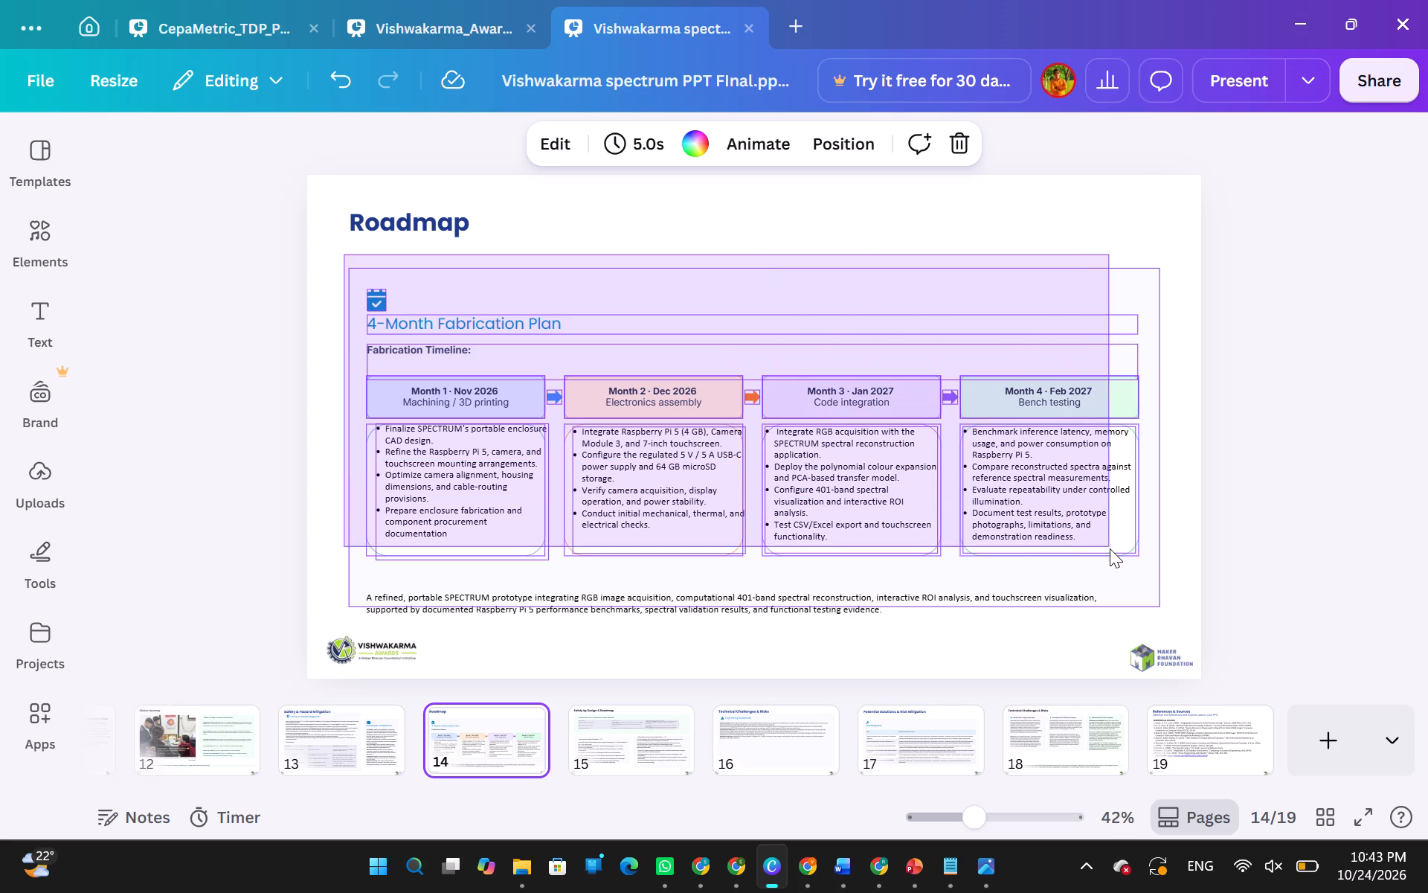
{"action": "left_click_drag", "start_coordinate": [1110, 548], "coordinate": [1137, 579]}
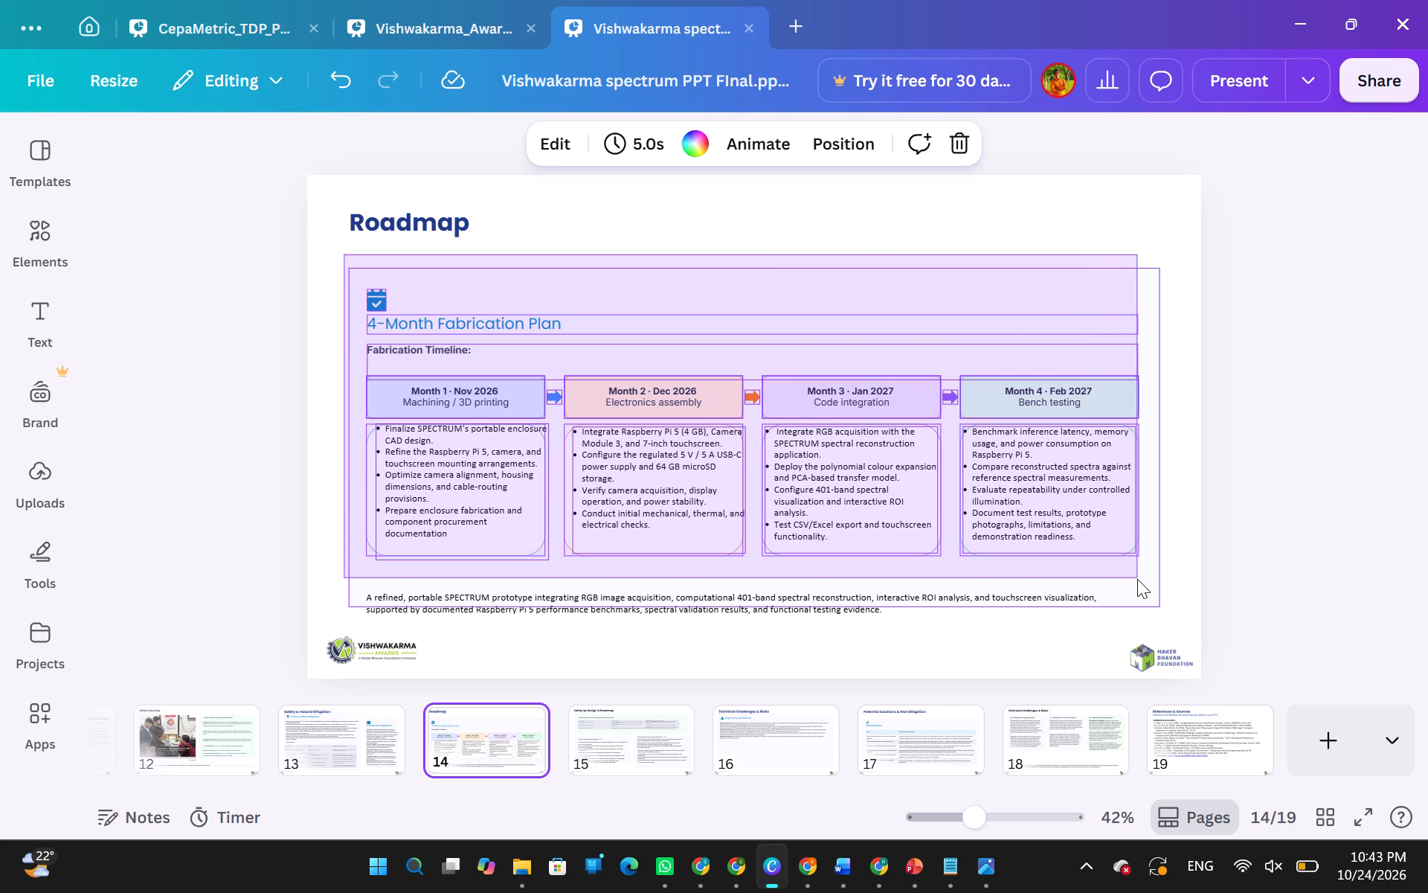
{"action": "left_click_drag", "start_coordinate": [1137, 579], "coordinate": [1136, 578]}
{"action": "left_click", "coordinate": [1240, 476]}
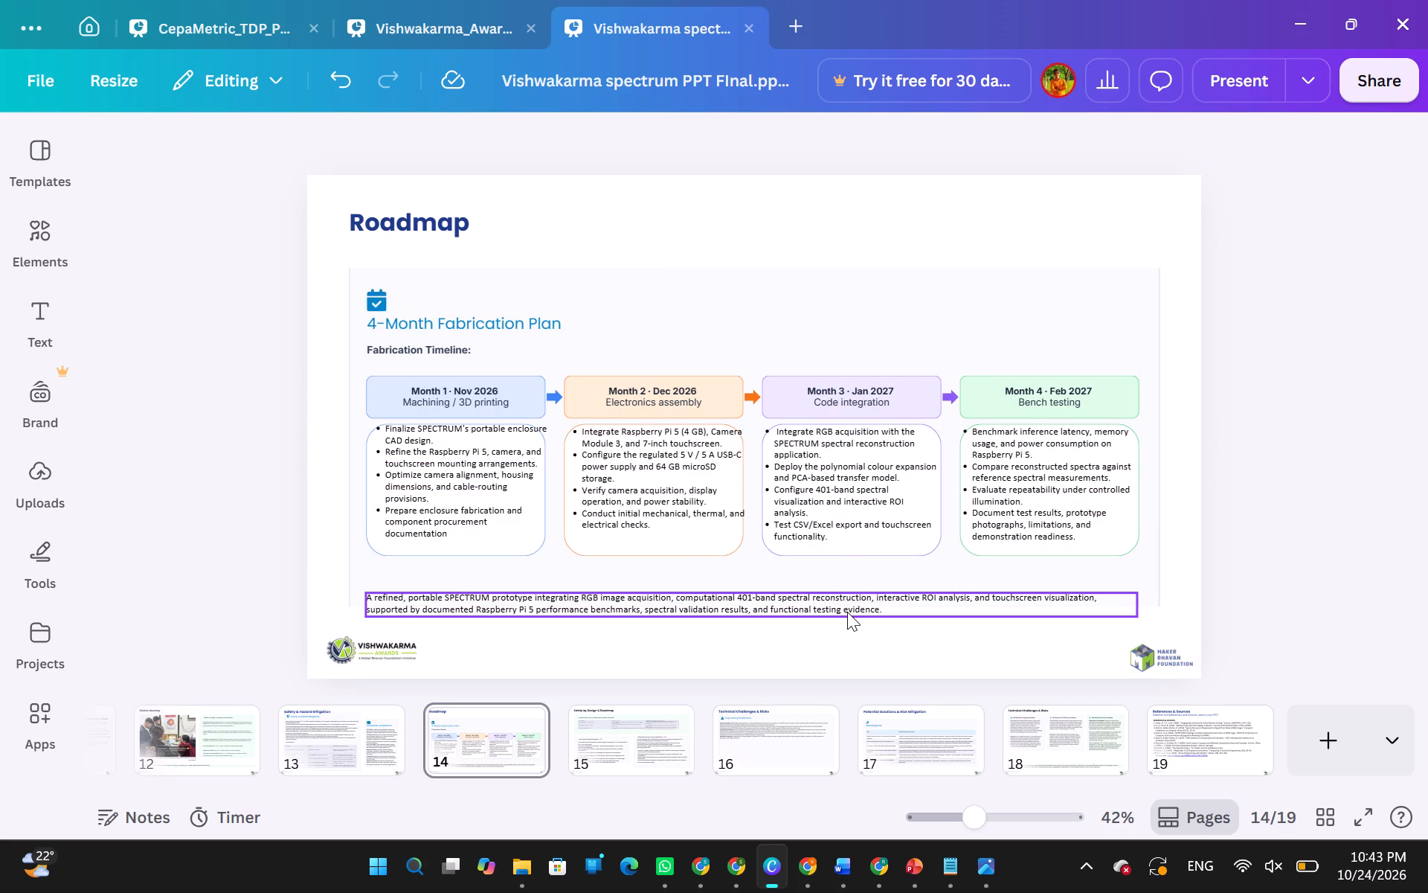
Move the closing summary paragraph on the Roadmap slide up slightly so it sits fully inside the card background.
{"action": "left_click_drag", "start_coordinate": [847, 612], "coordinate": [846, 595]}
{"action": "double_click", "coordinate": [835, 598]}
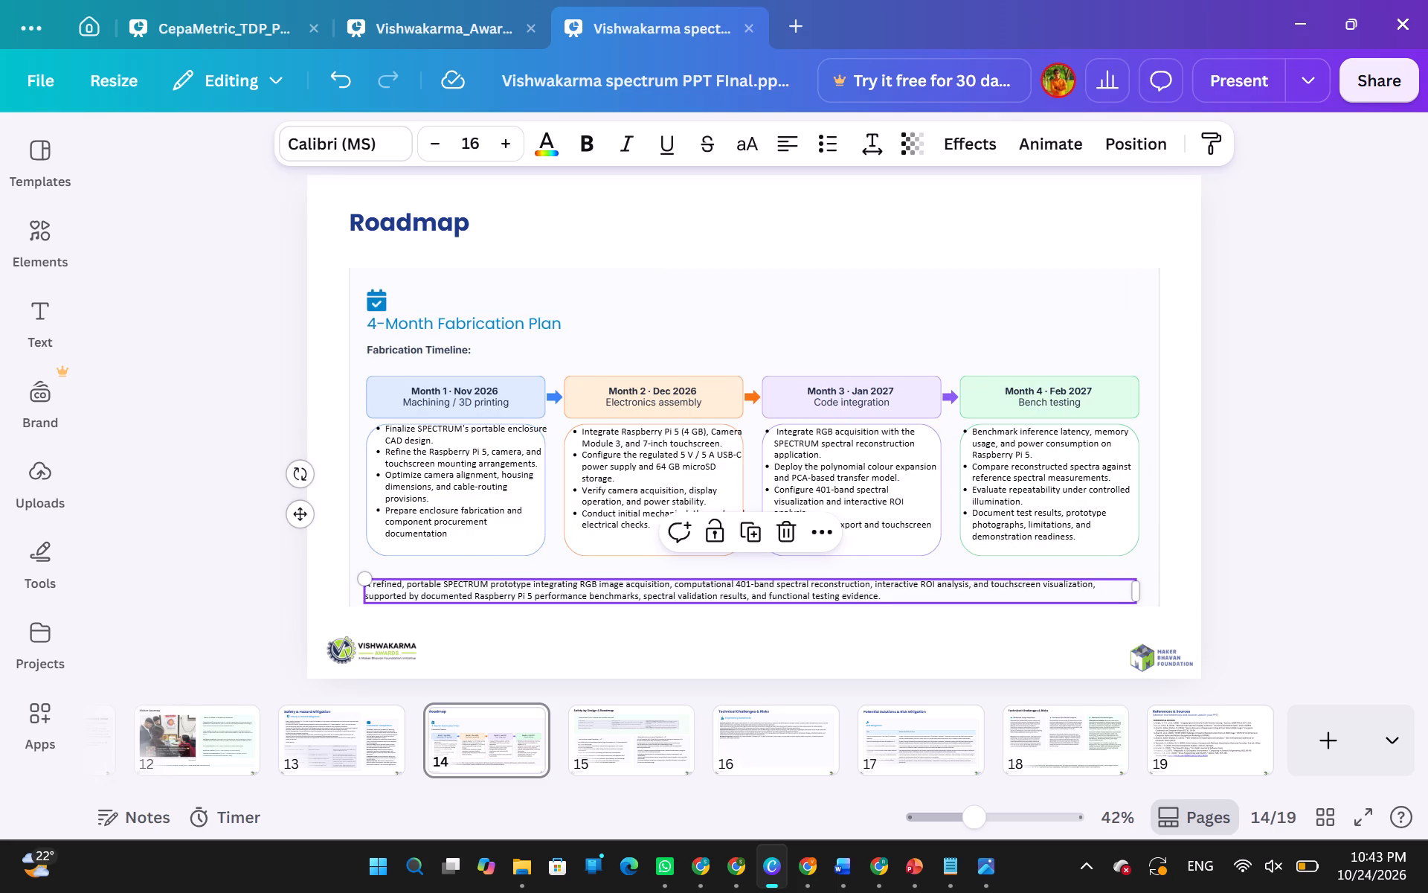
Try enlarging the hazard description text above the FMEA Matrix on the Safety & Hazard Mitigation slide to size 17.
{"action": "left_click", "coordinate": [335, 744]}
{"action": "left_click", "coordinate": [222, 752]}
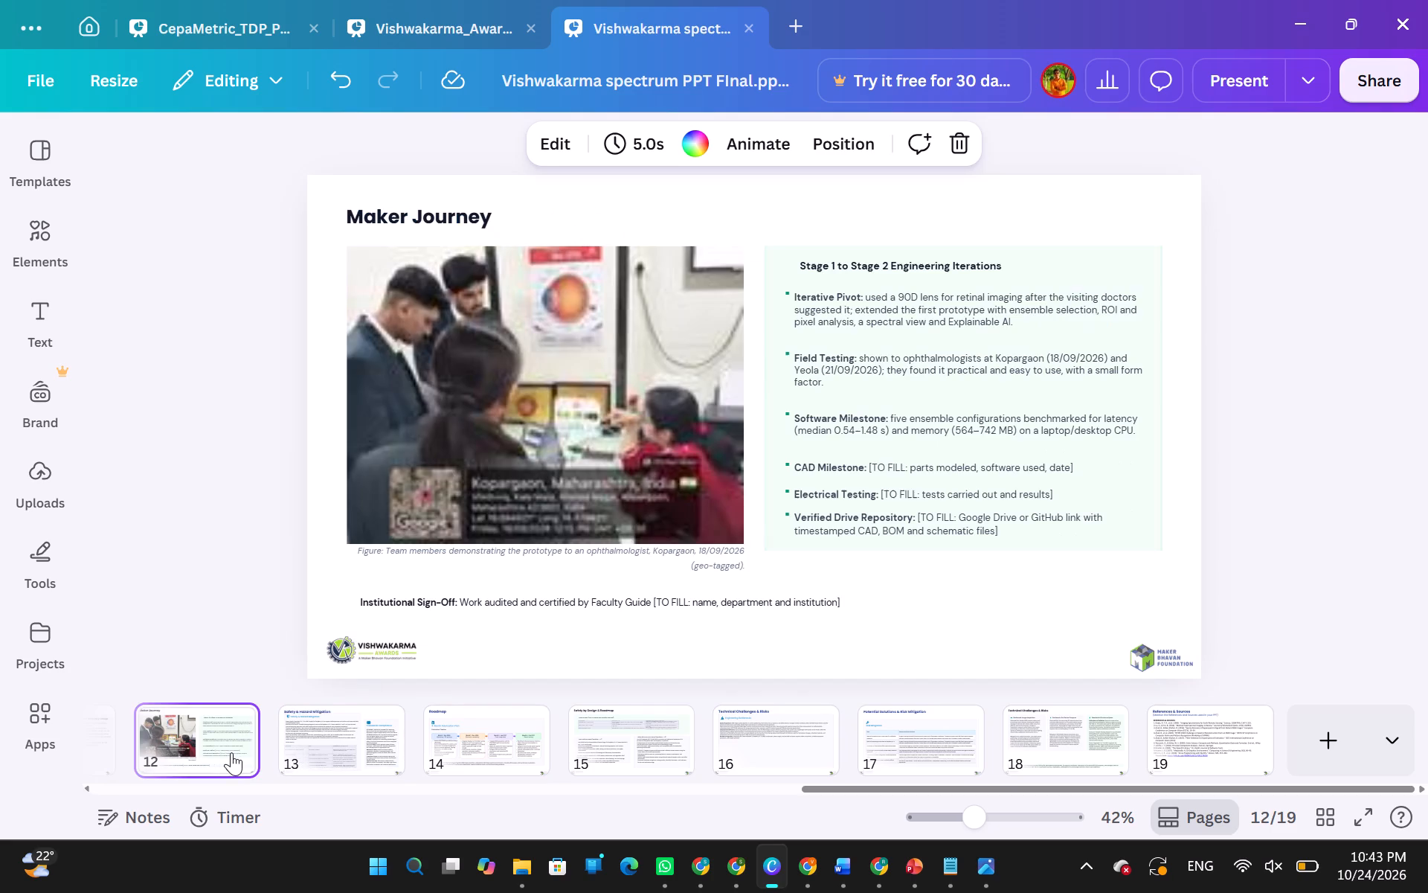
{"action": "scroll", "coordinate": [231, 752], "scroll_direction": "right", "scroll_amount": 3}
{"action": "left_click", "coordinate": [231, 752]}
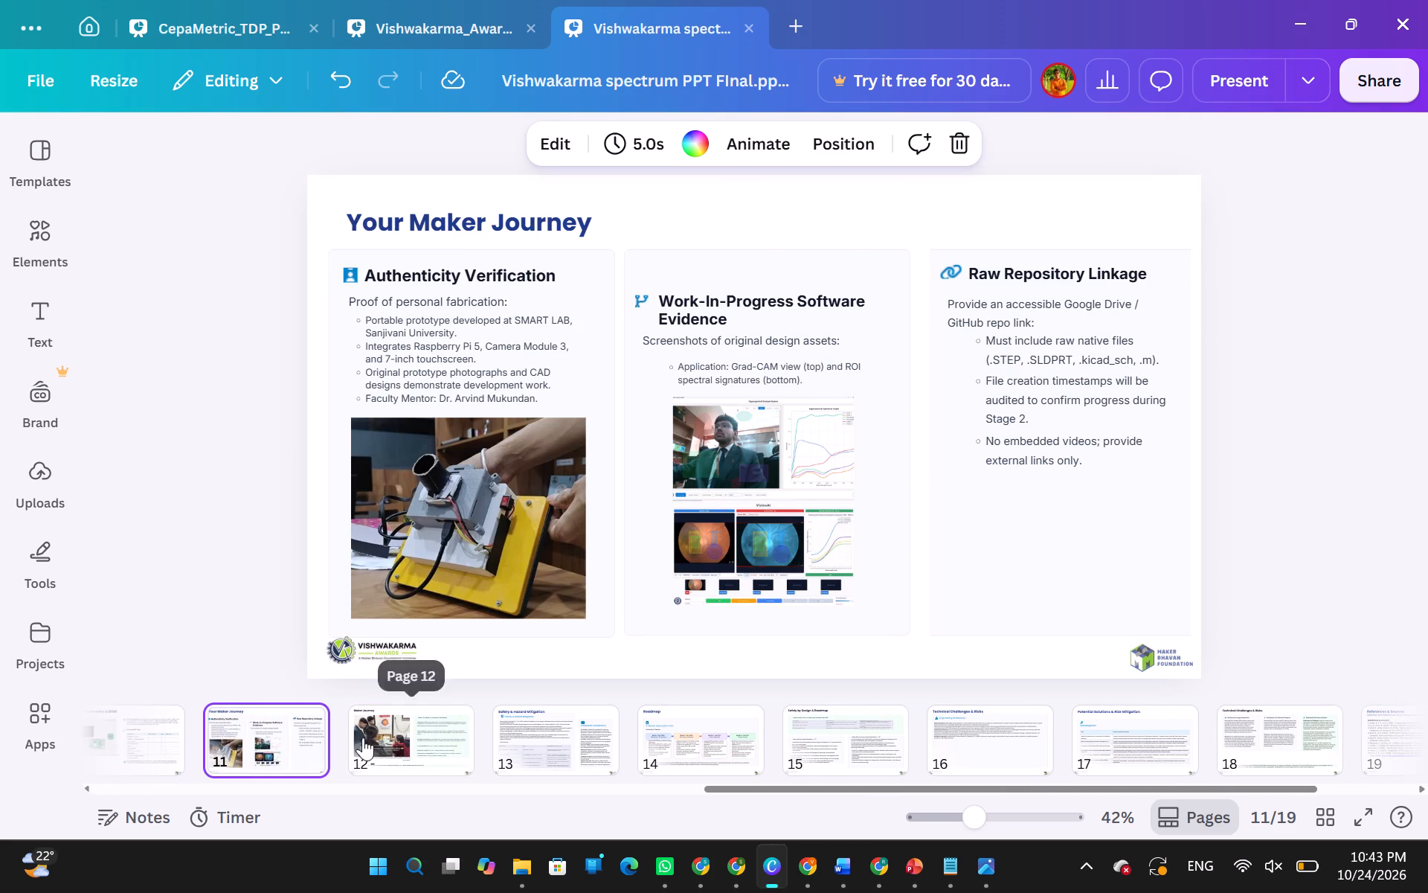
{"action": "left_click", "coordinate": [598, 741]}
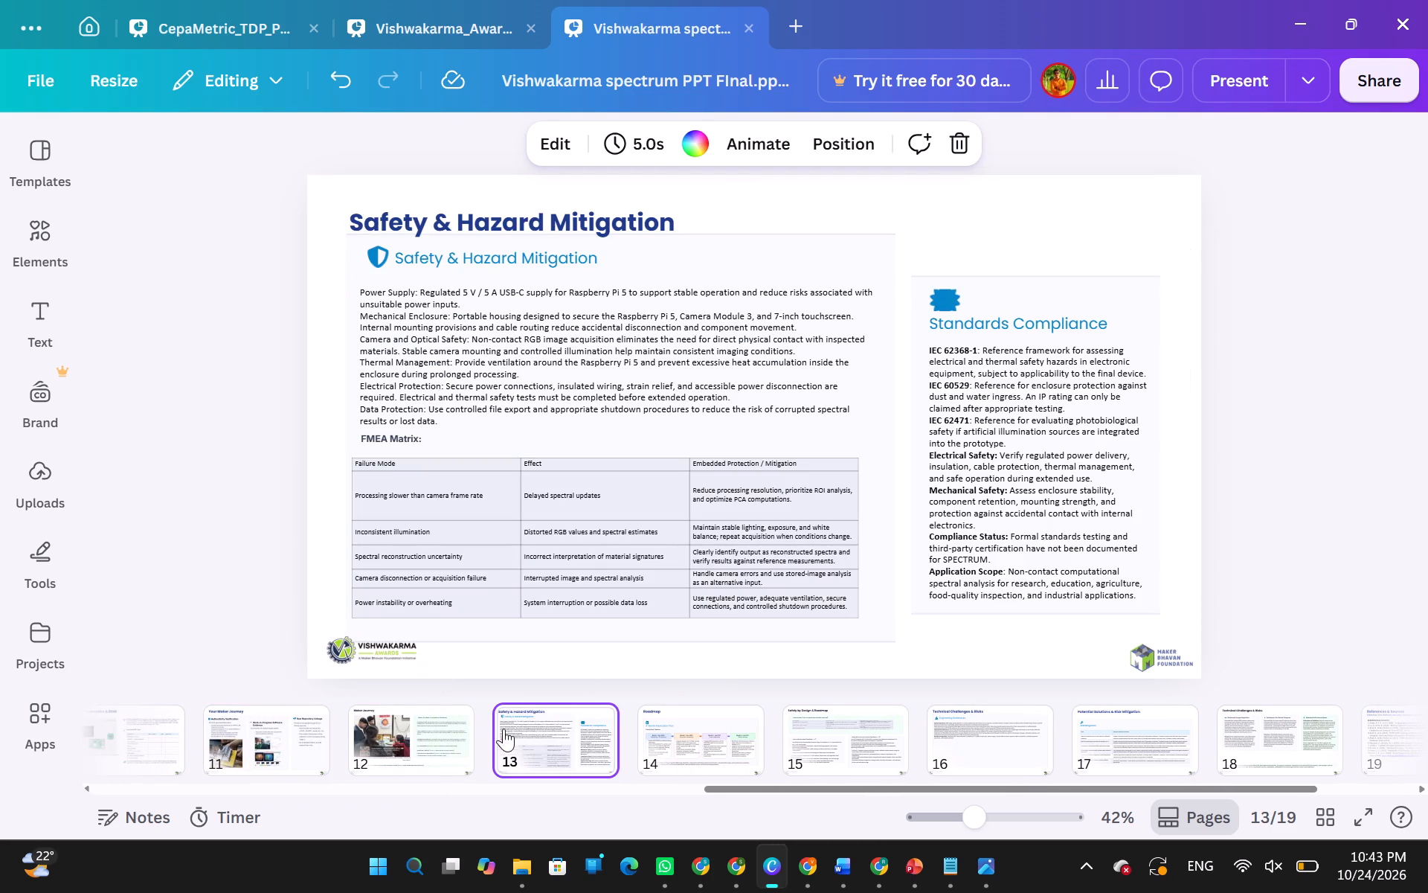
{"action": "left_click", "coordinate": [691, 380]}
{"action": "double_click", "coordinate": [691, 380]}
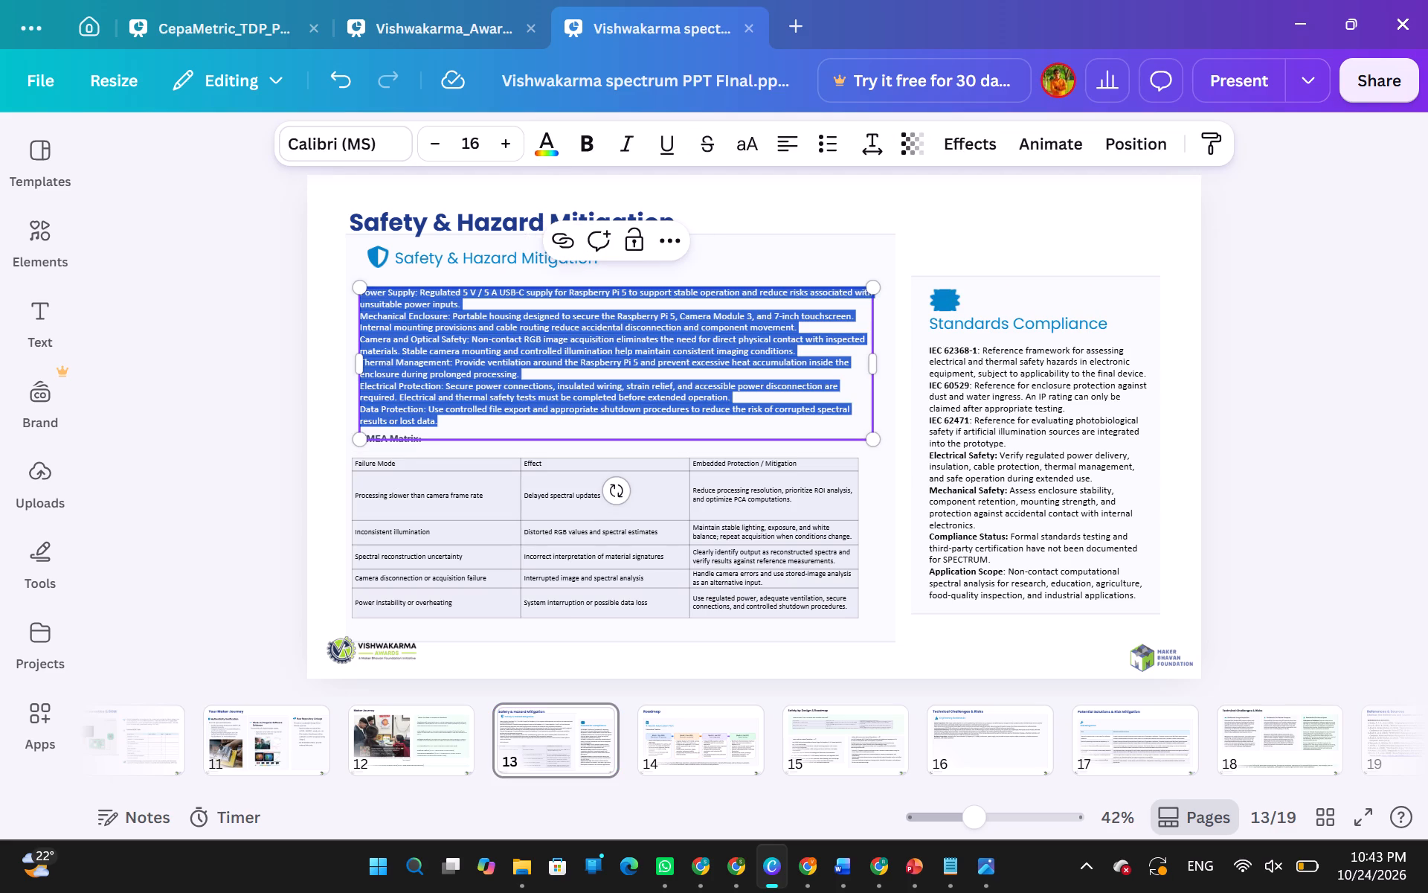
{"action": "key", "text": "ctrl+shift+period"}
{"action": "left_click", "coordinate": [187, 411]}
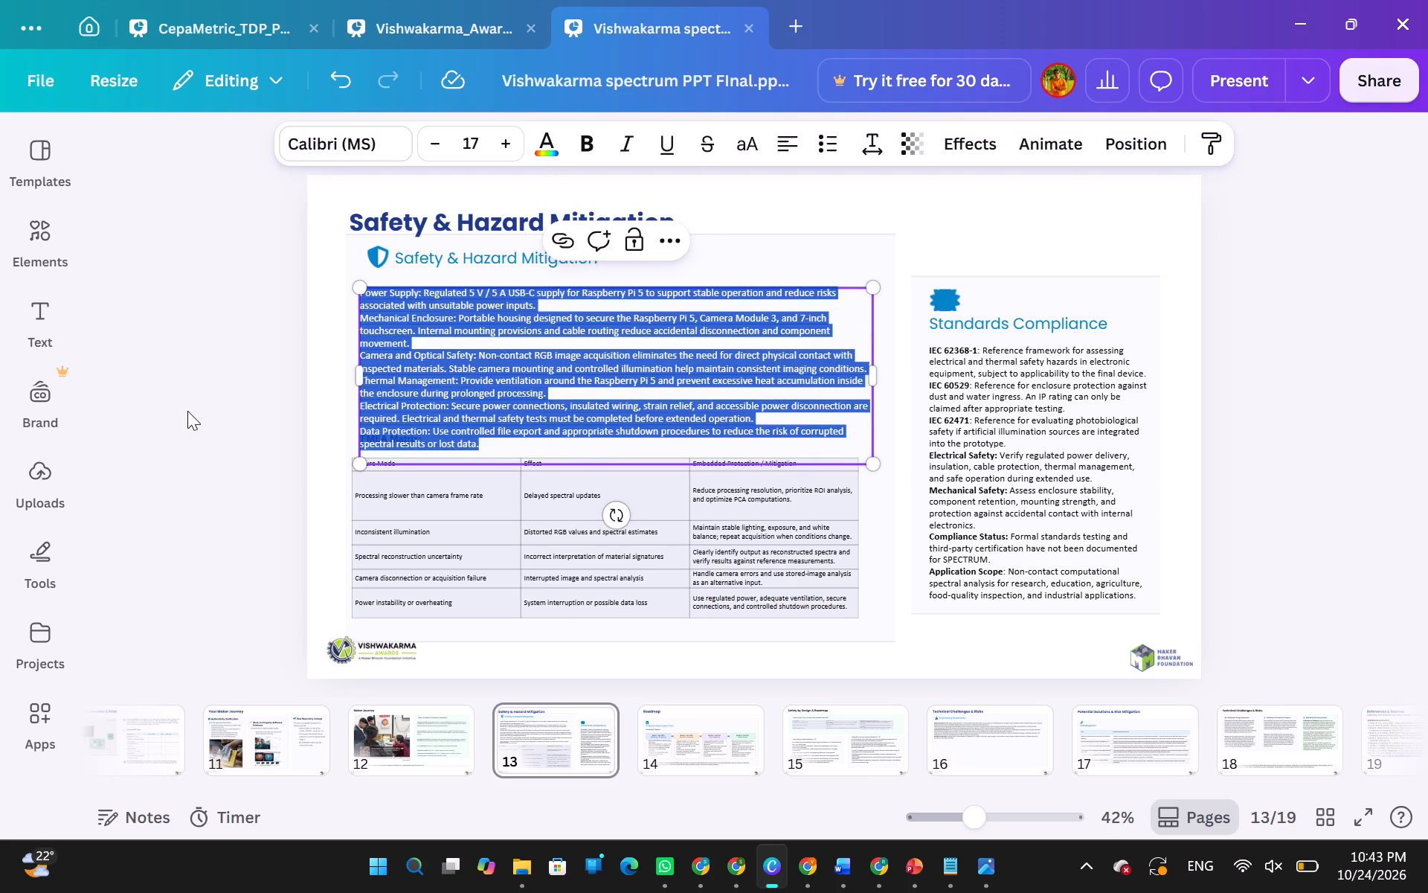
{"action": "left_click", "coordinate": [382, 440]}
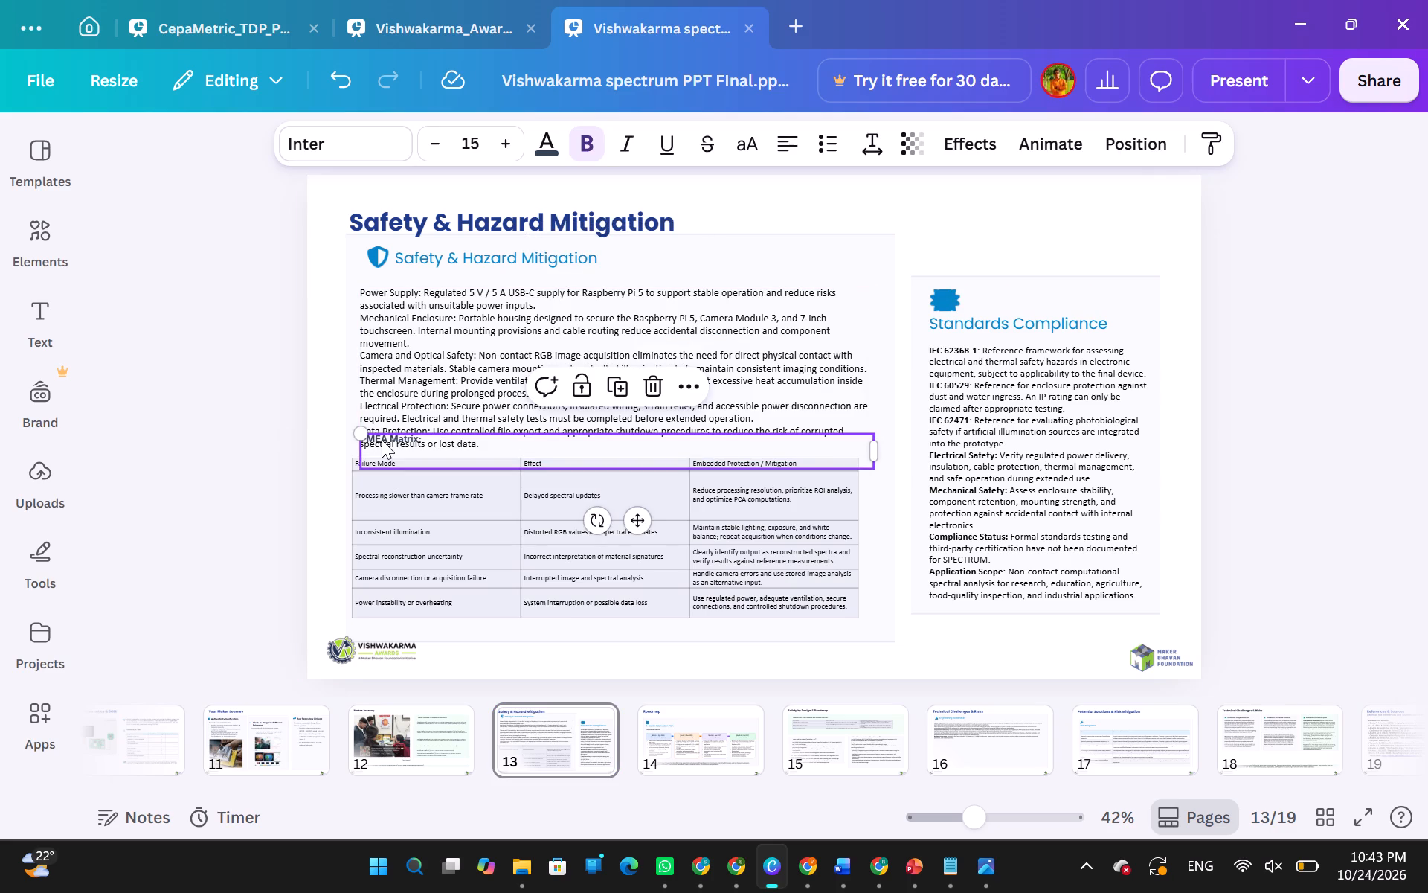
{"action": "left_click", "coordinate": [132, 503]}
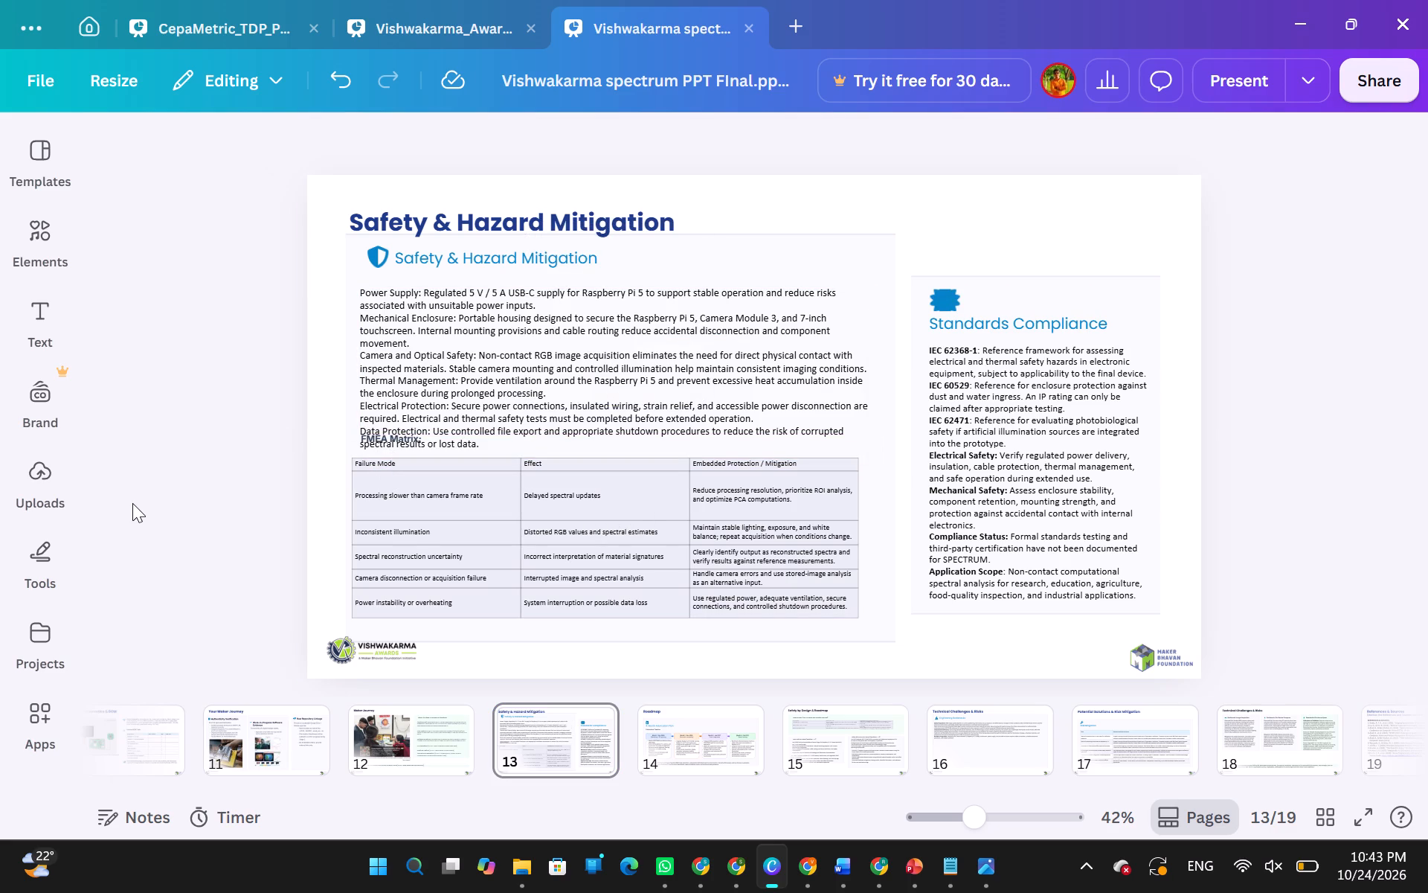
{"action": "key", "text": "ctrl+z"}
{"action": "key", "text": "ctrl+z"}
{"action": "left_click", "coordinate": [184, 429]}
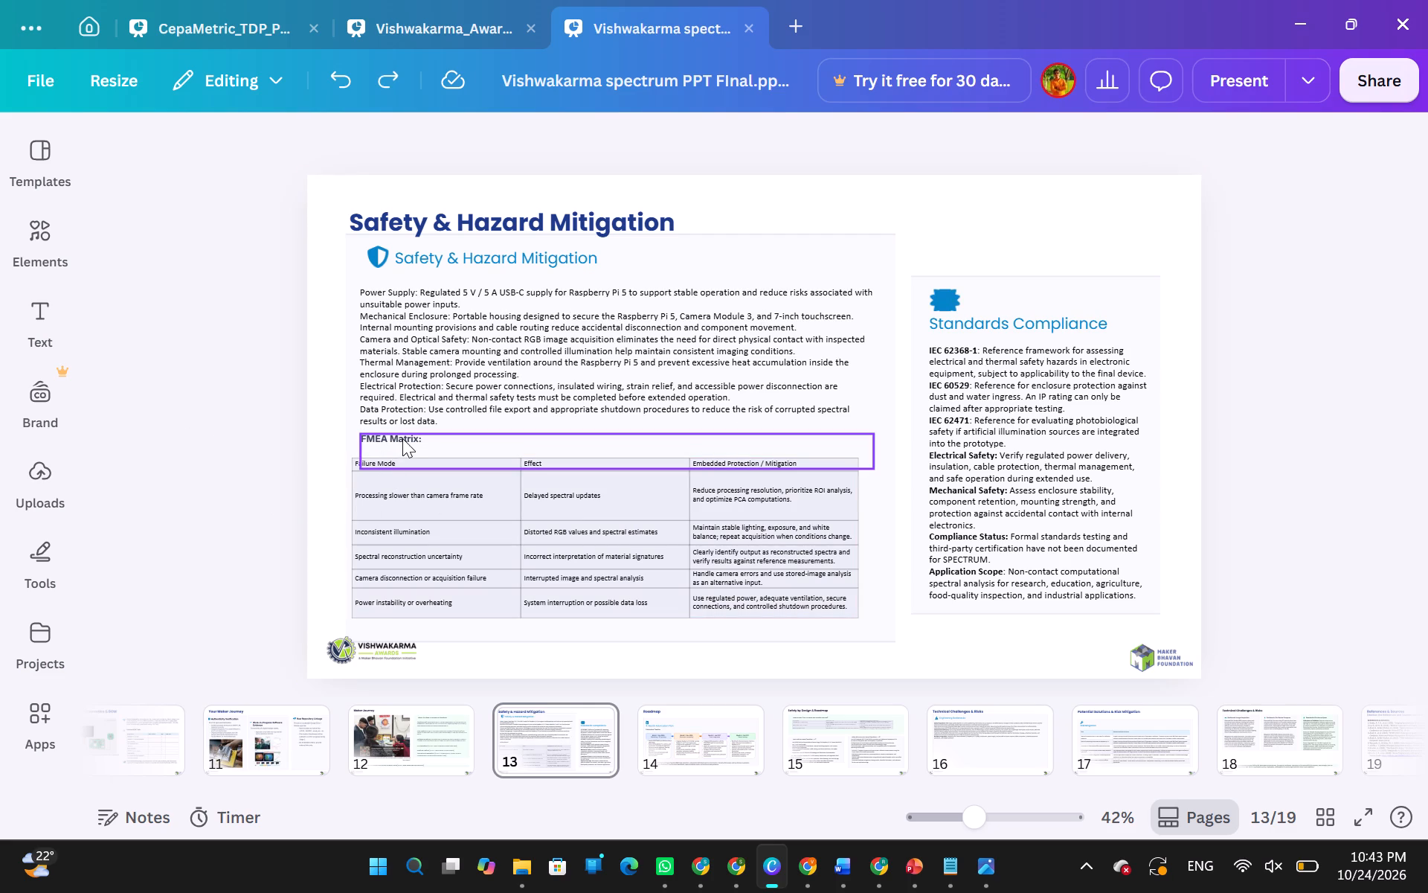
Move the FMEA Matrix heading down and slightly left so it sits just above the table, aligned with its left edge.
{"action": "left_click_drag", "start_coordinate": [405, 437], "coordinate": [399, 448]}
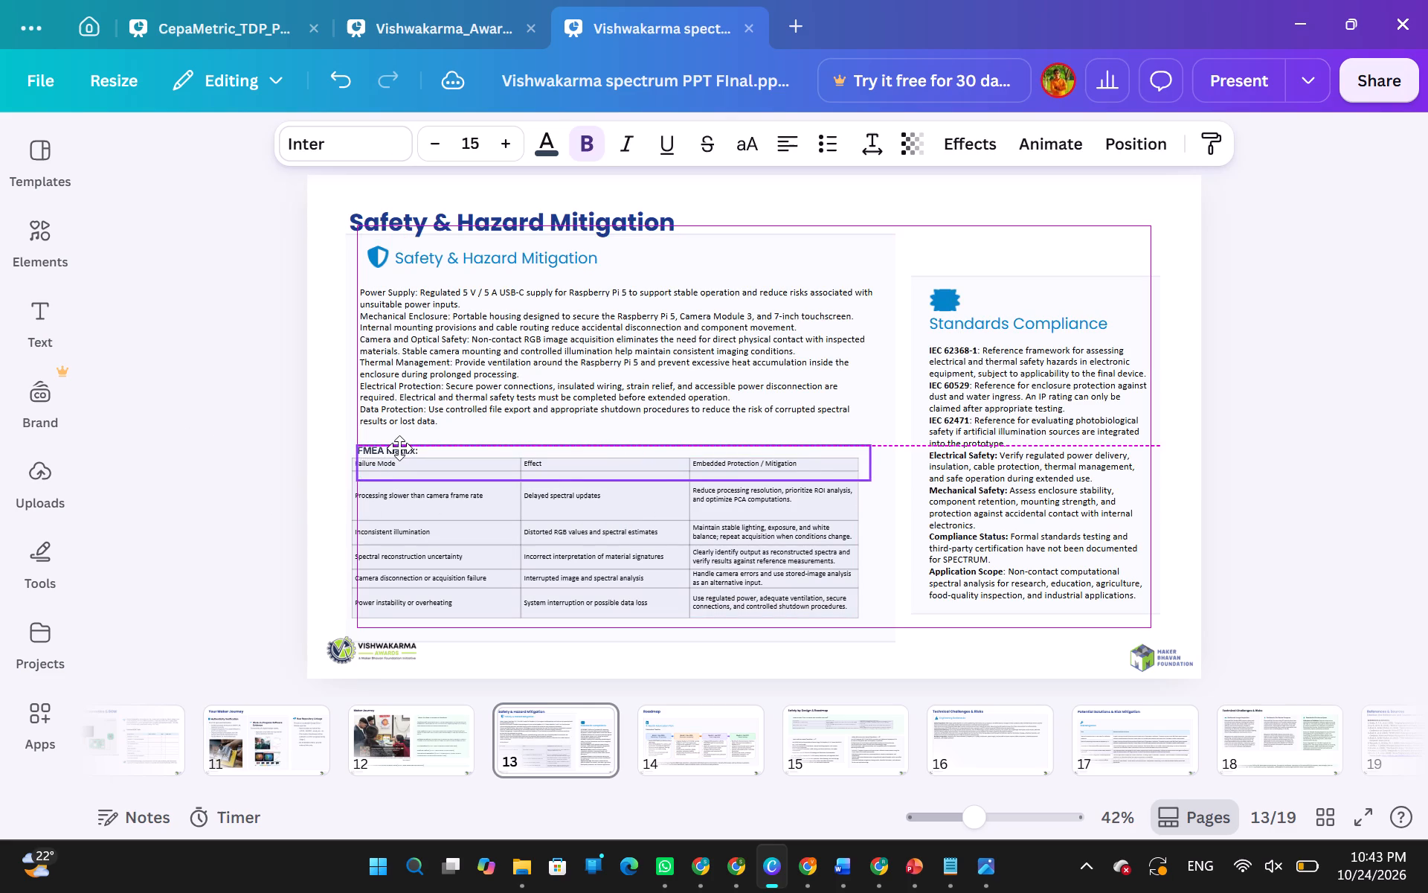
{"action": "left_click_drag", "start_coordinate": [399, 448], "coordinate": [397, 445]}
Set the FMEA Matrix heading's font size to 16.
{"action": "double_click", "coordinate": [416, 453]}
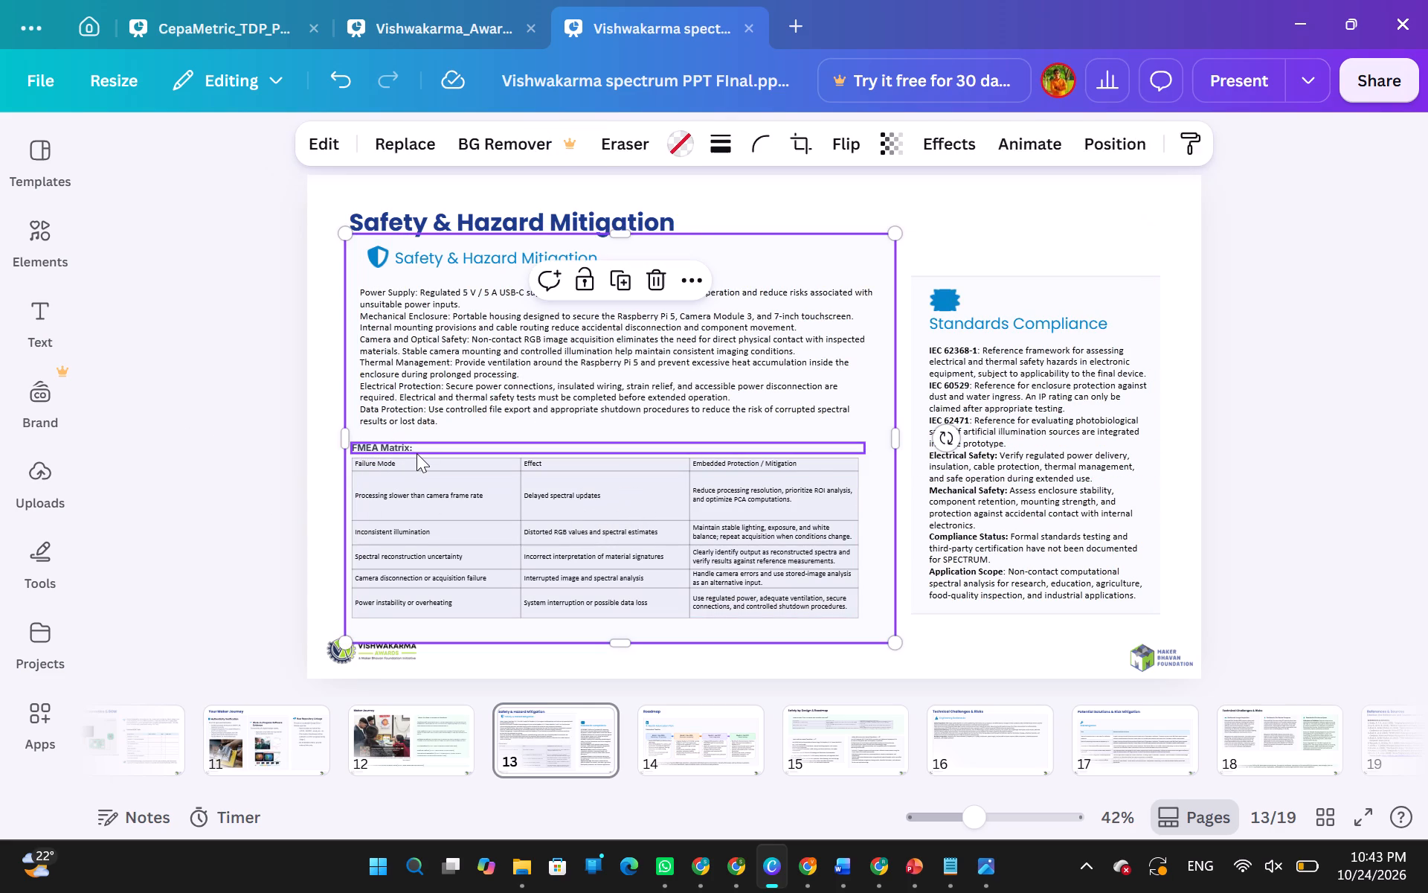
{"action": "double_click", "coordinate": [424, 448]}
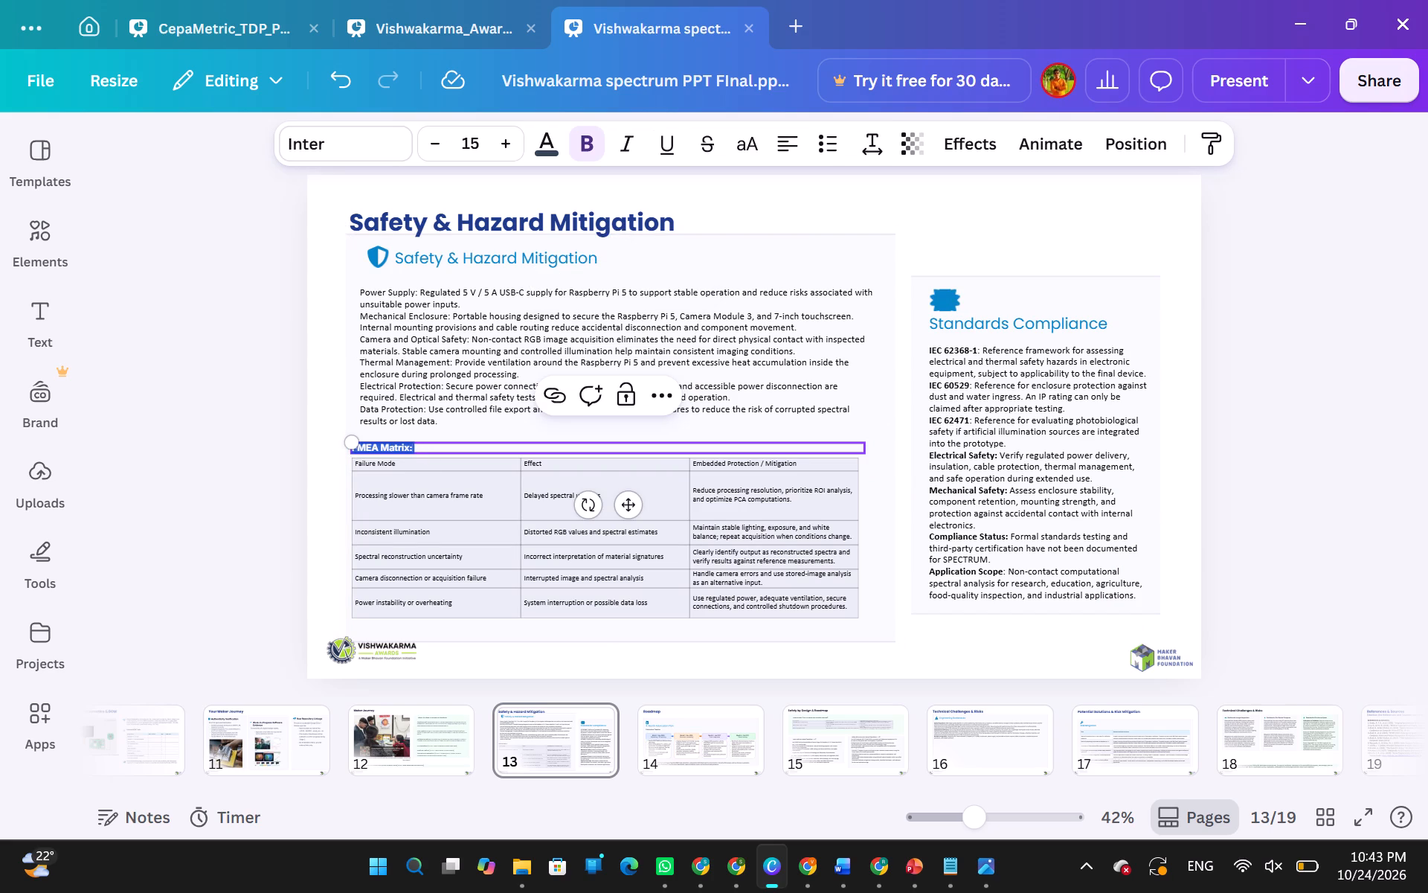
{"action": "key", "text": "ctrl+shift+period"}
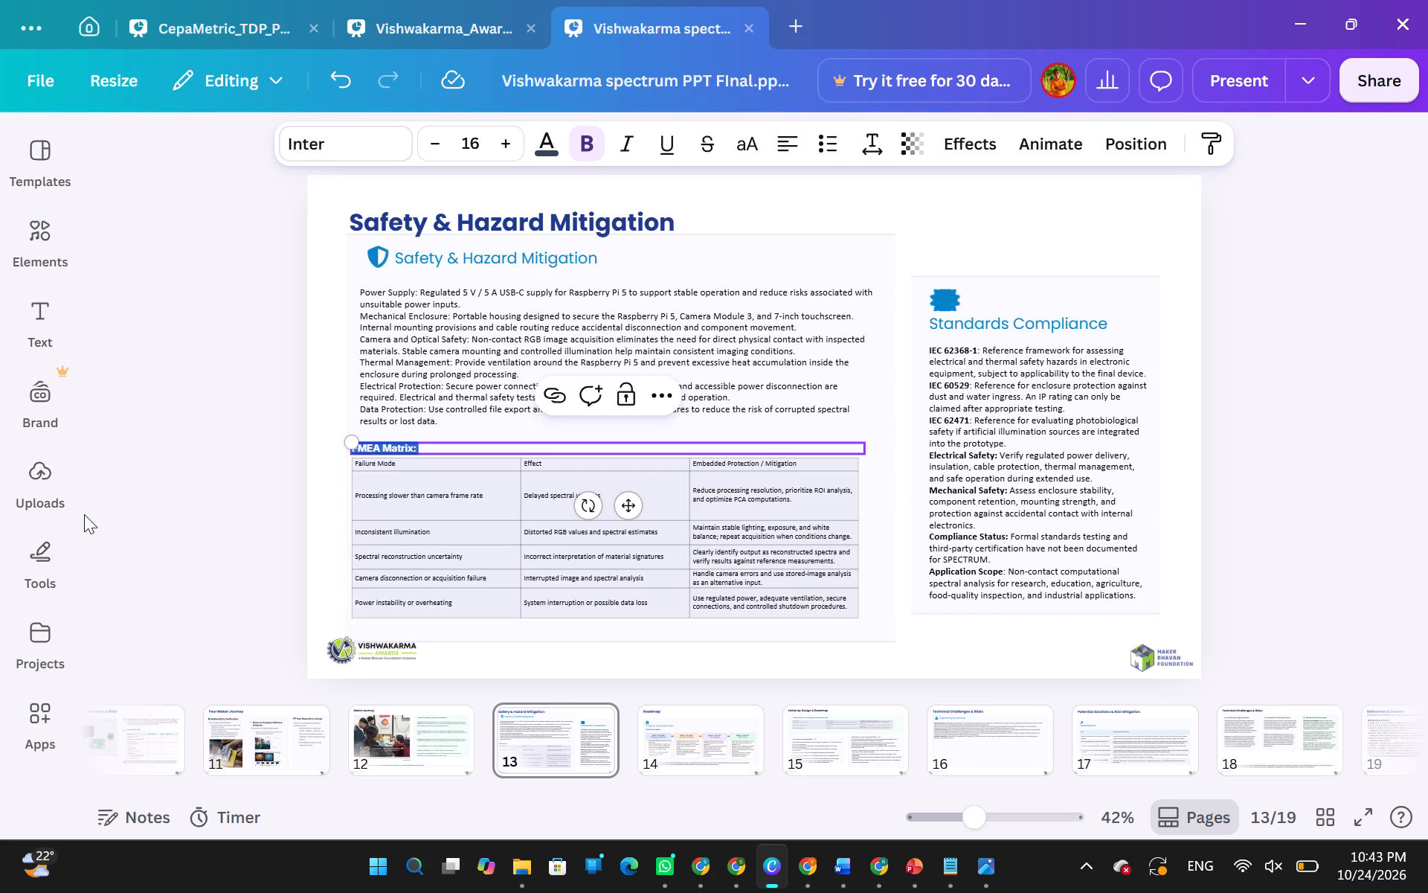
{"action": "left_click", "coordinate": [84, 514]}
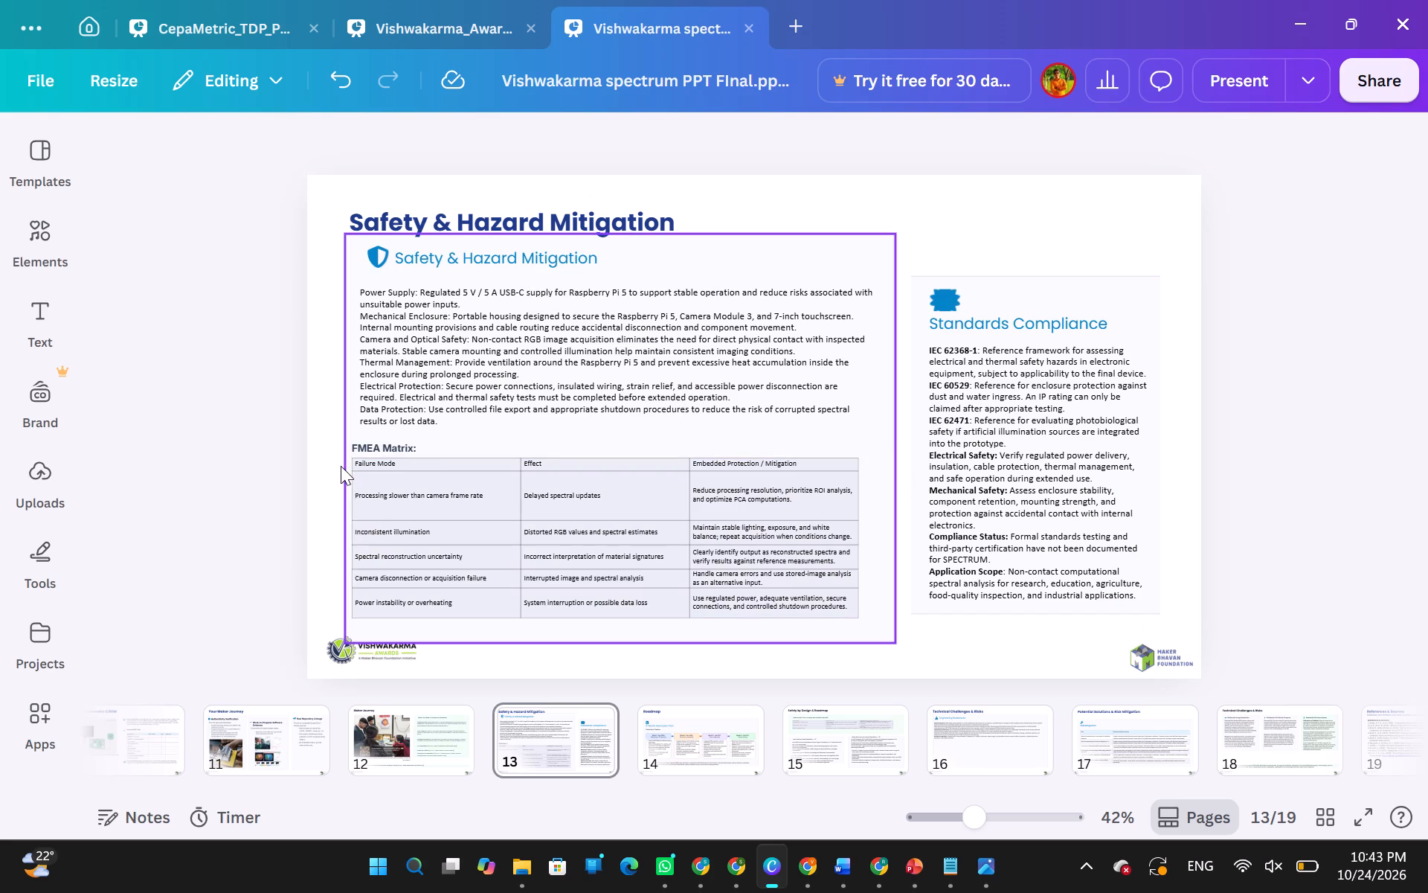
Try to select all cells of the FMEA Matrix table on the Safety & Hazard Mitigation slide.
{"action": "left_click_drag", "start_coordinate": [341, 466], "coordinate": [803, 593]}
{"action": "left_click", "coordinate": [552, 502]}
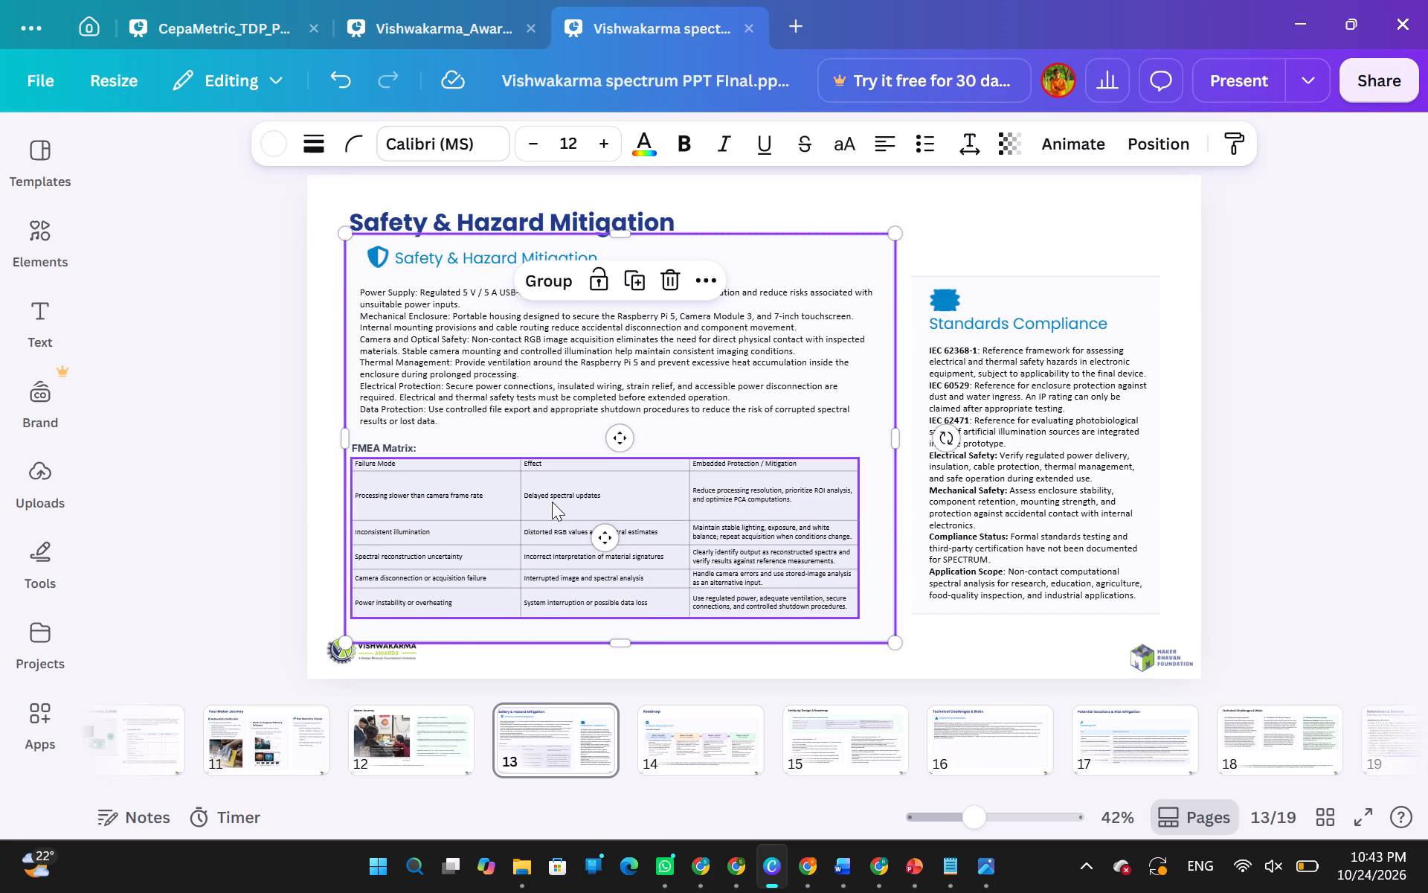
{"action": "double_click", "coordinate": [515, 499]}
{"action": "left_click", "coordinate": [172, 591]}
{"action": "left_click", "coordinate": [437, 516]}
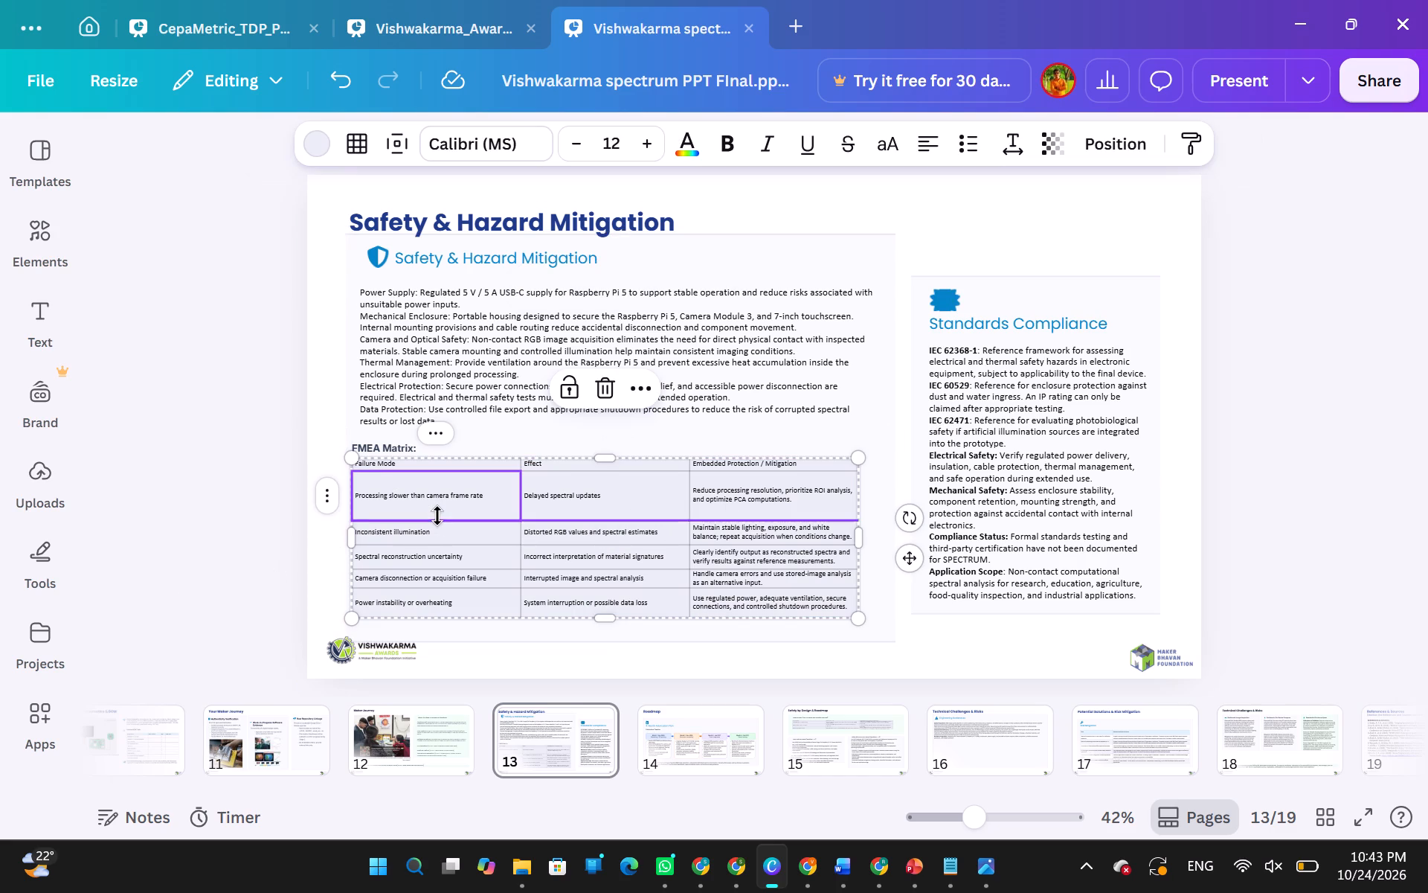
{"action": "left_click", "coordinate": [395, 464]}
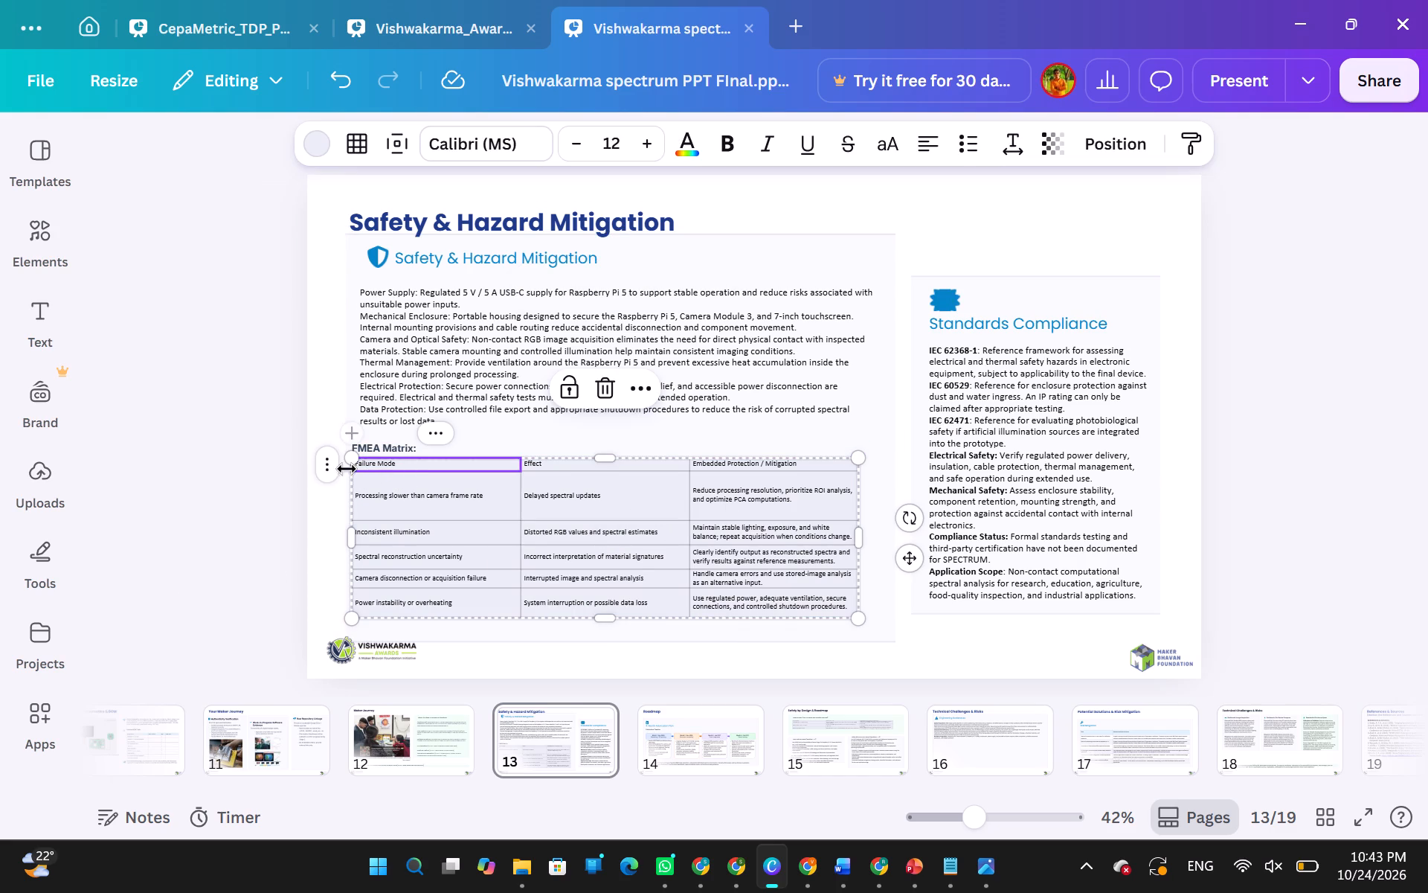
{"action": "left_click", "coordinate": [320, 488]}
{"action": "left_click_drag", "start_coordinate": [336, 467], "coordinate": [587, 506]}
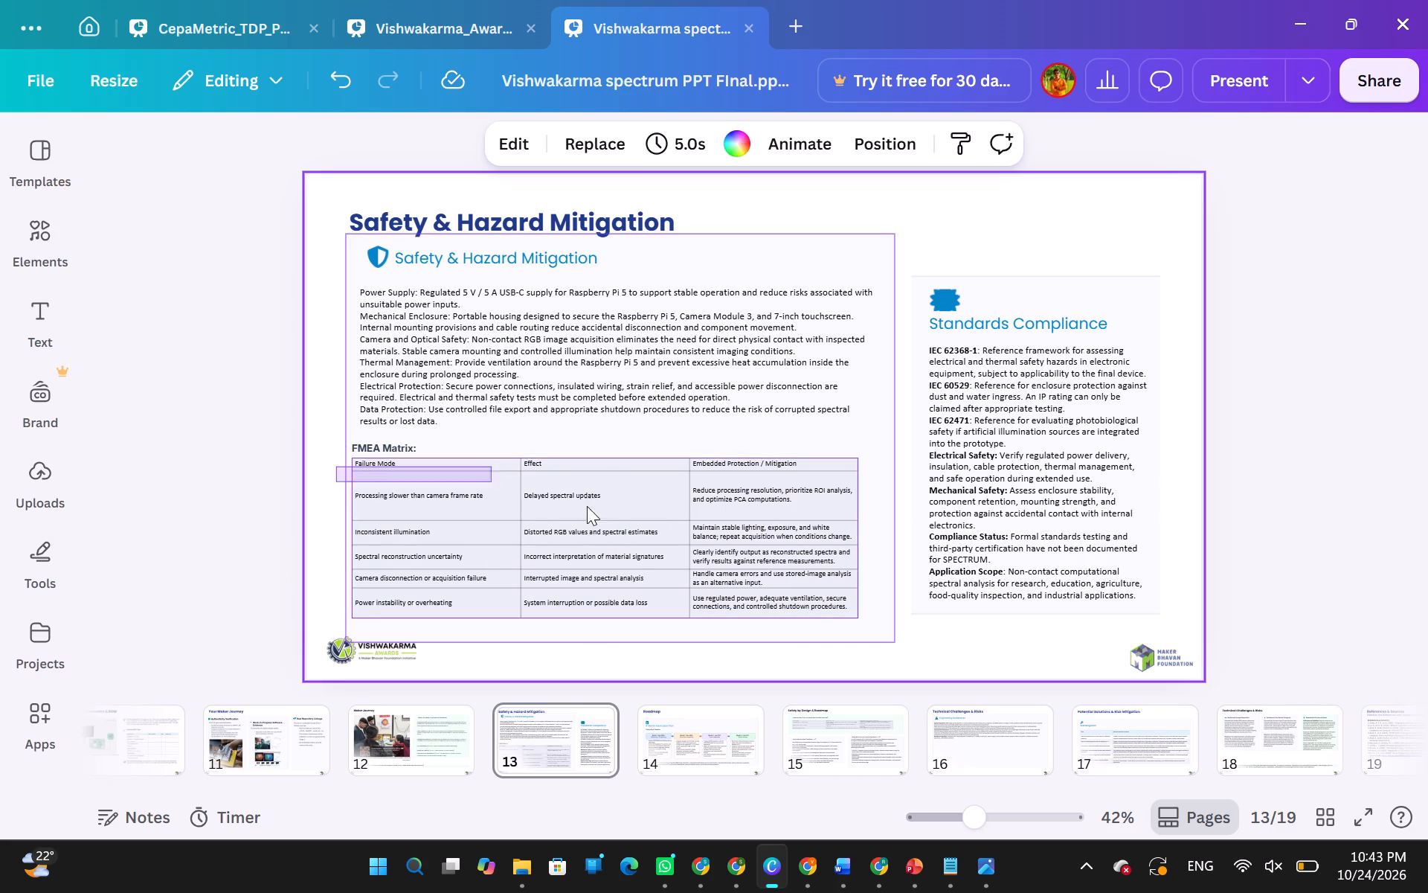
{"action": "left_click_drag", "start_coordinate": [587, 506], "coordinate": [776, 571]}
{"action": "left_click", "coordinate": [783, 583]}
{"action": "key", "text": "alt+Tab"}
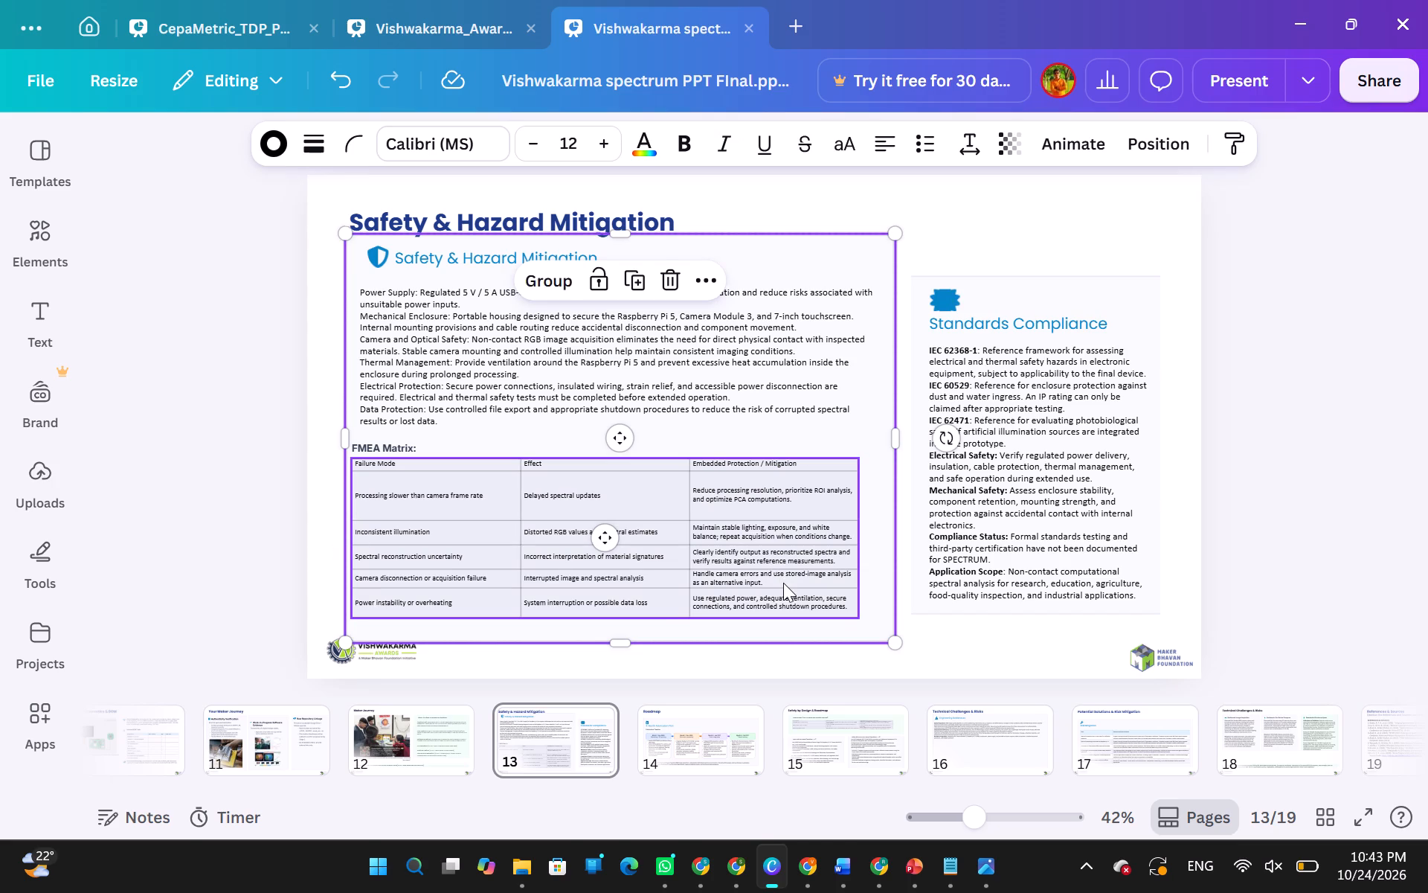
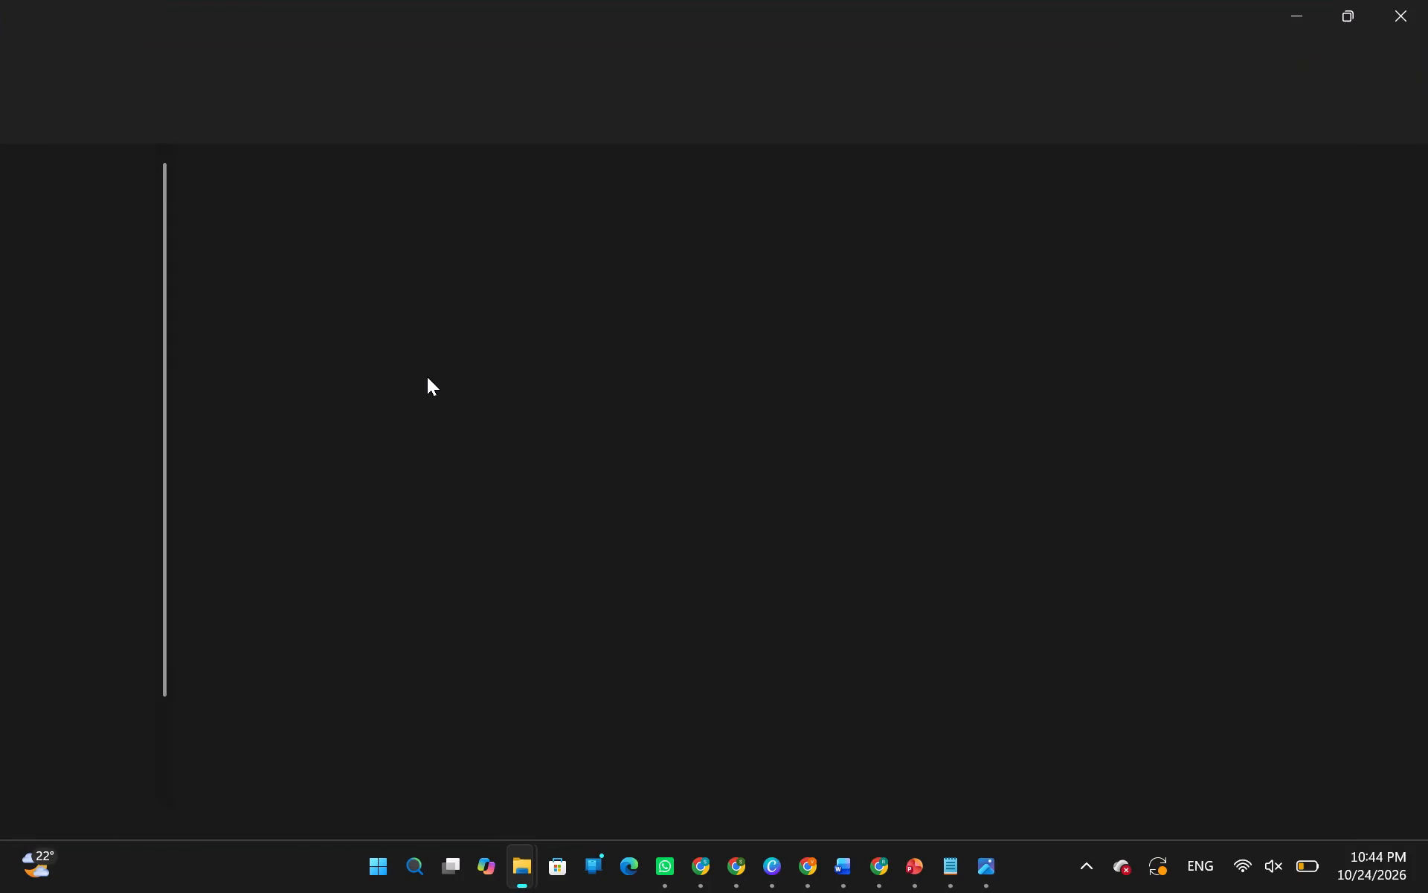
Open the Vishwakarma spectrum PPT FInal presentation from the Downloads folder in PowerPoint.
{"action": "left_click", "coordinate": [383, 380]}
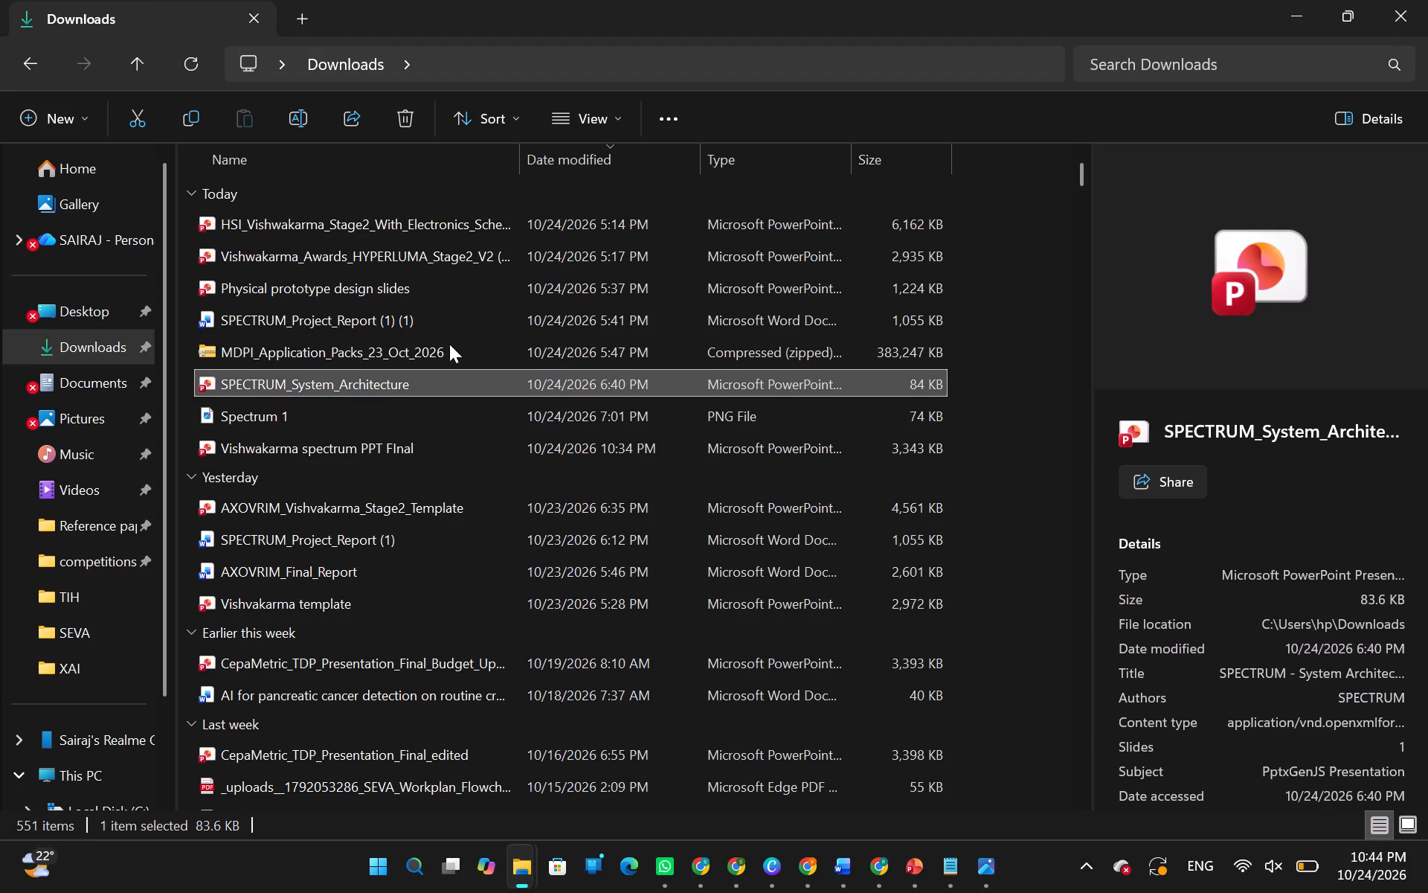
{"action": "double_click", "coordinate": [452, 443]}
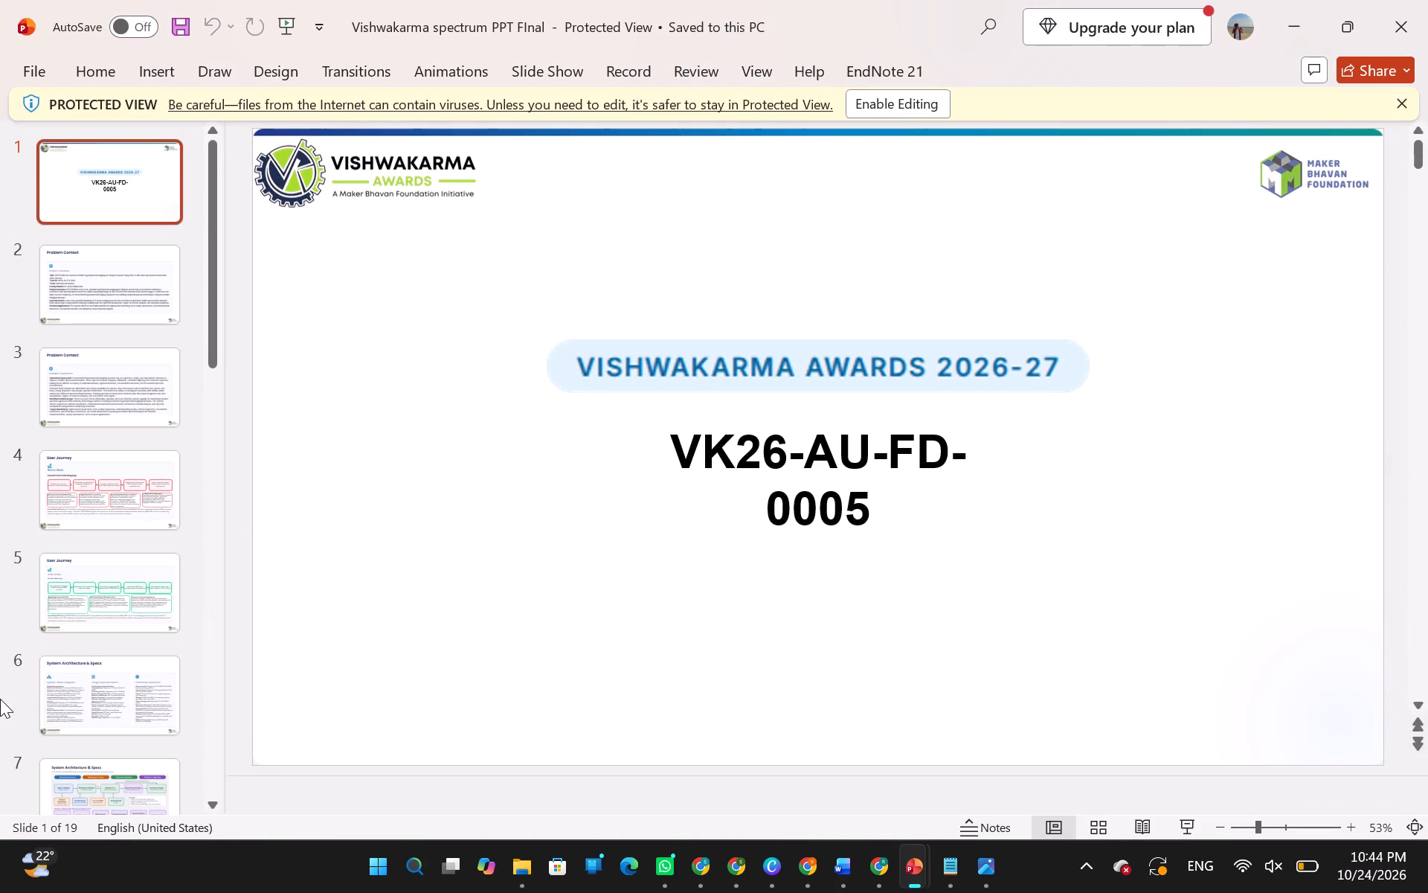
Examine the closing slides of the PowerPoint version, from References & Sources back to Safety by Design & Roadmap.
{"action": "scroll", "coordinate": [0, 699], "scroll_direction": "down", "scroll_amount": 9}
{"action": "left_click", "coordinate": [105, 740]}
{"action": "scroll", "coordinate": [105, 740], "scroll_direction": "down", "scroll_amount": 3}
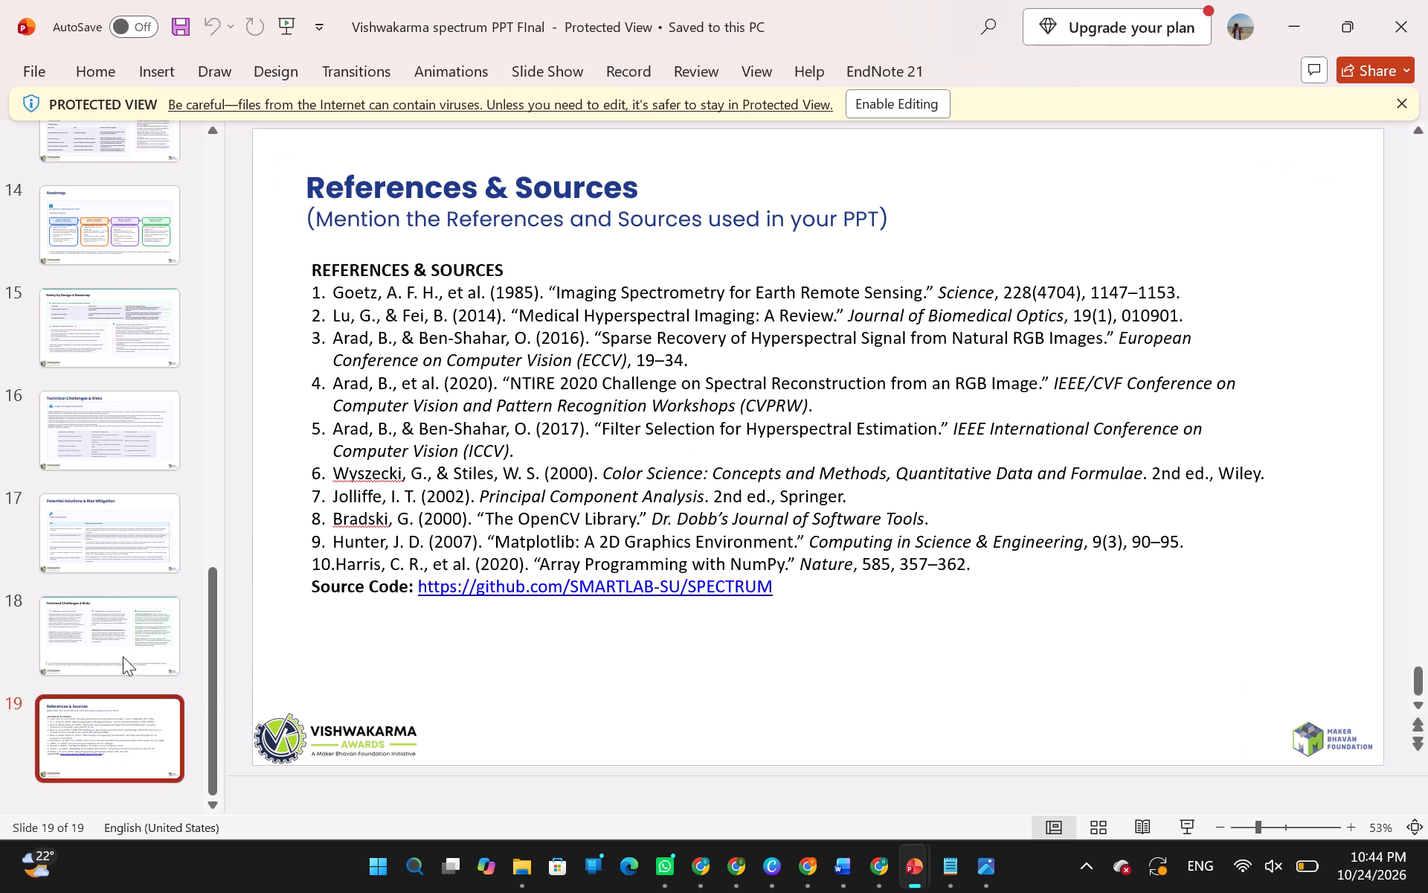
{"action": "left_click", "coordinate": [129, 614]}
{"action": "left_click", "coordinate": [124, 535]}
{"action": "left_click", "coordinate": [115, 478]}
{"action": "left_click", "coordinate": [123, 453]}
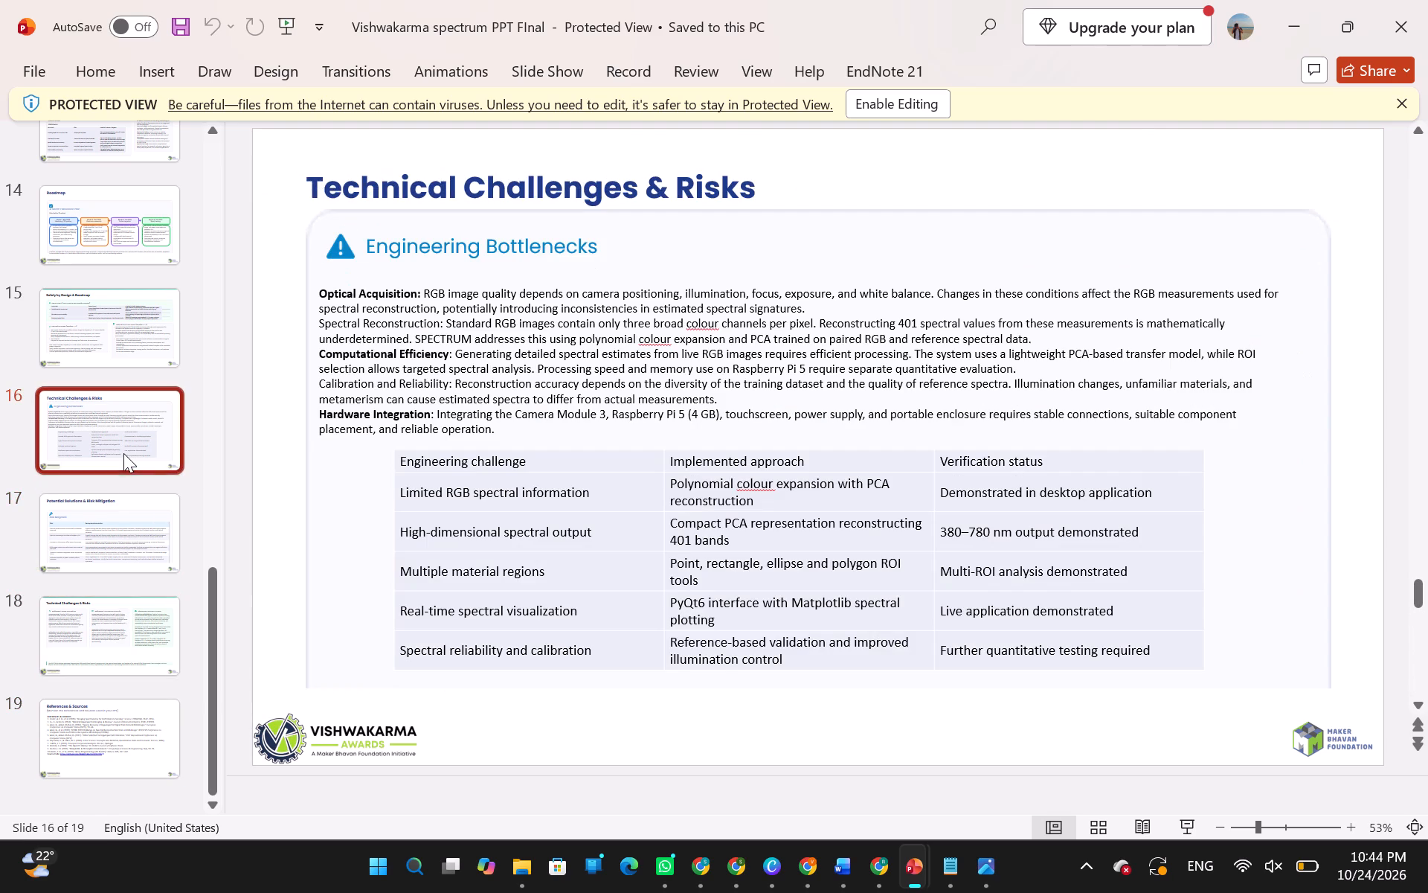
{"action": "left_click", "coordinate": [469, 505]}
{"action": "left_click", "coordinate": [296, 554]}
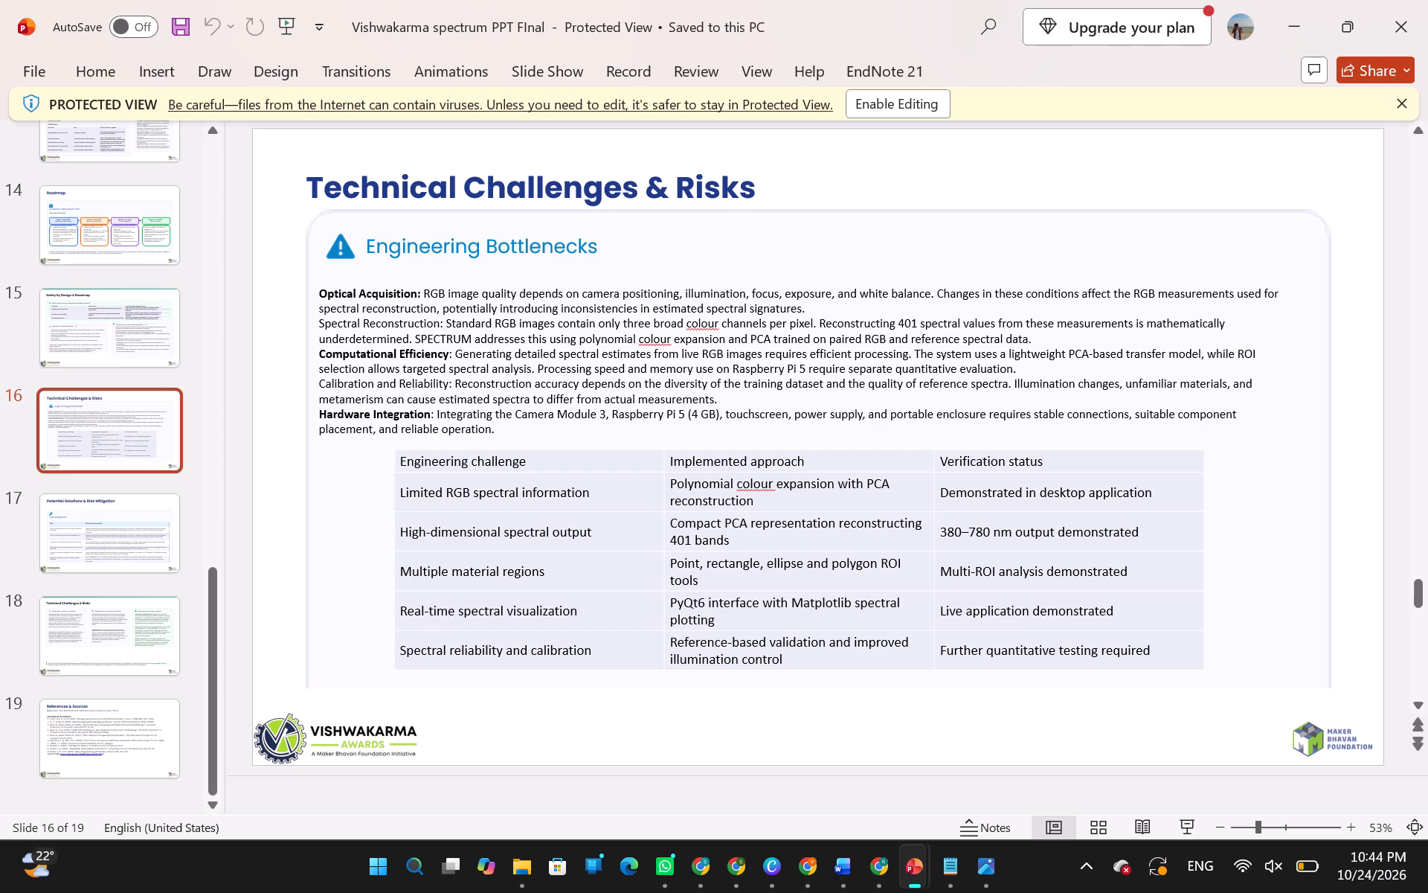
{"action": "left_click", "coordinate": [299, 574]}
{"action": "left_click", "coordinate": [119, 327]}
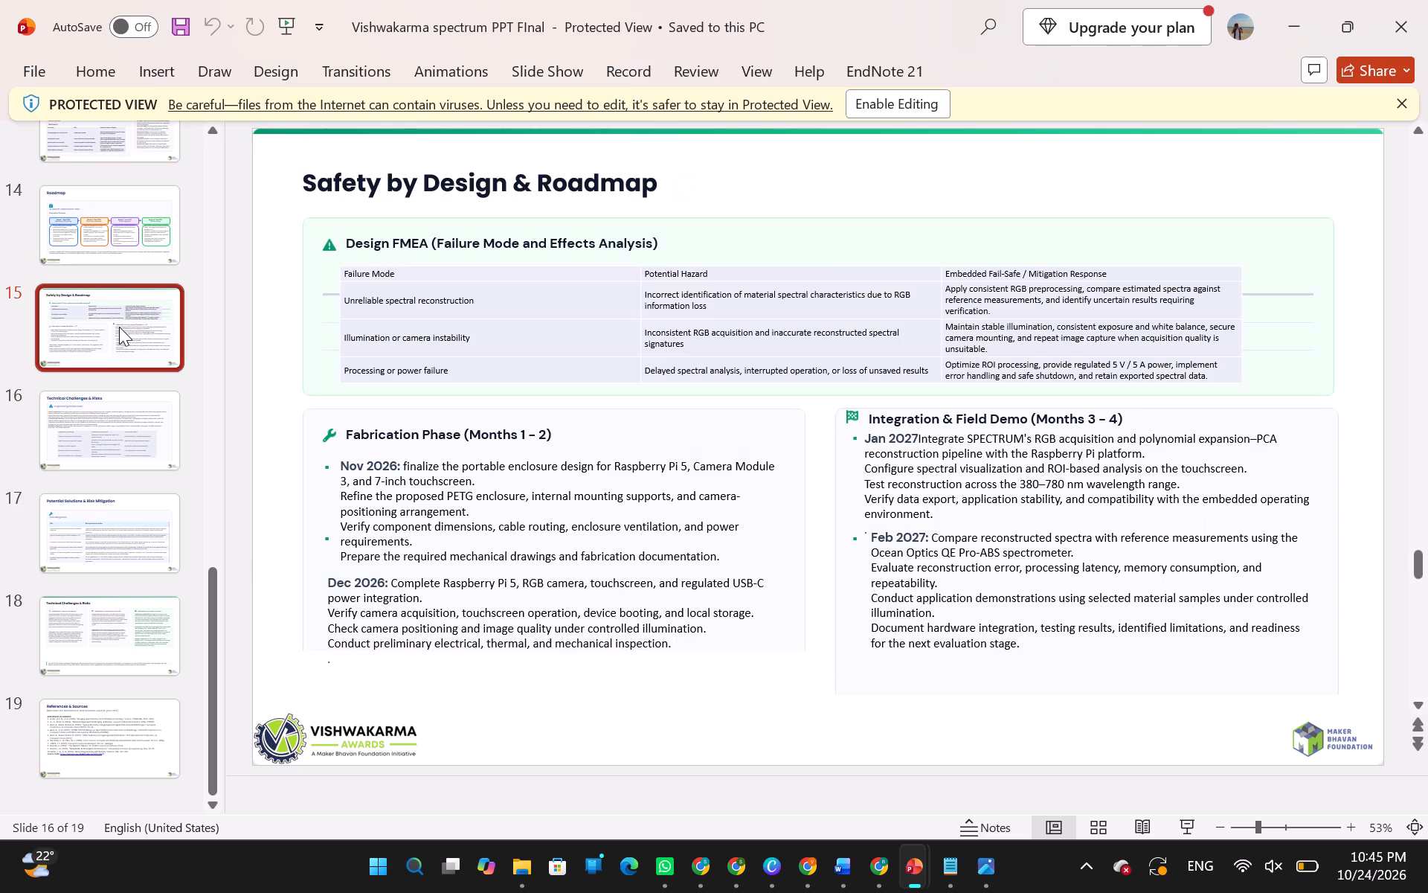
Switch back to the Canva version and check its Roadmap and Safety by Design & Roadmap slides.
{"action": "key", "text": "alt+Tab"}
{"action": "key", "text": "alt+Tab"}
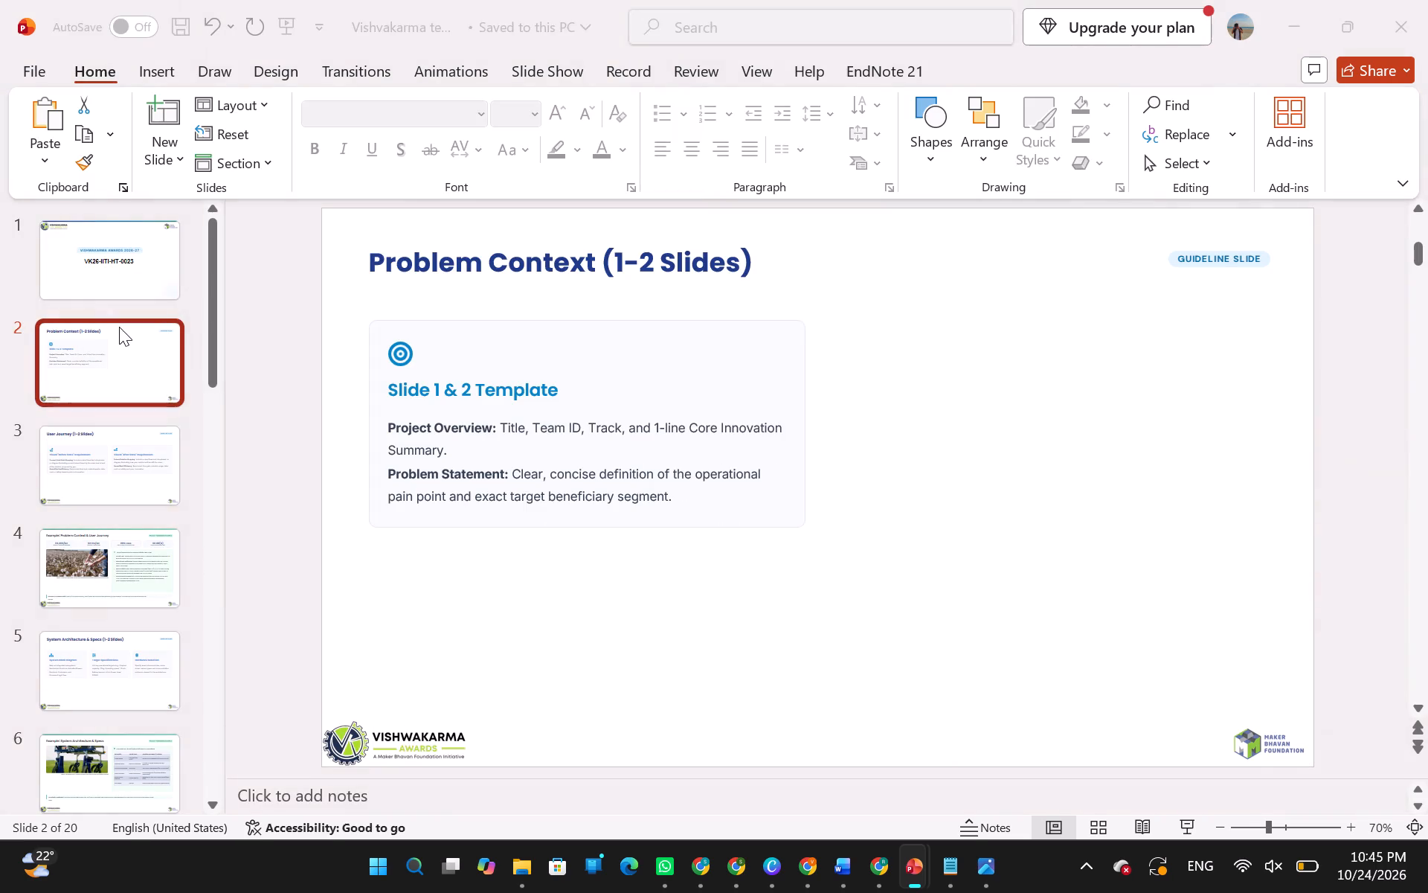
{"action": "key", "text": "alt+Tab"}
{"action": "key", "text": "alt+Tab"}
{"action": "key", "text": "alt+Tab"}
{"action": "key", "text": "alt+Tab"}
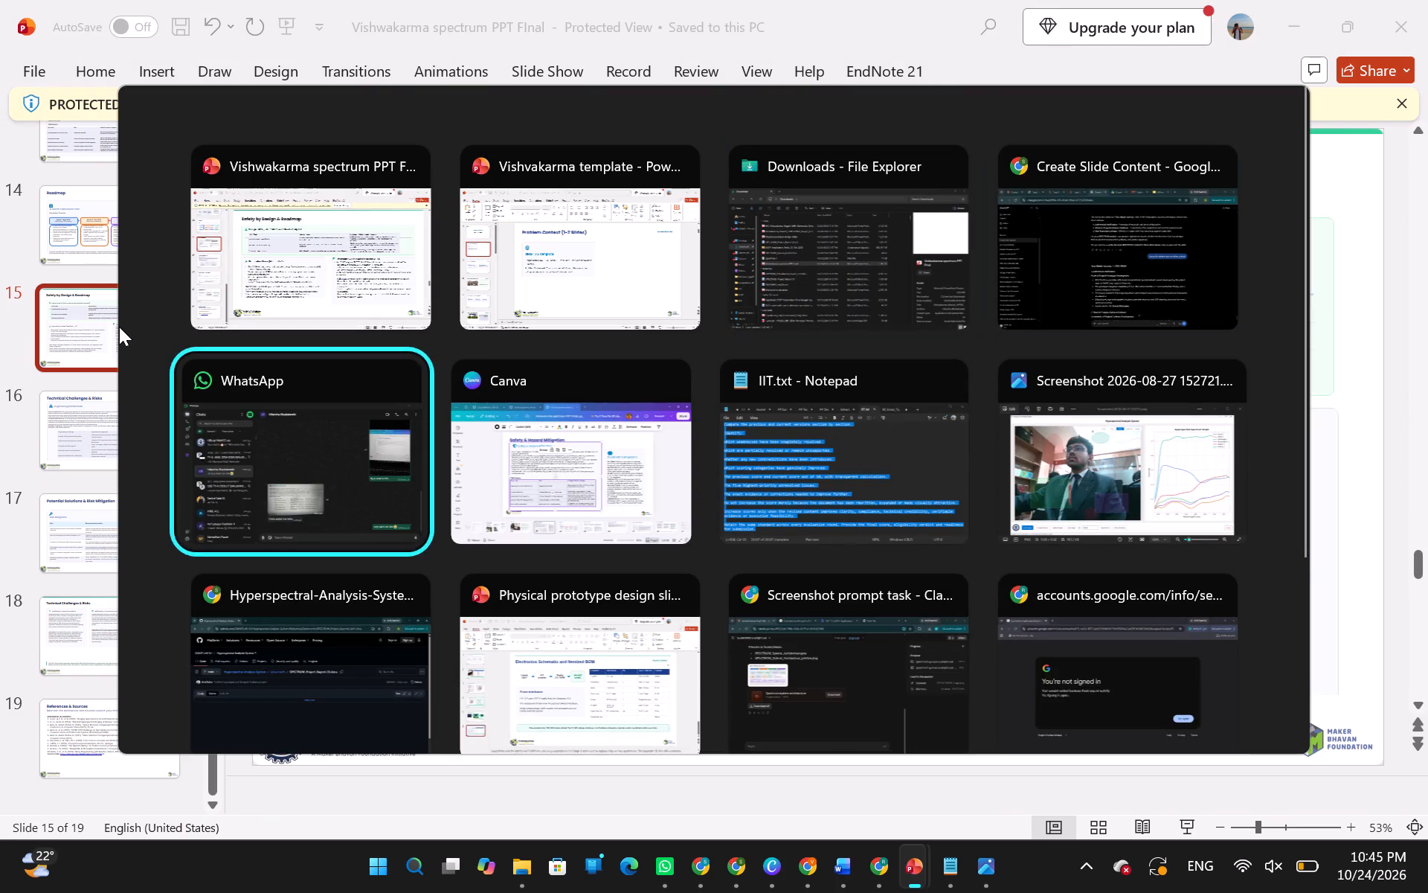
{"action": "key", "text": "alt+Tab"}
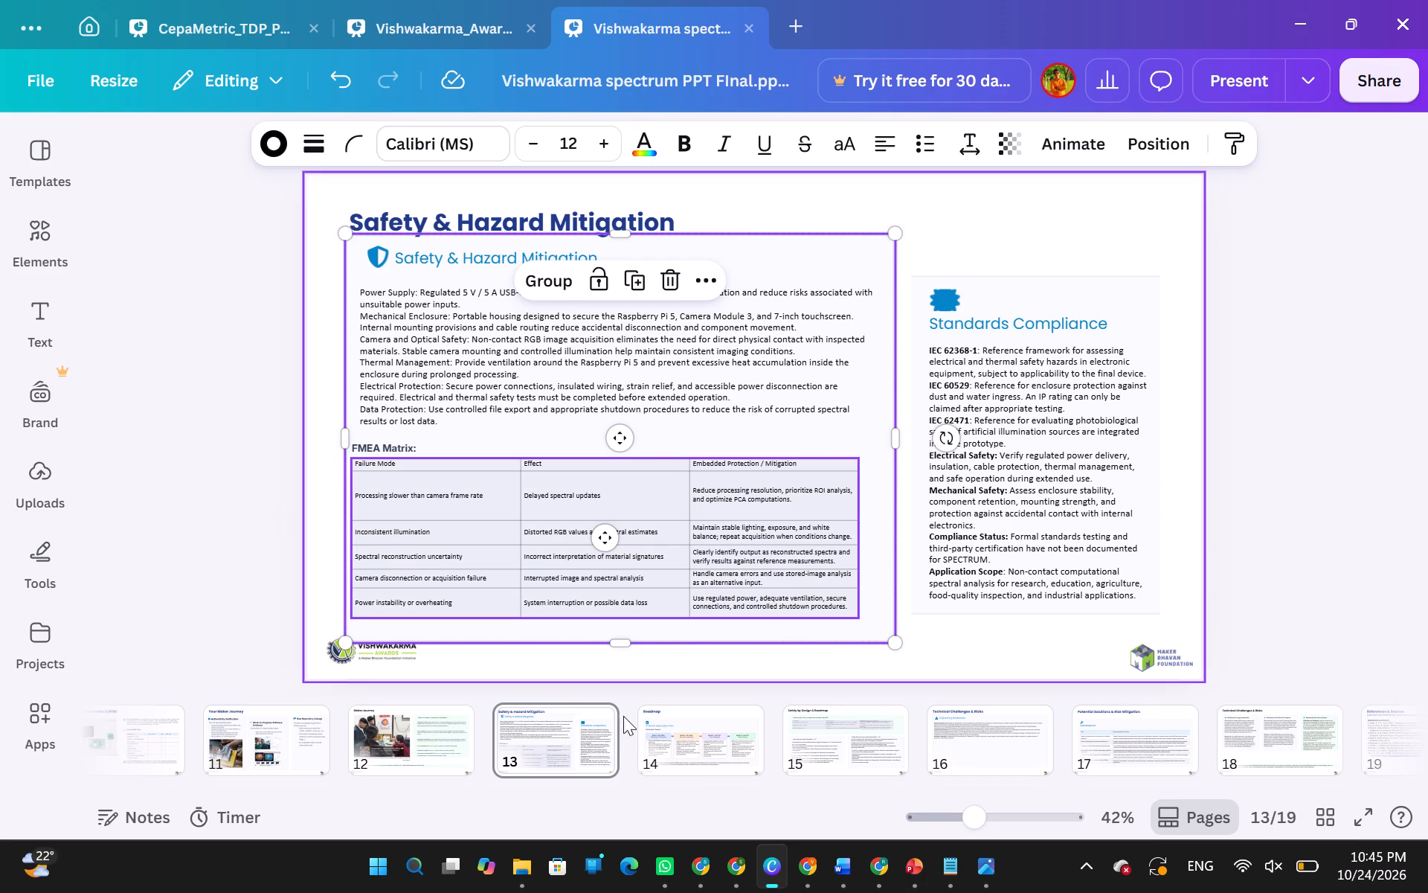
{"action": "left_click", "coordinate": [674, 736]}
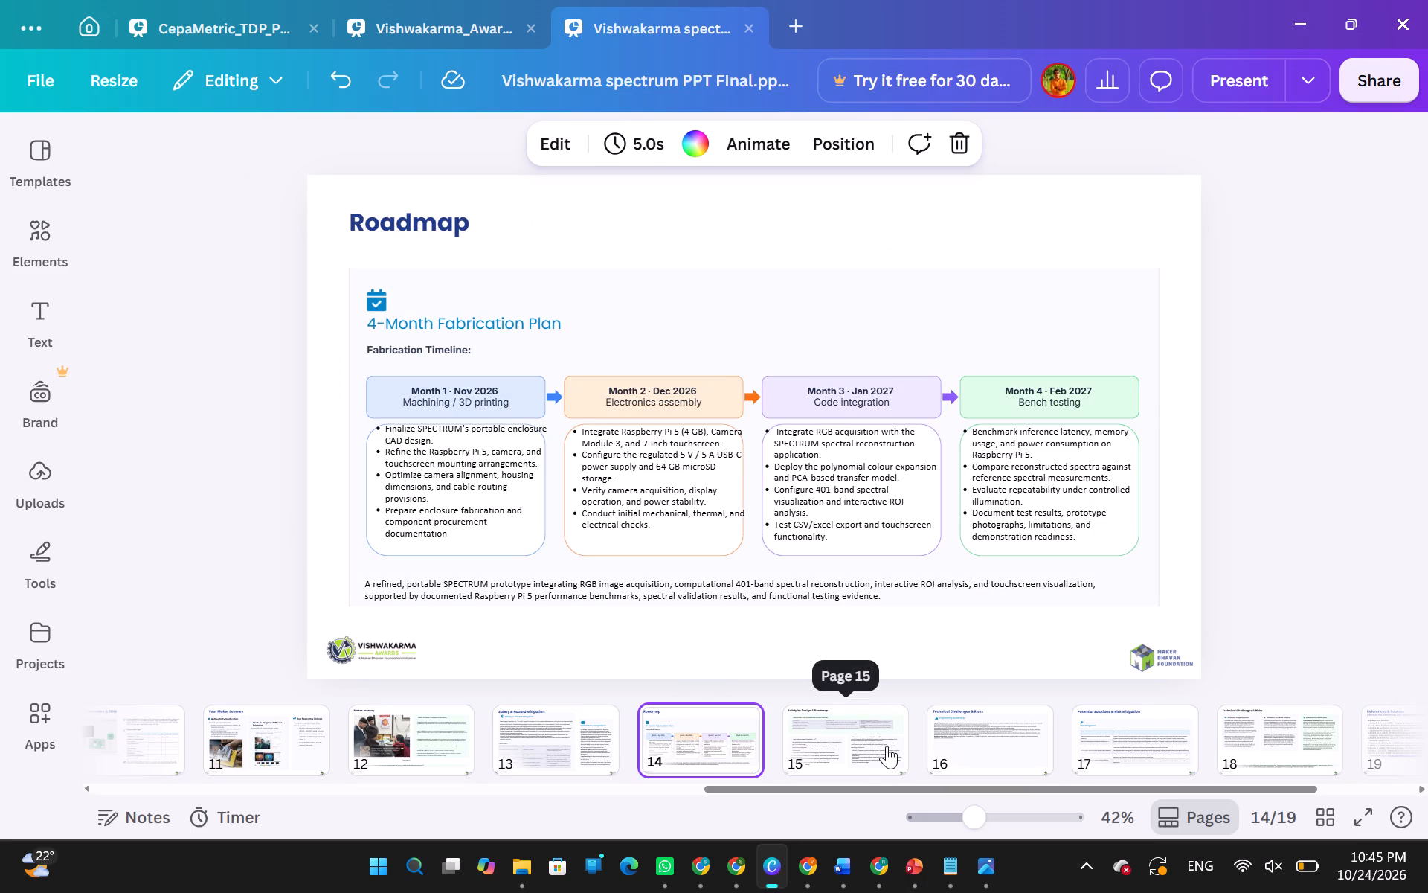
{"action": "left_click", "coordinate": [887, 746]}
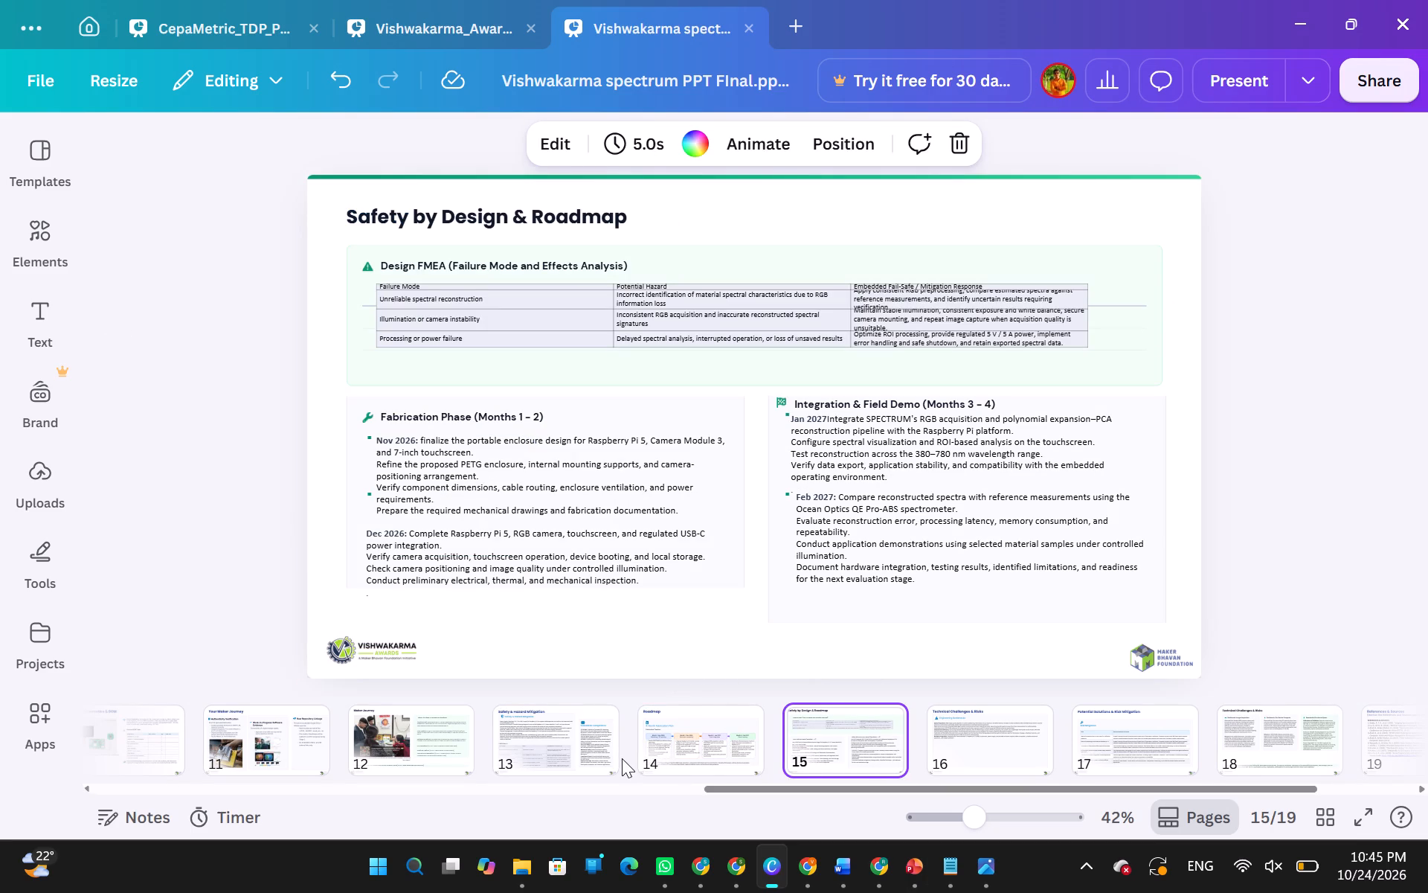
Move the whole 4-Month Fabrication Plan block on the Roadmap slide up to sit just beneath the slide title.
{"action": "left_click", "coordinate": [624, 756]}
{"action": "left_click", "coordinate": [705, 749]}
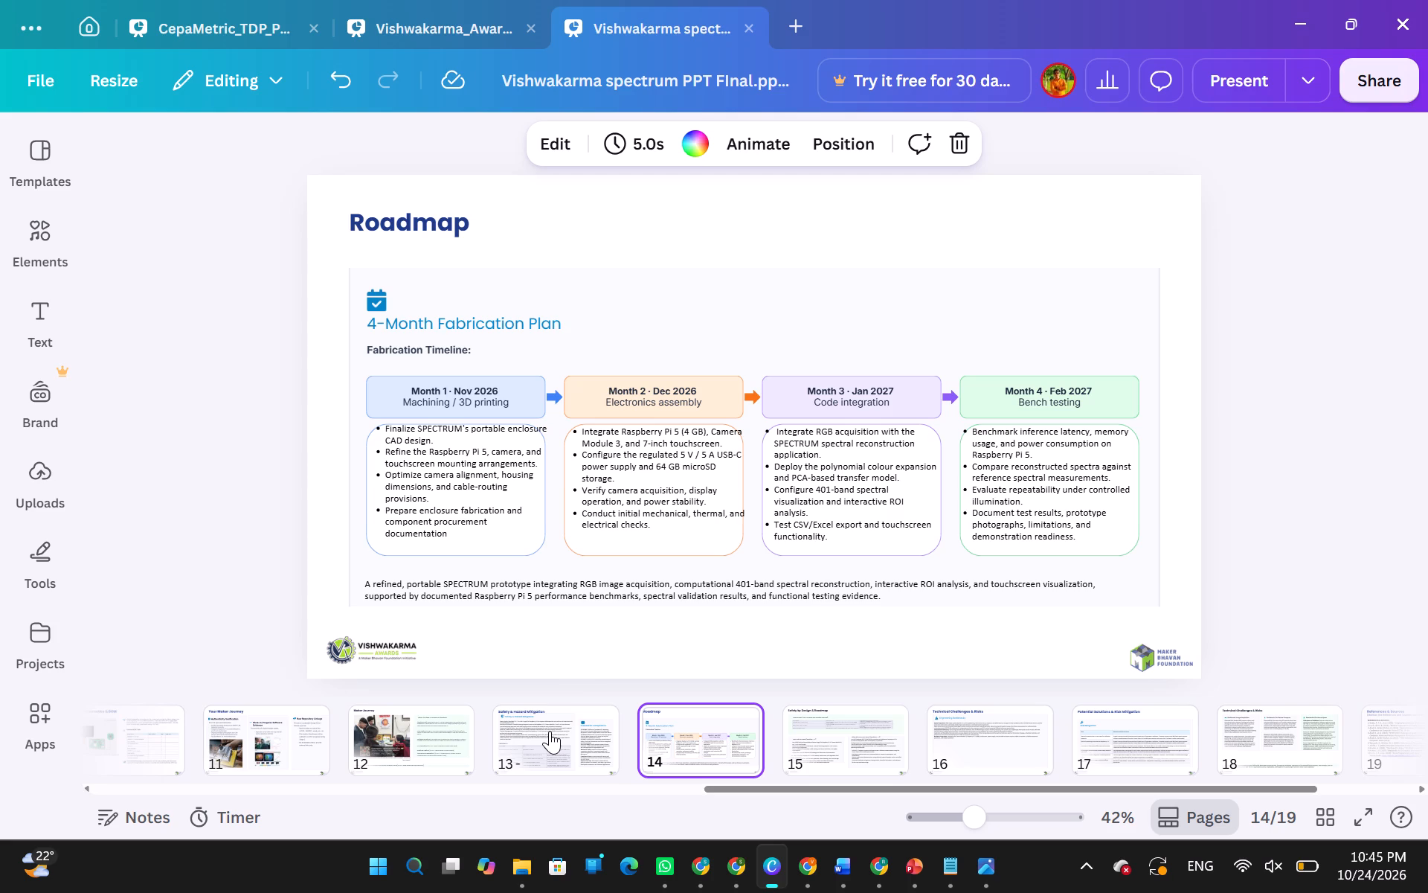
{"action": "left_click_drag", "start_coordinate": [1295, 269], "coordinate": [341, 615]}
{"action": "key", "text": "Up"}
{"action": "key", "text": "Up"}
{"action": "key", "text": "Up"}
{"action": "key", "text": "Up"}
{"action": "key", "text": "Up"}
{"action": "key", "text": "Up"}
{"action": "key", "text": "Up"}
{"action": "key", "text": "Up"}
{"action": "key", "text": "Up"}
{"action": "key", "text": "Up"}
{"action": "key", "text": "Up"}
{"action": "key", "text": "Up"}
{"action": "key", "text": "Up"}
{"action": "key", "text": "Up"}
{"action": "key", "text": "Up"}
{"action": "key", "text": "Up"}
{"action": "key", "text": "Up"}
{"action": "key", "text": "Up"}
{"action": "key", "text": "Up"}
{"action": "key", "text": "Up"}
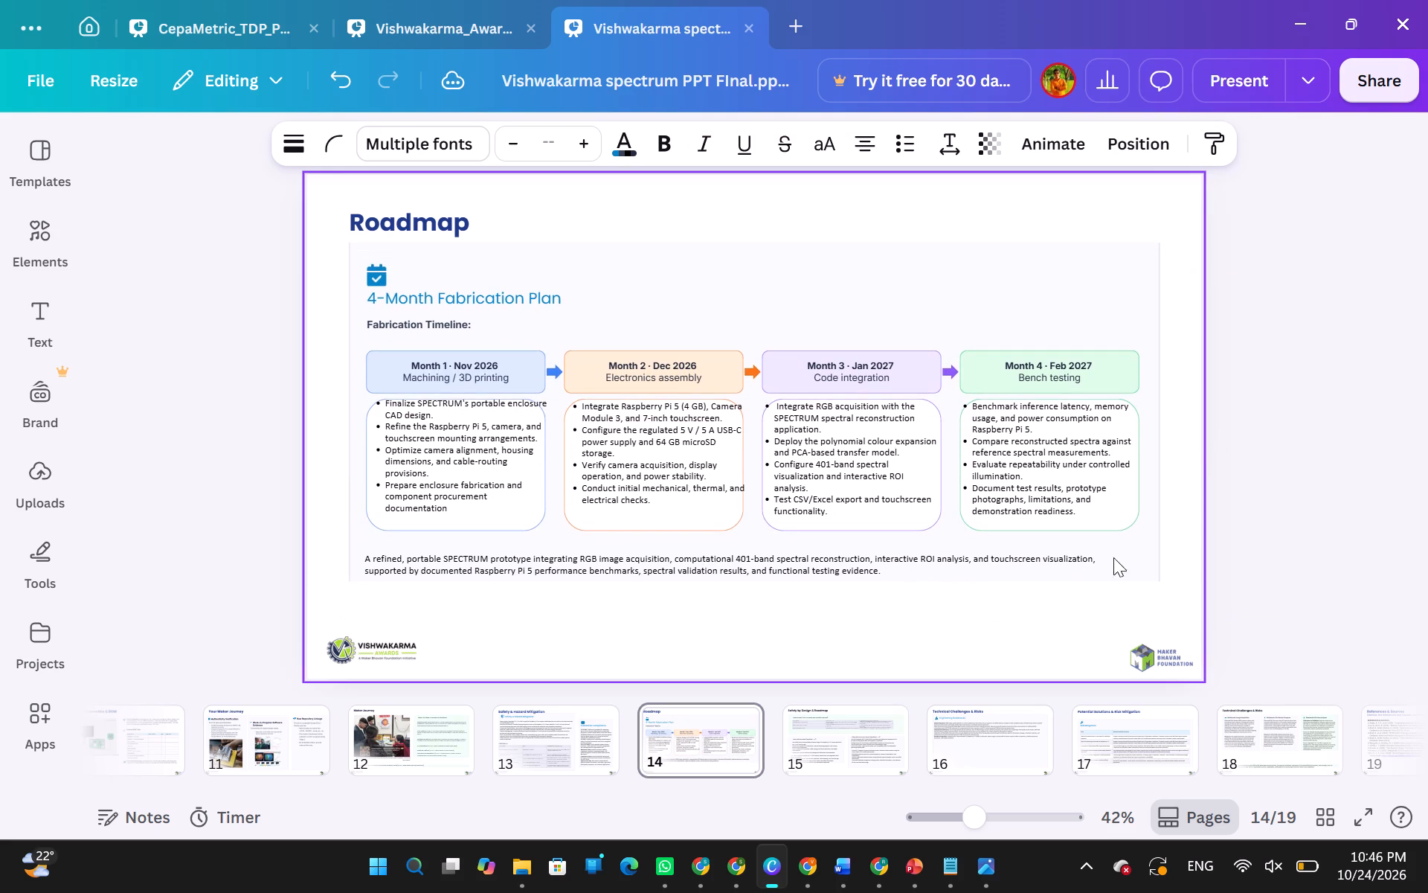
Enlarge the 4-Month Fabrication Plan block slightly and centre it on the slide beneath the Roadmap title.
{"action": "left_click_drag", "start_coordinate": [1155, 578], "coordinate": [1202, 606]}
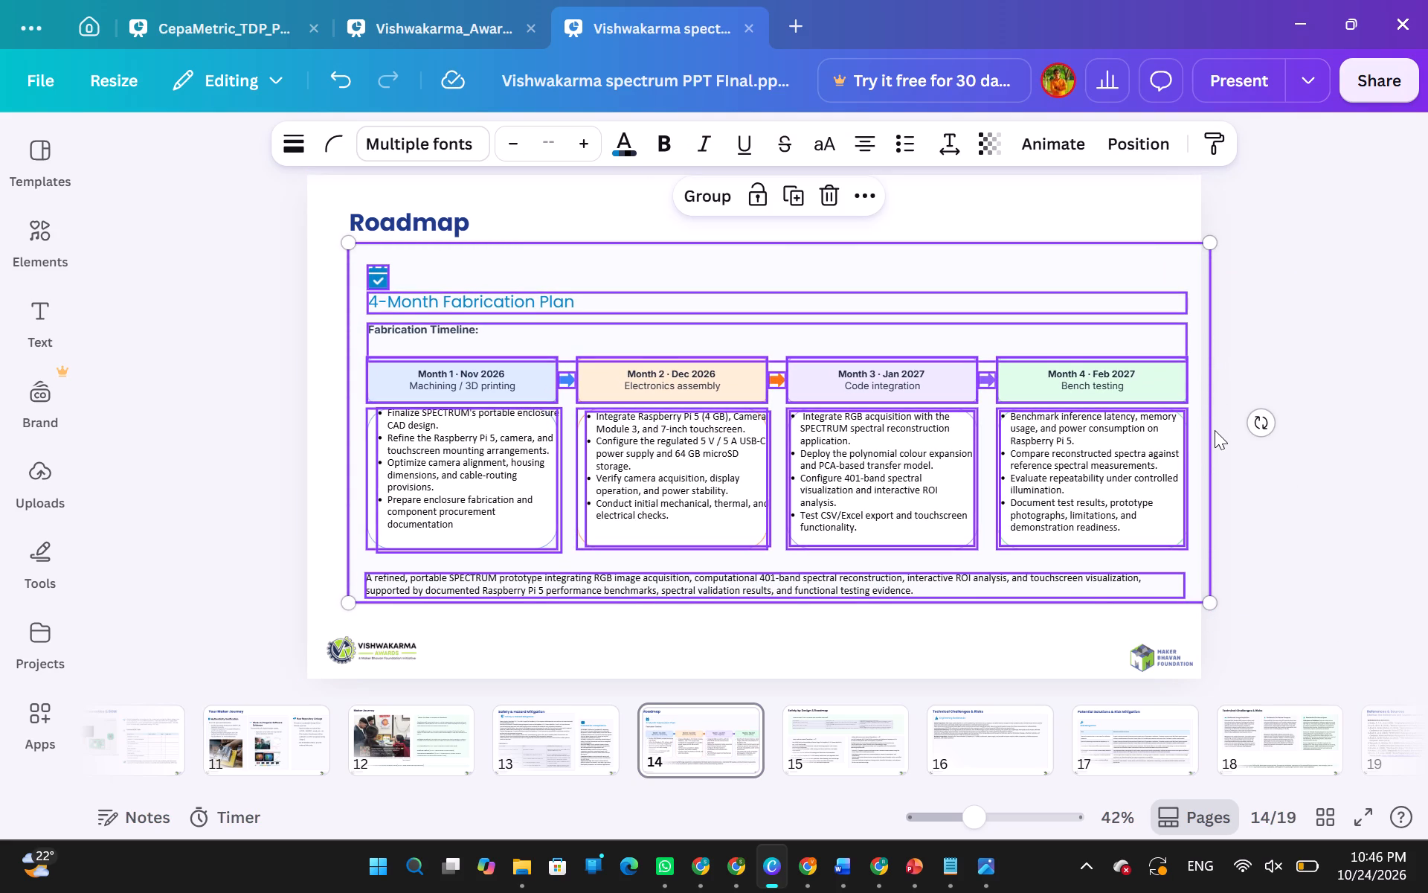
{"action": "left_click_drag", "start_coordinate": [1020, 377], "coordinate": [982, 385]}
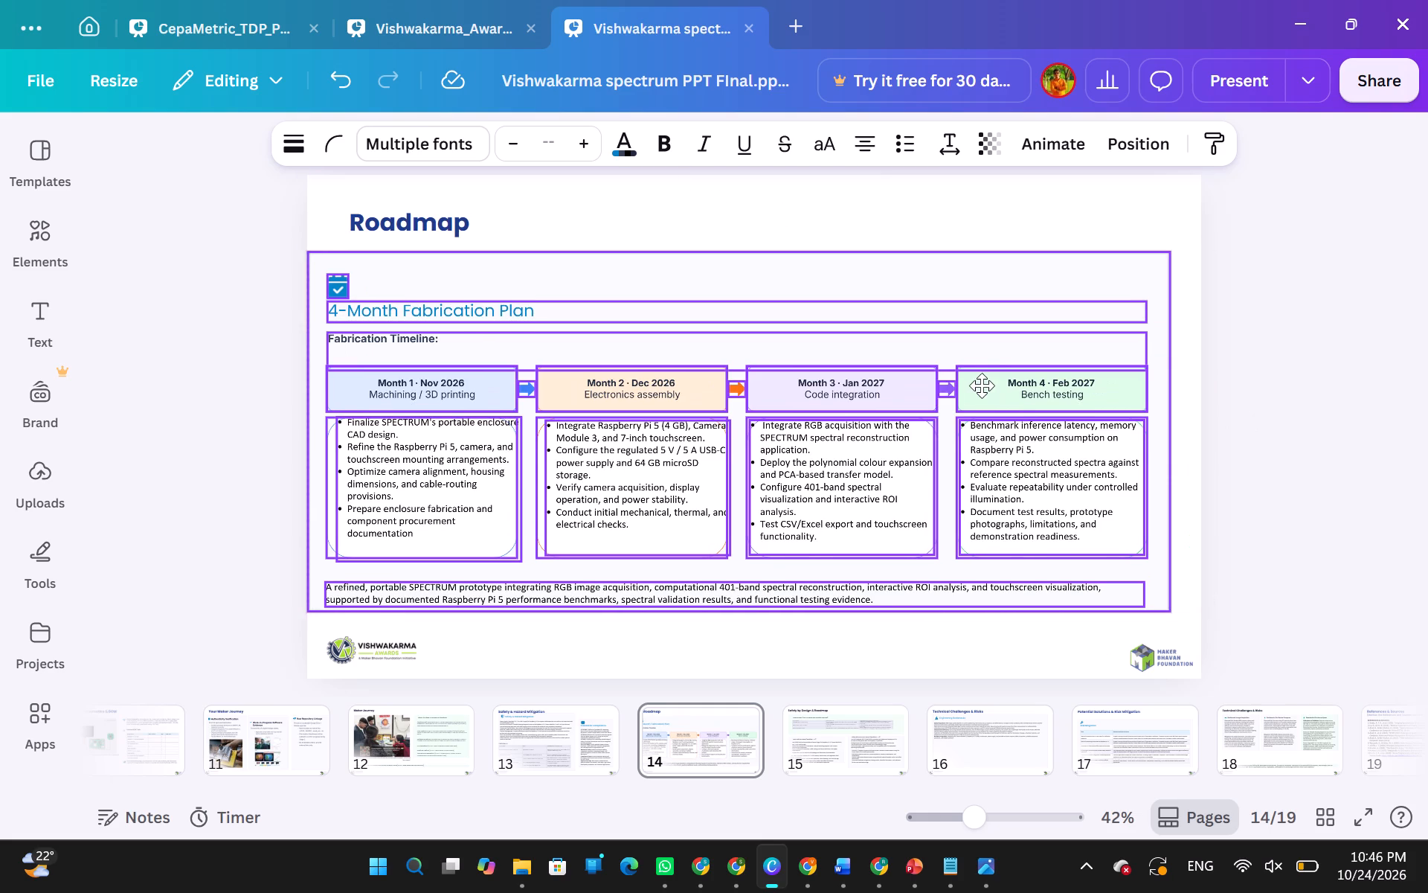
{"action": "left_click_drag", "start_coordinate": [982, 385], "coordinate": [994, 373]}
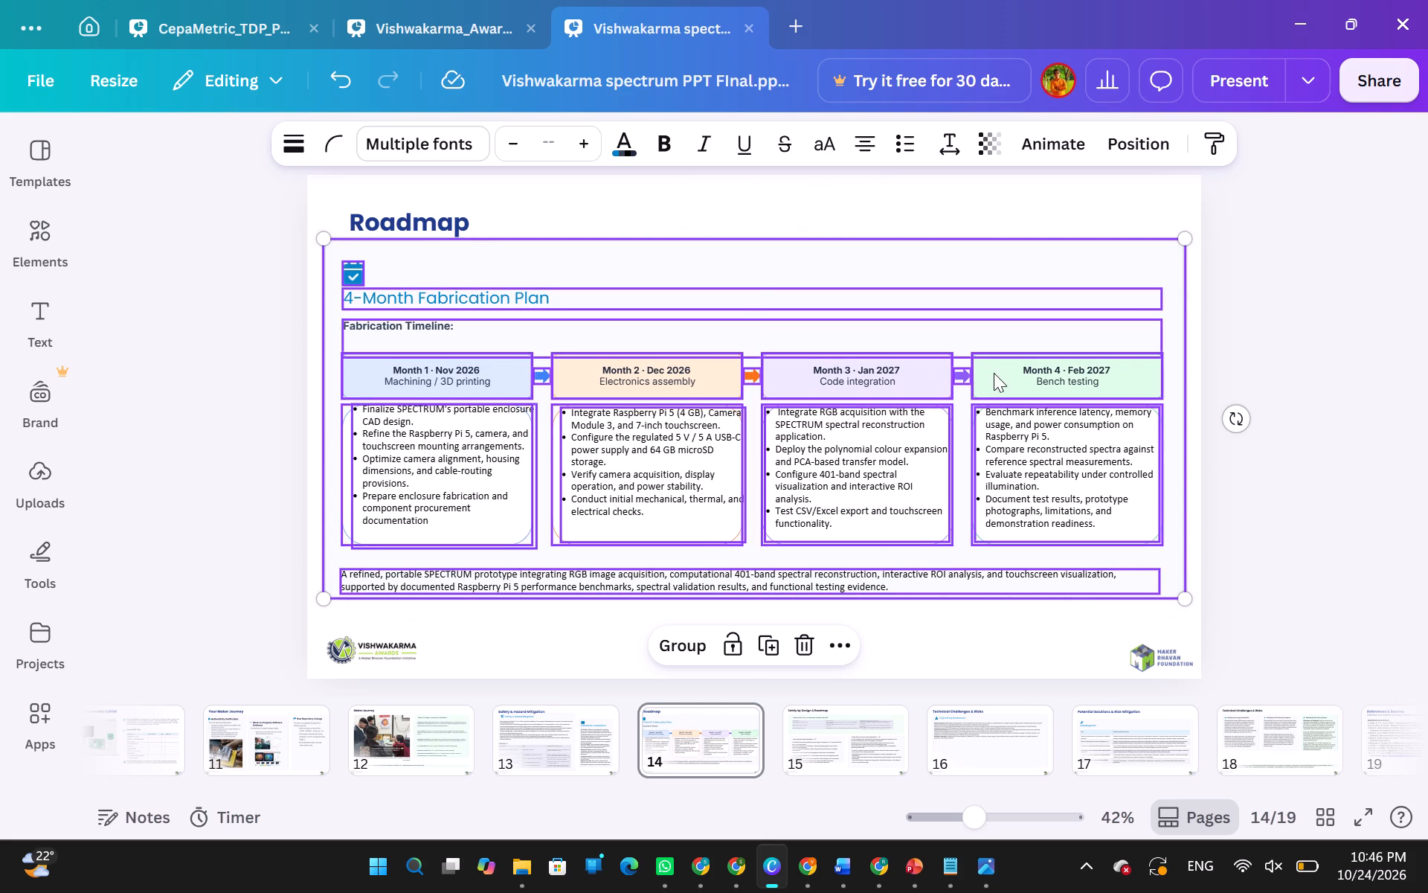
{"action": "left_click", "coordinate": [1322, 519]}
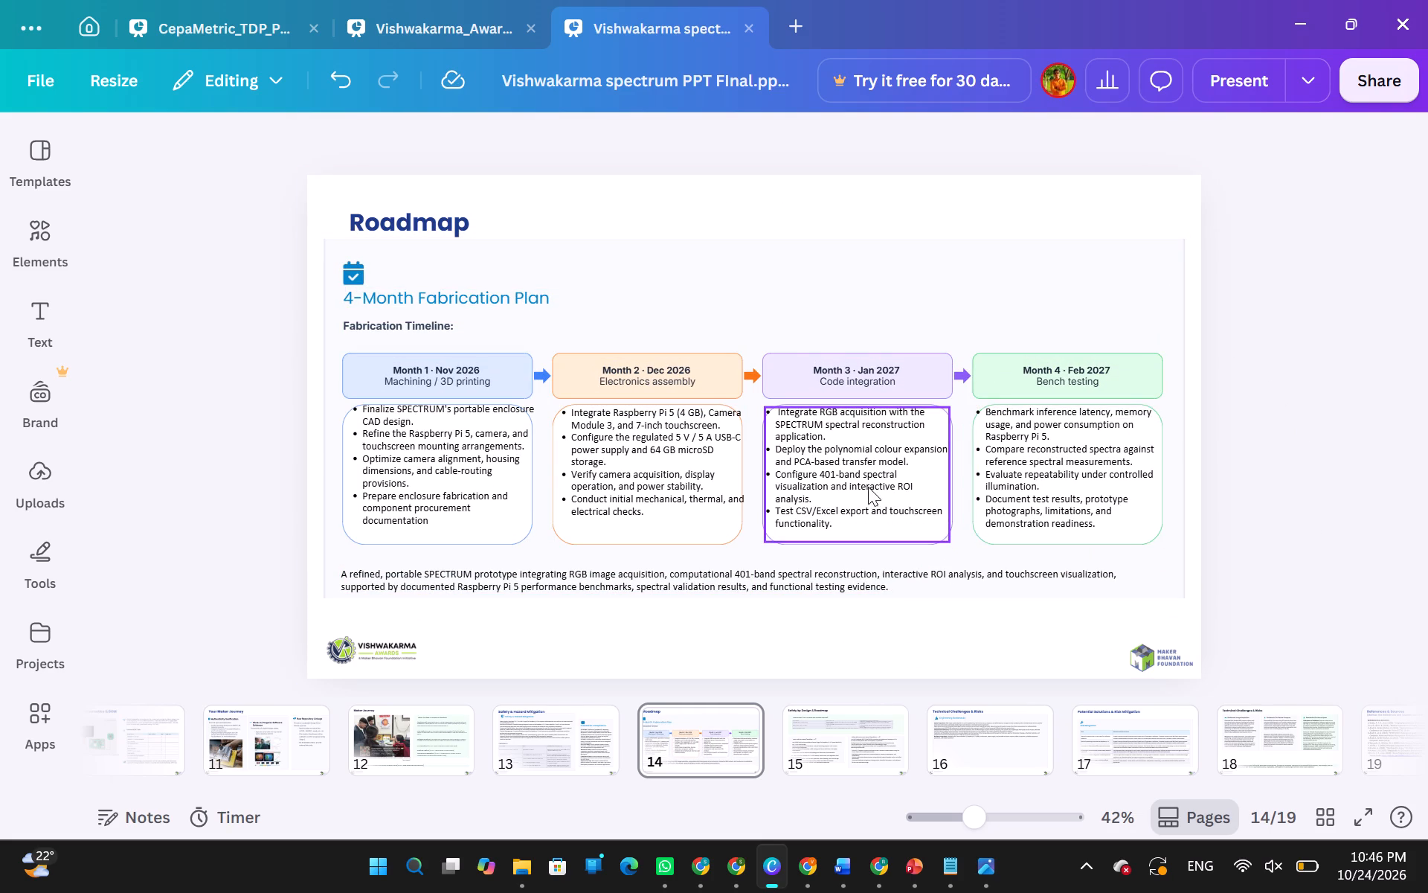
Shift the Month 1 bullet text slightly down and to the left so it sits inside its rounded box.
{"action": "left_click", "coordinate": [845, 478]}
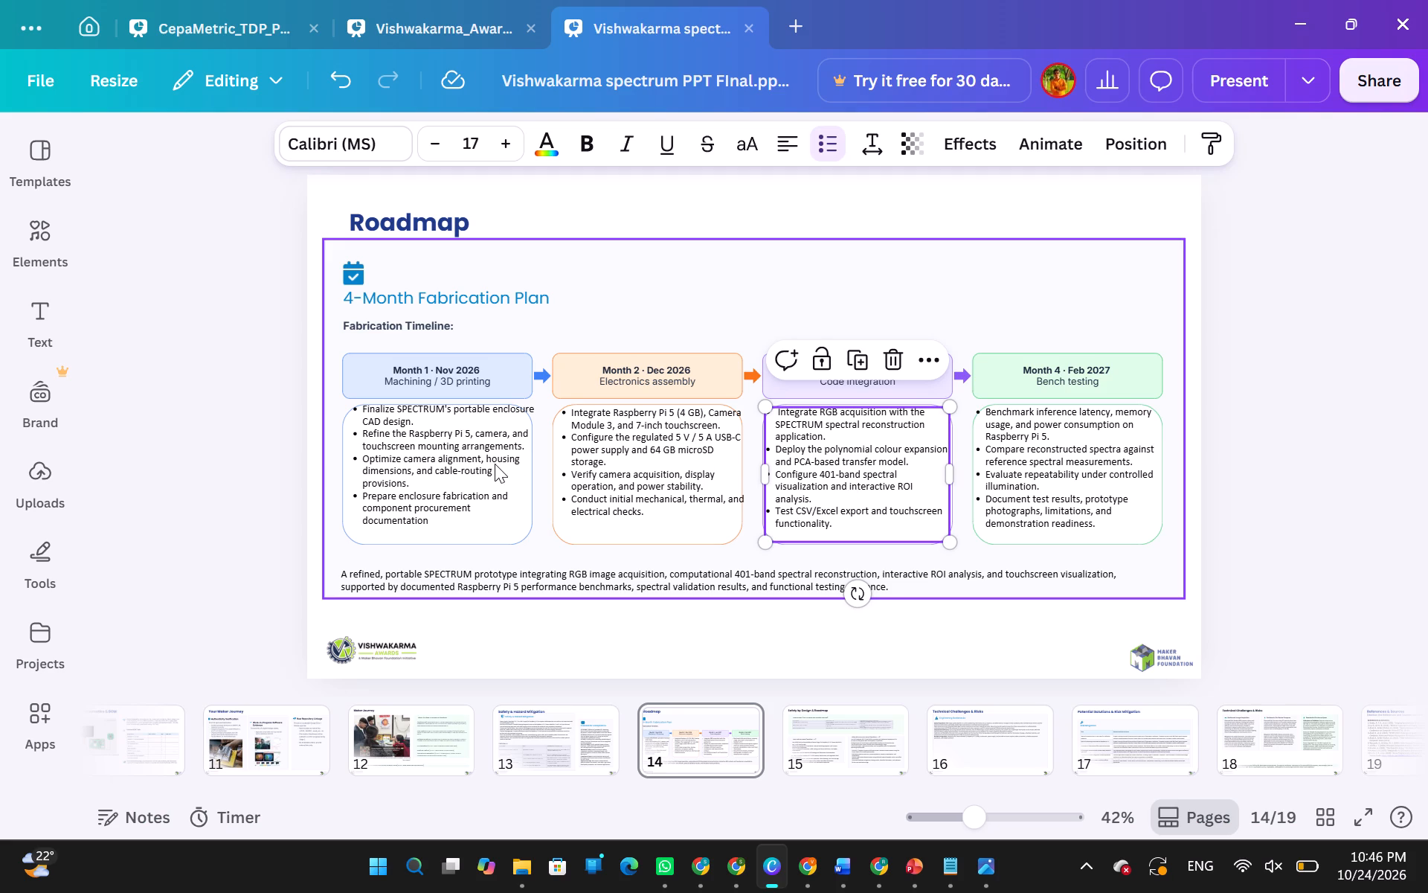
{"action": "left_click_drag", "start_coordinate": [493, 463], "coordinate": [488, 470]}
{"action": "left_click", "coordinate": [188, 456]}
Set the Month 1 bullet text's font size to 16.5.
{"action": "double_click", "coordinate": [402, 467]}
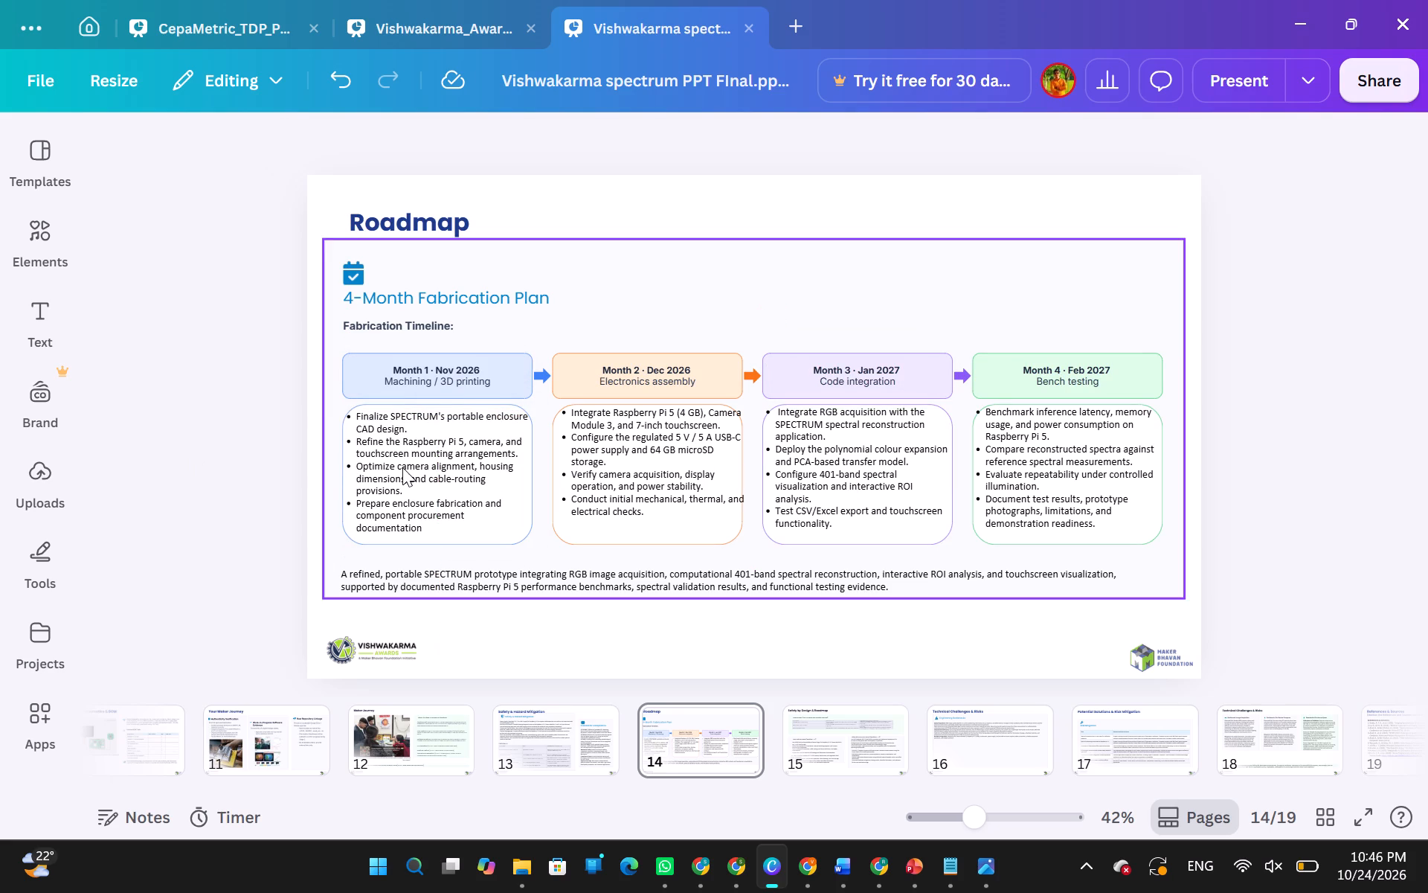
{"action": "key", "text": "ctrl+shift+comma"}
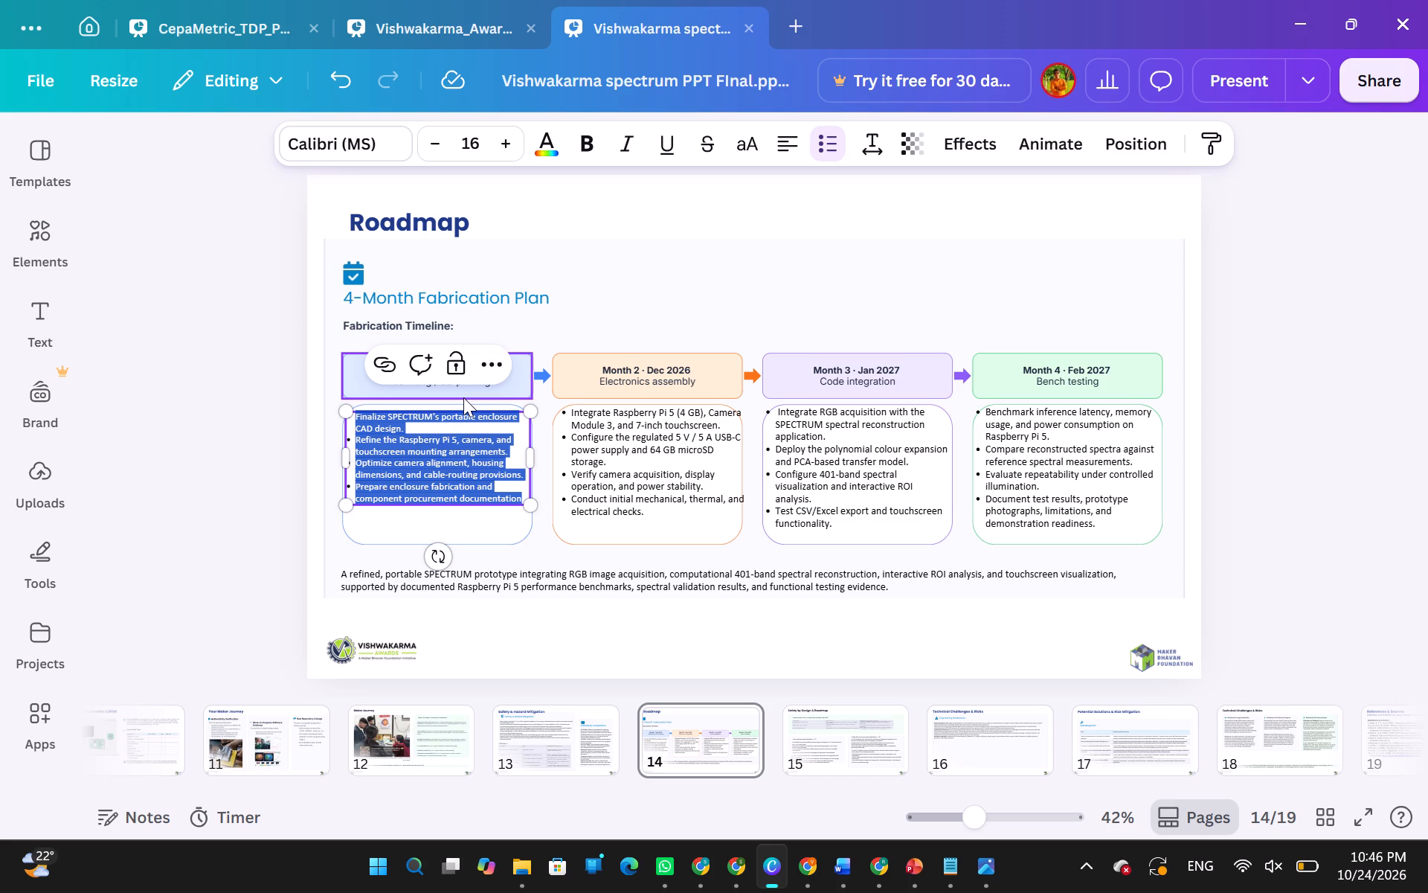
{"action": "key", "text": "ctrl+shift+period"}
{"action": "left_click", "coordinate": [483, 137]}
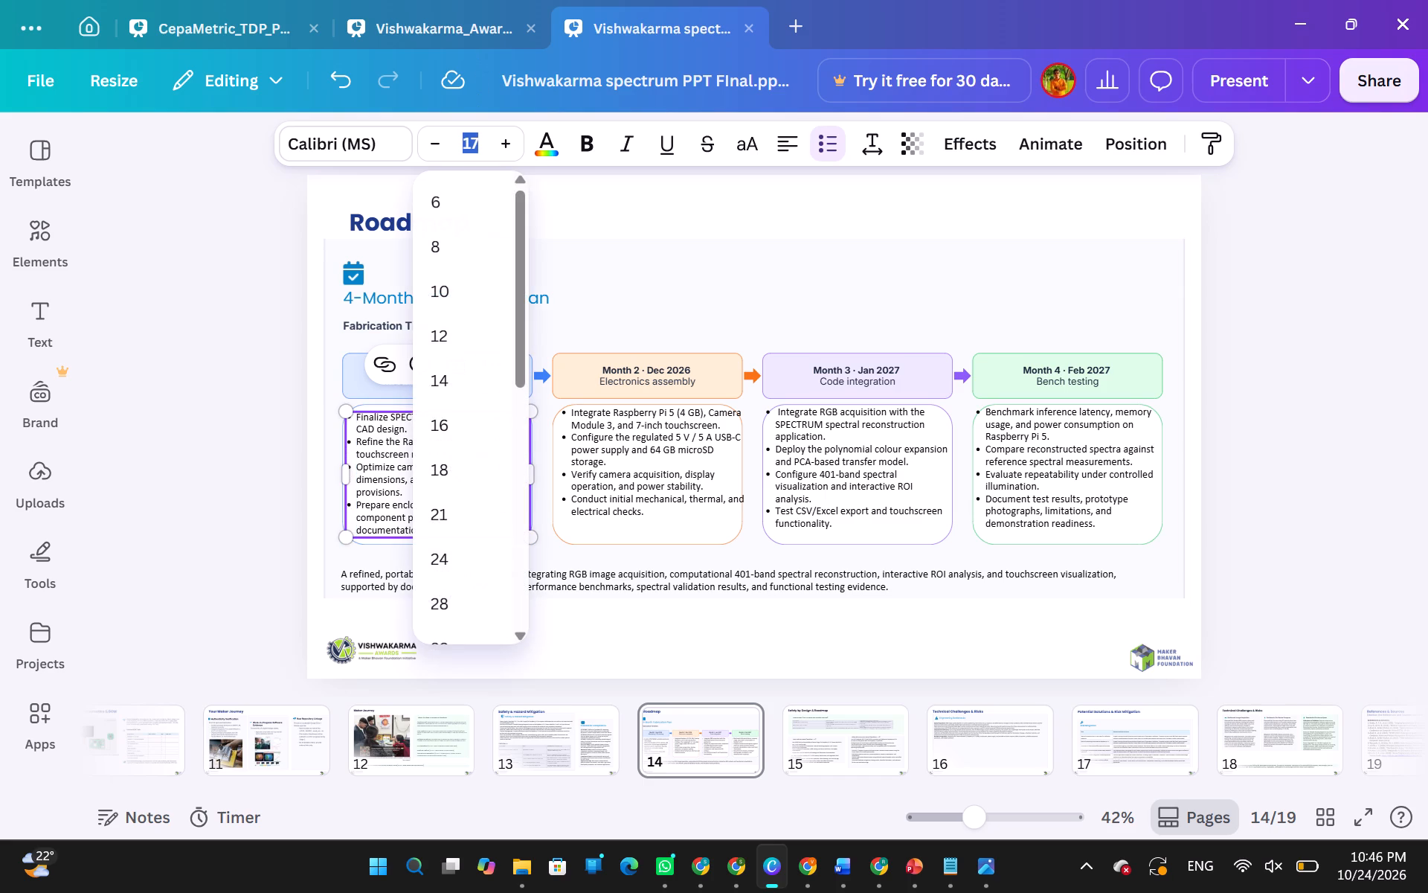
{"action": "type", "text": "16.5"}
{"action": "key", "text": "Return"}
{"action": "left_click", "coordinate": [187, 453]}
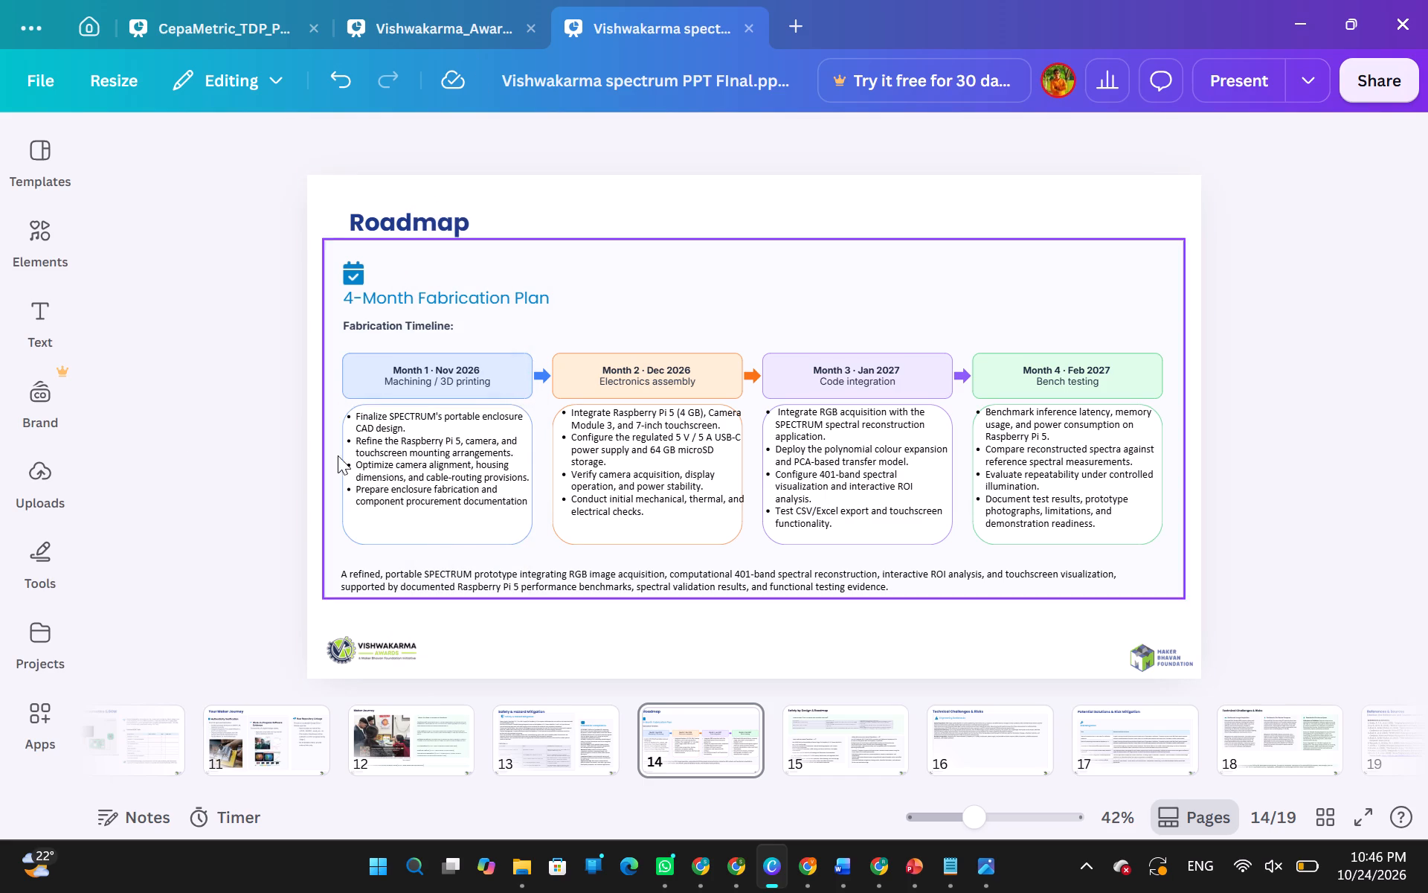
Narrow the Month 1 bullet text to about 365 wide and centre it inside its rounded box.
{"action": "left_click_drag", "start_coordinate": [384, 454], "coordinate": [383, 467]}
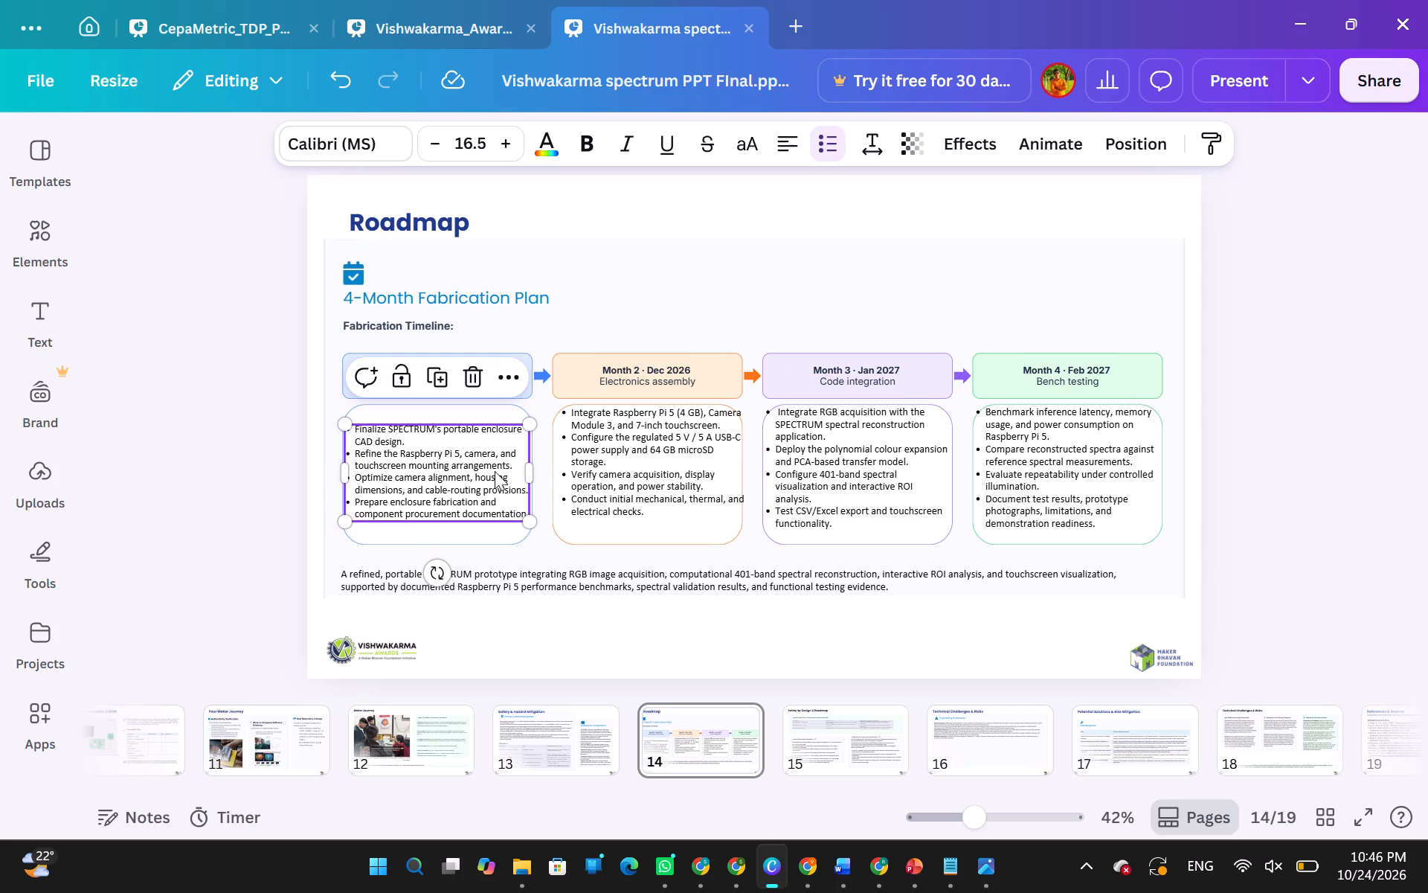
{"action": "left_click_drag", "start_coordinate": [530, 471], "coordinate": [516, 471]}
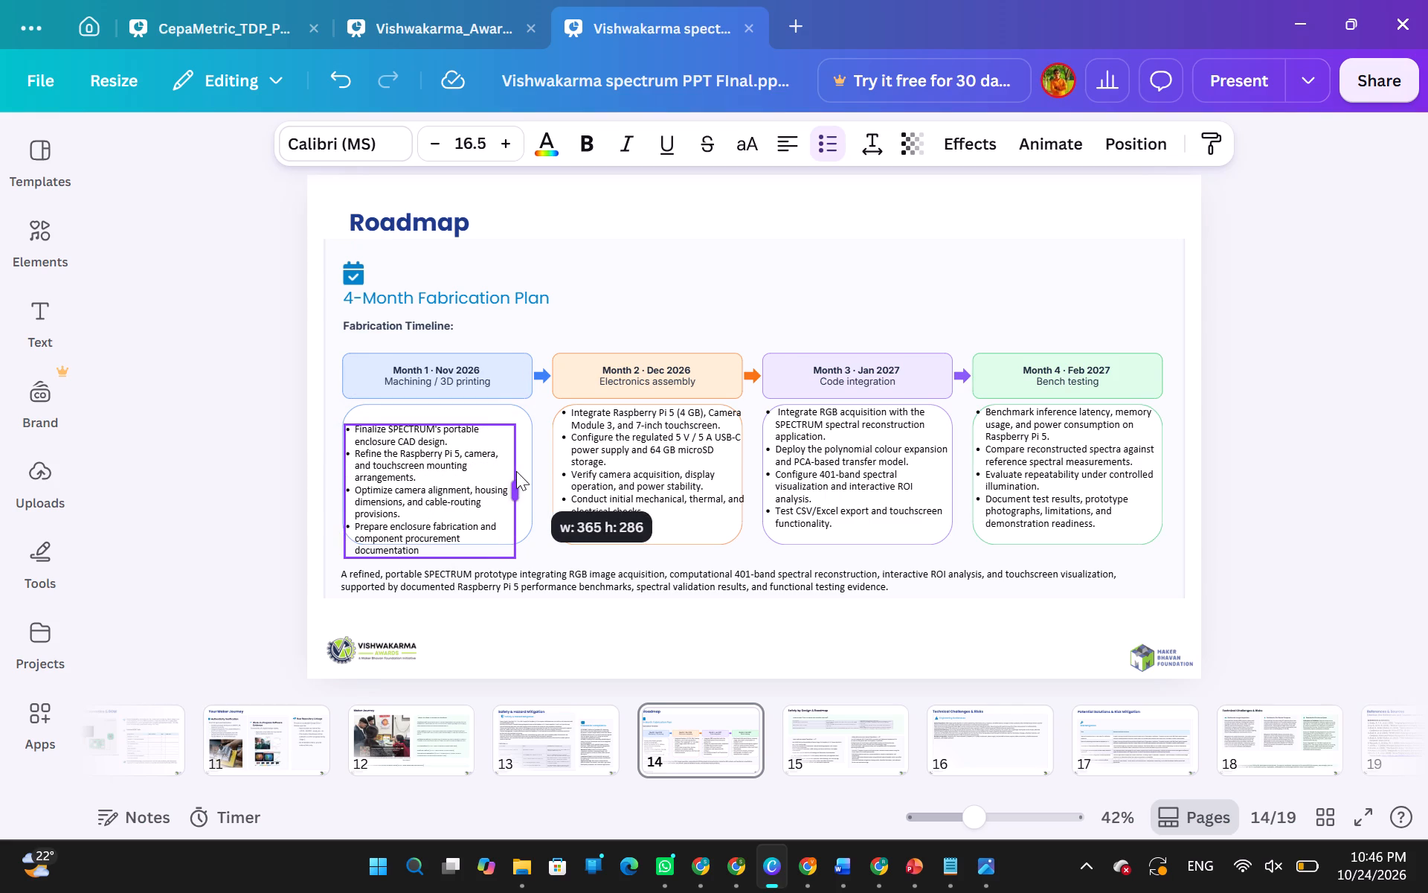
{"action": "left_click_drag", "start_coordinate": [516, 471], "coordinate": [517, 471]}
{"action": "left_click_drag", "start_coordinate": [386, 492], "coordinate": [394, 481]}
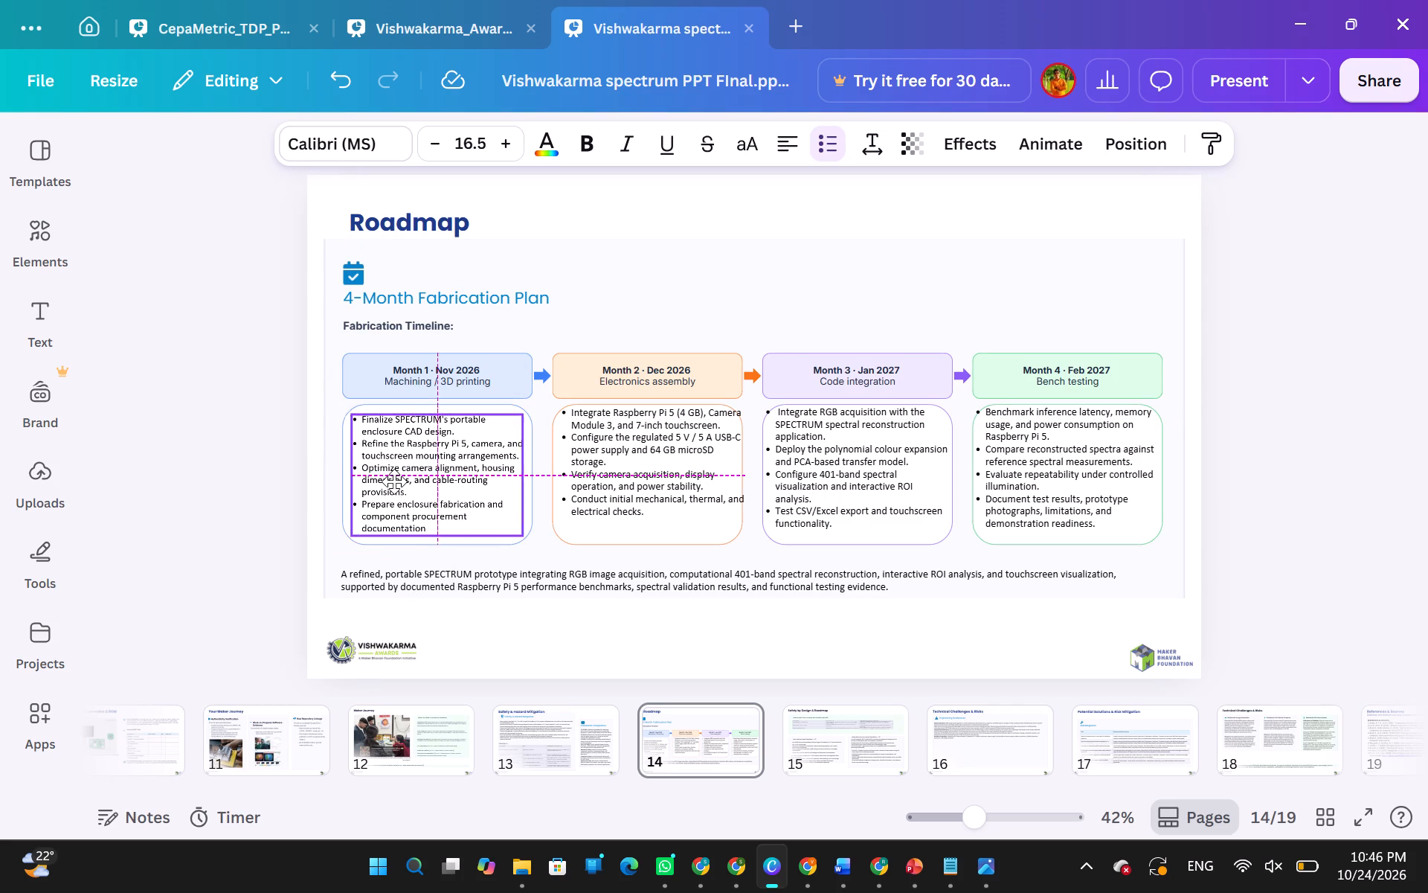
{"action": "left_click_drag", "start_coordinate": [394, 481], "coordinate": [395, 483]}
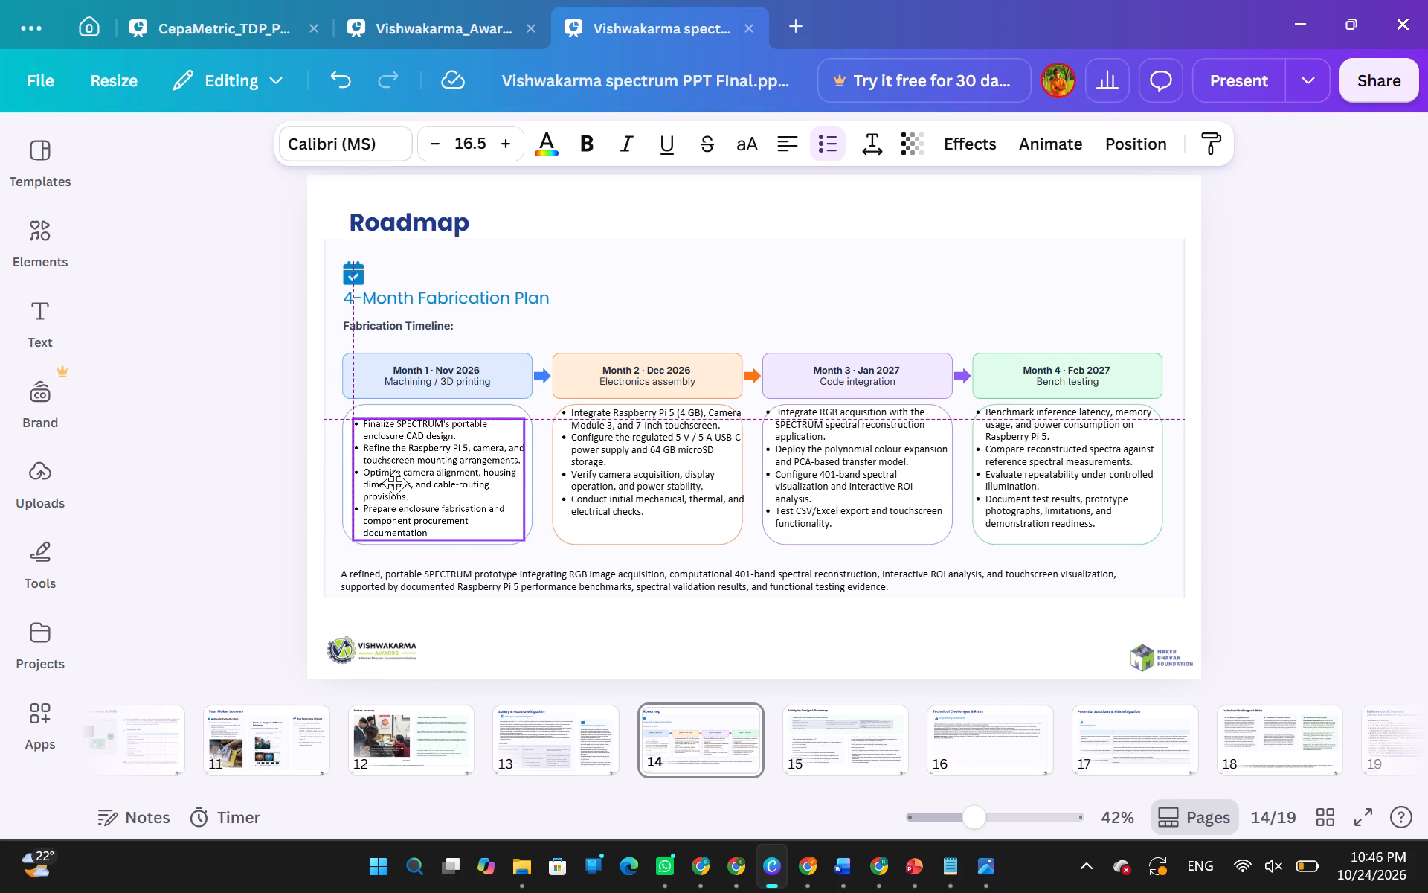
{"action": "left_click_drag", "start_coordinate": [395, 483], "coordinate": [395, 482]}
{"action": "left_click", "coordinate": [223, 482]}
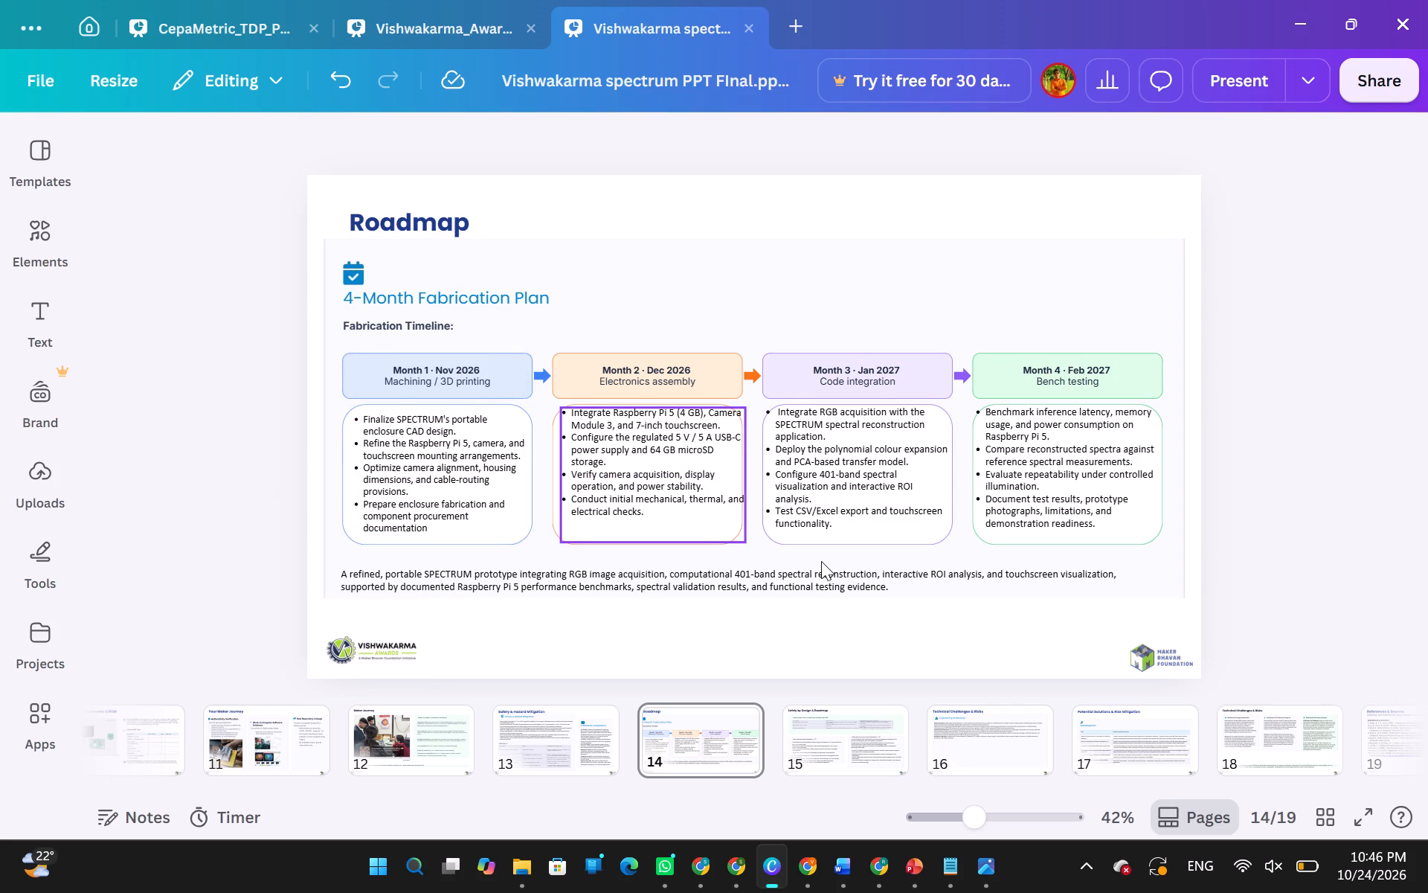
Narrow the Month 2 bullet text slightly and move it down so it fits inside its rounded box.
{"action": "left_click", "coordinate": [655, 495]}
{"action": "double_click", "coordinate": [655, 495]}
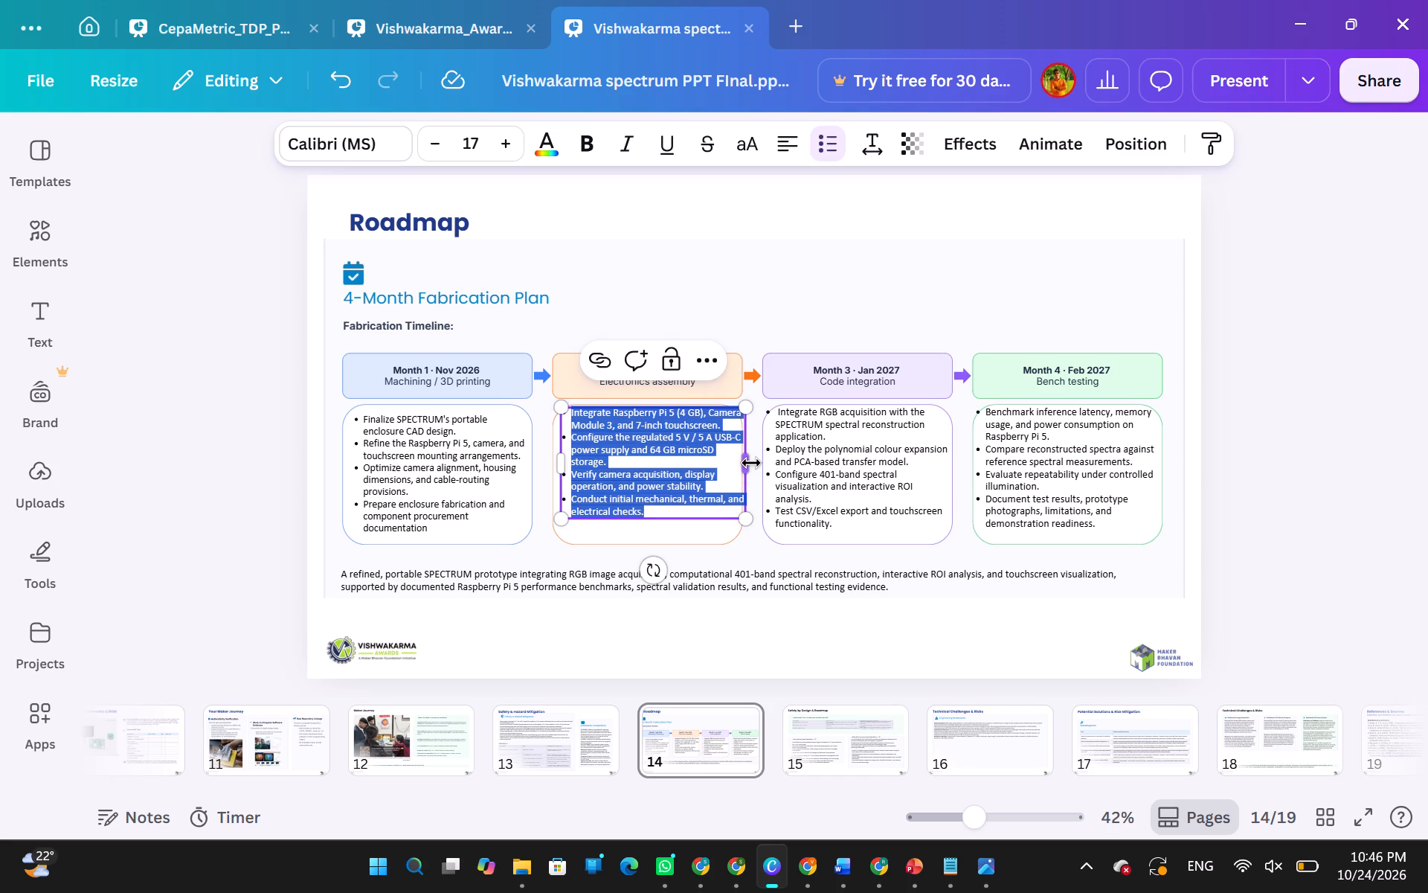
{"action": "left_click_drag", "start_coordinate": [750, 463], "coordinate": [739, 466]}
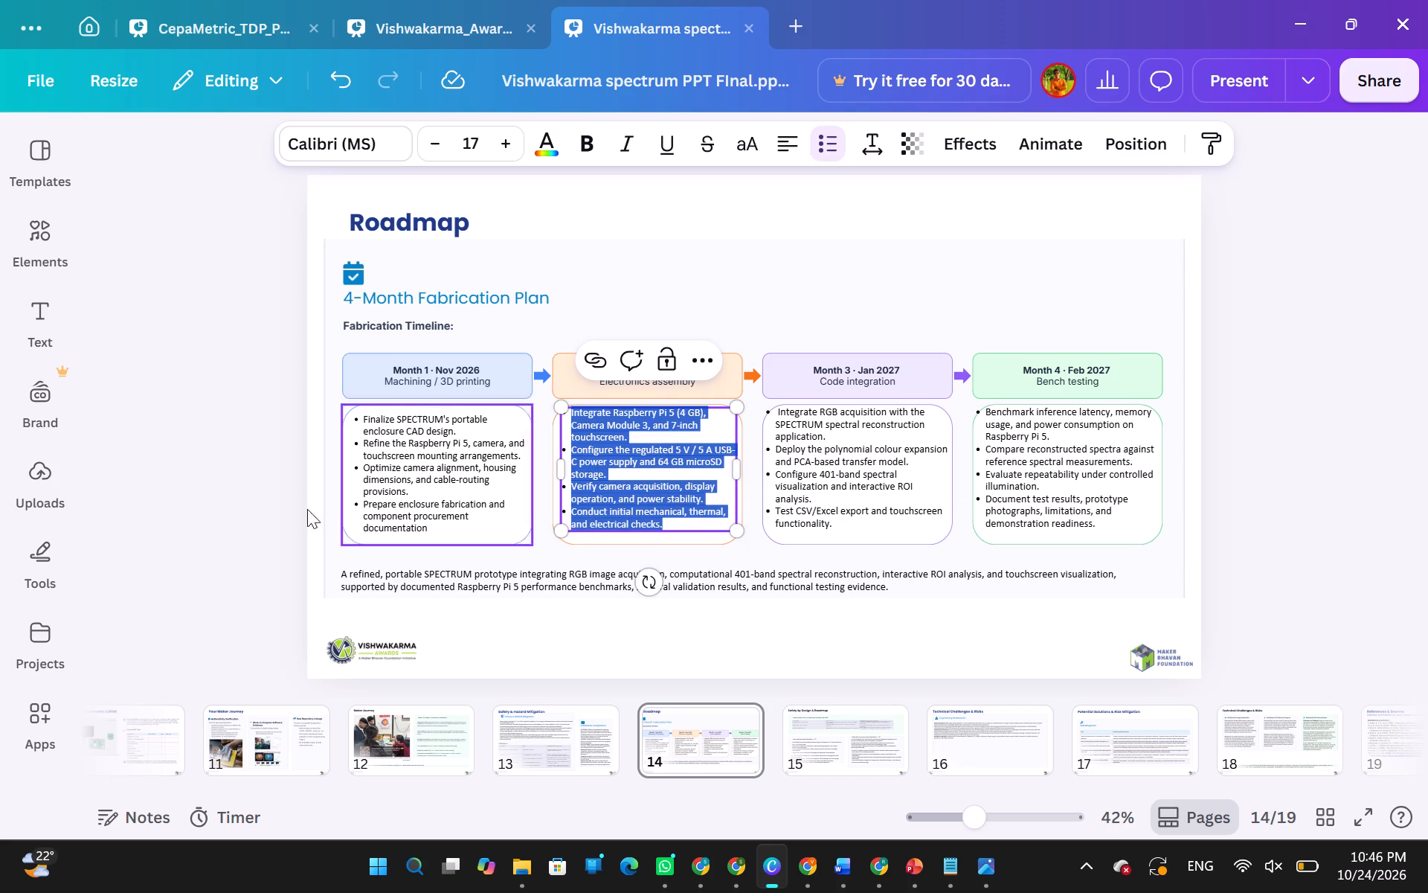
{"action": "left_click", "coordinate": [265, 512]}
{"action": "left_click_drag", "start_coordinate": [620, 460], "coordinate": [620, 470]}
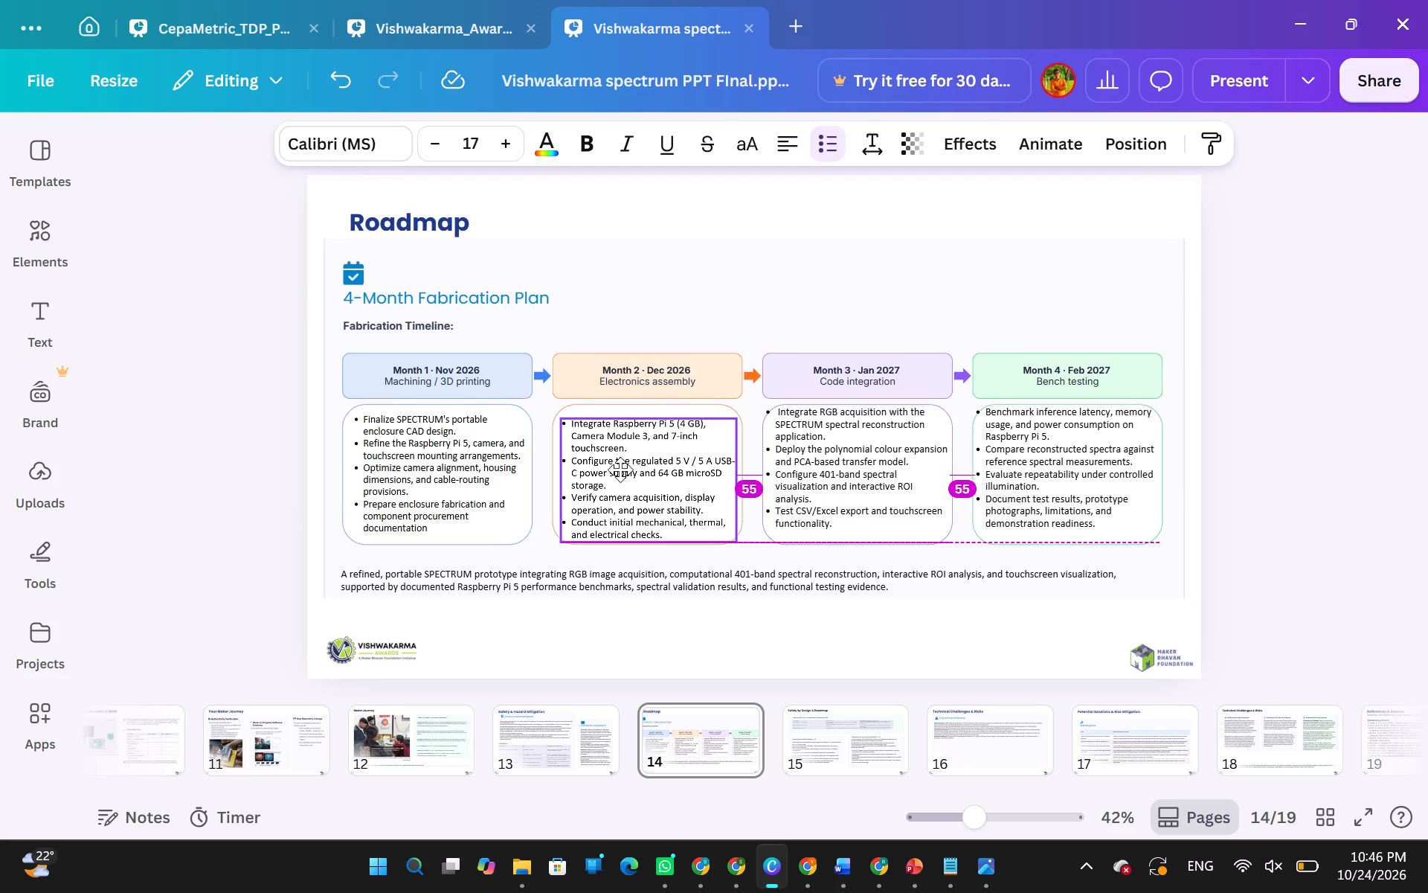
{"action": "left_click_drag", "start_coordinate": [620, 470], "coordinate": [622, 468]}
{"action": "left_click", "coordinate": [69, 554]}
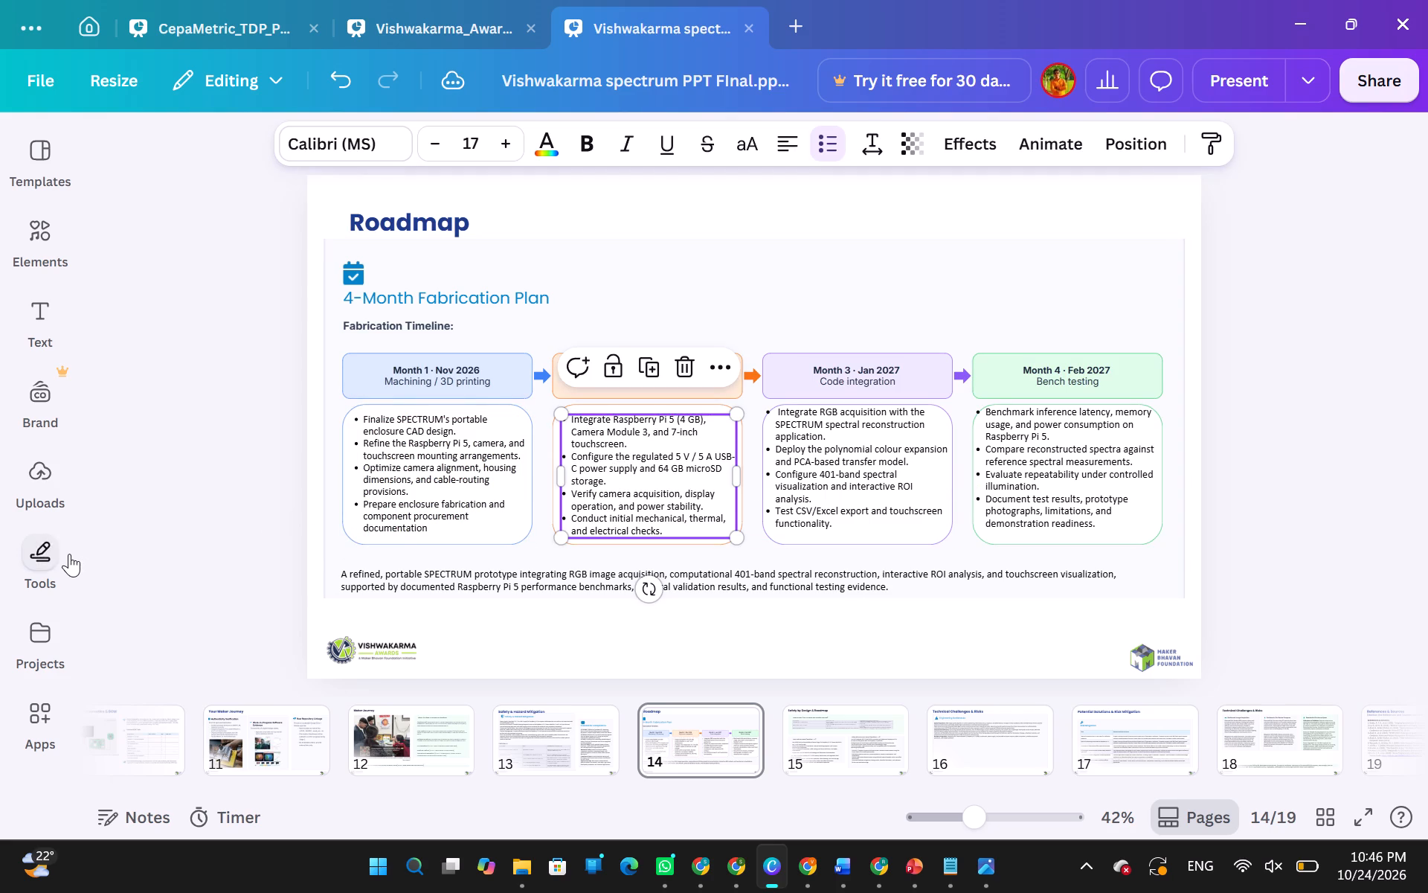
{"action": "left_click", "coordinate": [257, 522]}
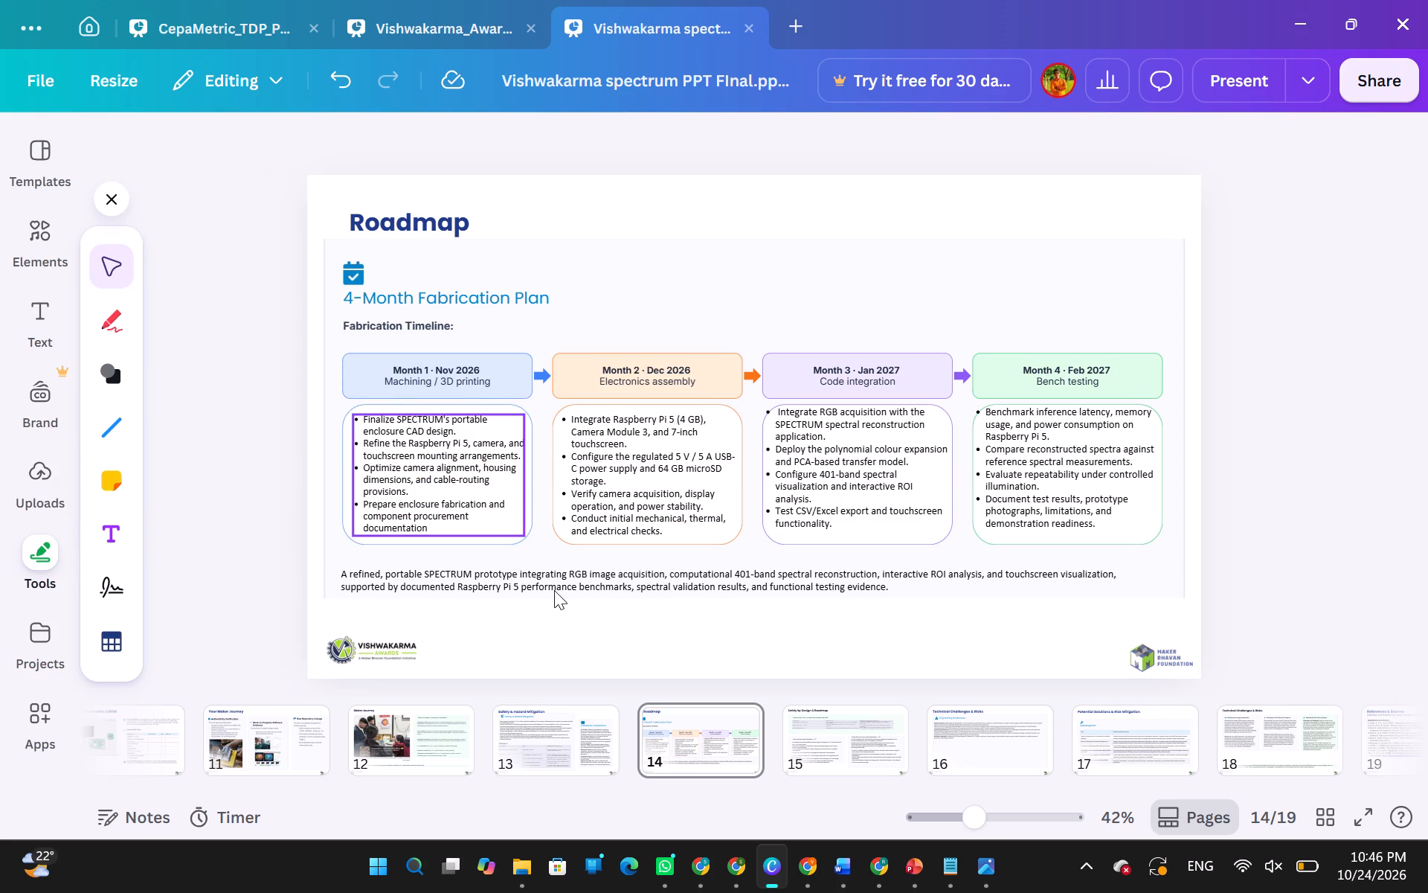
Narrow the Month 3 bullet text slightly and move it right and a little down inside its rounded box.
{"action": "left_click", "coordinate": [823, 464]}
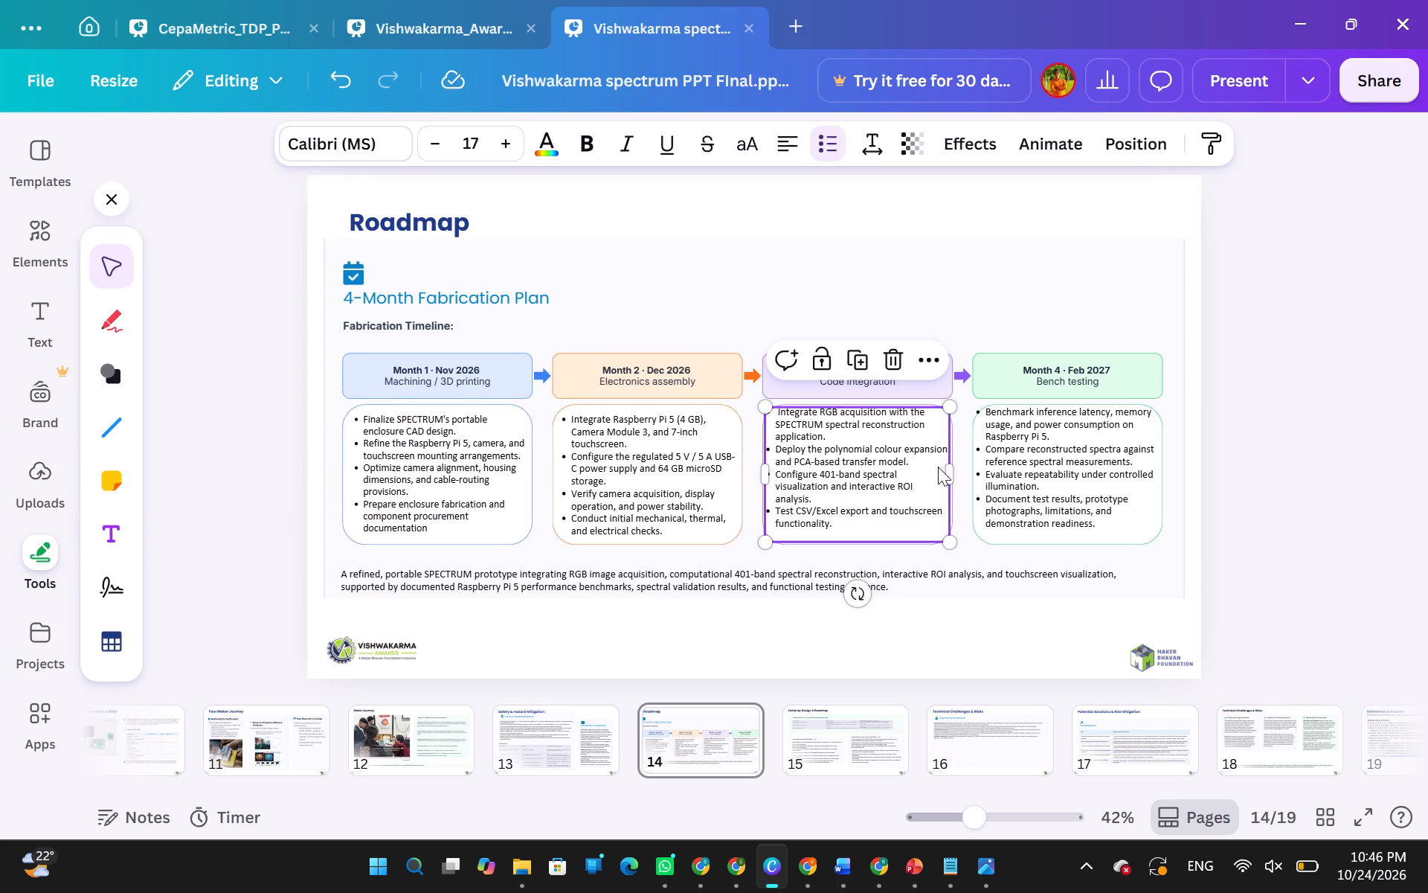
{"action": "left_click_drag", "start_coordinate": [952, 473], "coordinate": [945, 475]}
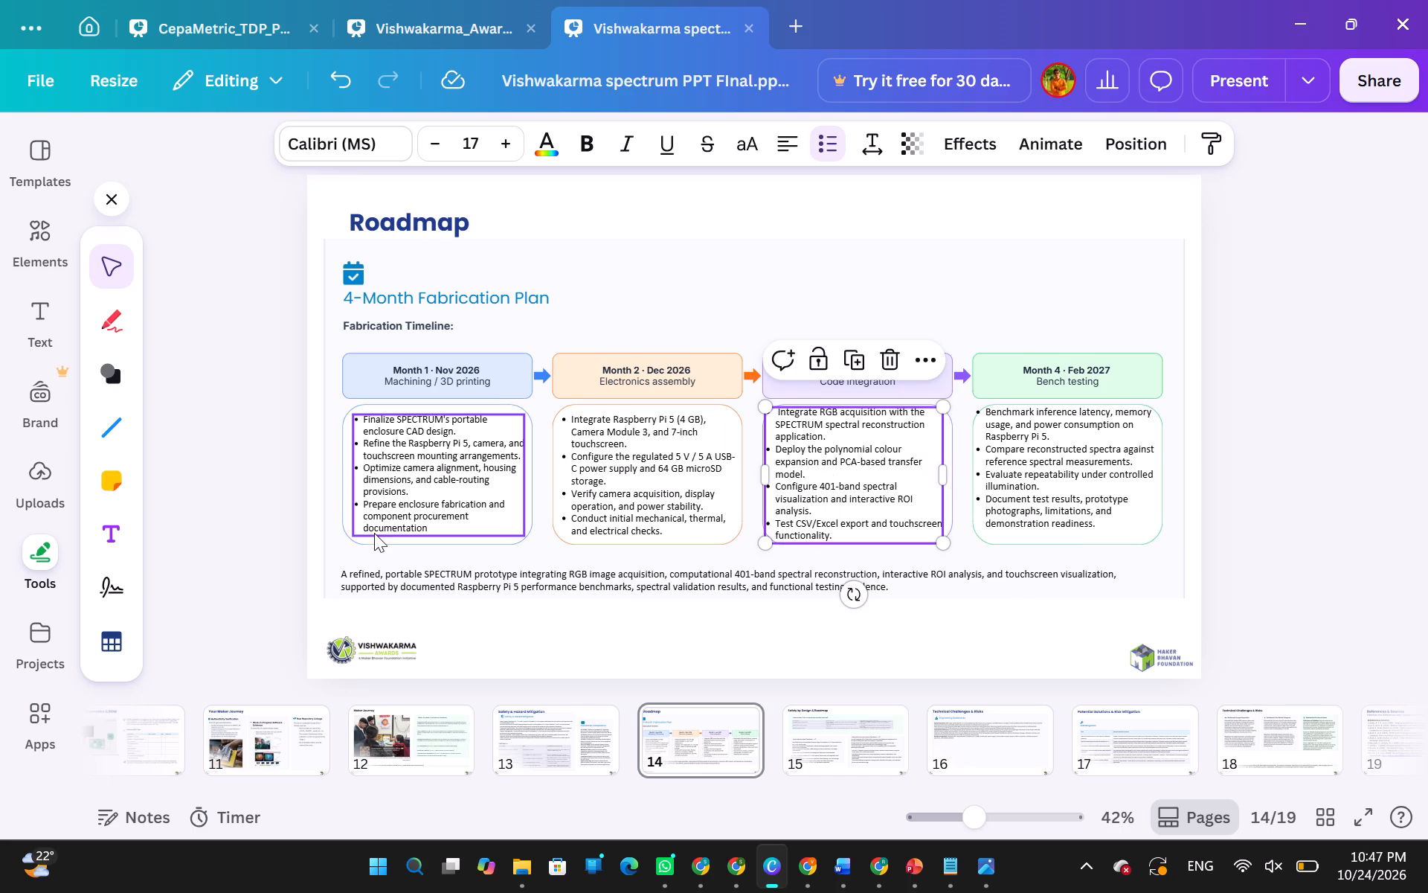
{"action": "left_click", "coordinate": [266, 513]}
{"action": "left_click_drag", "start_coordinate": [861, 446], "coordinate": [869, 446]}
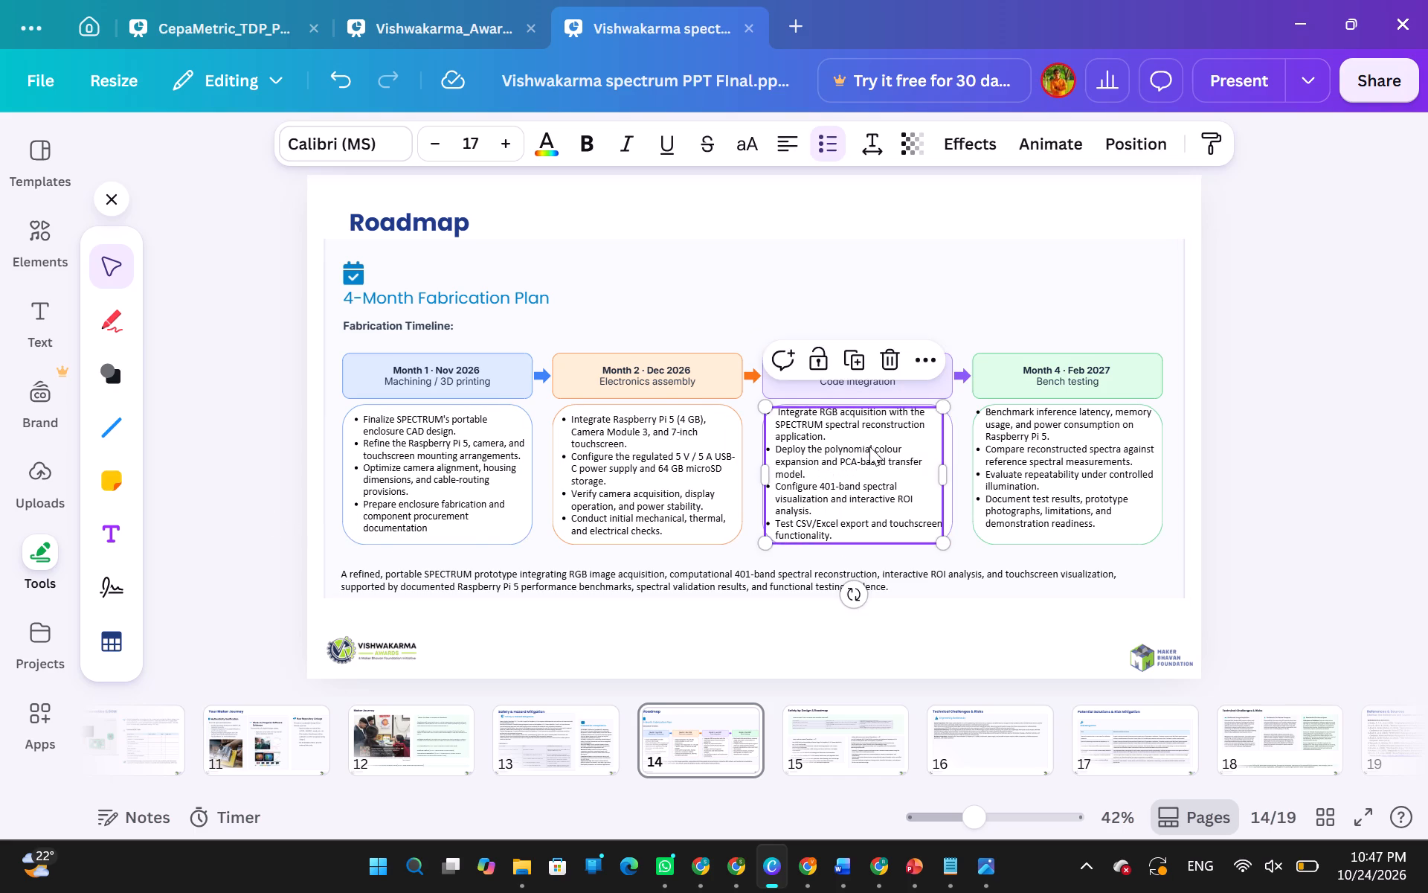
{"action": "left_click_drag", "start_coordinate": [869, 446], "coordinate": [868, 449]}
Set the font size of all the Month 3 bullet text to 16.8.
{"action": "triple_click", "coordinate": [868, 449]}
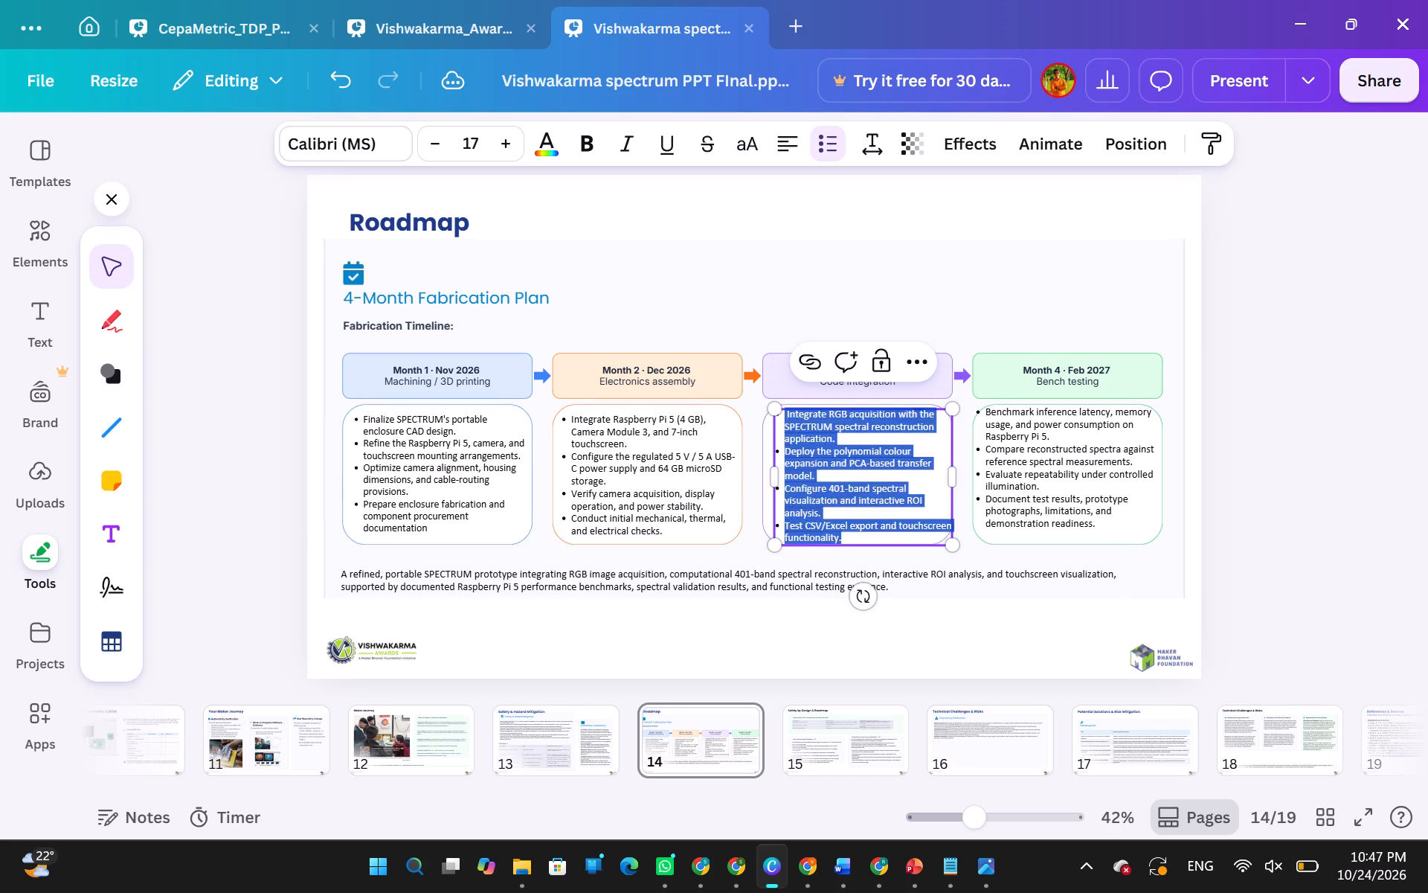
{"action": "key", "text": "ctrl+a"}
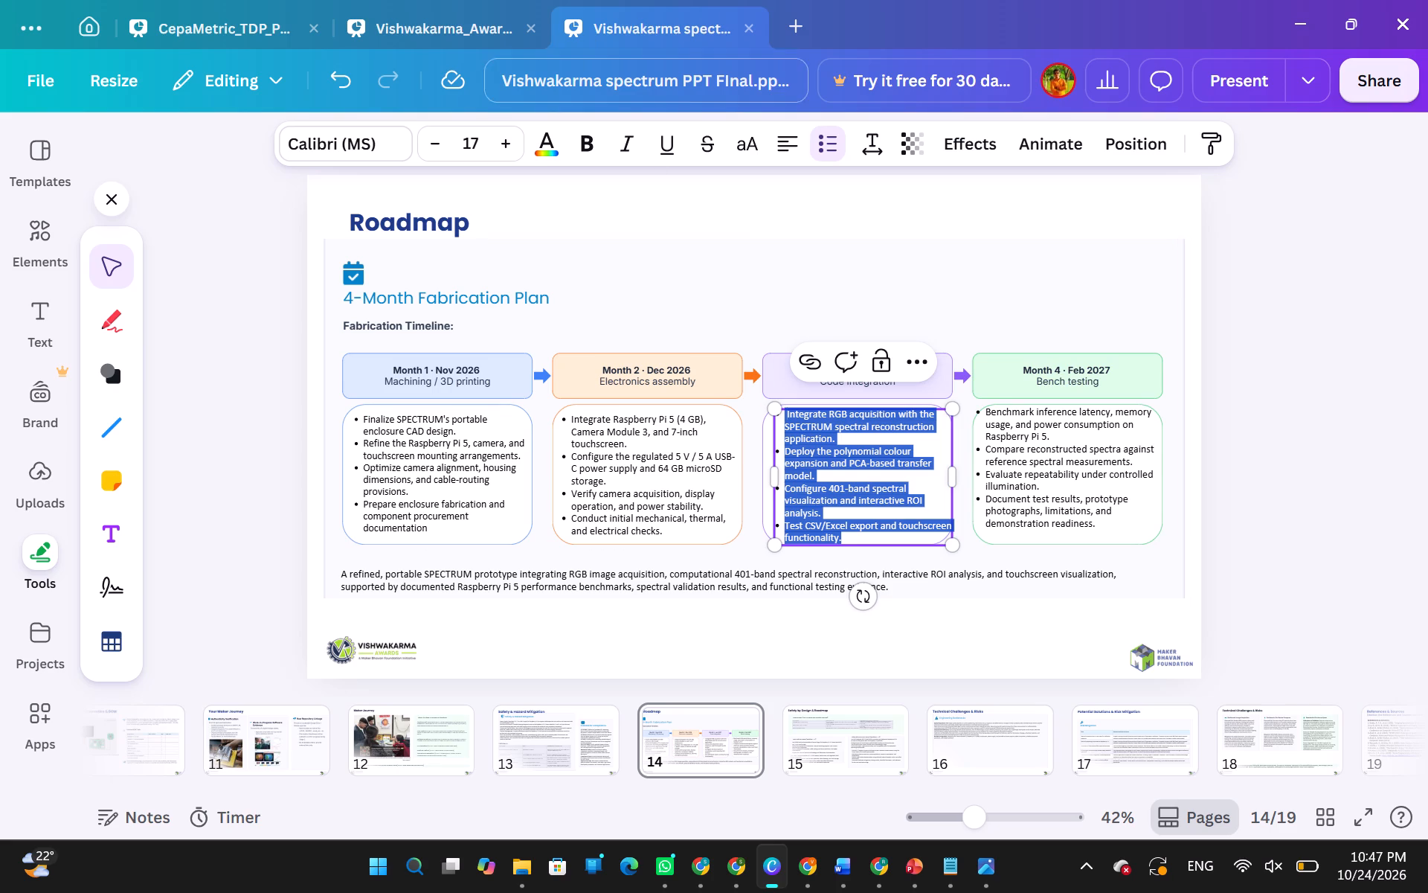
{"action": "left_click", "coordinate": [486, 140]}
{"action": "type", "text": "16.8"}
{"action": "key", "text": "Return"}
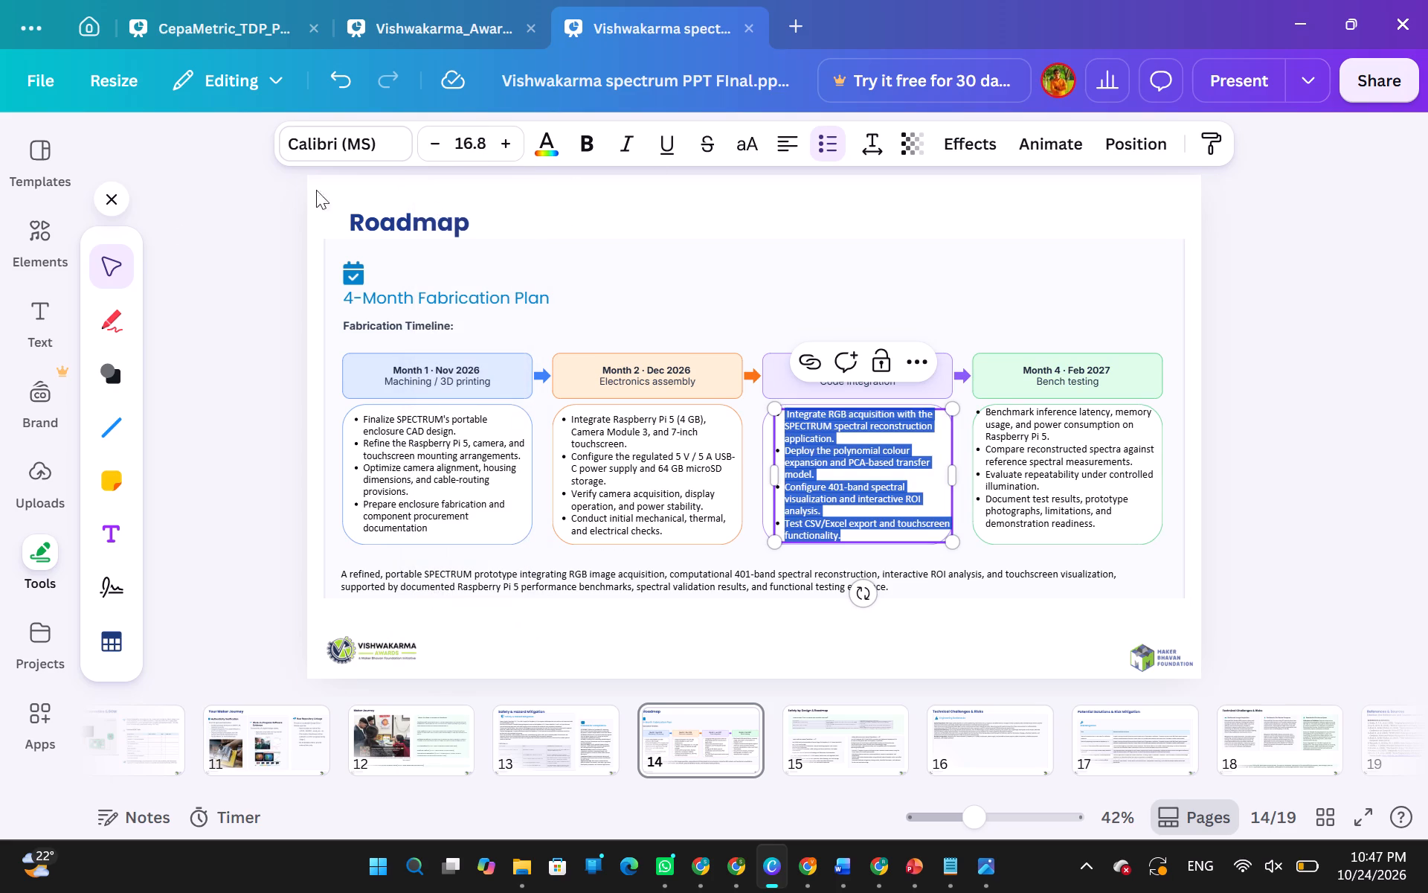
{"action": "left_click", "coordinate": [219, 315]}
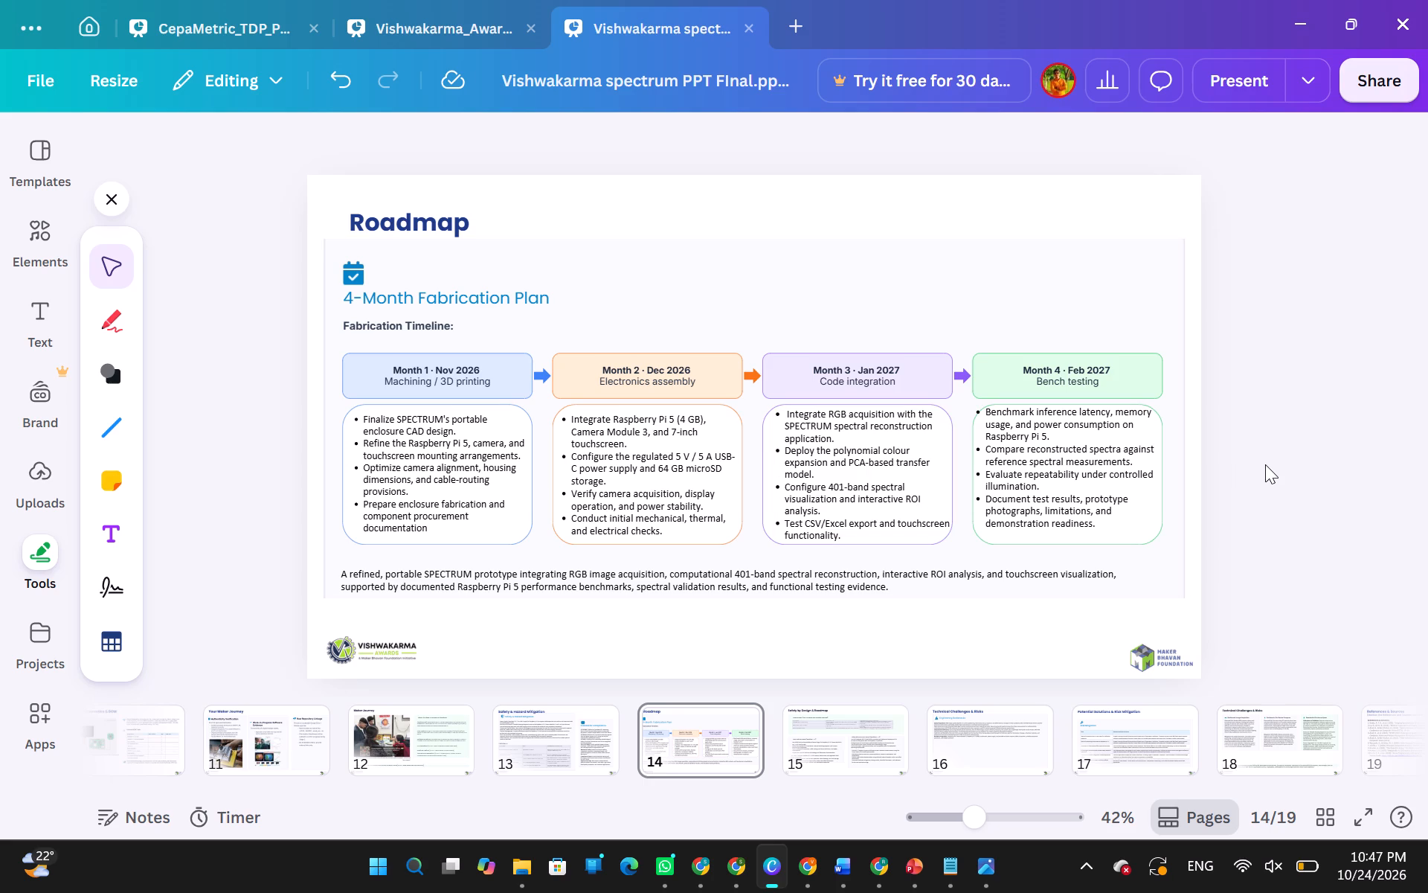
Move the Month 4 bullet text down and slightly right so it sits inside its rounded box.
{"action": "left_click_drag", "start_coordinate": [1049, 497], "coordinate": [1049, 504]}
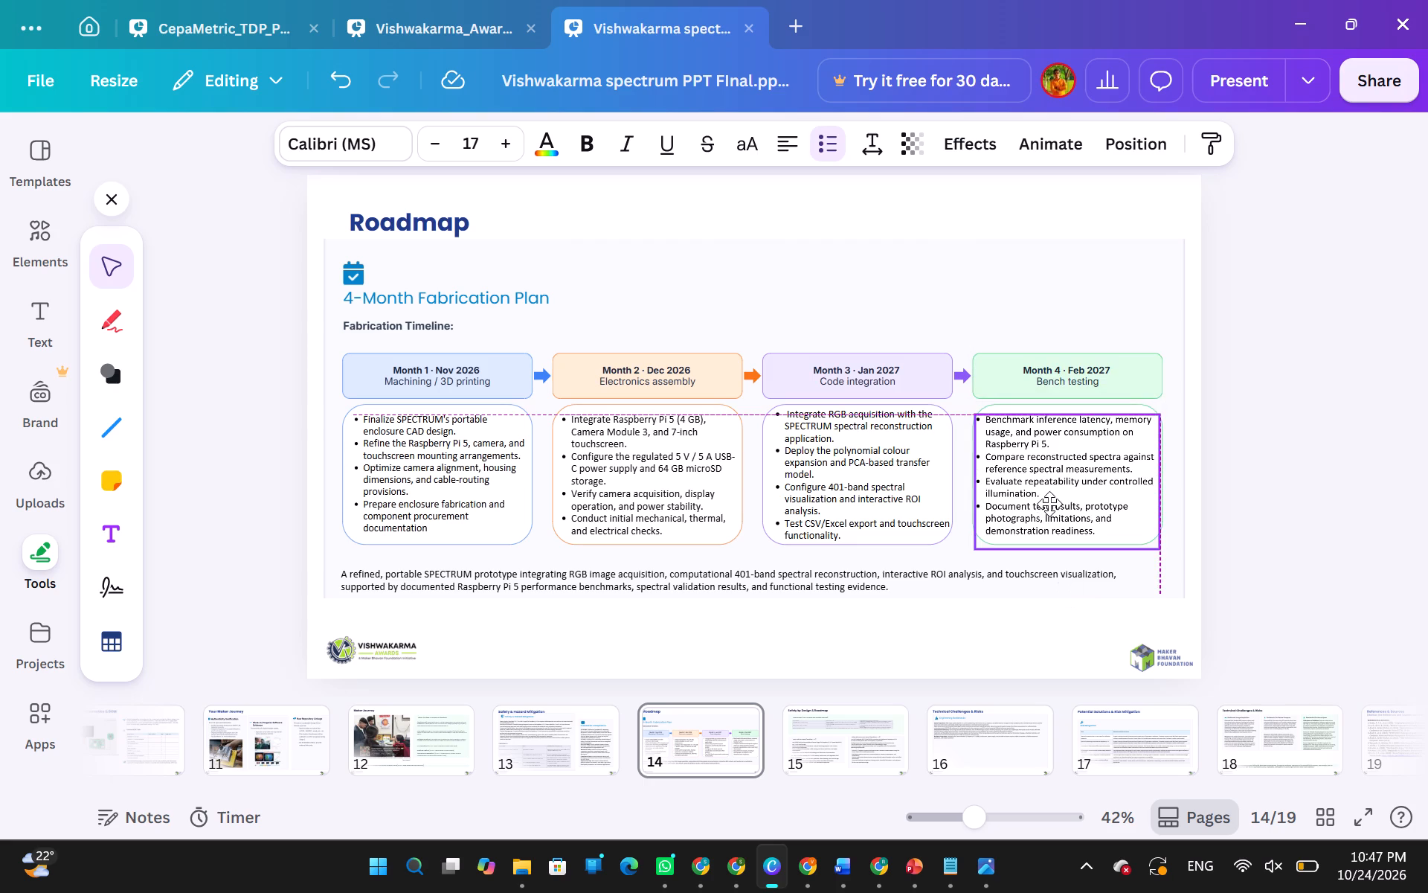
{"action": "left_click_drag", "start_coordinate": [1049, 504], "coordinate": [1052, 507]}
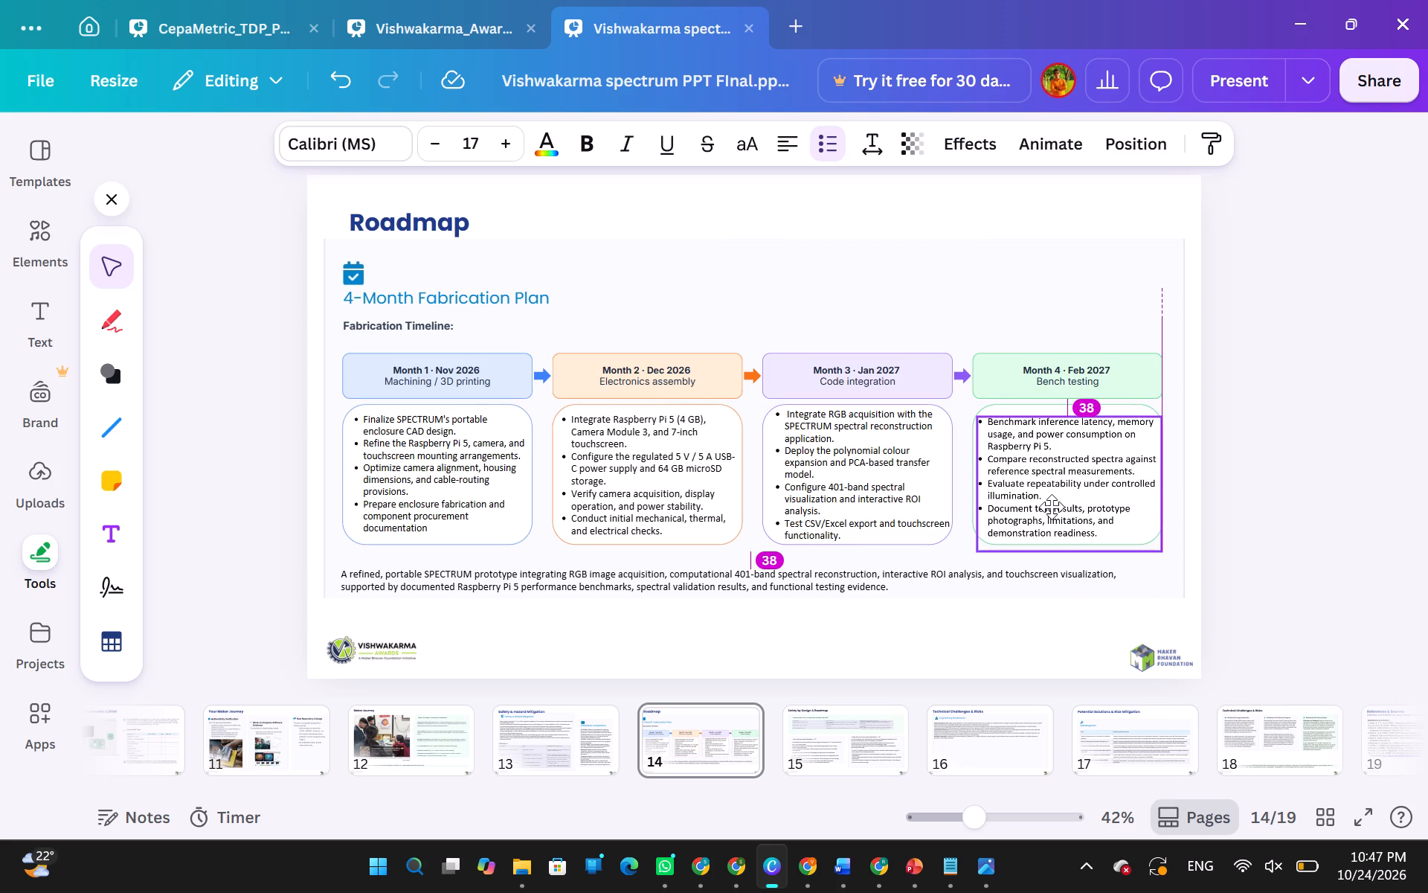
{"action": "left_click_drag", "start_coordinate": [1052, 507], "coordinate": [1053, 506]}
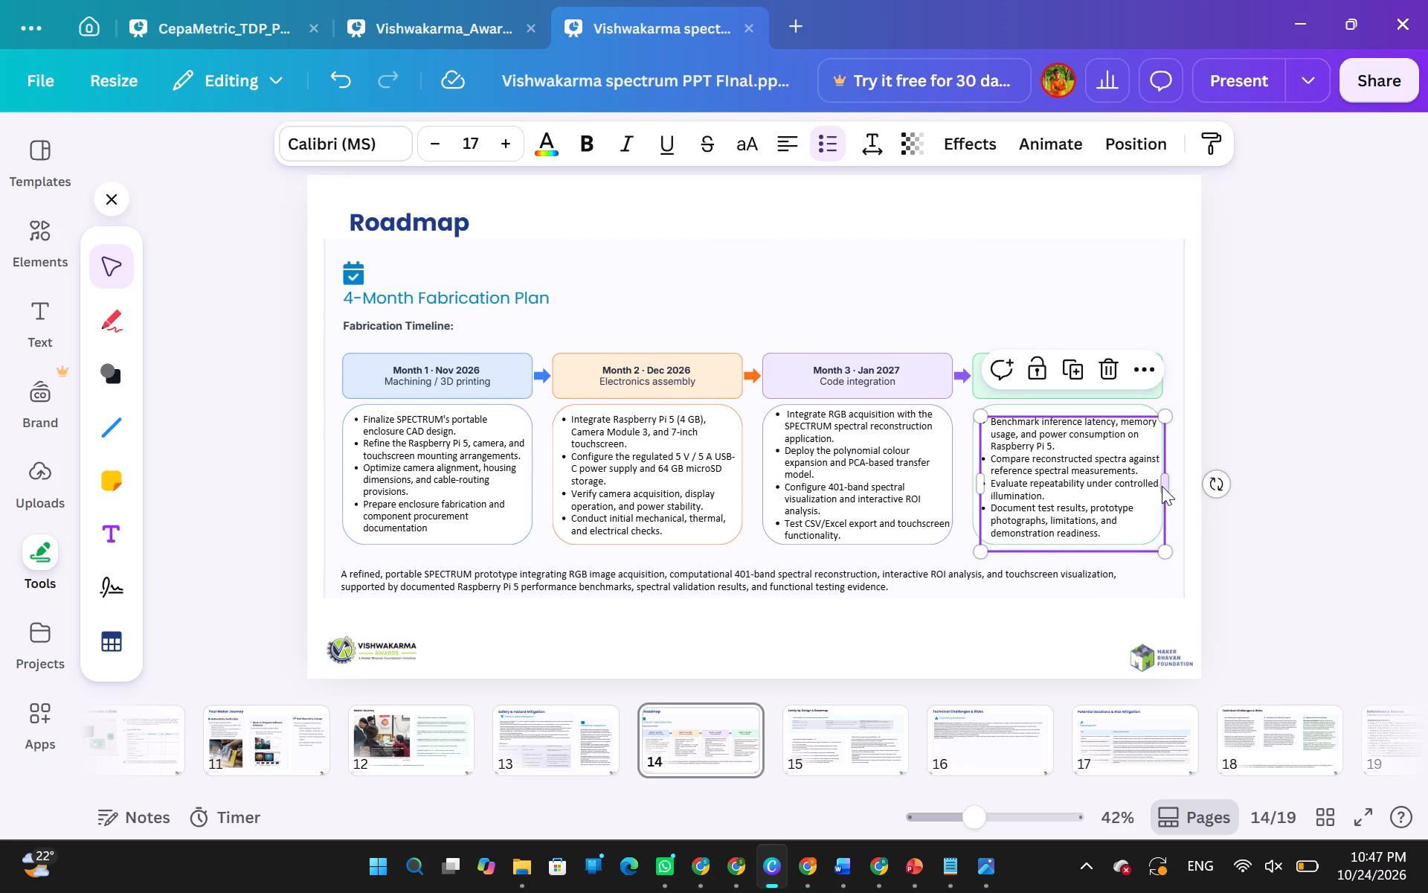
{"action": "left_click", "coordinate": [1162, 486]}
{"action": "left_click", "coordinate": [1264, 446]}
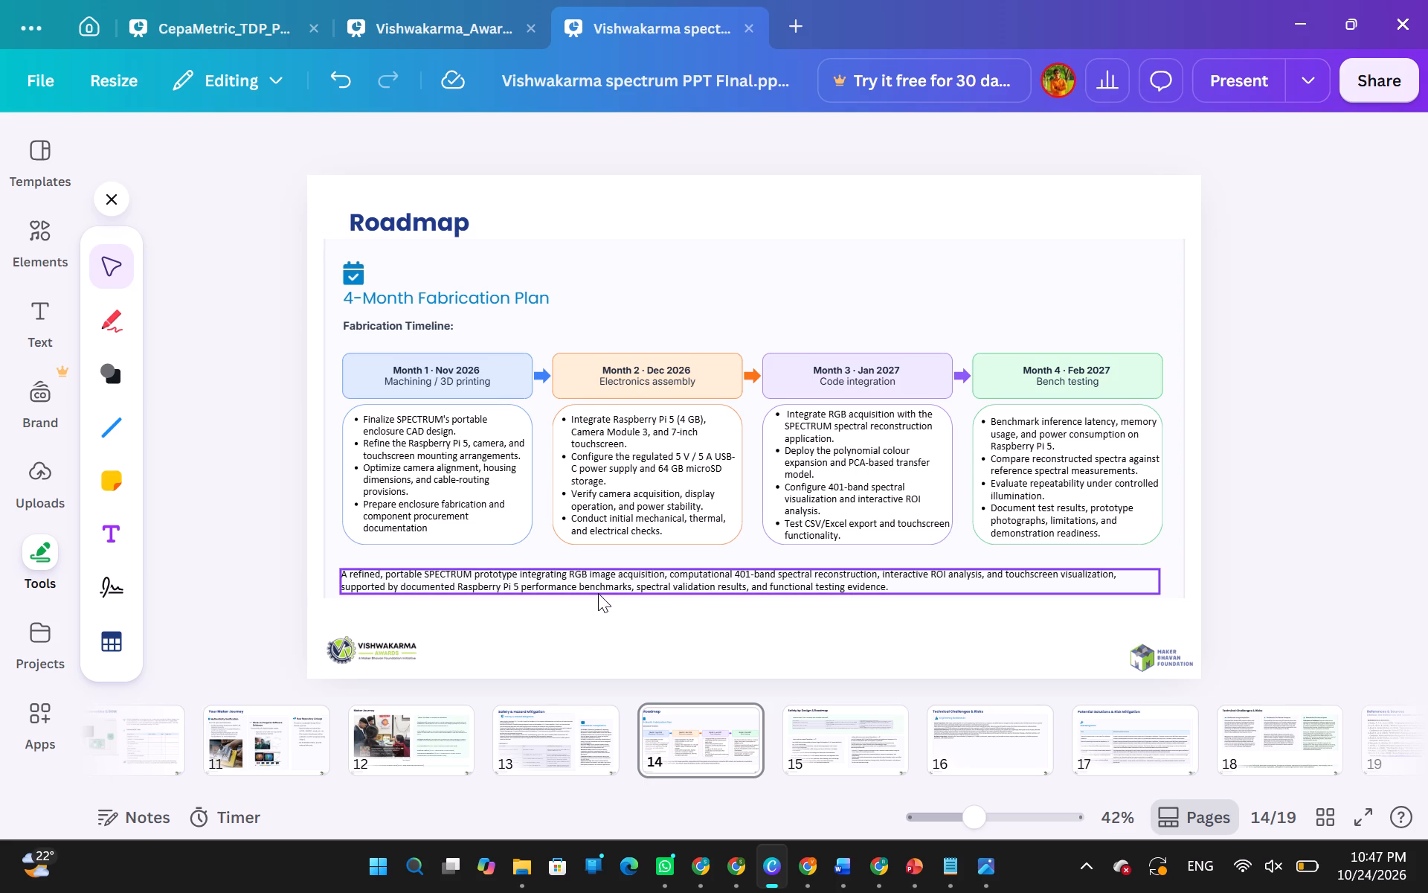
Move the summary paragraph below the month boxes slightly up, aligning its left edge with the Month 1 box.
{"action": "left_click_drag", "start_coordinate": [598, 593], "coordinate": [598, 586]}
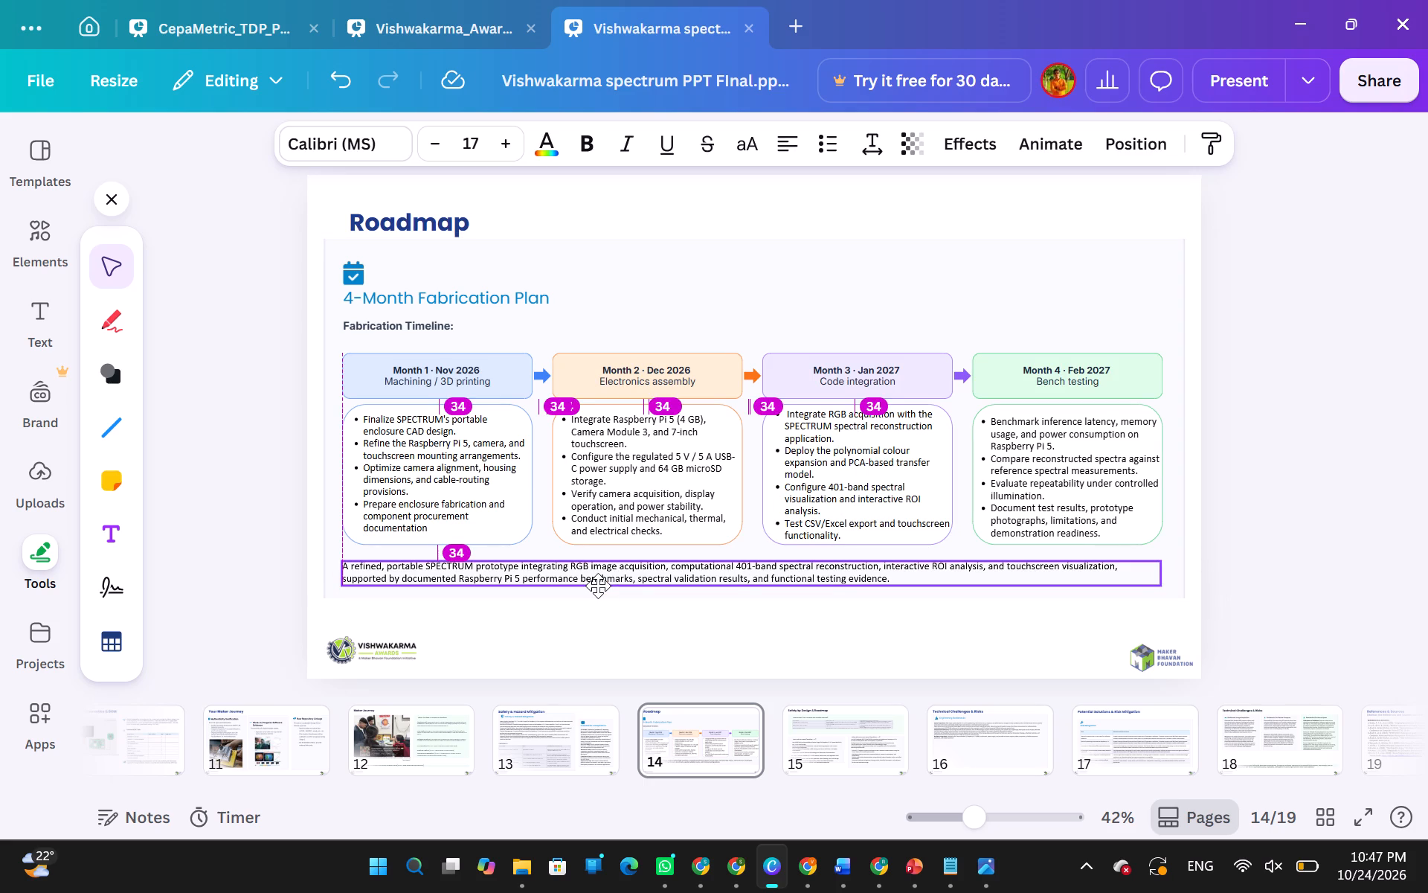
{"action": "left_click_drag", "start_coordinate": [598, 586], "coordinate": [597, 586]}
{"action": "left_click", "coordinate": [1352, 368]}
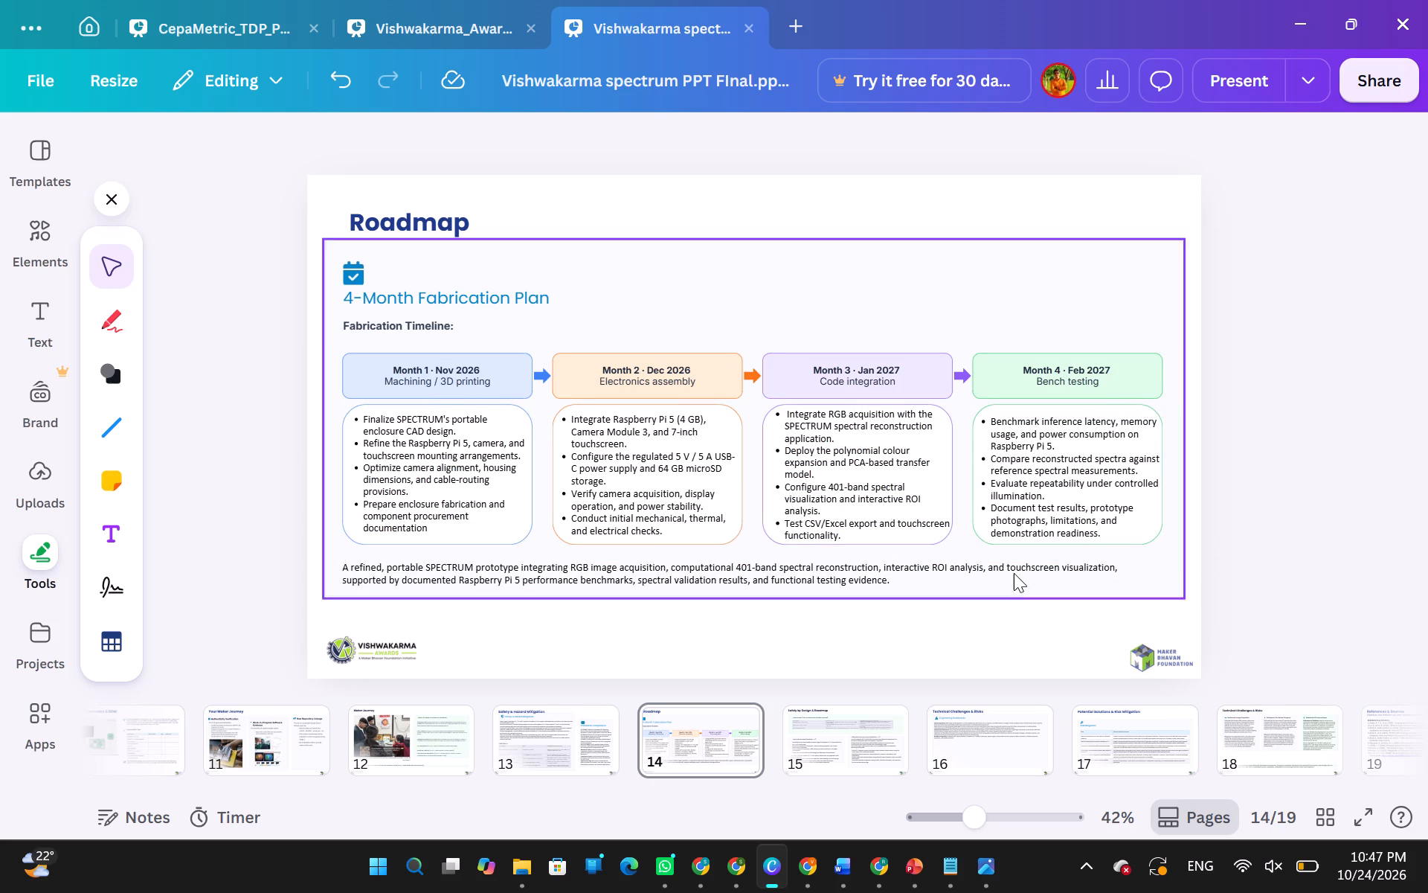
Enlarge the font of the whole summary paragraph below the month boxes by two points.
{"action": "double_click", "coordinate": [1005, 580]}
{"action": "key", "text": "ctrl+a"}
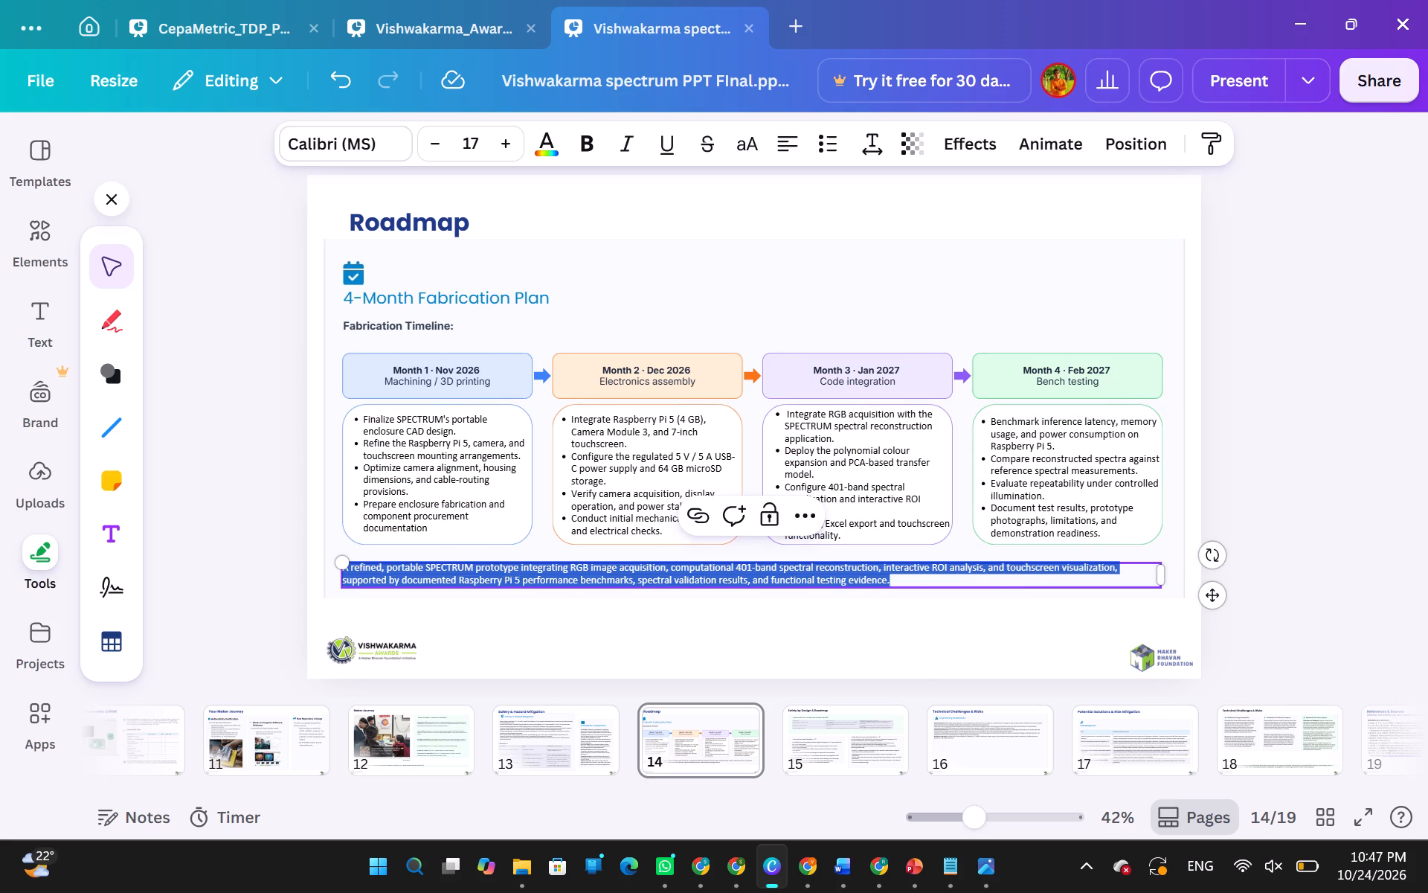
{"action": "key", "text": "ctrl+shift+period"}
{"action": "key", "text": "ctrl+shift+period"}
{"action": "key", "text": "ctrl+shift+comma"}
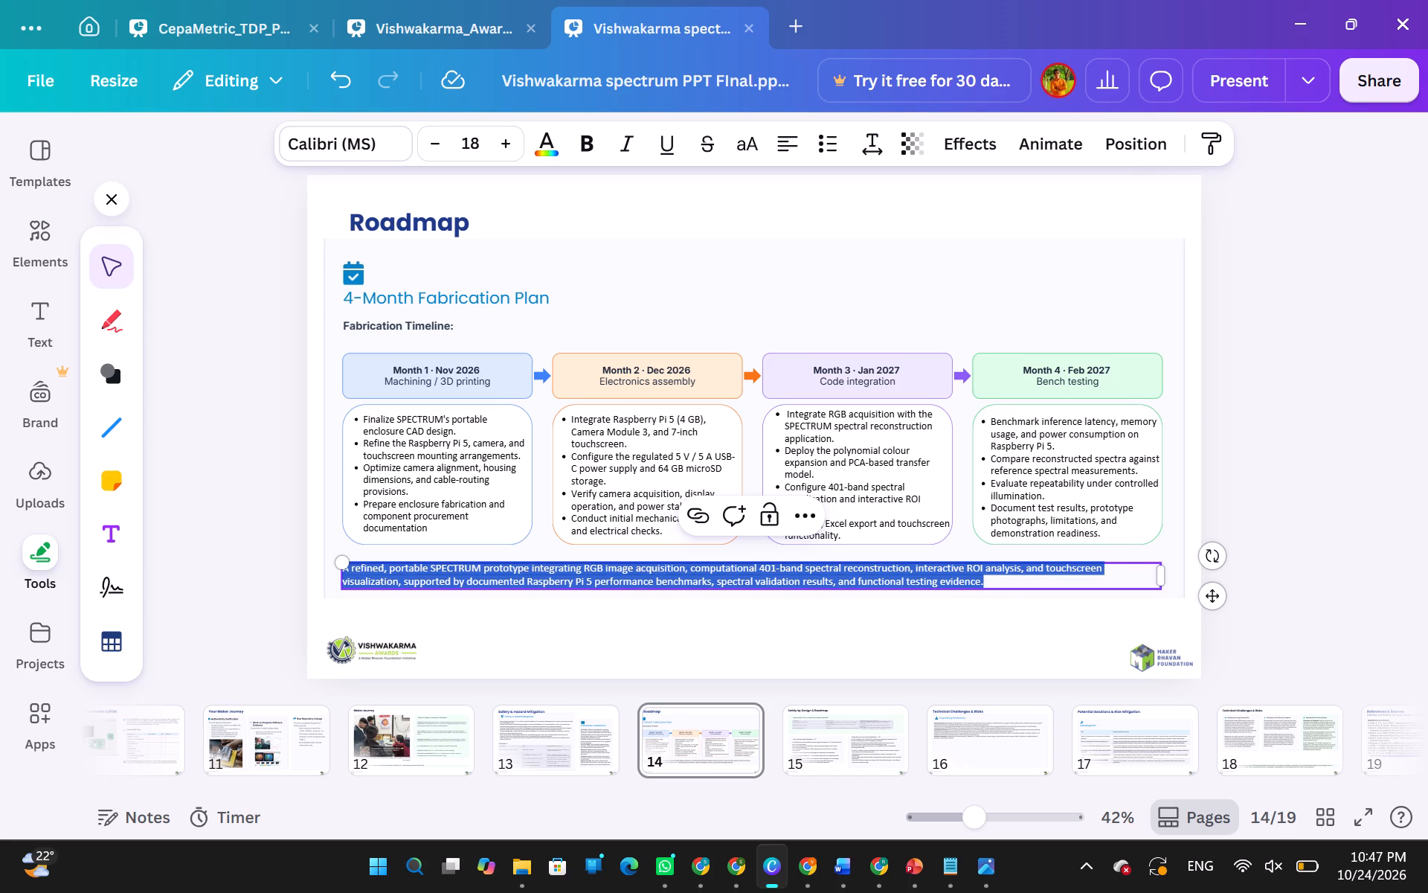
{"action": "key", "text": "ctrl+shift+period"}
{"action": "left_click", "coordinate": [1308, 513]}
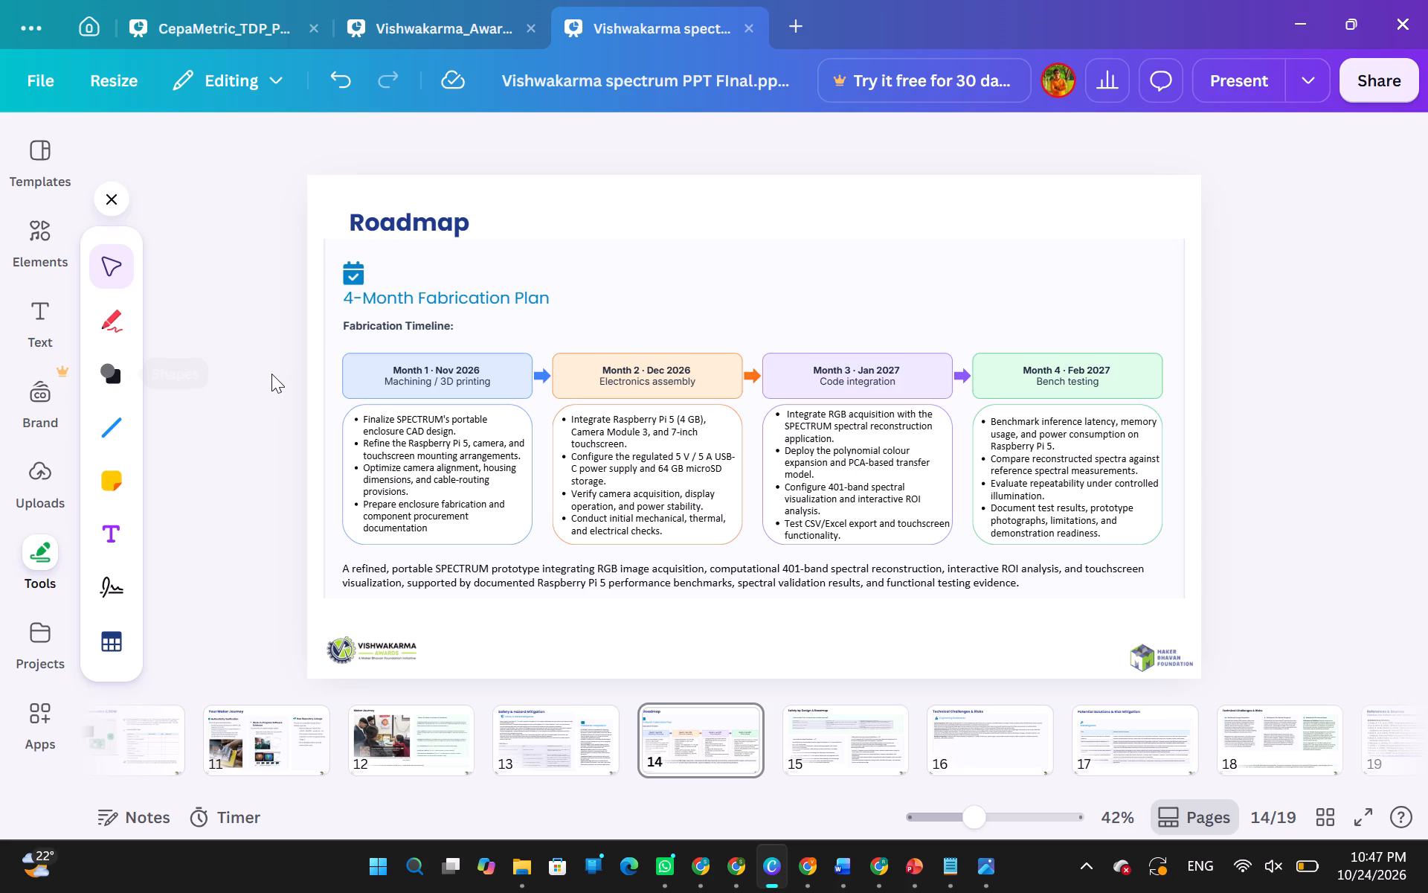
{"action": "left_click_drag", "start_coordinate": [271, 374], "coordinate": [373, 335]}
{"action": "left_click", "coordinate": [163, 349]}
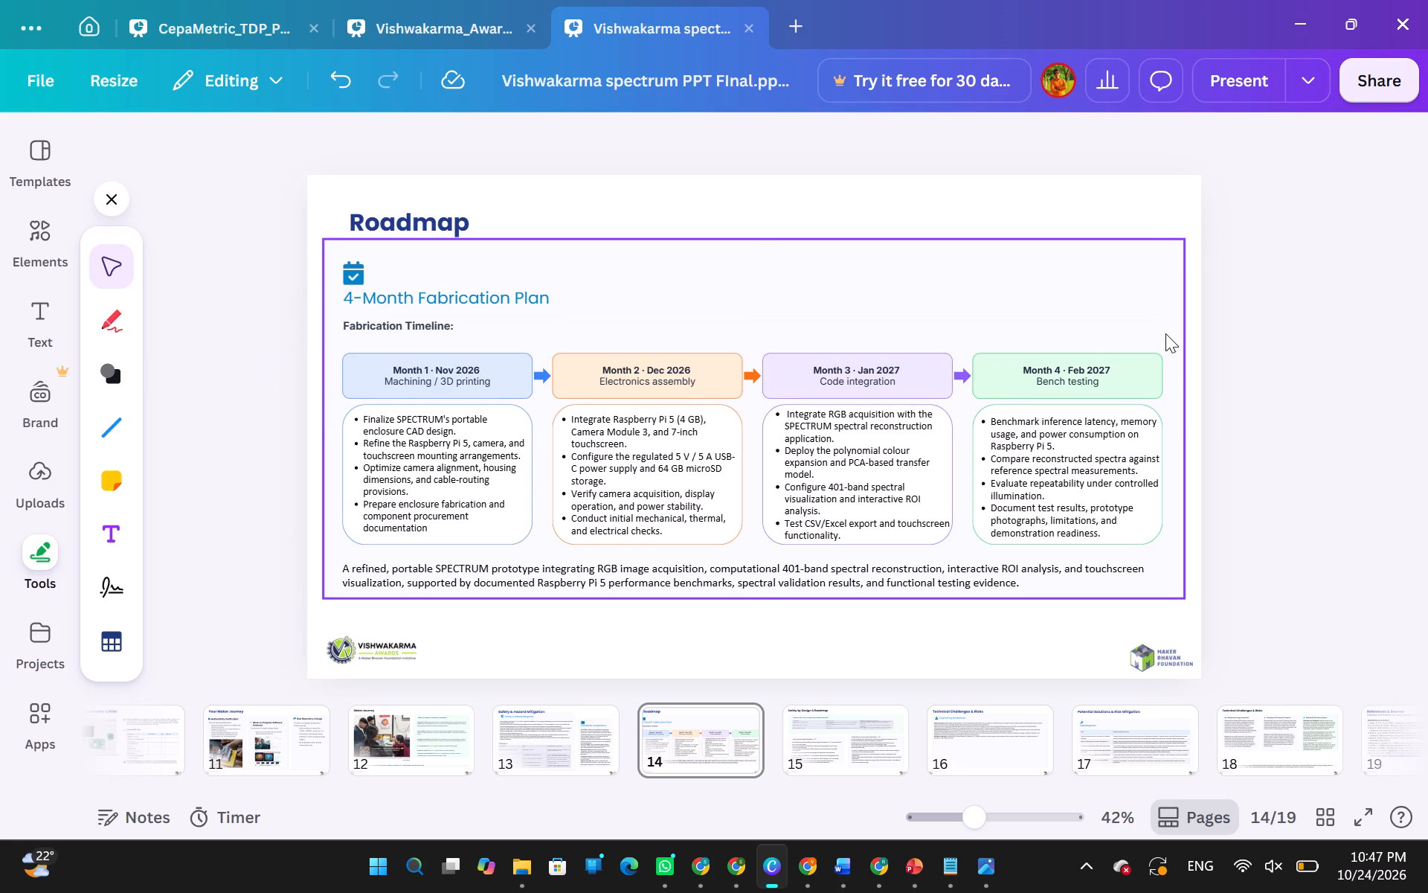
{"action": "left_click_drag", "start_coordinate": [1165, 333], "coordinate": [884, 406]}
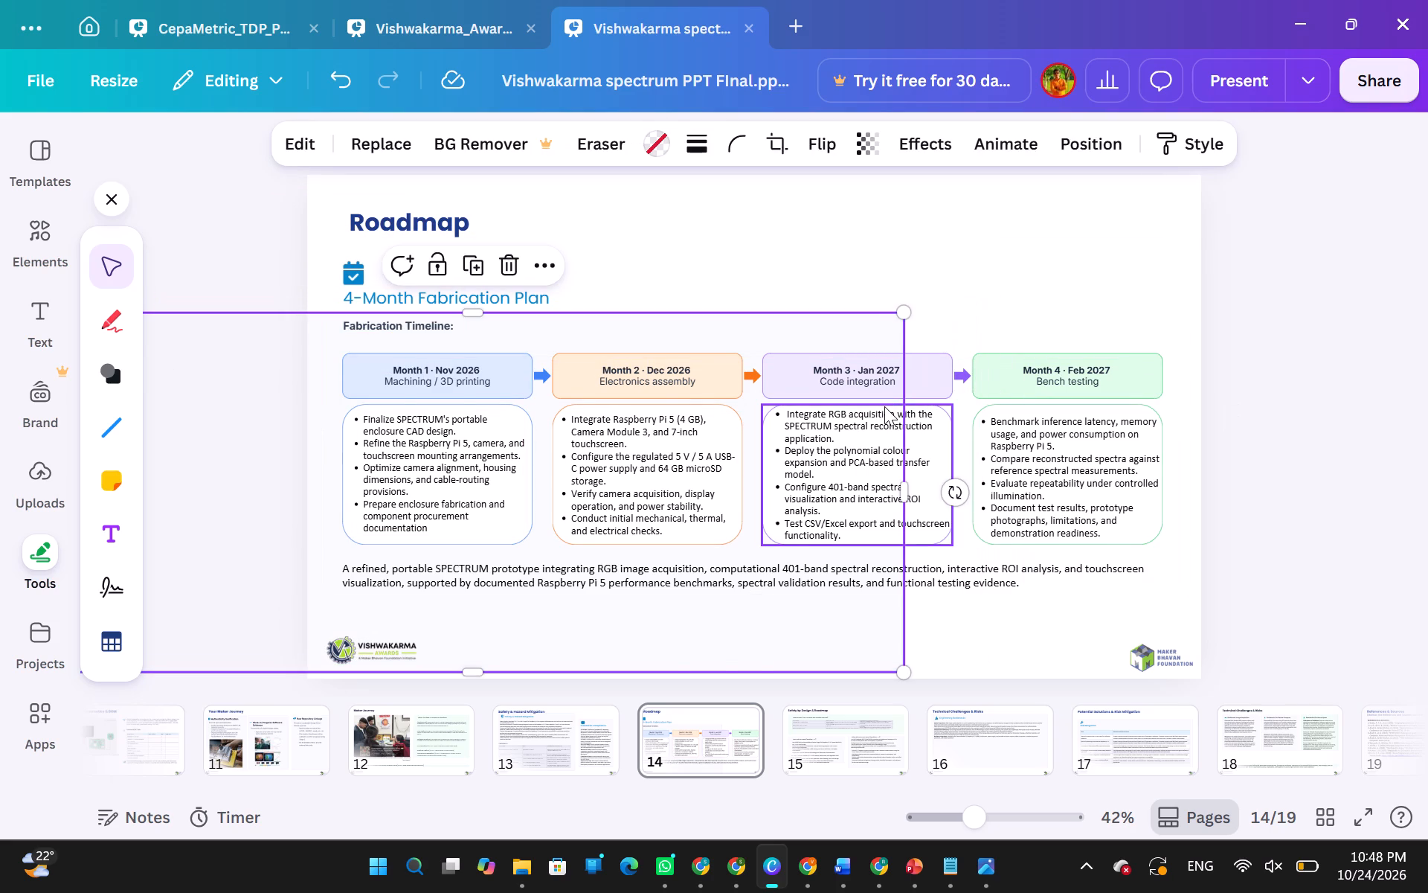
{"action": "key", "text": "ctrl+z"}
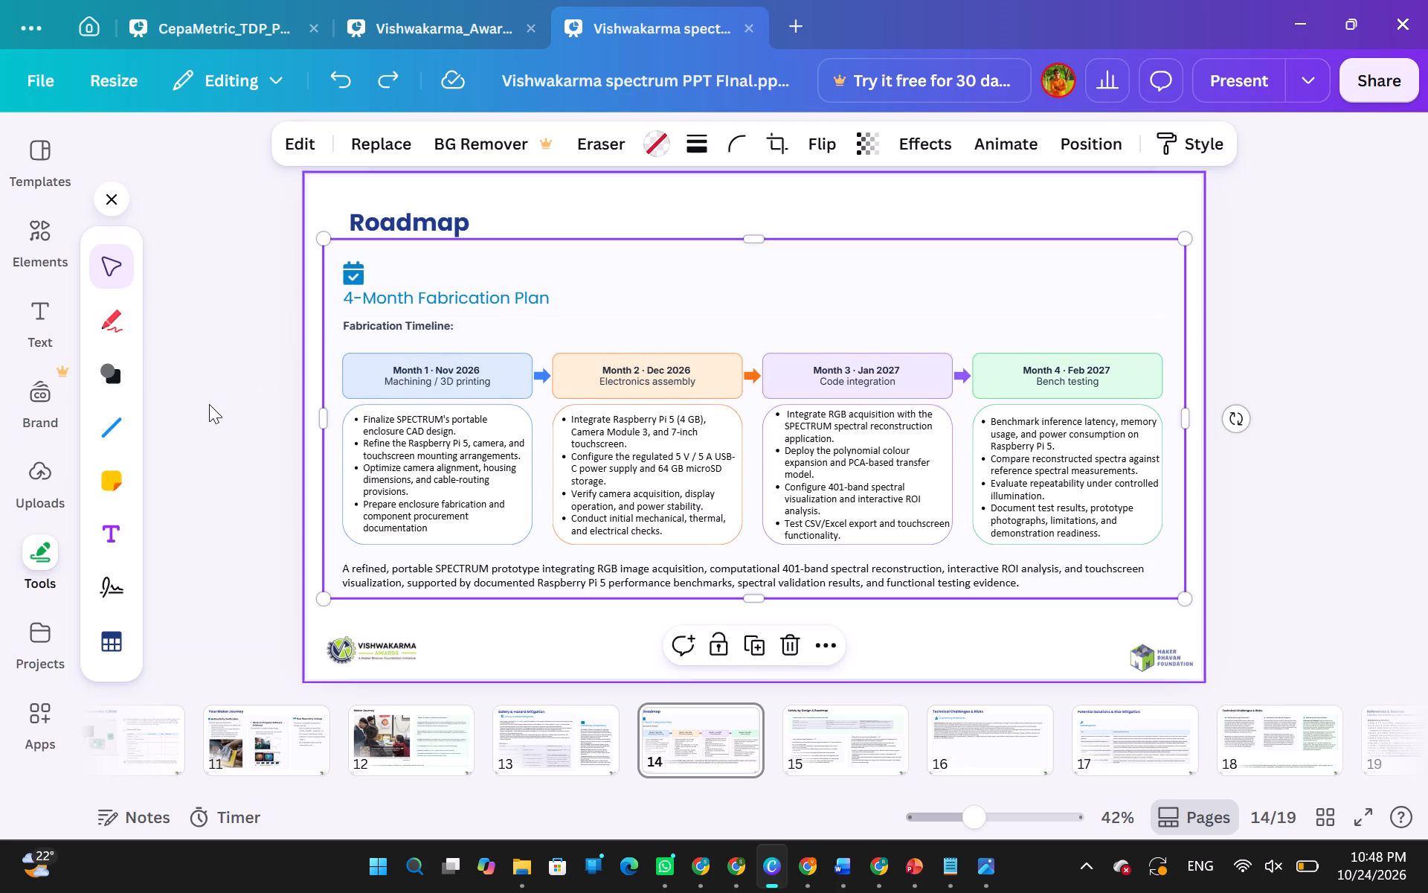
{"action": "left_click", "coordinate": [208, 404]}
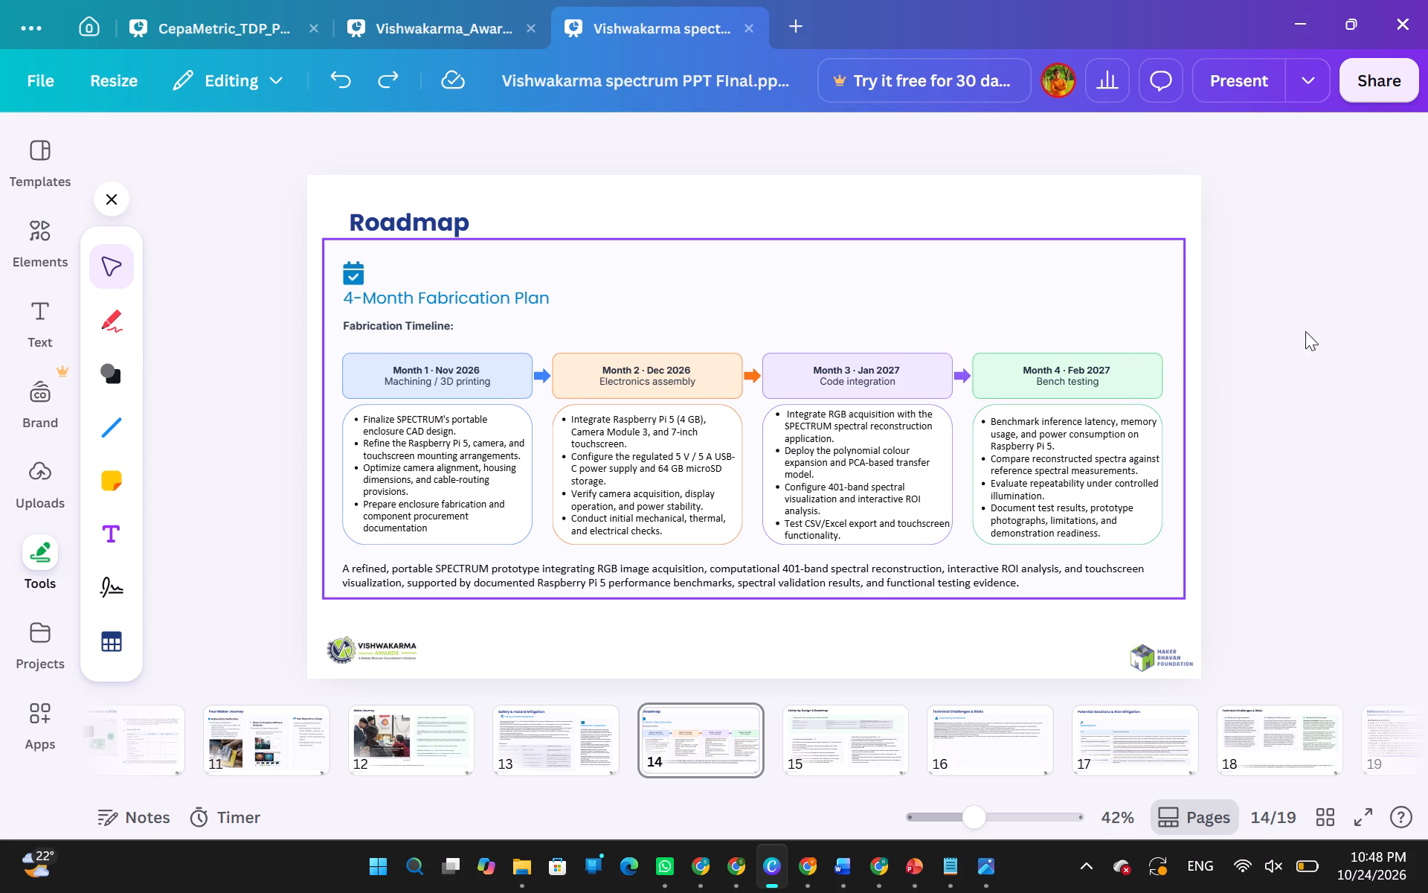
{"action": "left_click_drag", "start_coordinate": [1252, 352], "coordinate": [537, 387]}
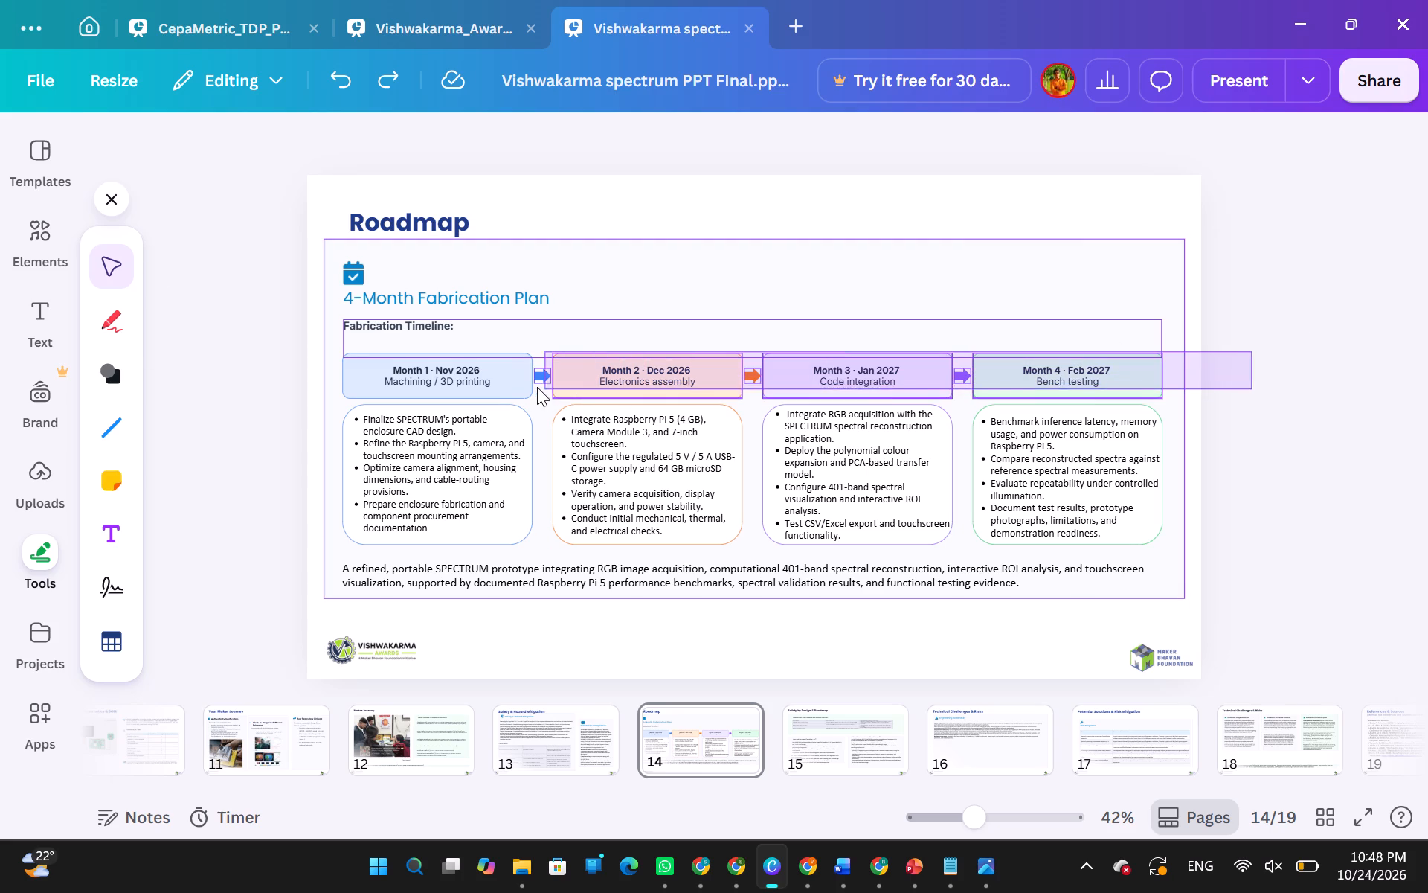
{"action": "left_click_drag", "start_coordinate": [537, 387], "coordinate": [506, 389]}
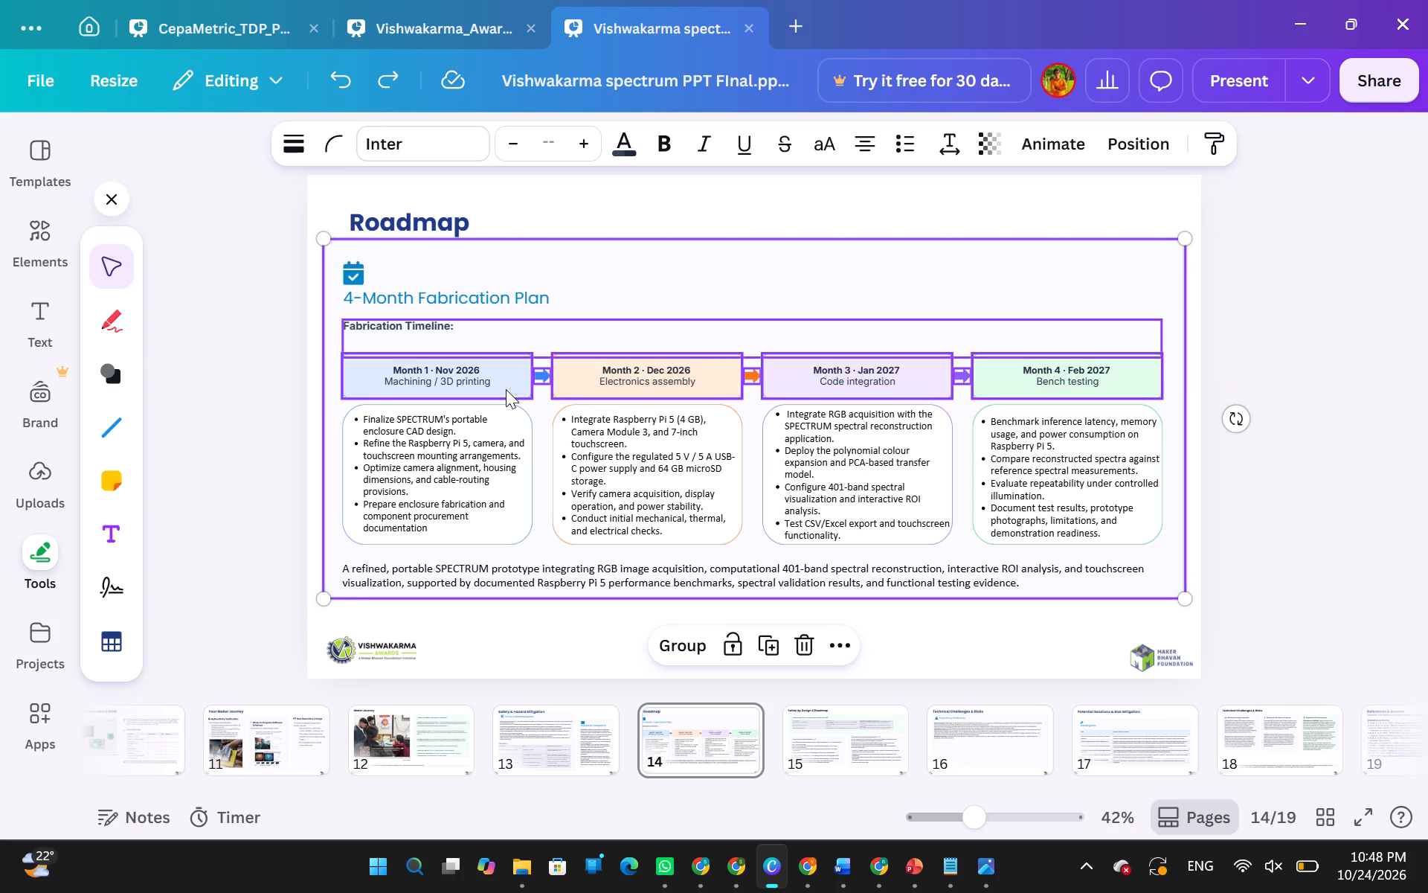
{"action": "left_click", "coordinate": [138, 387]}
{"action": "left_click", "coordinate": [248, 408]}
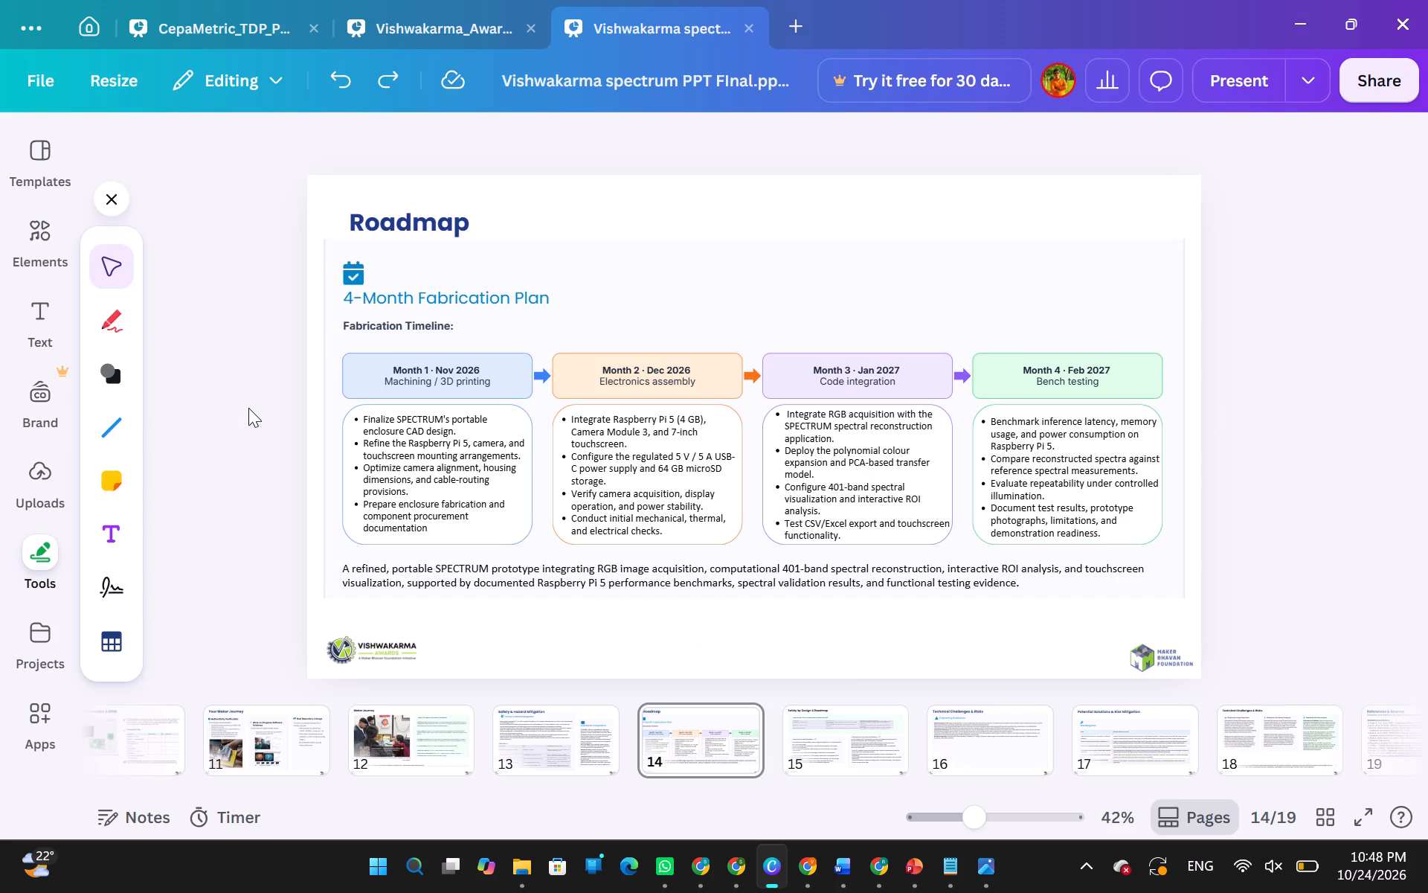
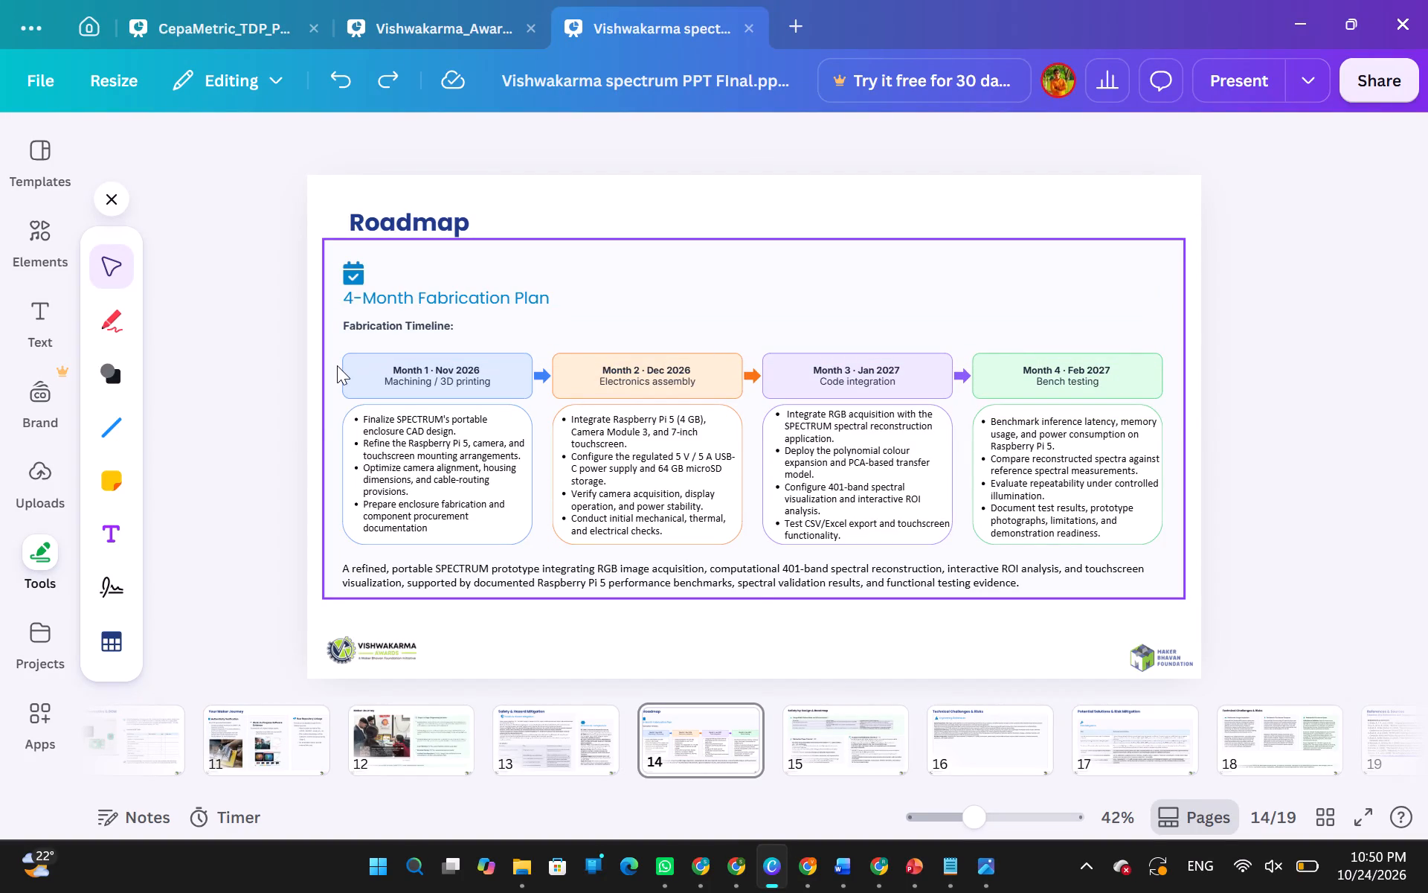
Move the Roadmap slide's background panel down so it clears the row of month header boxes.
{"action": "left_click_drag", "start_coordinate": [337, 365], "coordinate": [308, 569]}
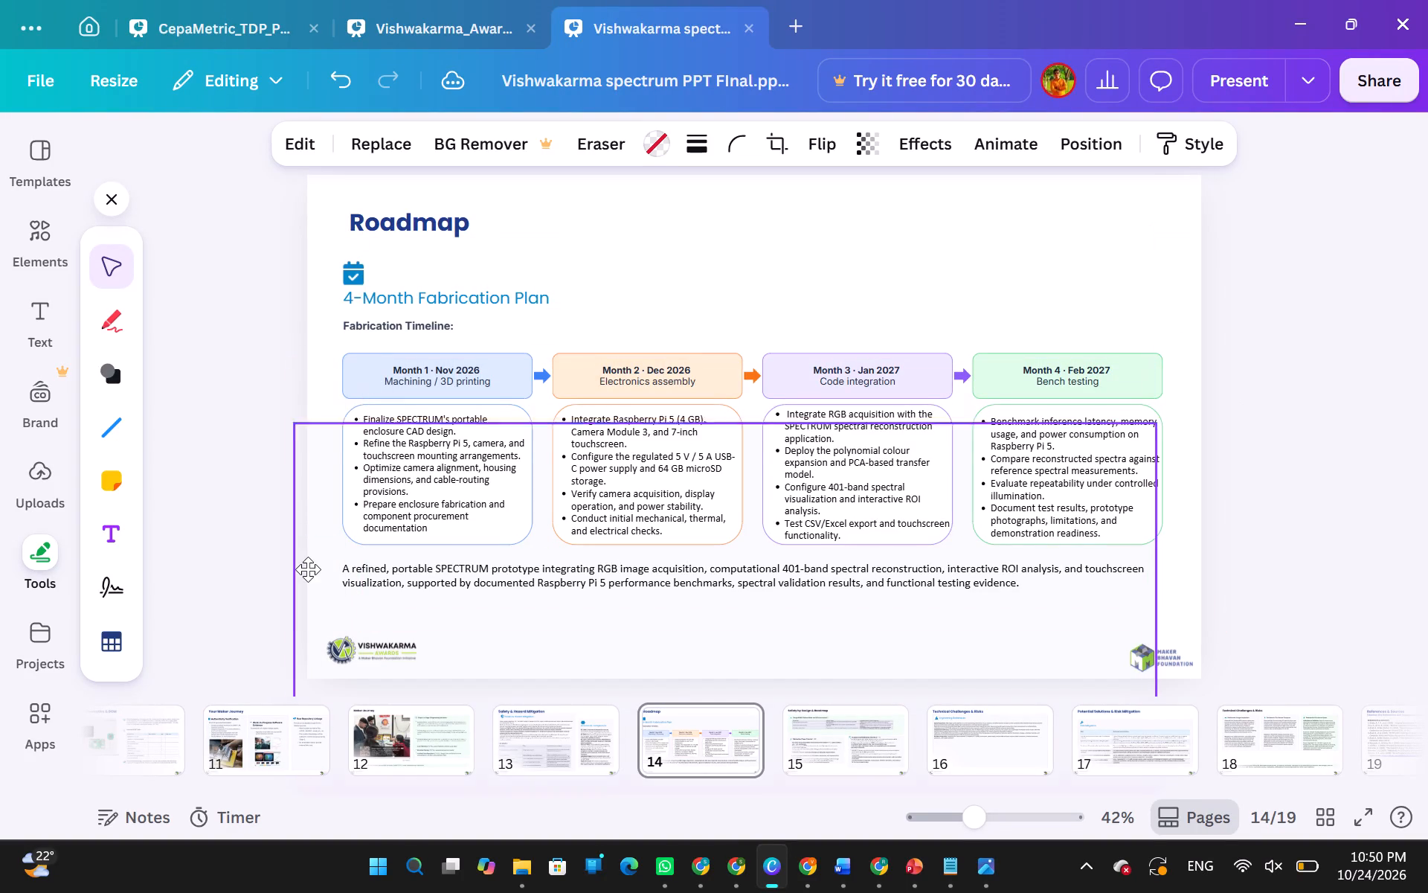
{"action": "left_click_drag", "start_coordinate": [308, 569], "coordinate": [308, 572]}
Move the row of four month header boxes and their connecting arrows slightly up and a touch left.
{"action": "left_click_drag", "start_coordinate": [325, 367], "coordinate": [1064, 385]}
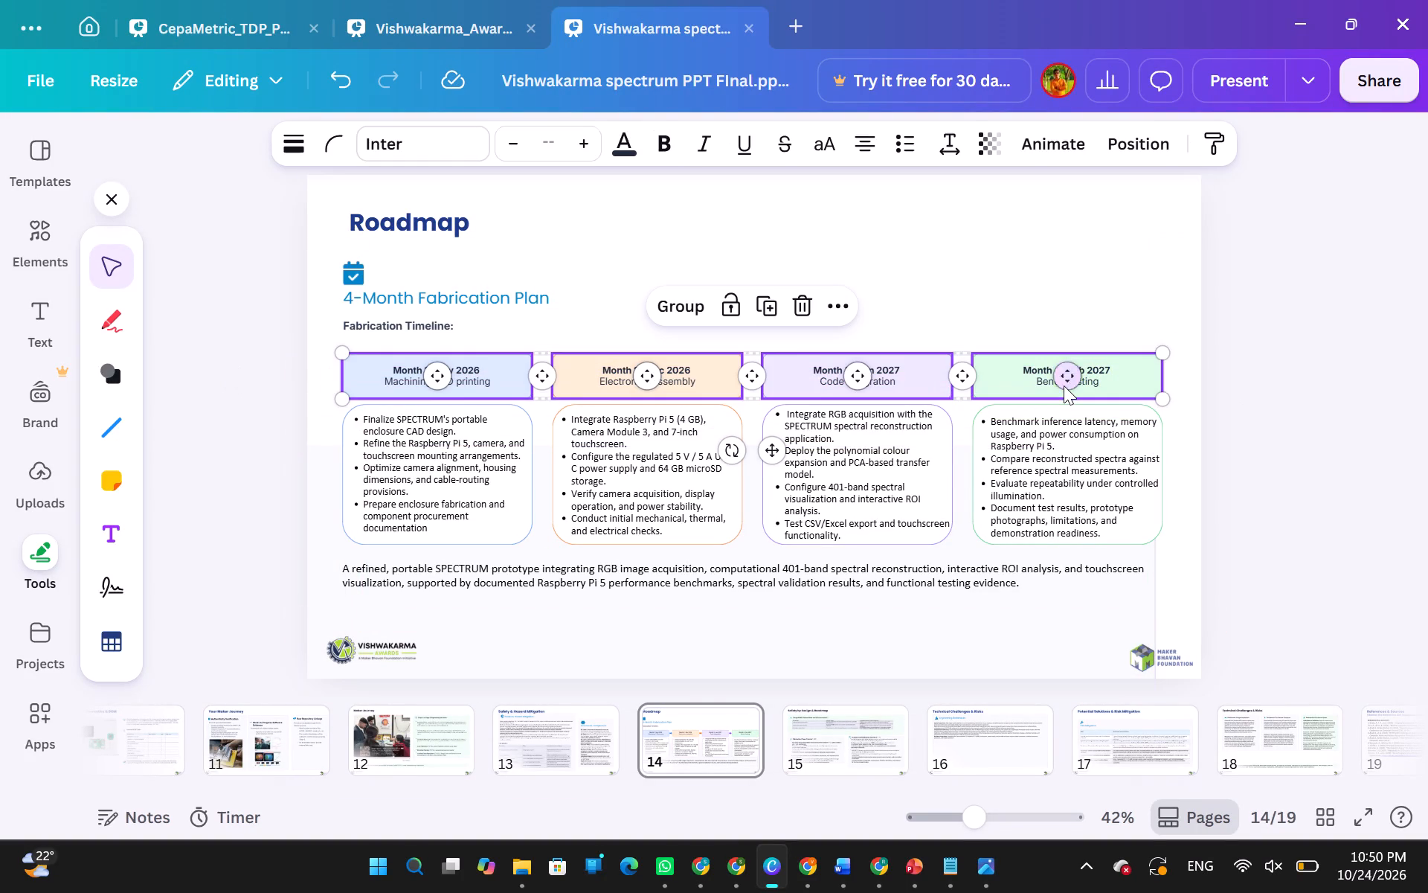
{"action": "key", "text": "Up"}
{"action": "key", "text": "Up"}
{"action": "key", "text": "Up"}
{"action": "key", "text": "Up"}
{"action": "key", "text": "Up"}
{"action": "key", "text": "Up"}
{"action": "key", "text": "Up"}
{"action": "key", "text": "Up"}
{"action": "key", "text": "Up"}
{"action": "key", "text": "Up"}
{"action": "key", "text": "Up"}
{"action": "key", "text": "Up"}
{"action": "key", "text": "Up"}
{"action": "key", "text": "Up"}
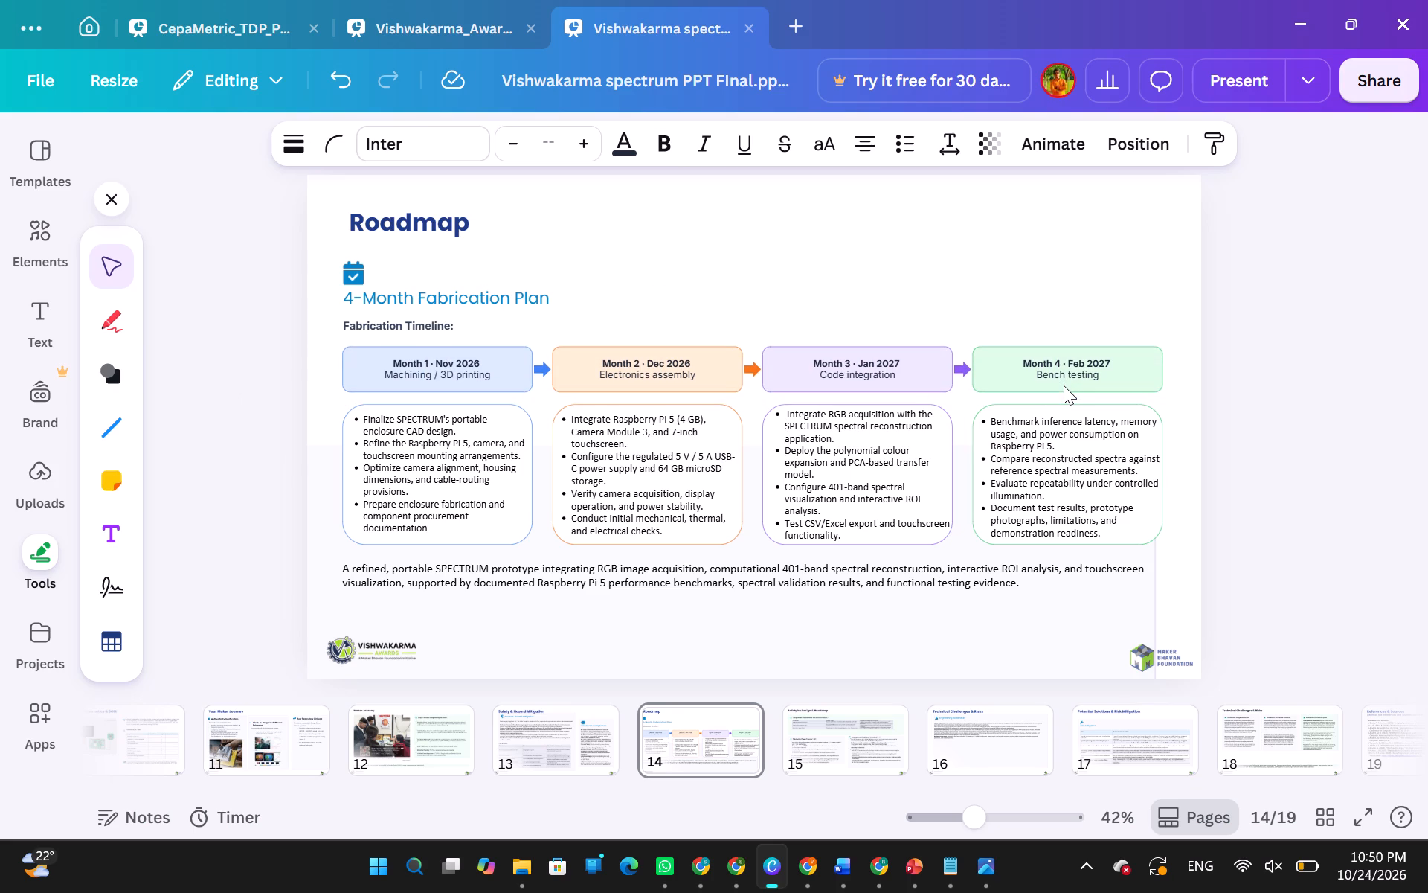
{"action": "key", "text": "Left"}
{"action": "key", "text": "Left"}
{"action": "key", "text": "Left"}
{"action": "key", "text": "Up"}
{"action": "key", "text": "Up"}
{"action": "key", "text": "Up"}
{"action": "key", "text": "Up"}
{"action": "key", "text": "Up"}
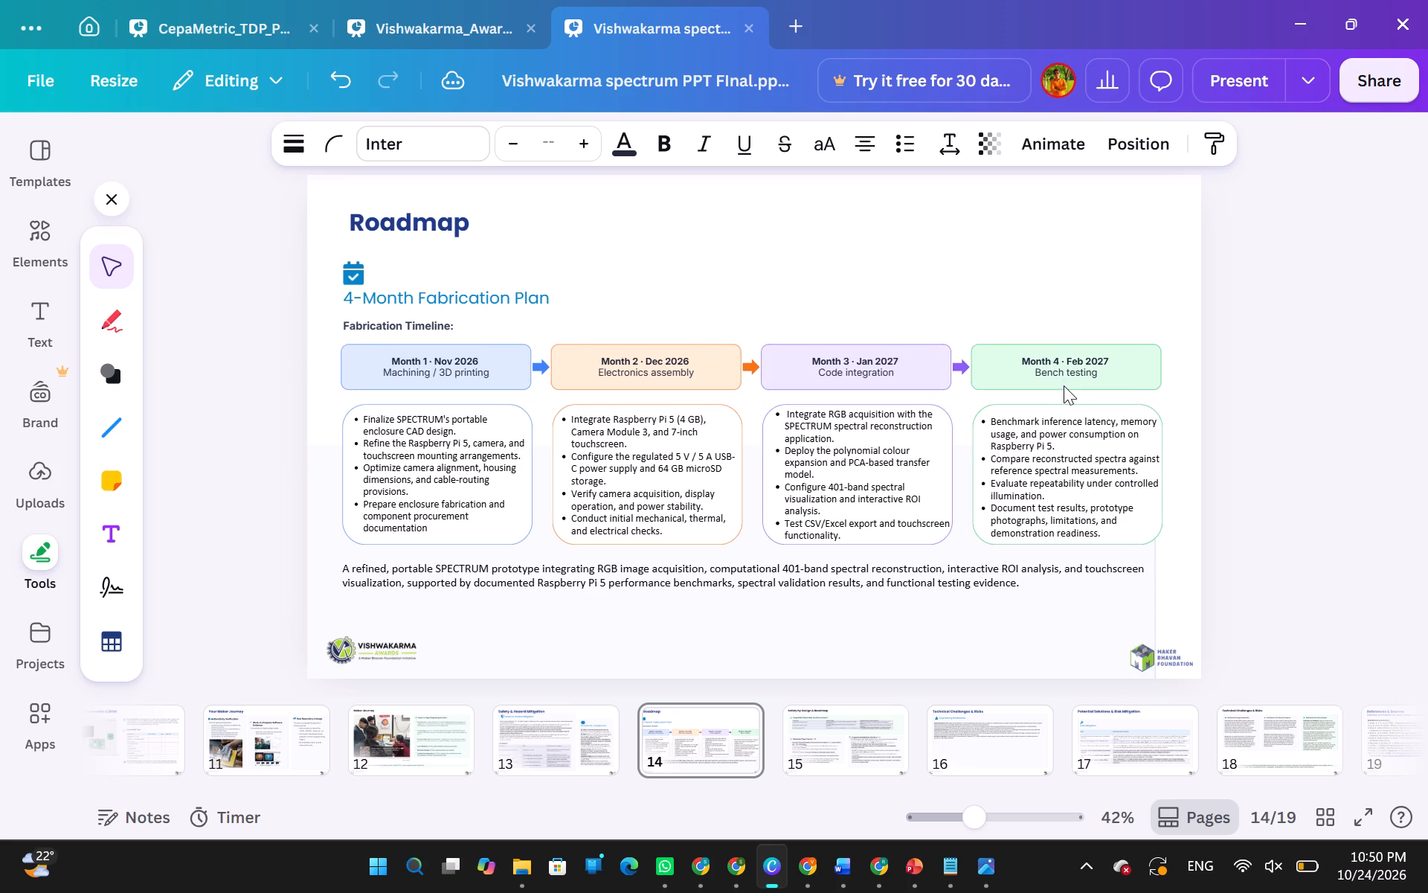
{"action": "key", "text": "Up"}
{"action": "key", "text": "Up"}
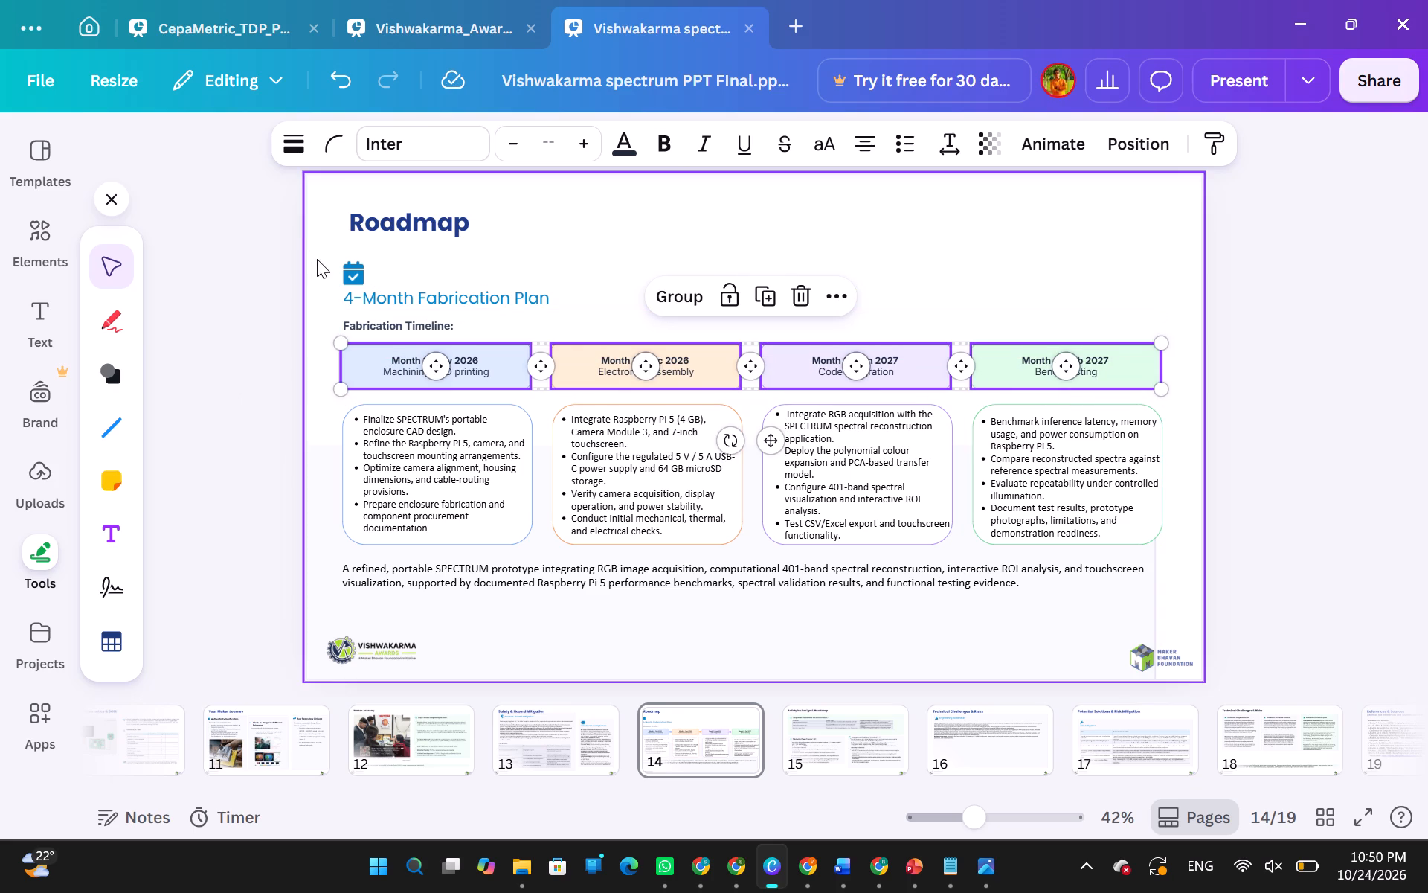
Move the calendar icon, the 4-Month Fabrication Plan heading and the Fabrication Timeline label up together, closer to the Roadmap title.
{"action": "left_click_drag", "start_coordinate": [317, 259], "coordinate": [1290, 325]}
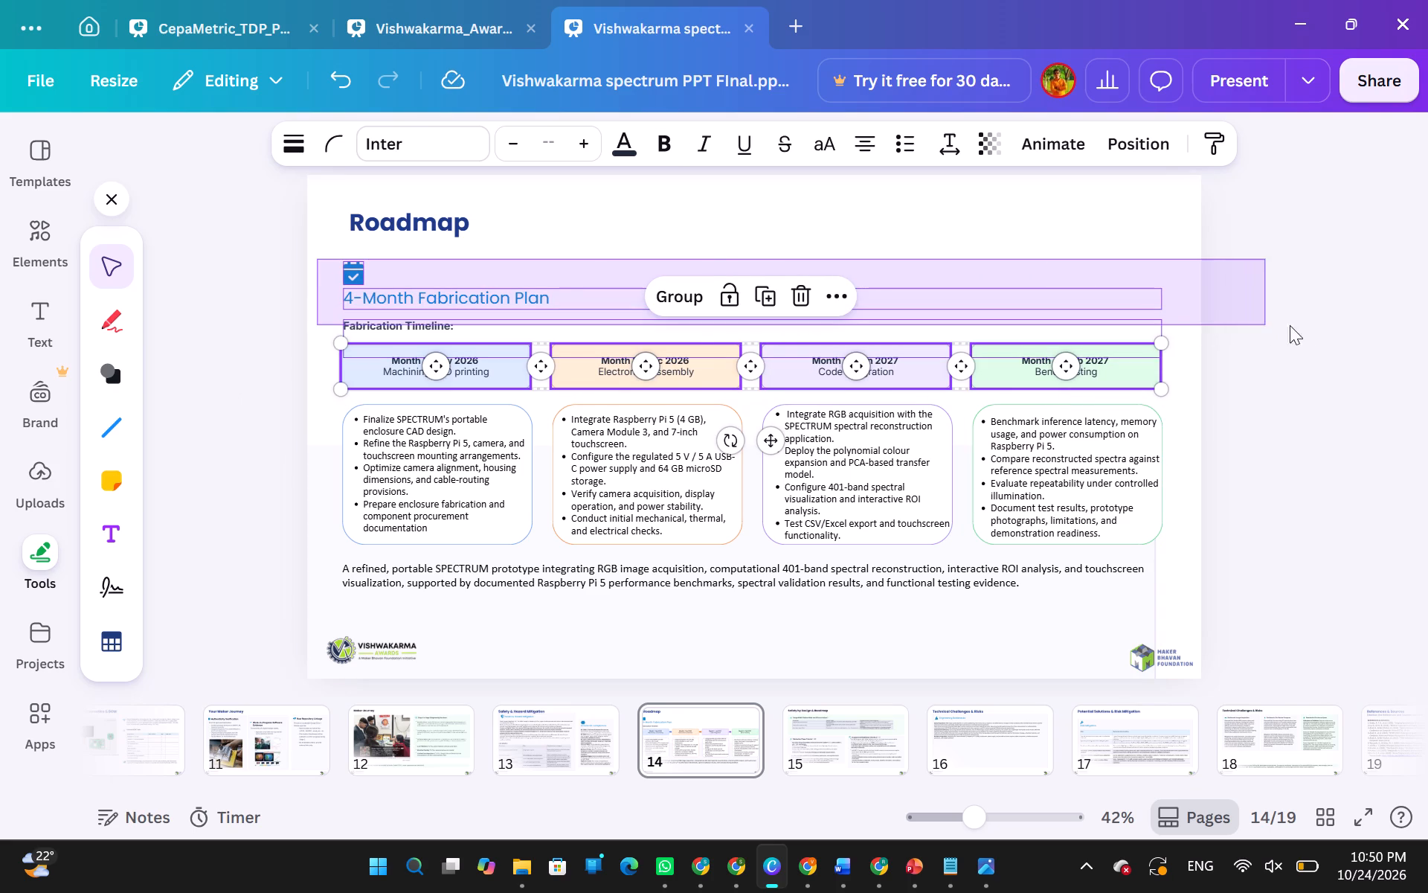
{"action": "left_click_drag", "start_coordinate": [1290, 325], "coordinate": [1321, 330]}
{"action": "key", "text": "Up"}
{"action": "key", "text": "Up"}
{"action": "key", "text": "Up"}
{"action": "key", "text": "Up"}
{"action": "key", "text": "Up"}
{"action": "key", "text": "Up"}
{"action": "key", "text": "Up"}
{"action": "key", "text": "Up"}
{"action": "key", "text": "Up"}
{"action": "key", "text": "Up"}
{"action": "key", "text": "Up"}
{"action": "key", "text": "Up"}
{"action": "key", "text": "Up"}
{"action": "key", "text": "Up"}
{"action": "key", "text": "Up"}
{"action": "key", "text": "Up"}
{"action": "key", "text": "Up"}
{"action": "key", "text": "Up"}
{"action": "key", "text": "Up"}
{"action": "key", "text": "Up"}
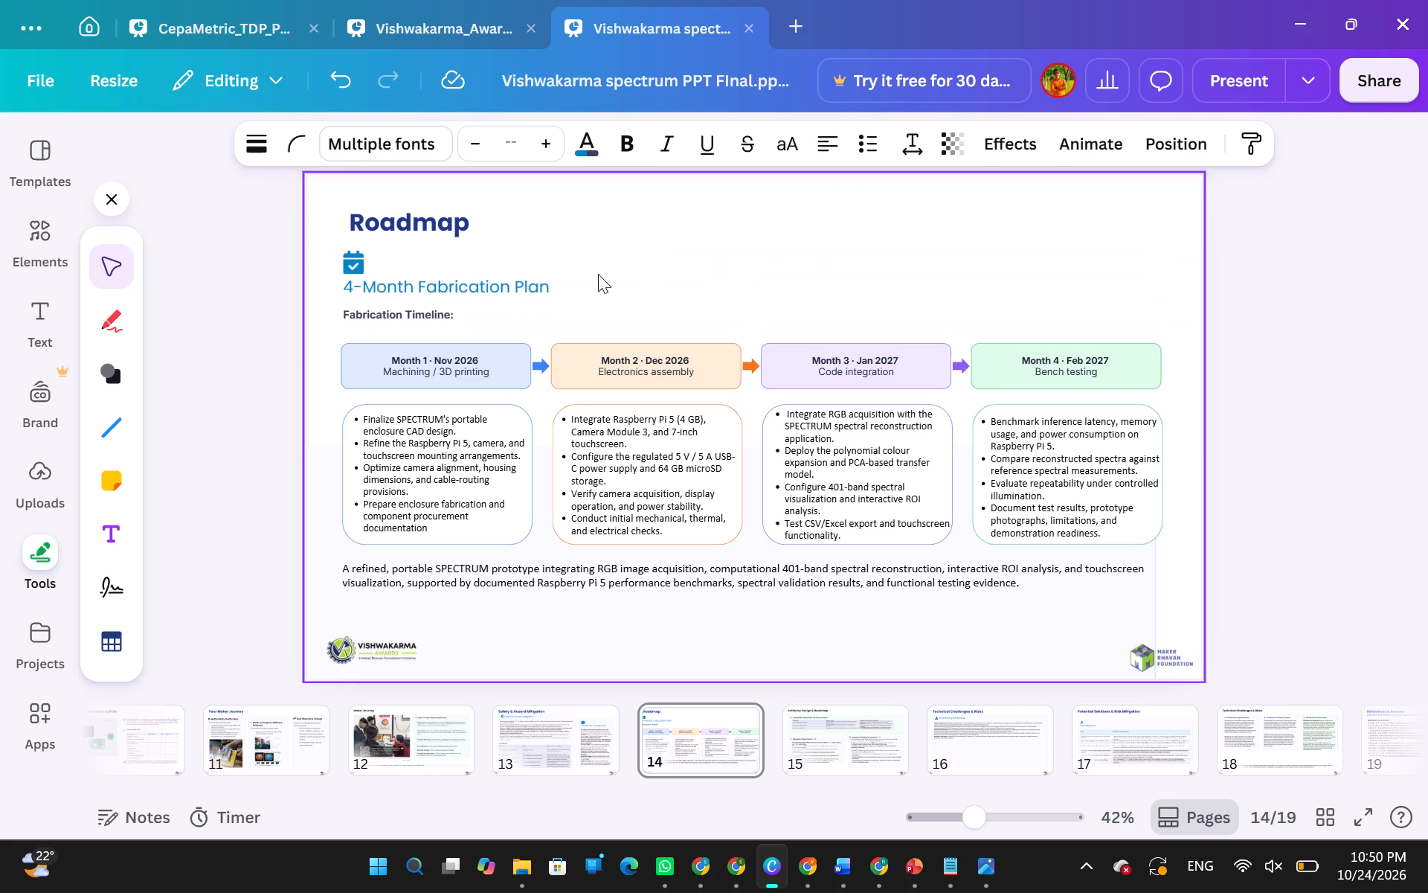
Move the Roadmap title slightly left to align it with the 4-Month Fabrication Plan heading.
{"action": "left_click_drag", "start_coordinate": [336, 214], "coordinate": [453, 222]}
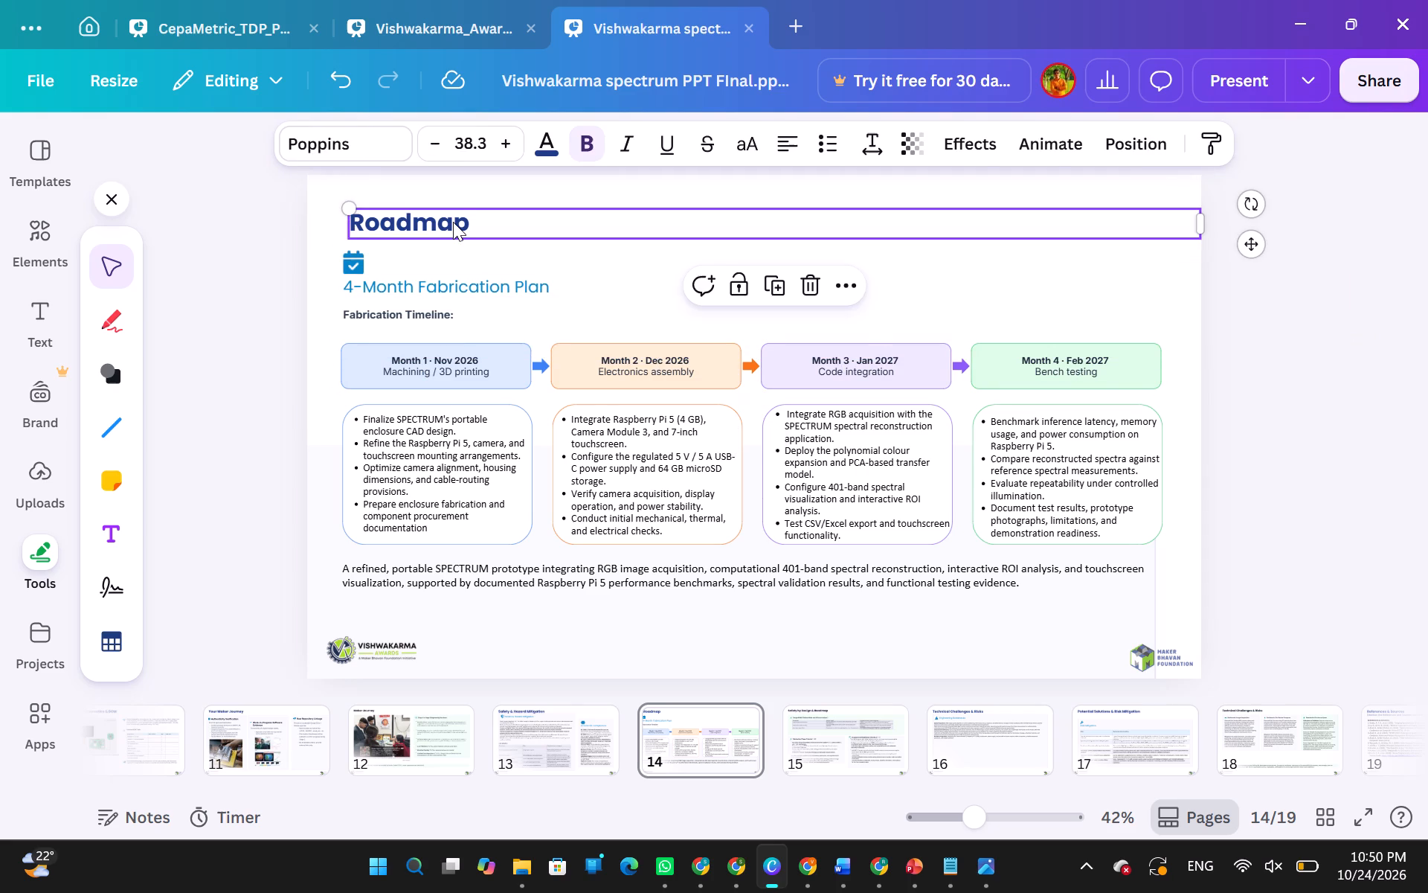
{"action": "key", "text": "Left"}
{"action": "key", "text": "Left"}
{"action": "key", "text": "Left"}
{"action": "key", "text": "Left"}
{"action": "key", "text": "Left"}
{"action": "key", "text": "Left"}
{"action": "key", "text": "Left"}
{"action": "key", "text": "Left"}
{"action": "key", "text": "Left"}
{"action": "key", "text": "Left"}
{"action": "key", "text": "Left"}
{"action": "key", "text": "Left"}
{"action": "left_click", "coordinate": [39, 458]}
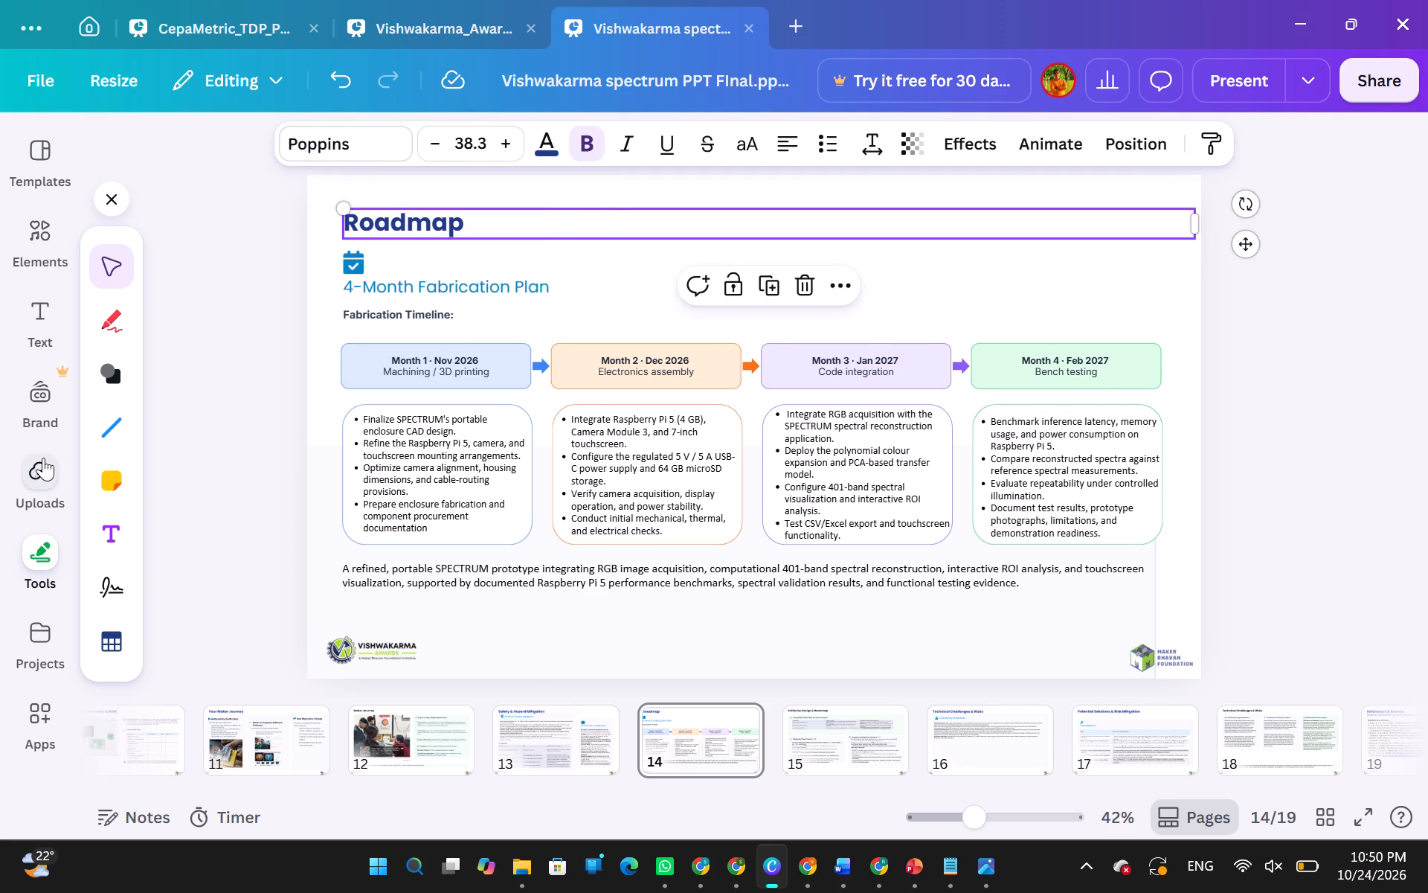
{"action": "left_click", "coordinate": [477, 477]}
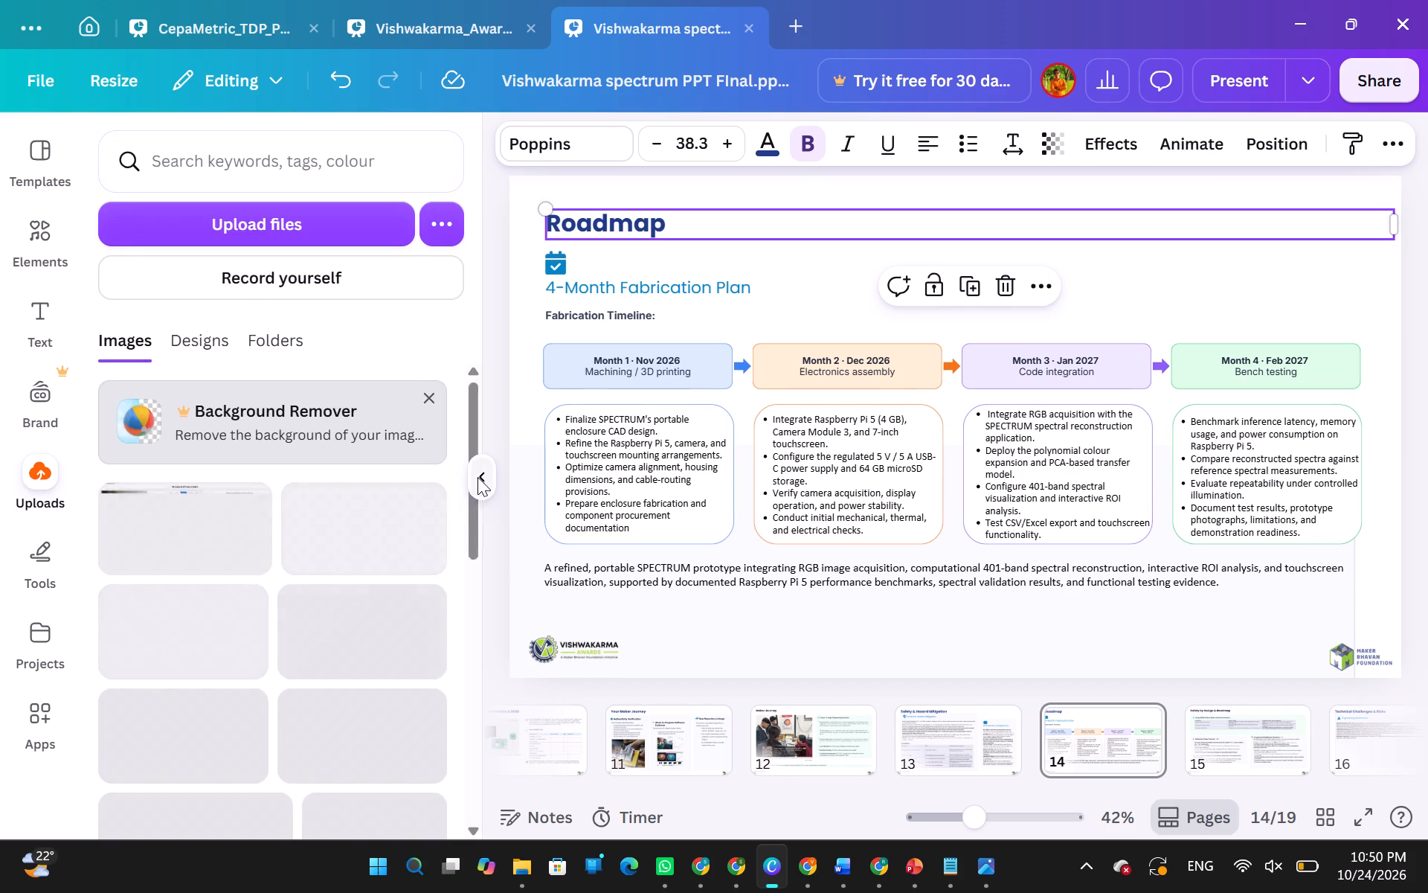
{"action": "left_click", "coordinate": [253, 461]}
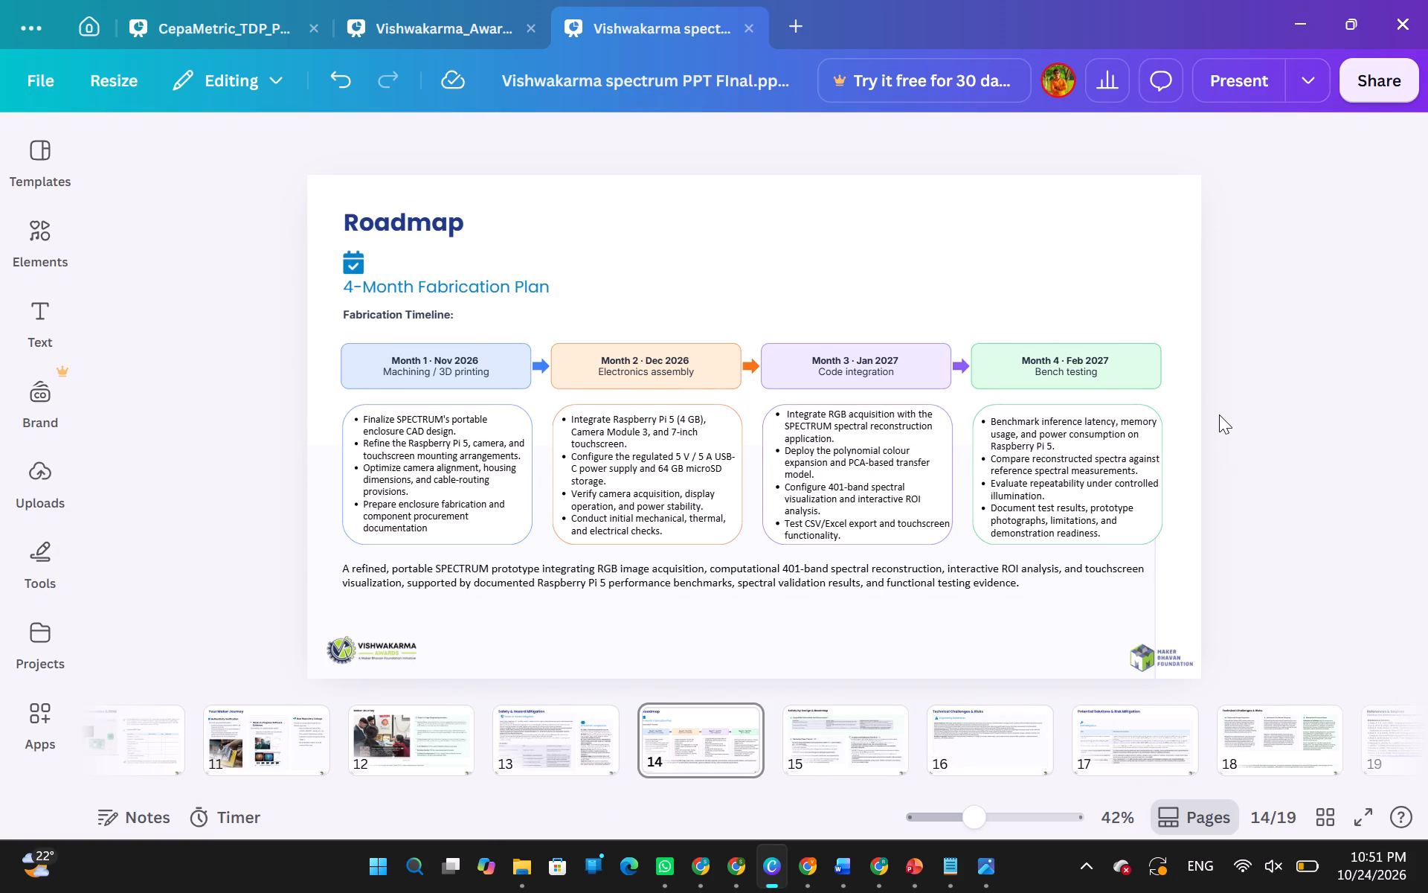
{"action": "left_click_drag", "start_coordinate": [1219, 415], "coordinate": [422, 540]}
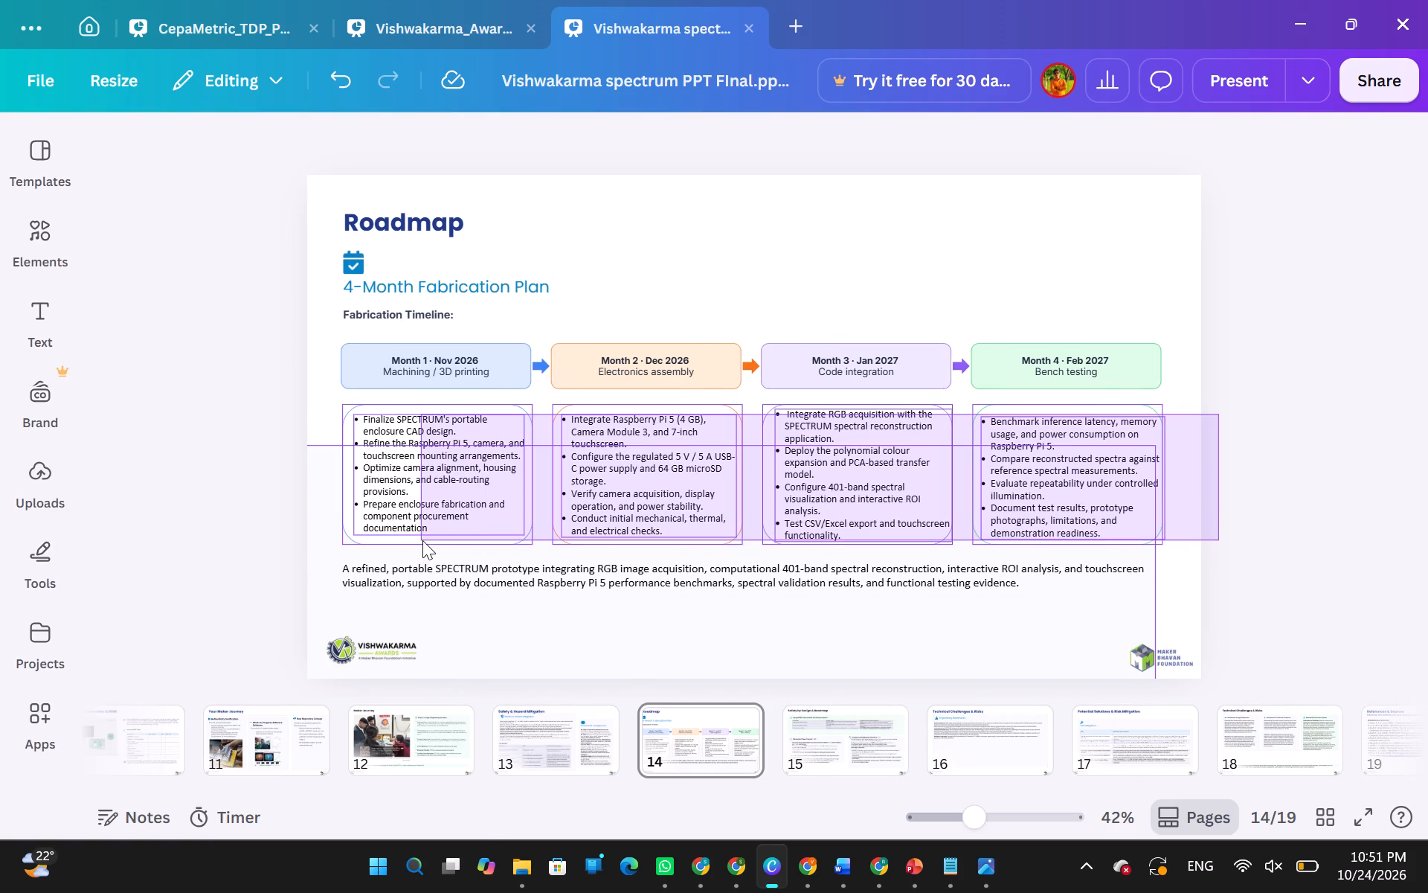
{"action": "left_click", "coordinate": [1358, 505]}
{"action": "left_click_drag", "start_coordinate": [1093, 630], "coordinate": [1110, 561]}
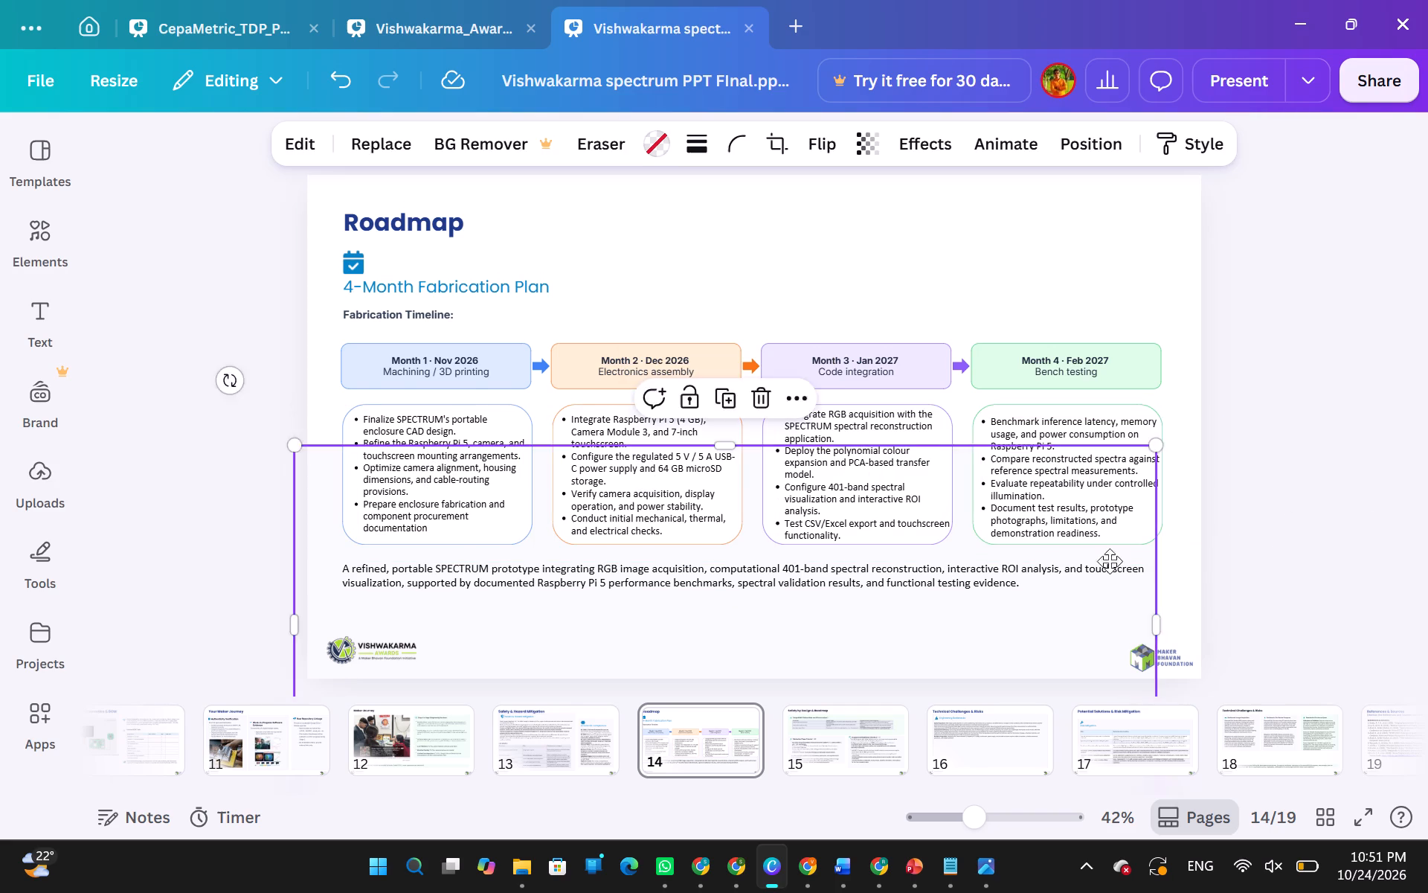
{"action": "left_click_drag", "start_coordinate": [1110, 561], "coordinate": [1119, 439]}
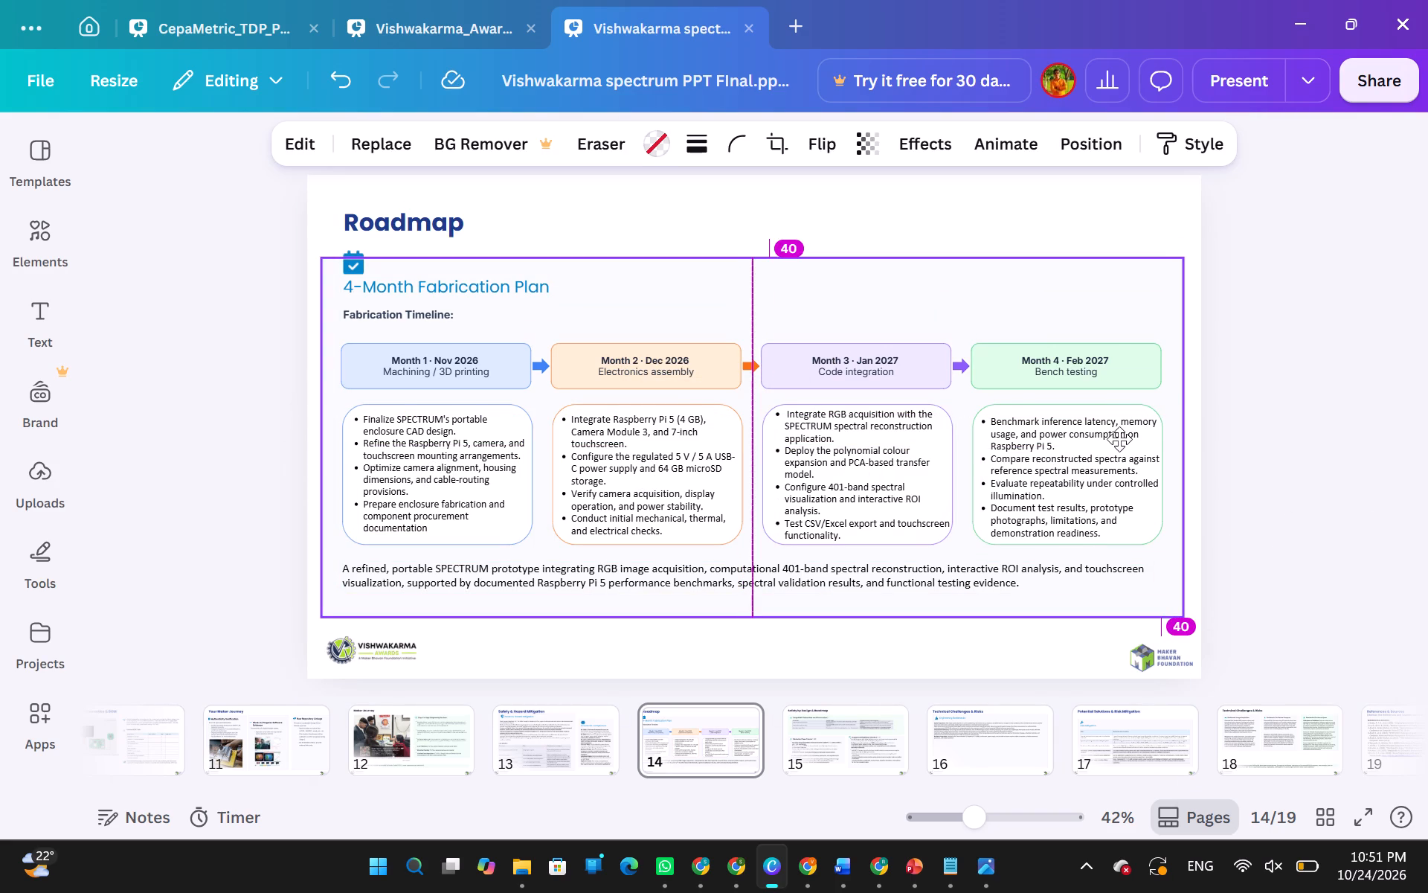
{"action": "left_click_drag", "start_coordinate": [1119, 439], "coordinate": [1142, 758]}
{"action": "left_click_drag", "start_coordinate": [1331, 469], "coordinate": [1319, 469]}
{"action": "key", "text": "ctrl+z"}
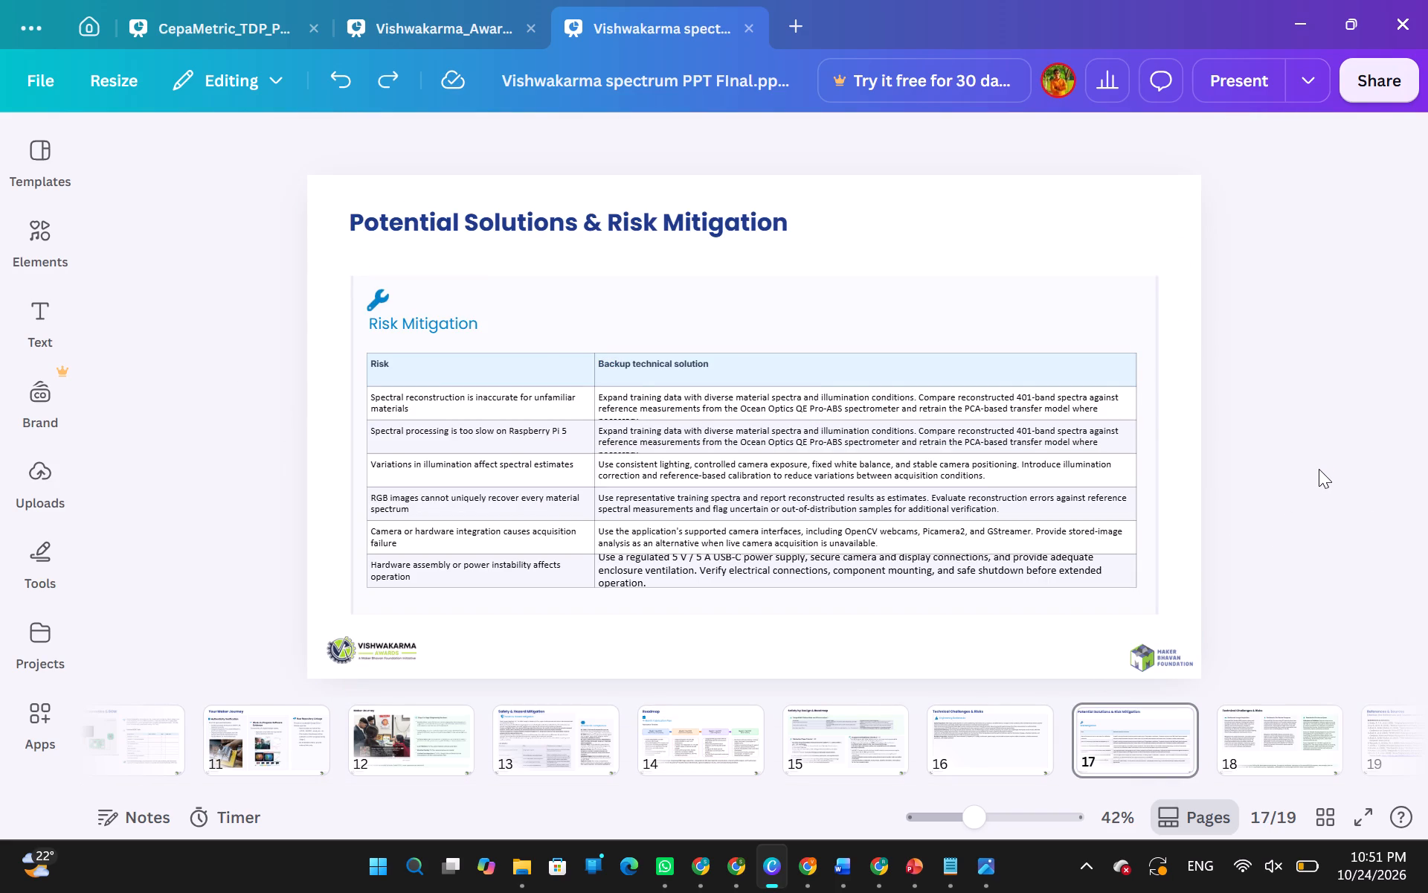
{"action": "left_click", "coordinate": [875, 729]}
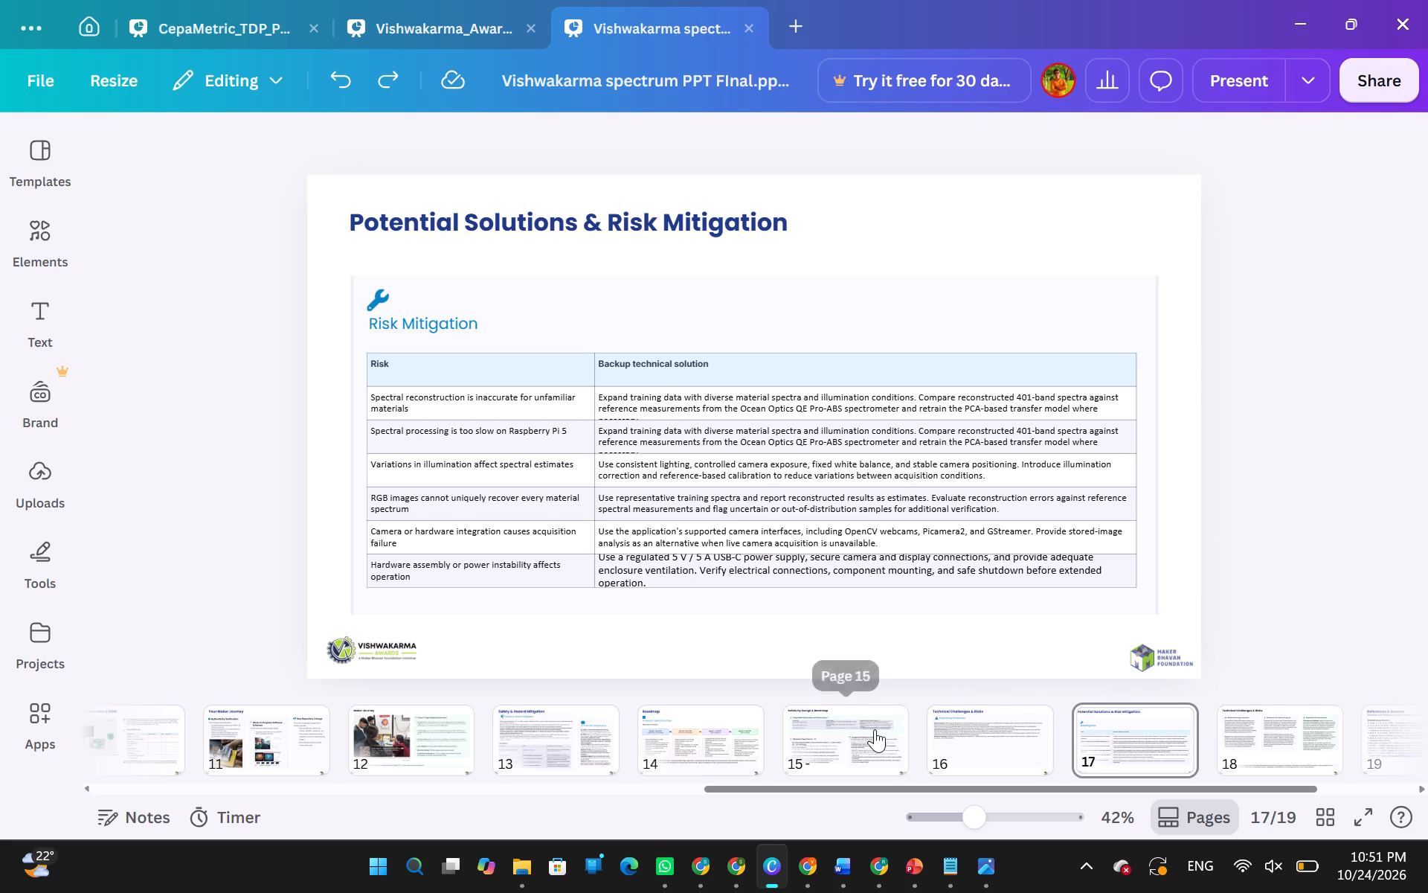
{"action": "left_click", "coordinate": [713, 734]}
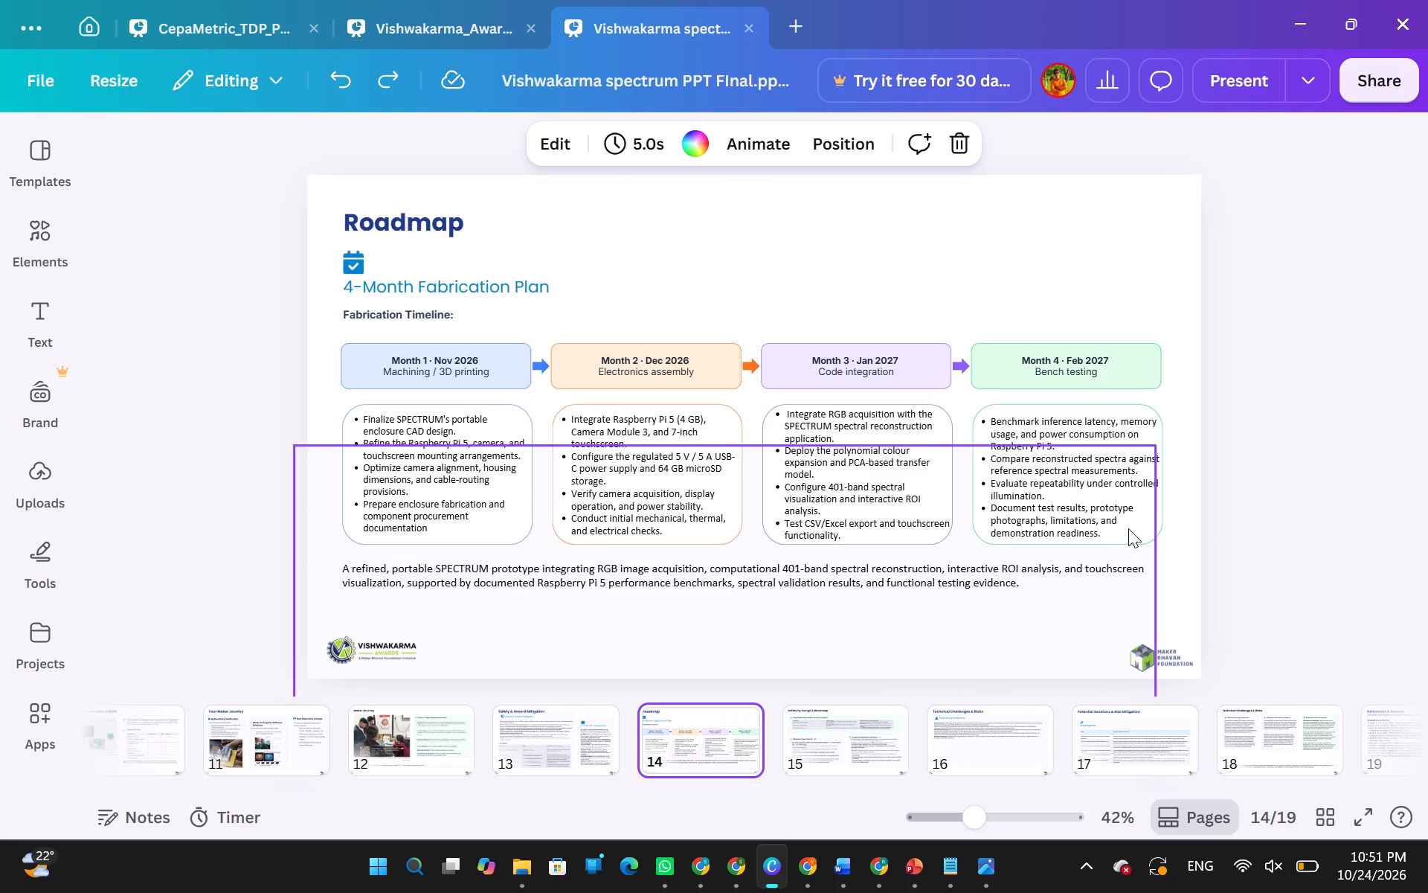
Enlarge the four rounded month detail boxes and their bullet text together to about 1,834 by 313, centred across the slide.
{"action": "left_click_drag", "start_coordinate": [1284, 435], "coordinate": [660, 485]}
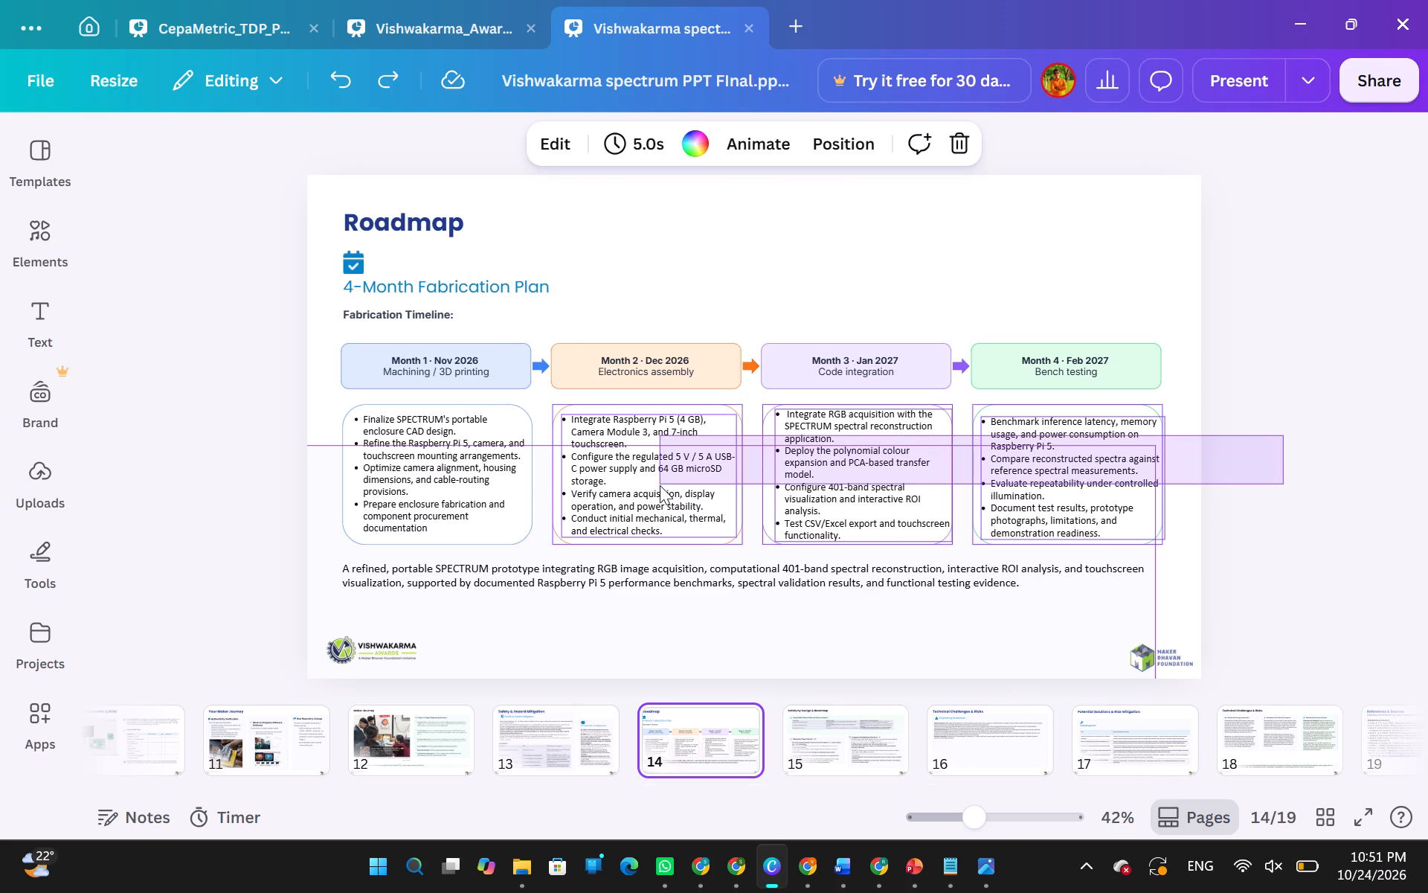
{"action": "left_click_drag", "start_coordinate": [660, 485], "coordinate": [479, 421]}
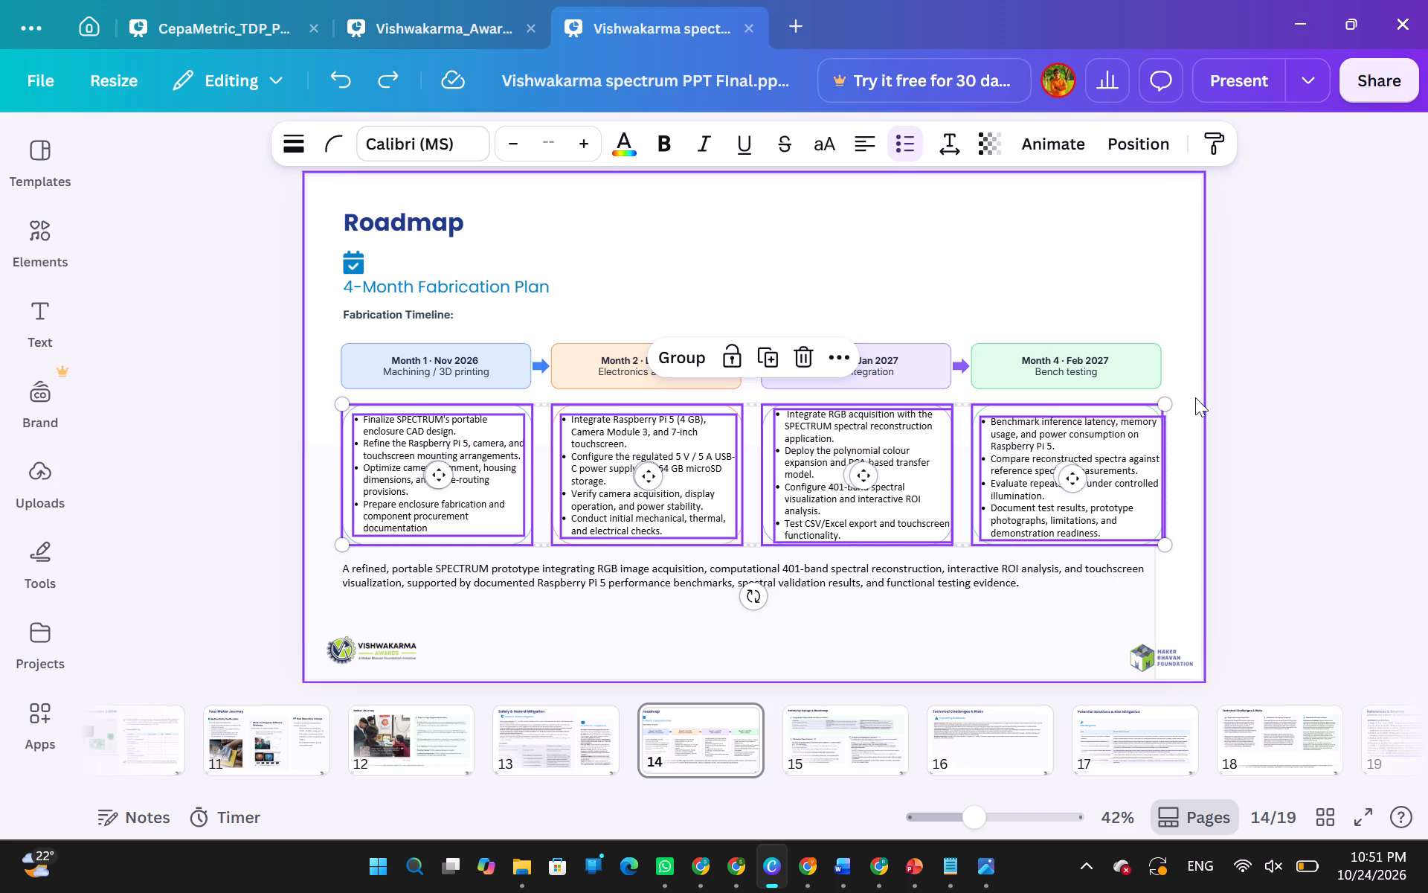
{"action": "left_click_drag", "start_coordinate": [1171, 409], "coordinate": [1192, 388]}
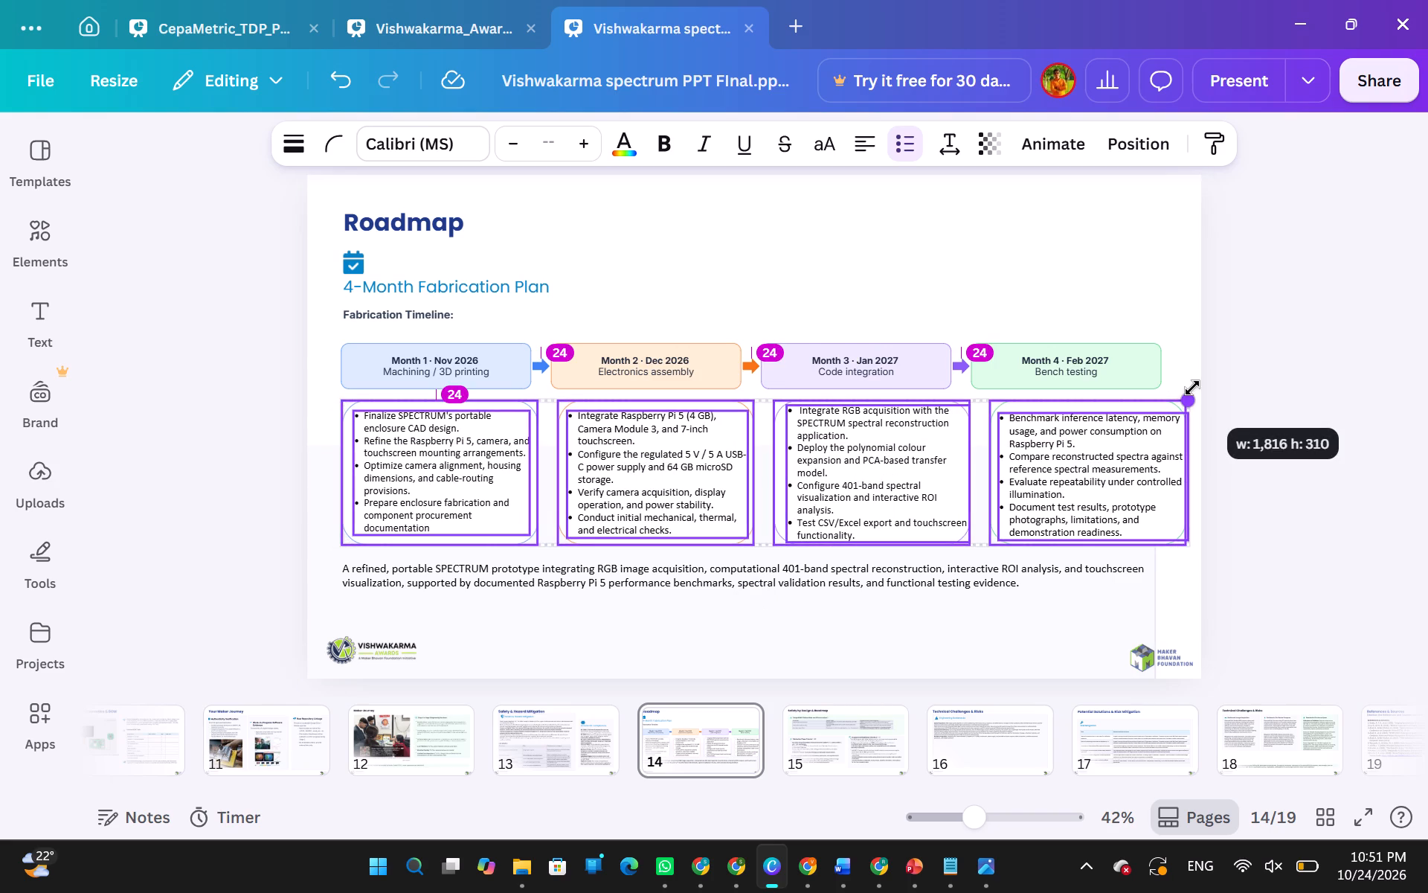
{"action": "left_click_drag", "start_coordinate": [1192, 388], "coordinate": [1192, 387]}
{"action": "left_click_drag", "start_coordinate": [1055, 444], "coordinate": [1031, 444]}
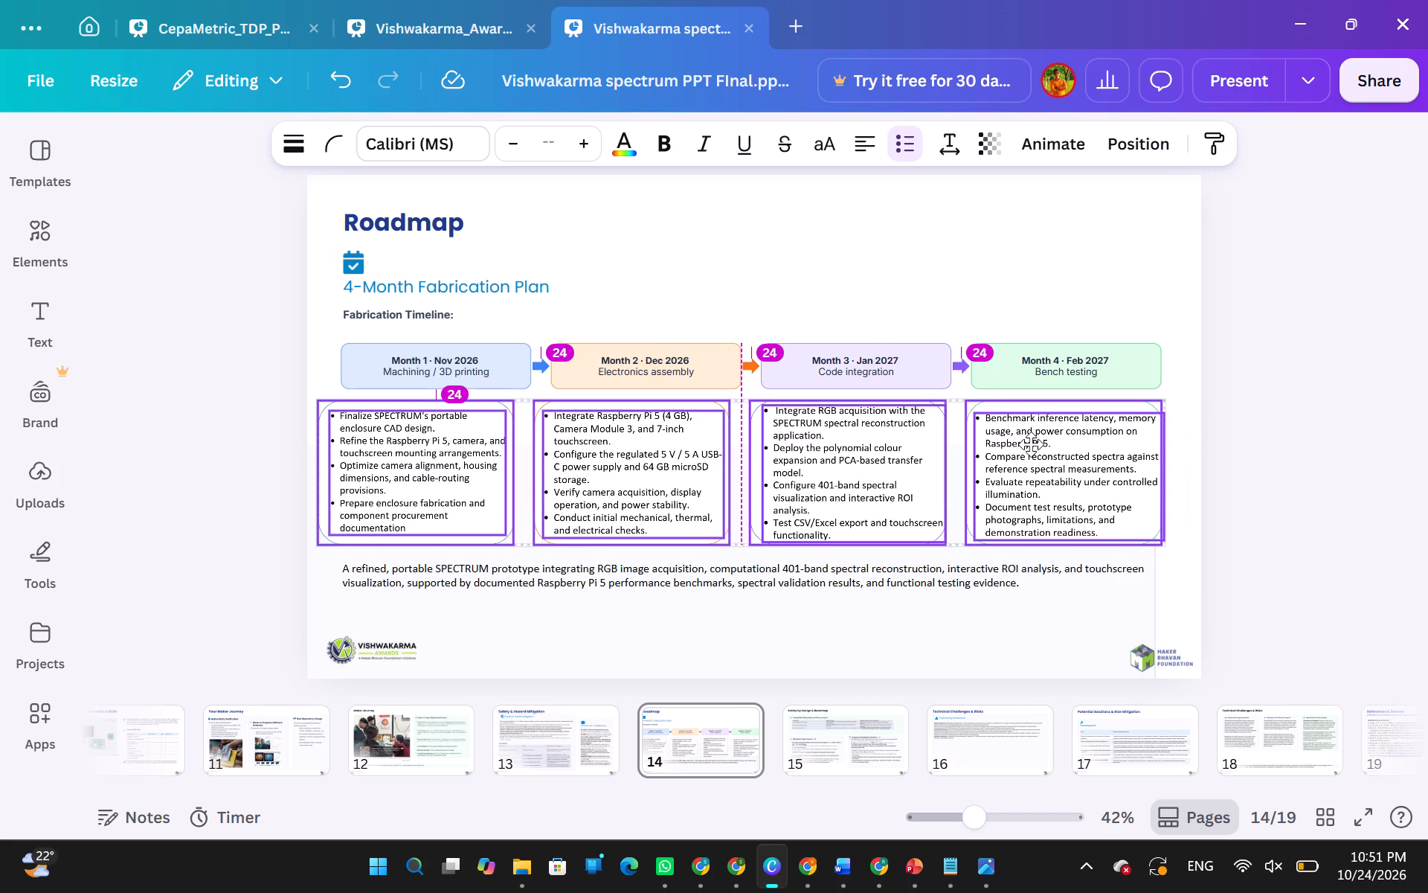
{"action": "left_click_drag", "start_coordinate": [1031, 444], "coordinate": [1038, 444]}
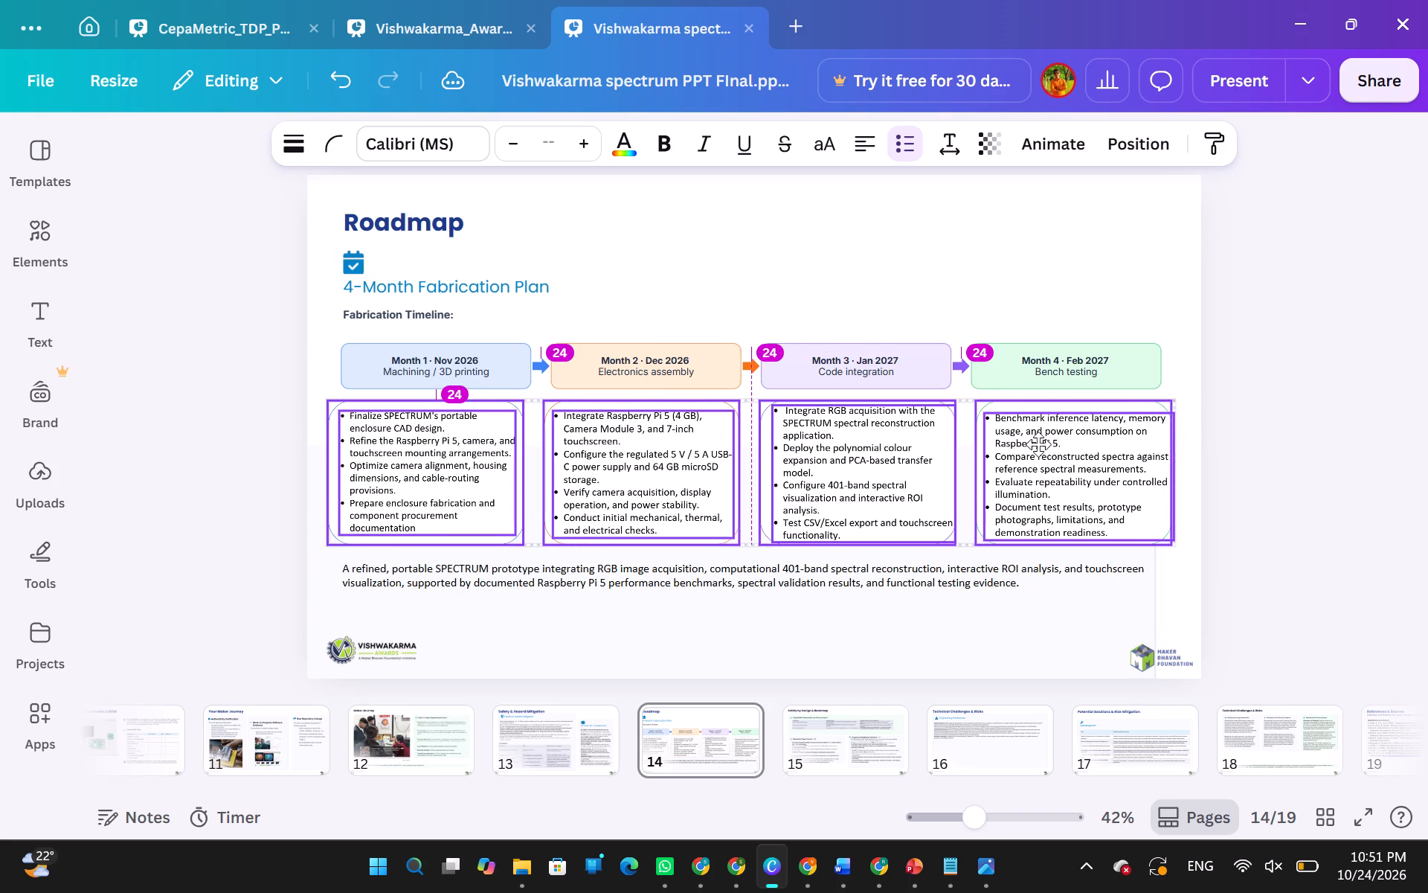
{"action": "left_click_drag", "start_coordinate": [1177, 401], "coordinate": [1191, 396]}
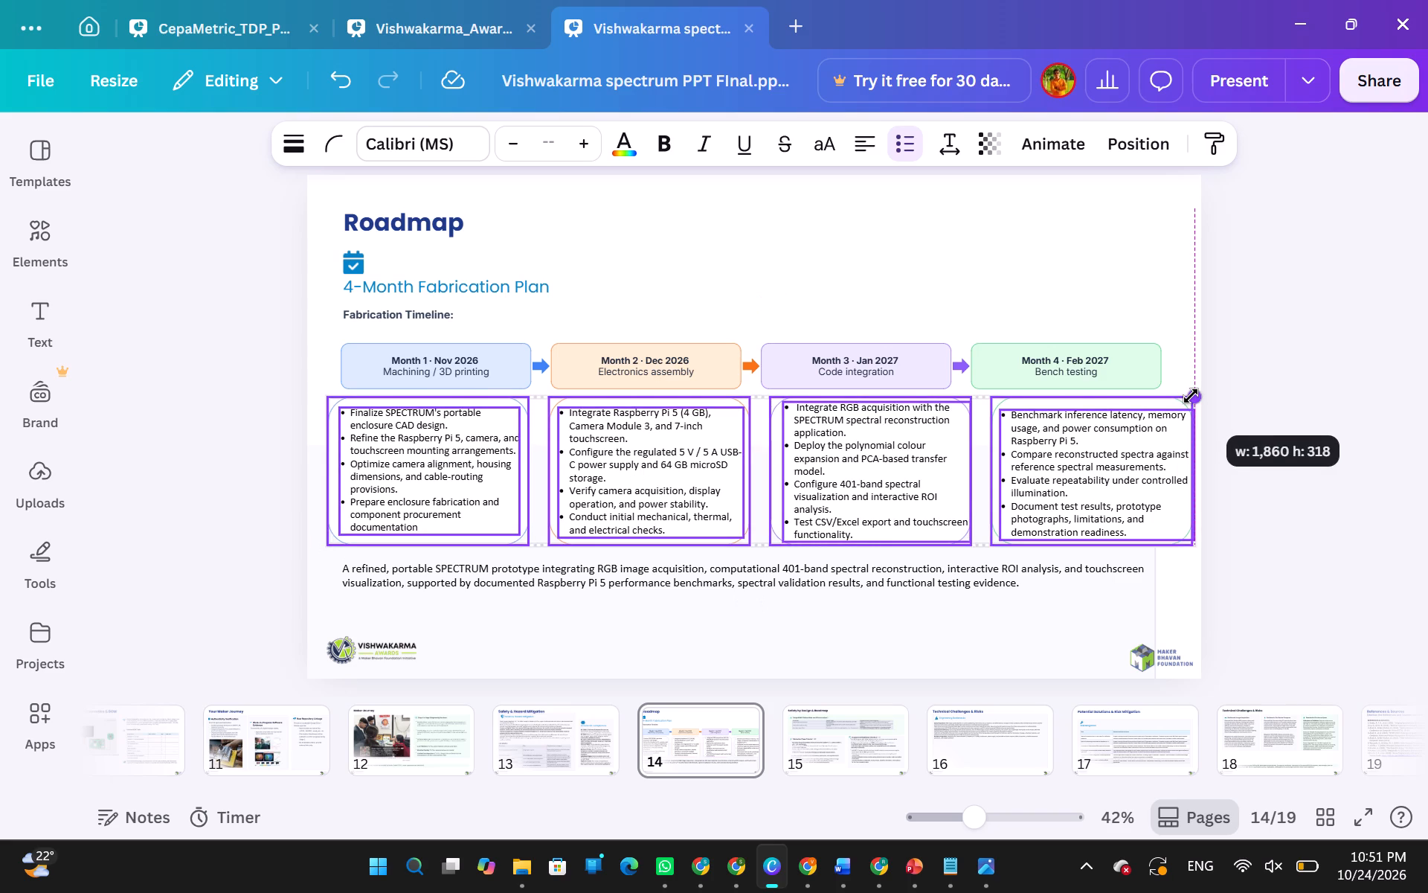
{"action": "left_click_drag", "start_coordinate": [1191, 396], "coordinate": [1186, 397]}
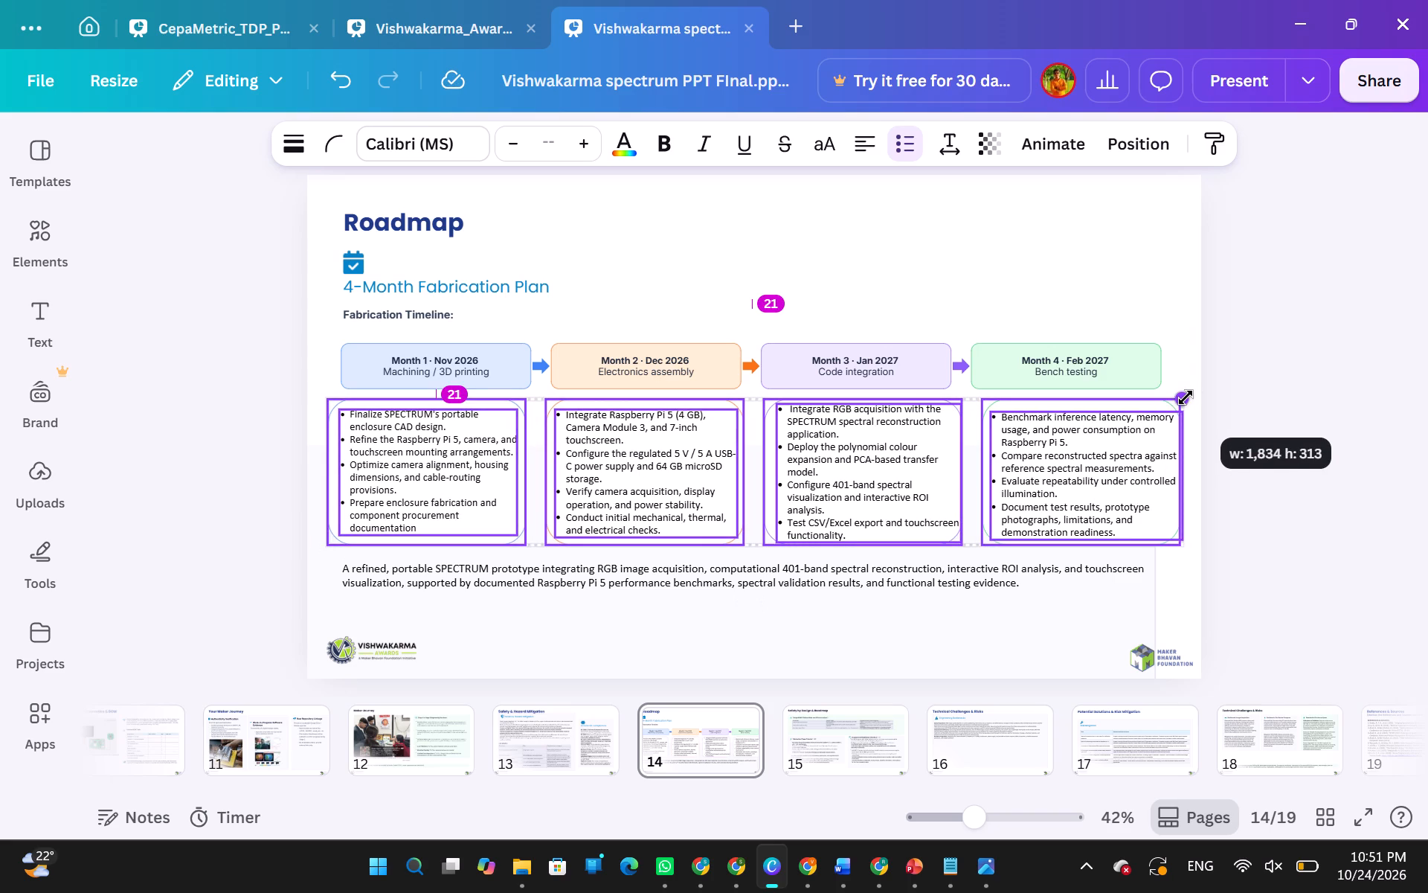
{"action": "left_click_drag", "start_coordinate": [1186, 397], "coordinate": [1186, 397]}
{"action": "left_click", "coordinate": [1303, 396]}
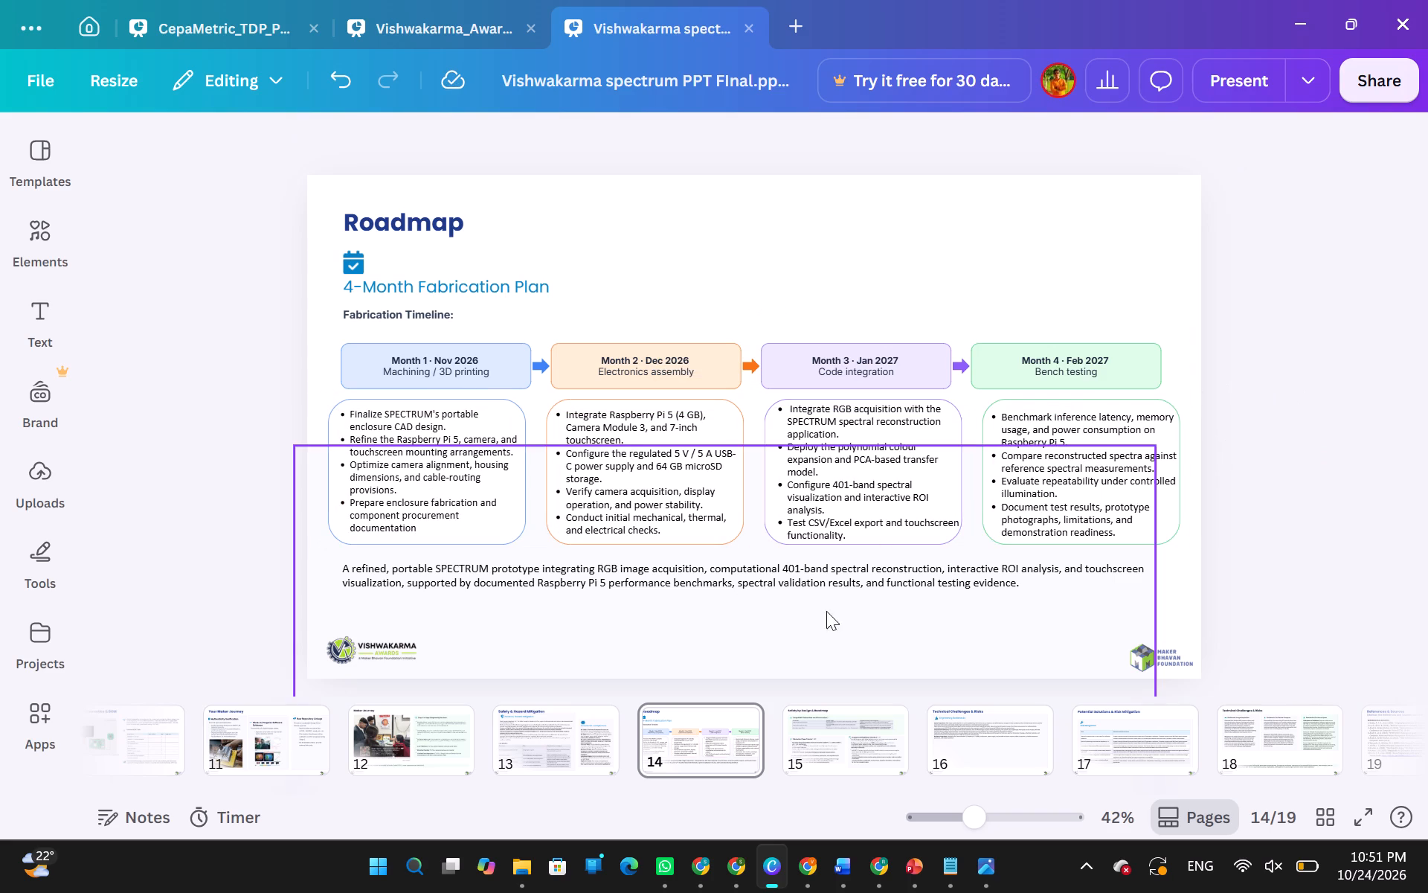
Move the background panel back up behind the roadmap content, centred horizontally on the slide.
{"action": "left_click_drag", "start_coordinate": [808, 640], "coordinate": [823, 481]}
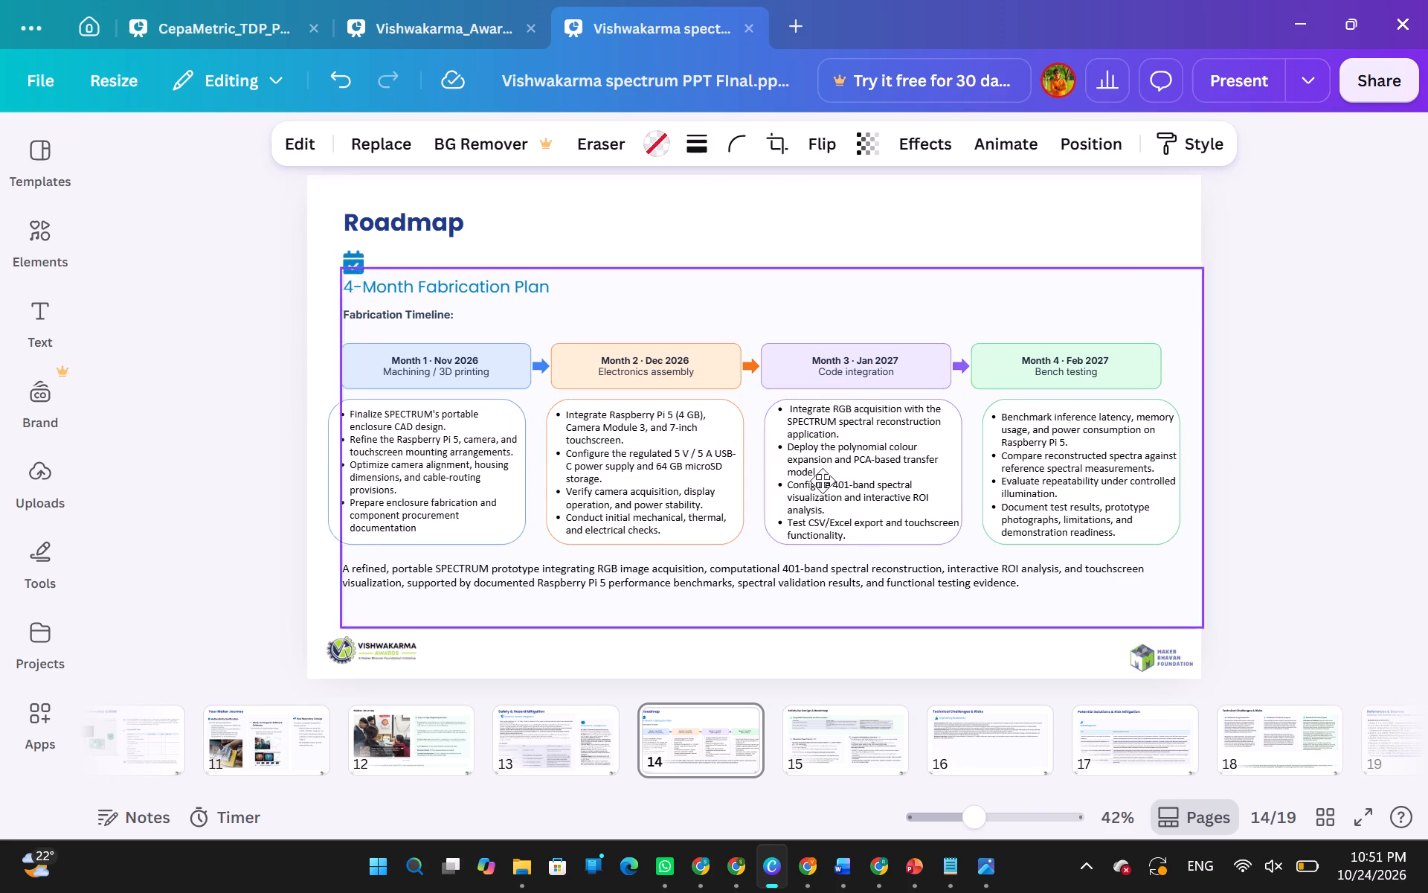
{"action": "left_click_drag", "start_coordinate": [823, 481], "coordinate": [835, 465]}
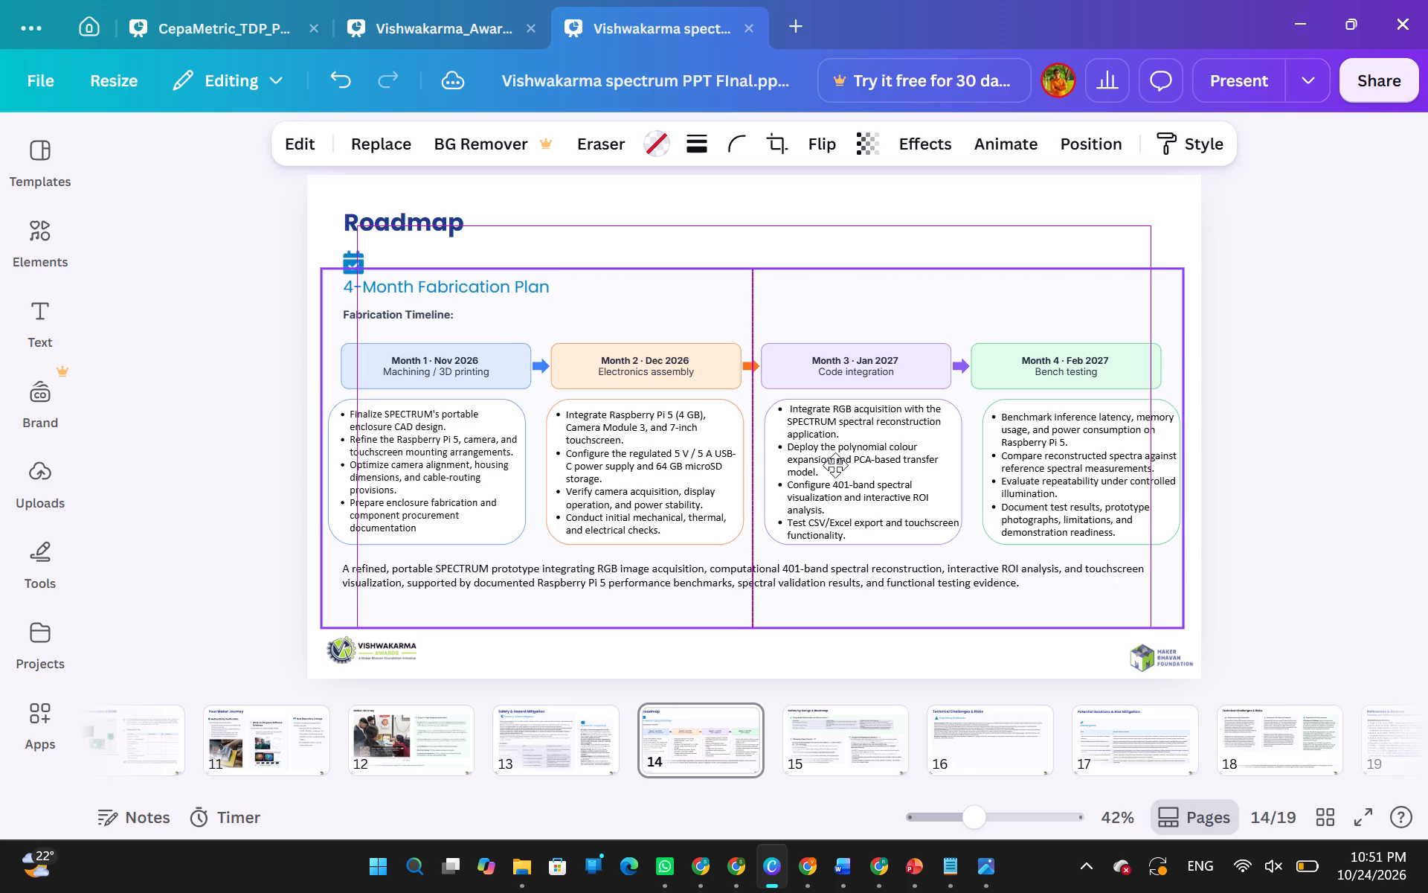
{"action": "left_click_drag", "start_coordinate": [835, 465], "coordinate": [836, 465]}
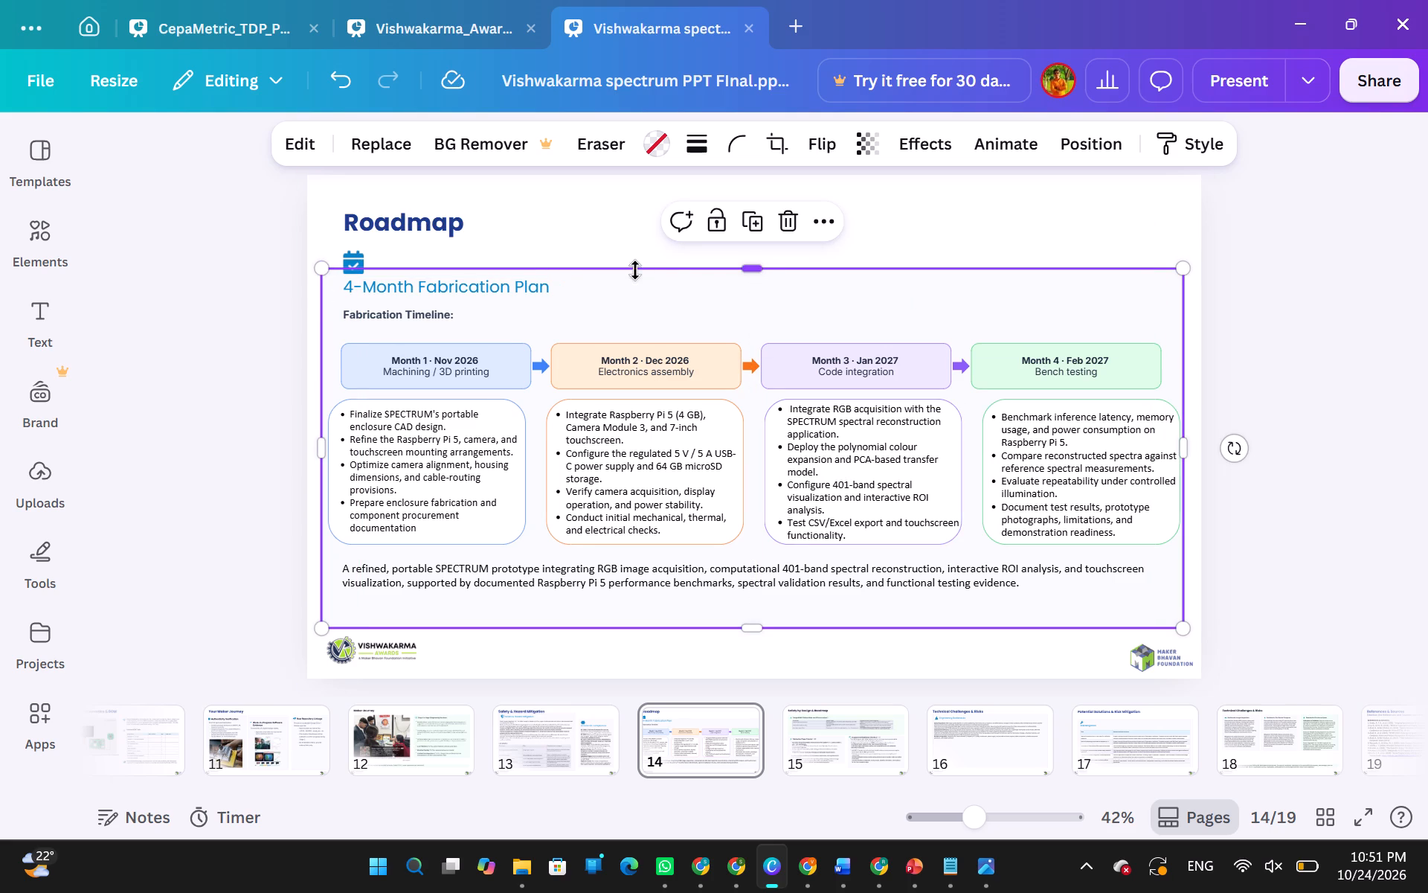
Stretch the background panel up to just below the Roadmap title and widen both sides nearly to the slide's edges.
{"action": "left_click_drag", "start_coordinate": [673, 273], "coordinate": [675, 243]}
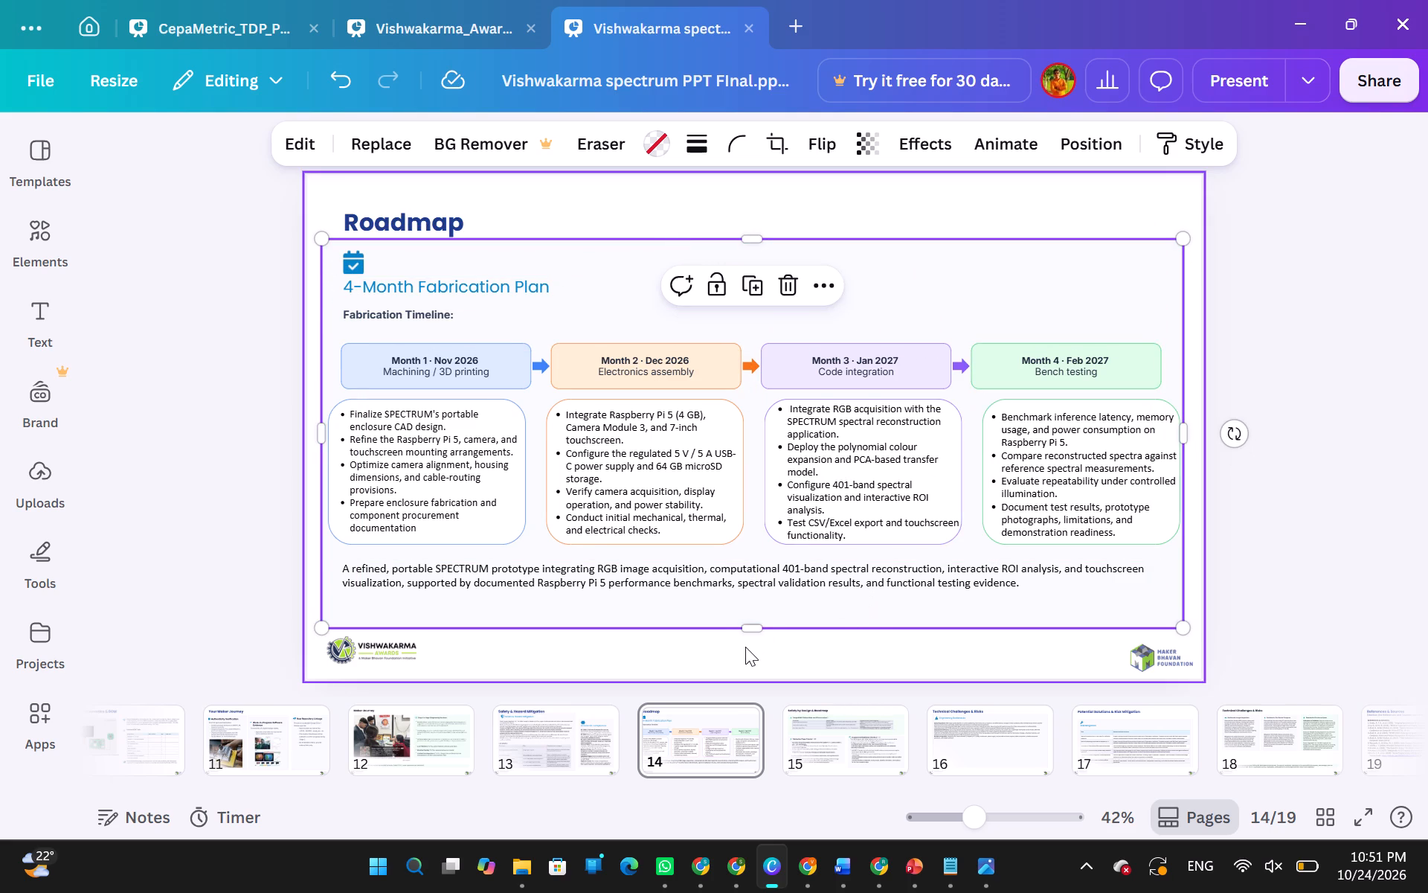
{"action": "left_click_drag", "start_coordinate": [1187, 434], "coordinate": [1200, 426]}
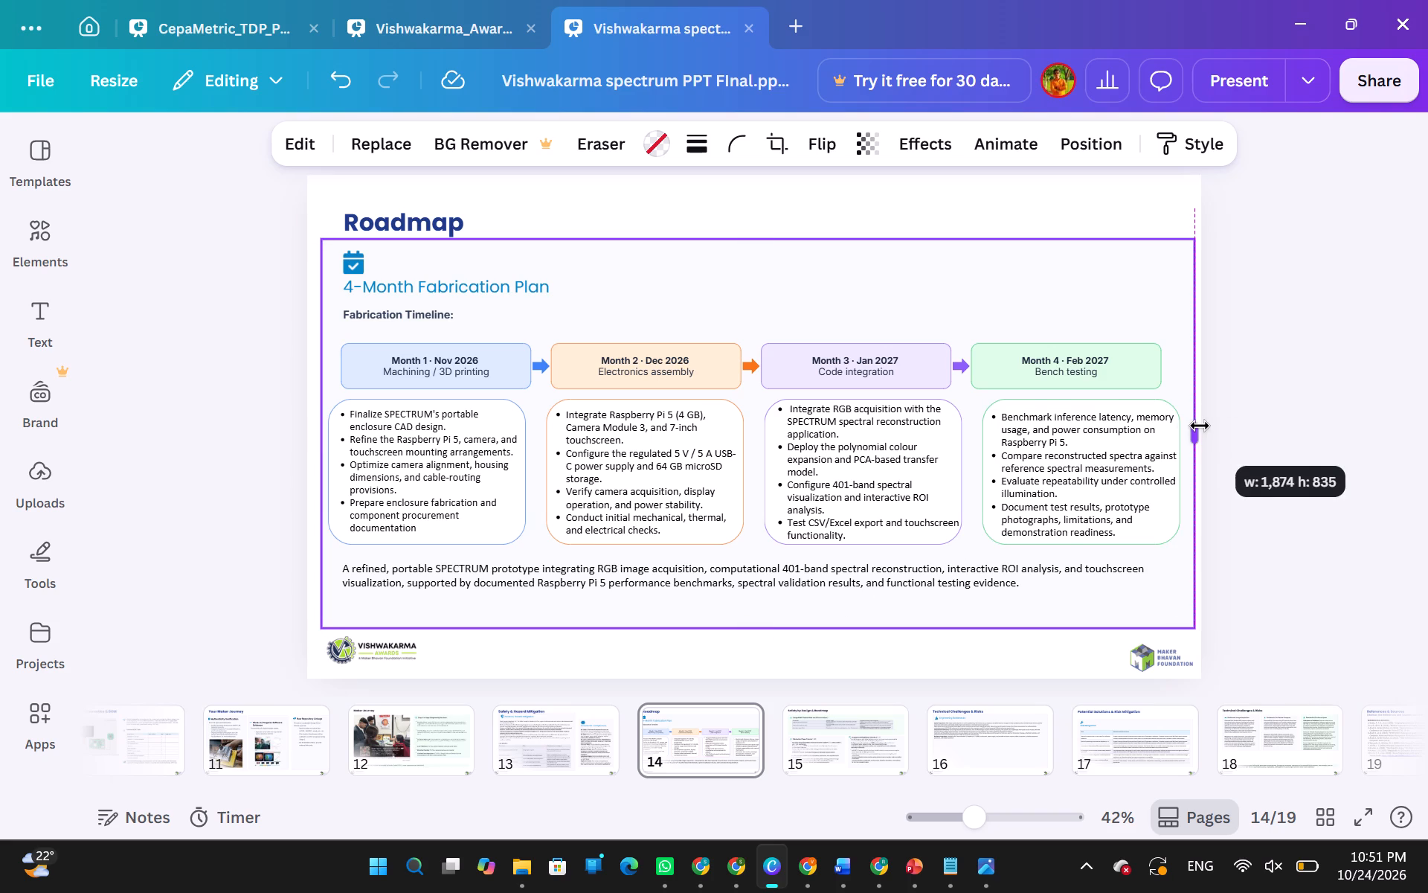
{"action": "left_click_drag", "start_coordinate": [1200, 426], "coordinate": [1197, 426]}
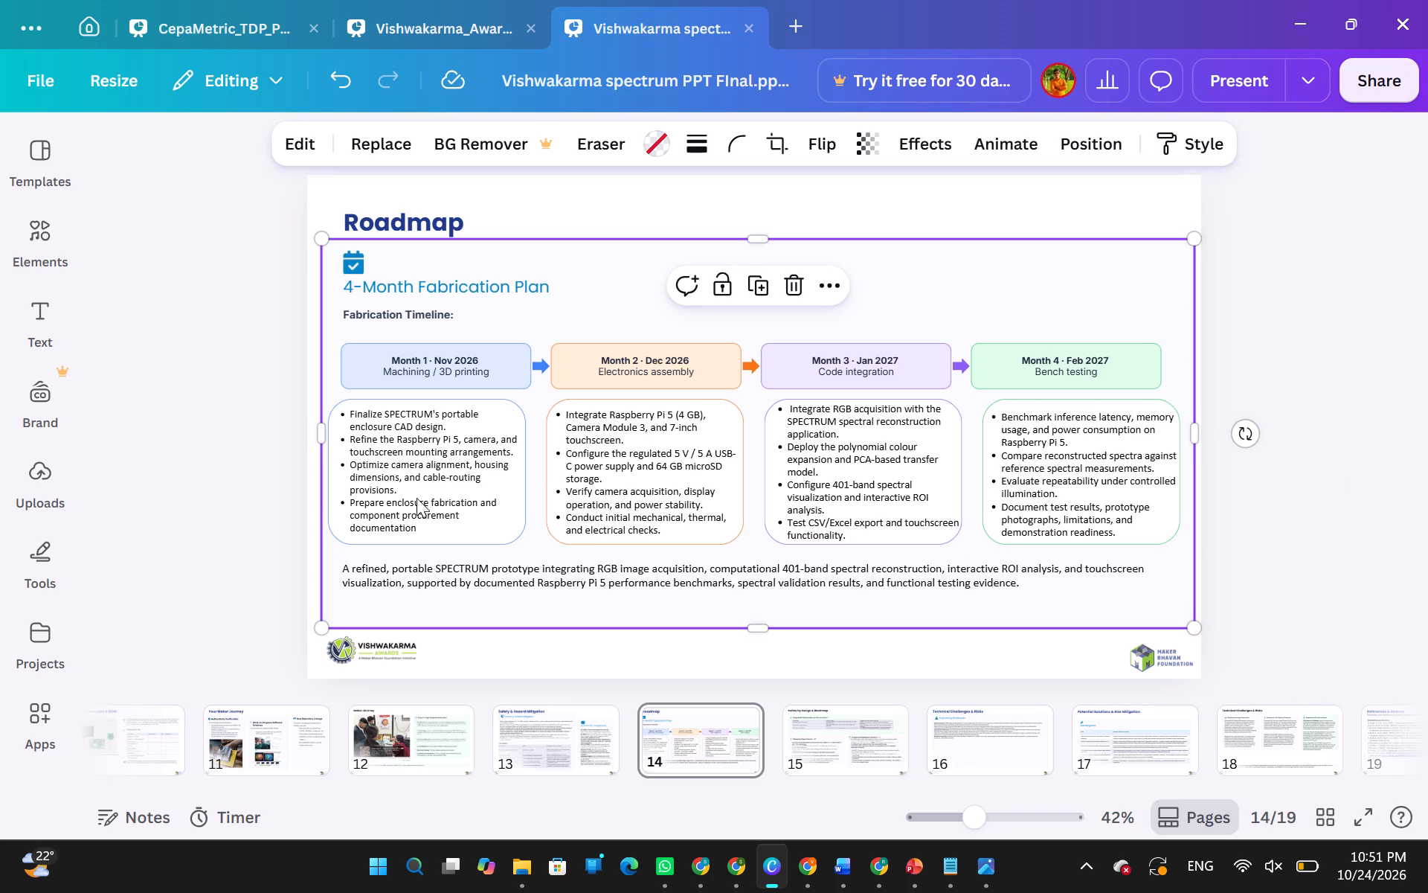
{"action": "left_click", "coordinate": [324, 447]}
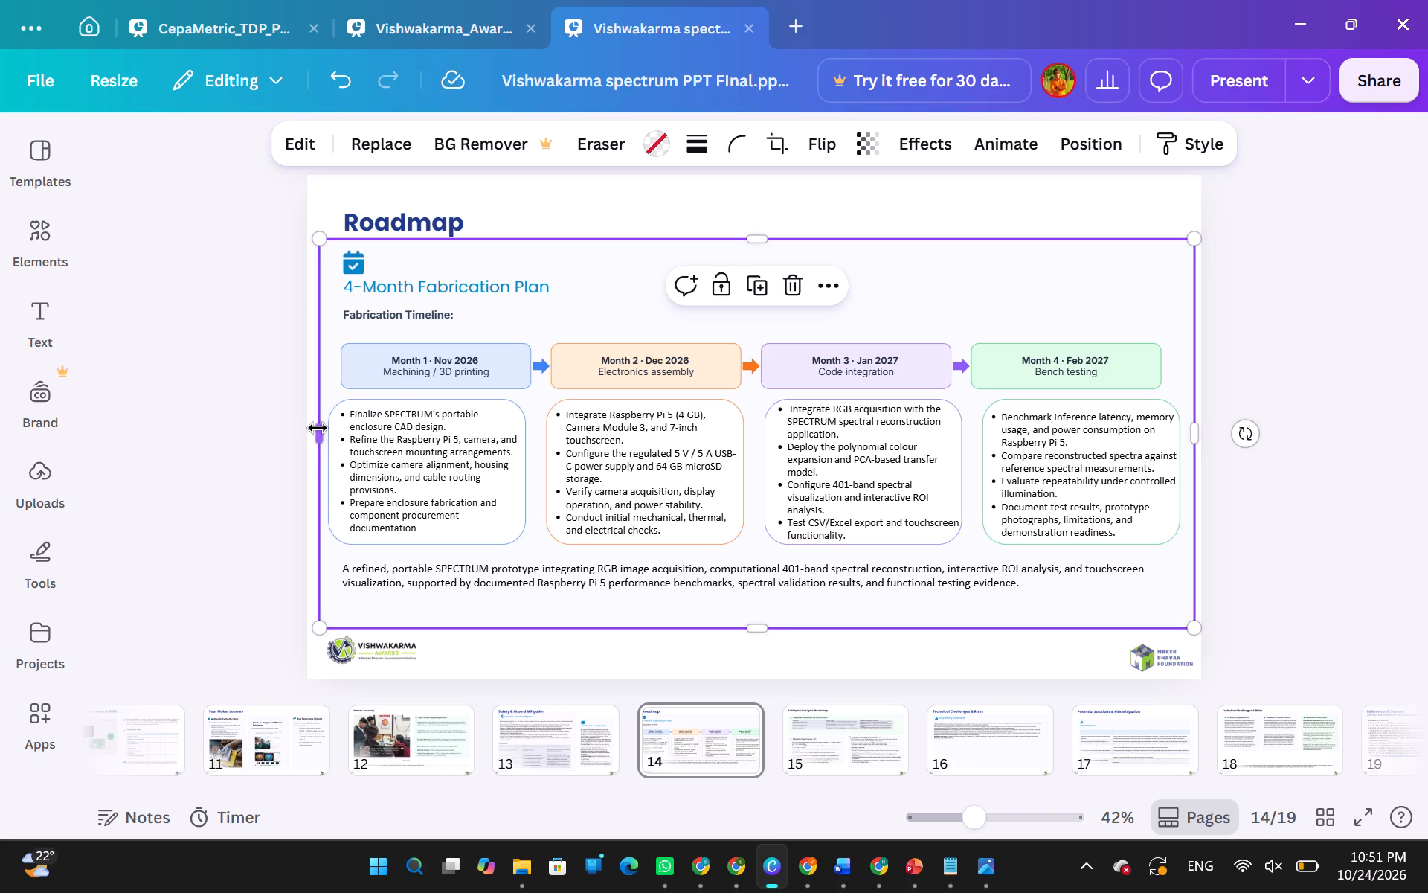
{"action": "left_click", "coordinate": [318, 428]}
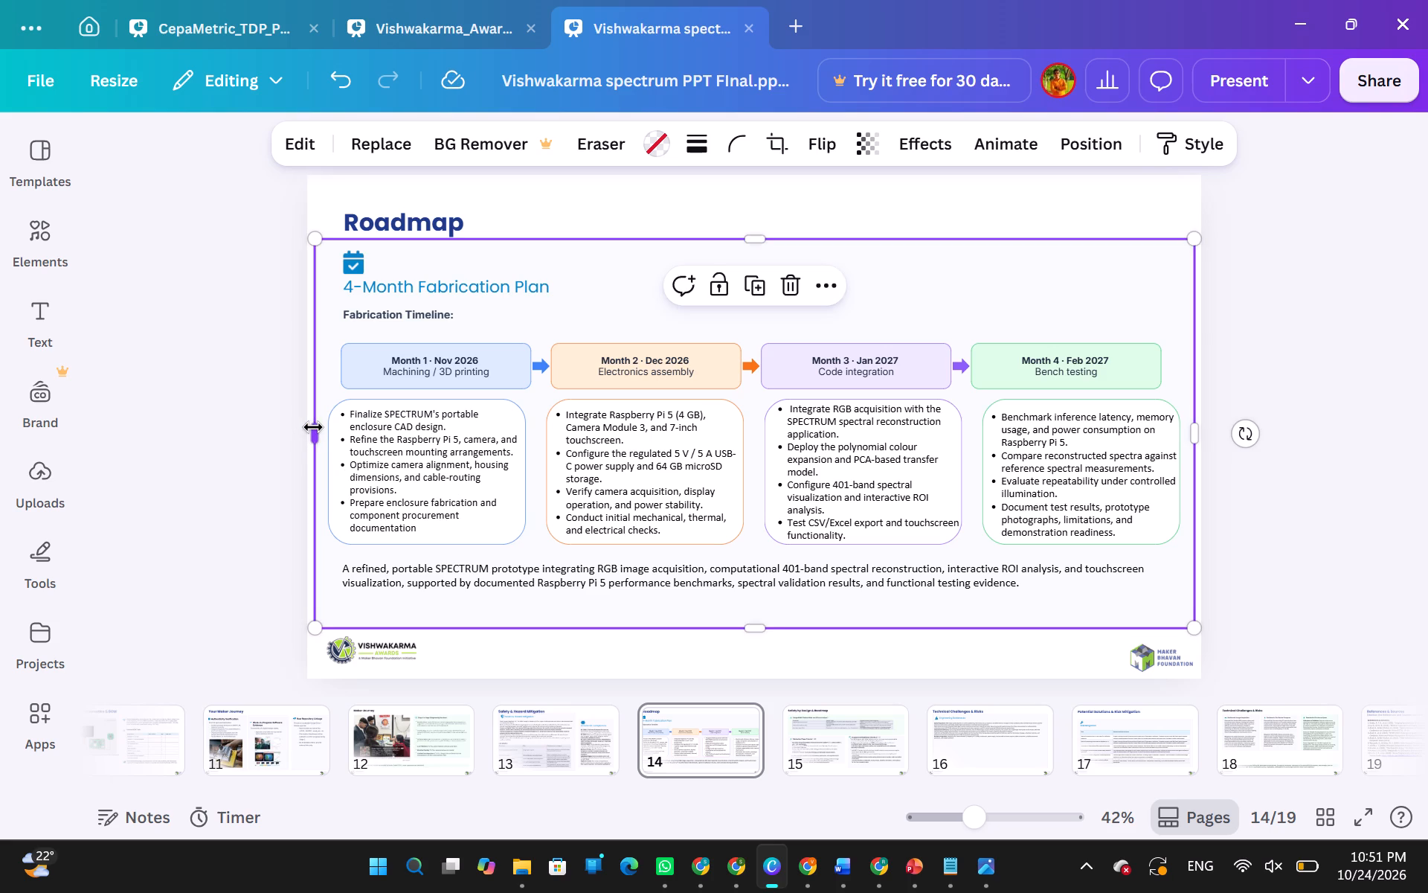
{"action": "left_click", "coordinate": [182, 427]}
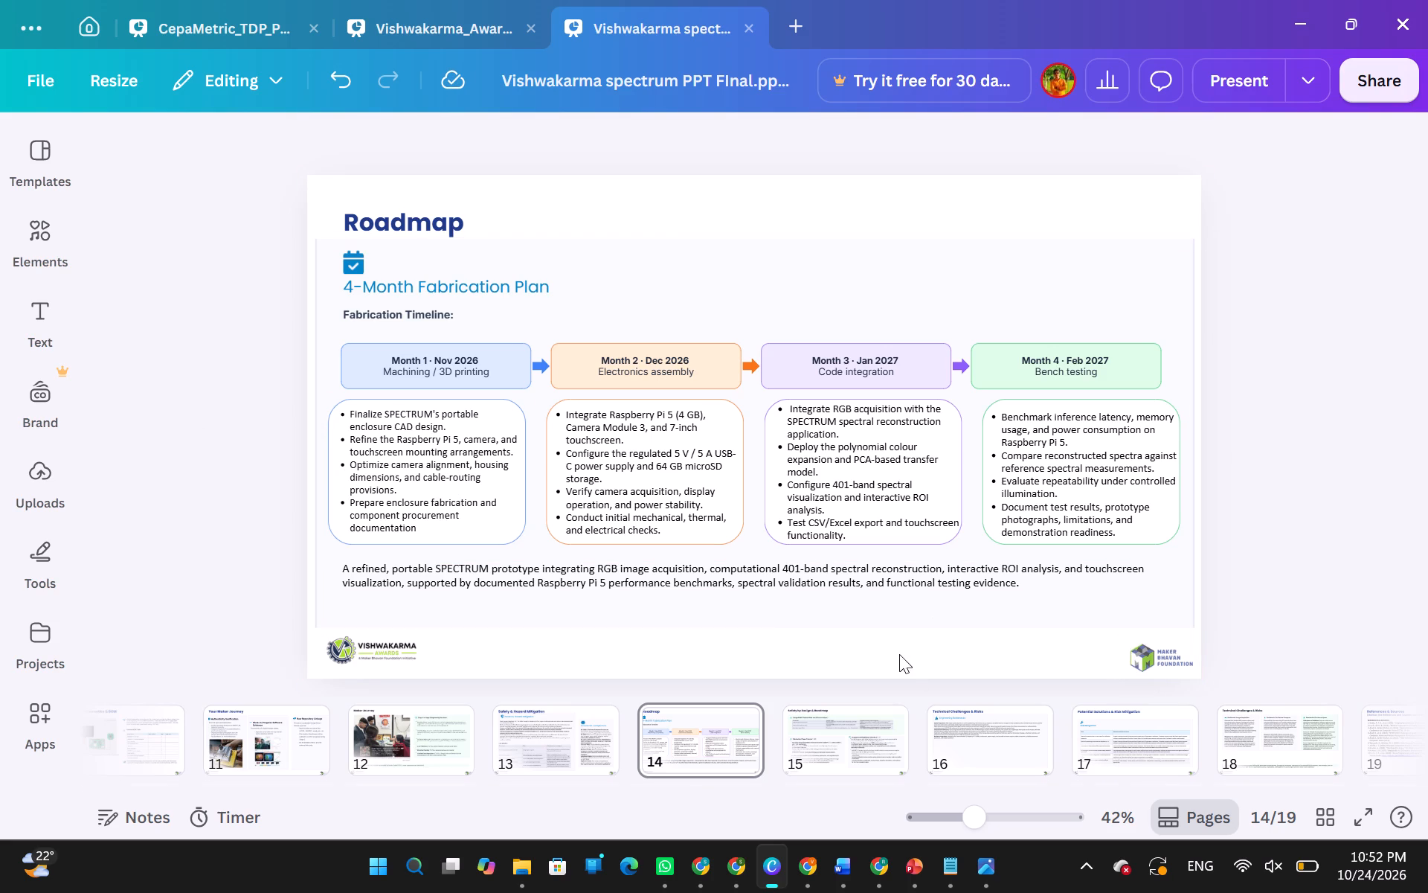
Set the font size of the prototype summary paragraph below the month boxes to 20.
{"action": "double_click", "coordinate": [892, 586]}
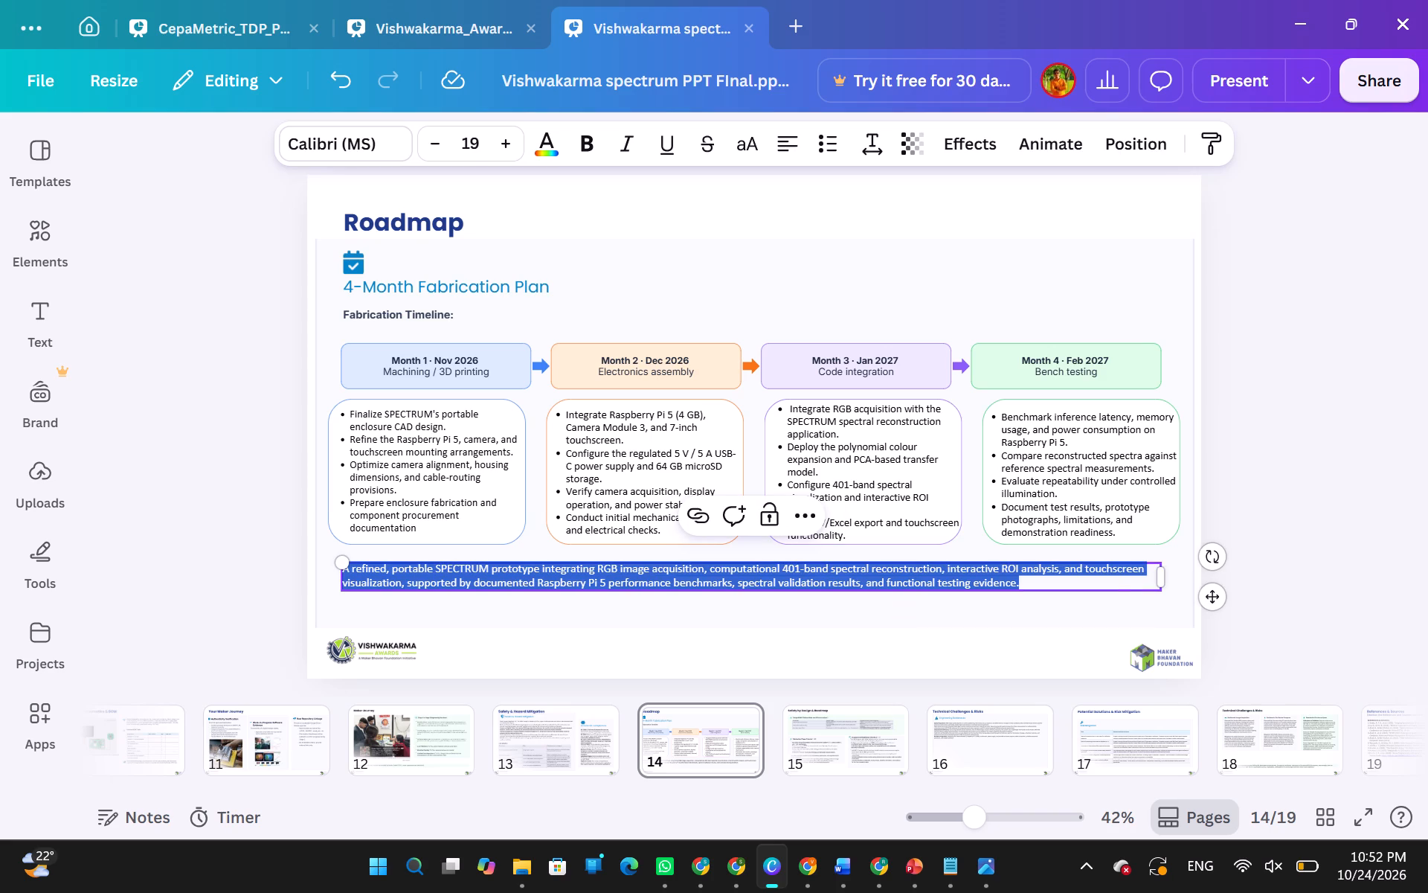
{"action": "key", "text": "ctrl+shift+period"}
{"action": "key", "text": "ctrl+shift+period"}
{"action": "key", "text": "ctrl+shift+comma"}
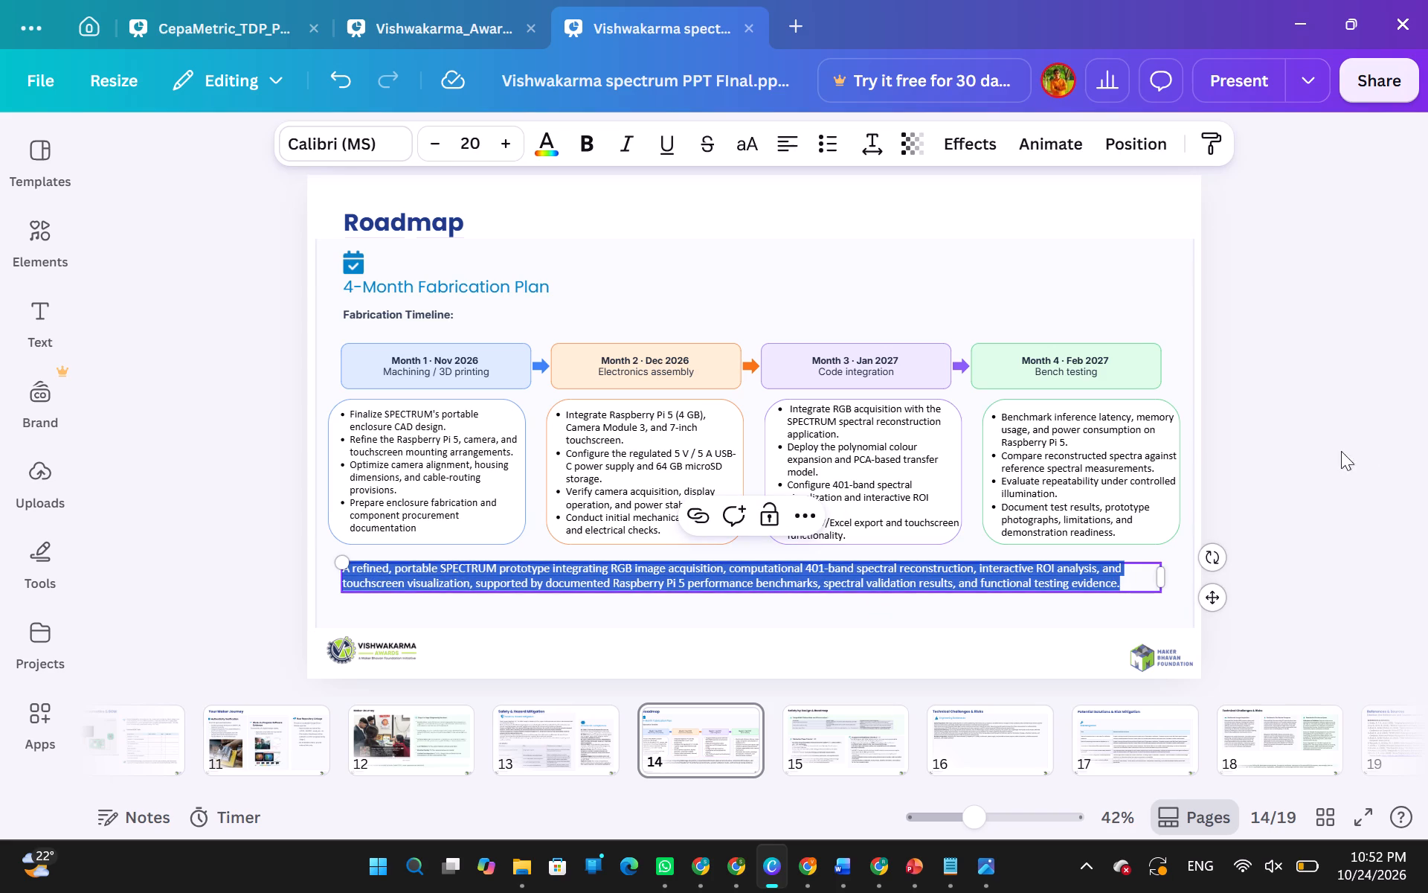
{"action": "left_click", "coordinate": [1395, 448]}
Go to slide 15, Safety by Design & Roadmap.
{"action": "left_click", "coordinate": [826, 743]}
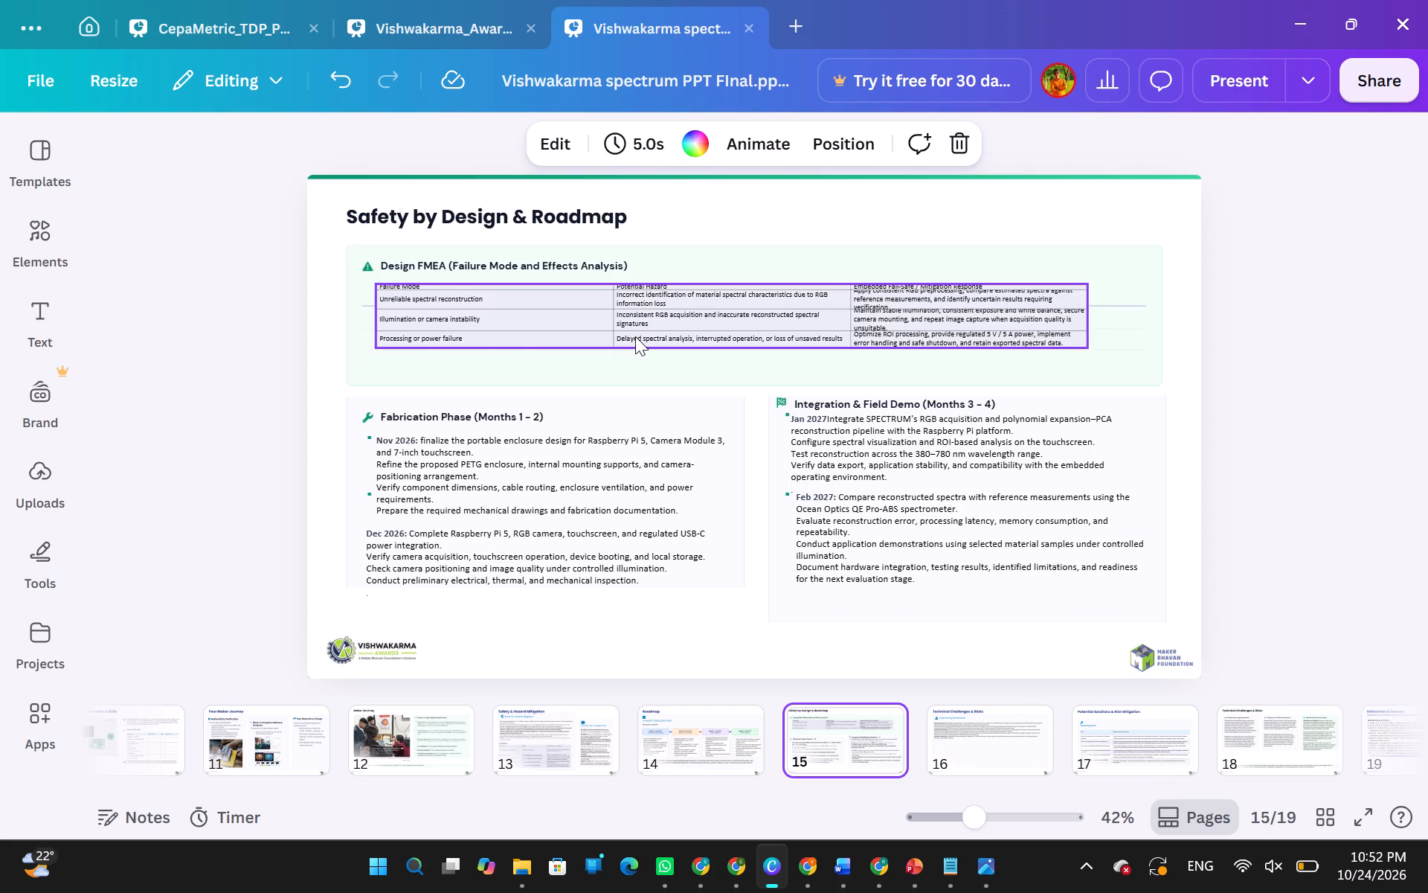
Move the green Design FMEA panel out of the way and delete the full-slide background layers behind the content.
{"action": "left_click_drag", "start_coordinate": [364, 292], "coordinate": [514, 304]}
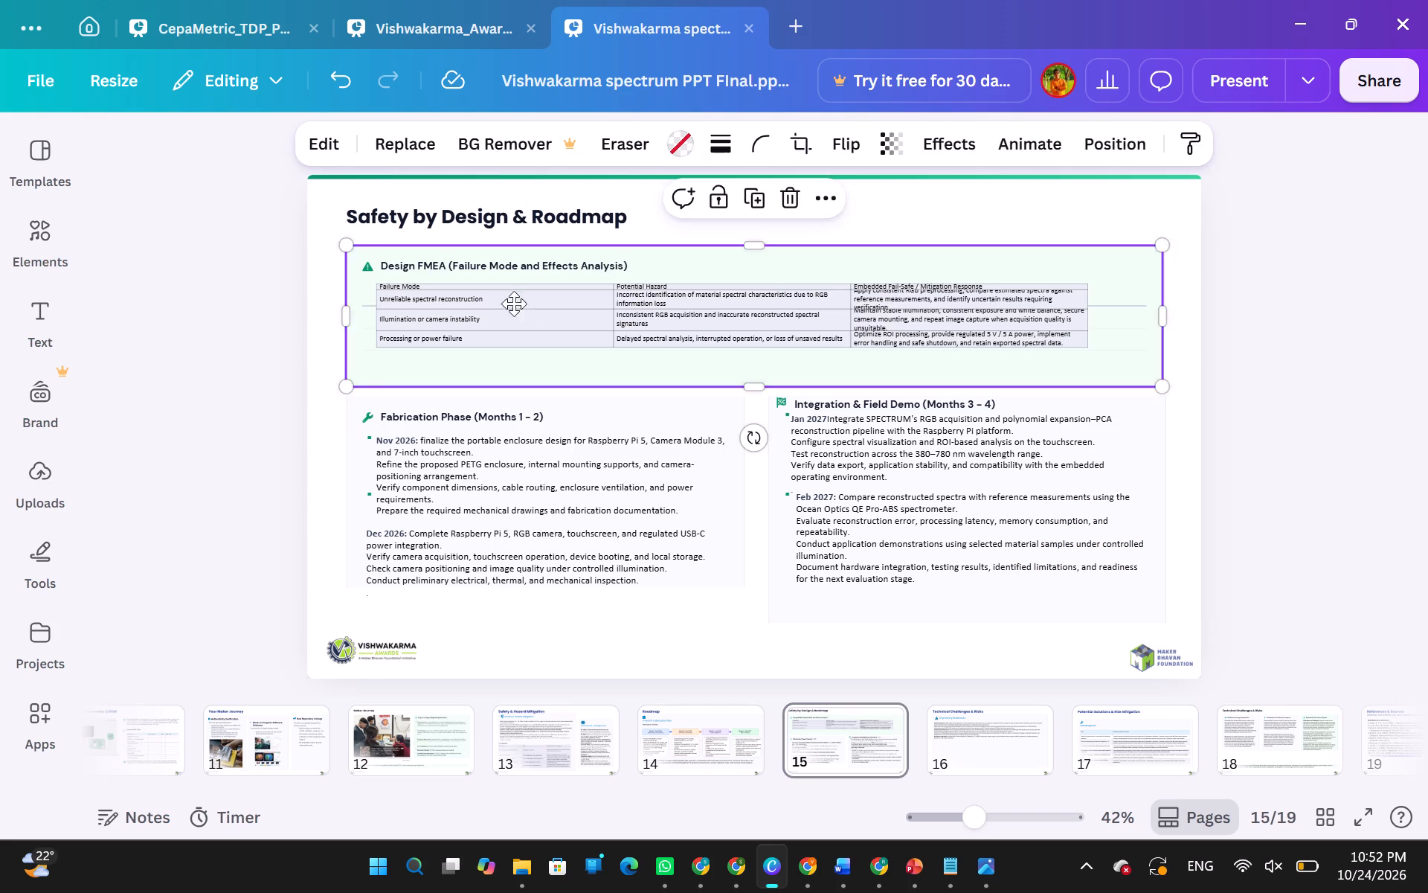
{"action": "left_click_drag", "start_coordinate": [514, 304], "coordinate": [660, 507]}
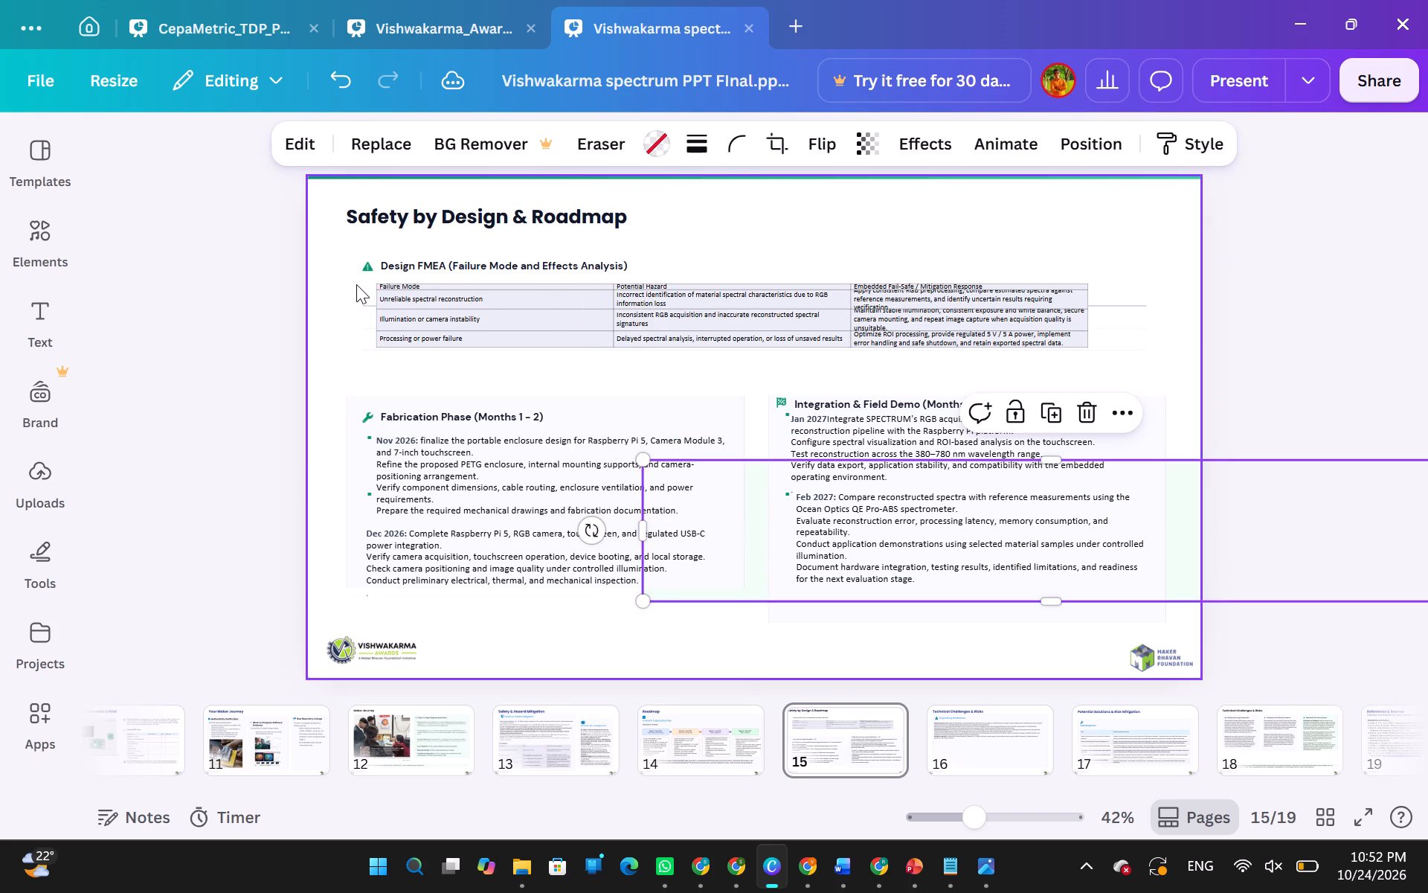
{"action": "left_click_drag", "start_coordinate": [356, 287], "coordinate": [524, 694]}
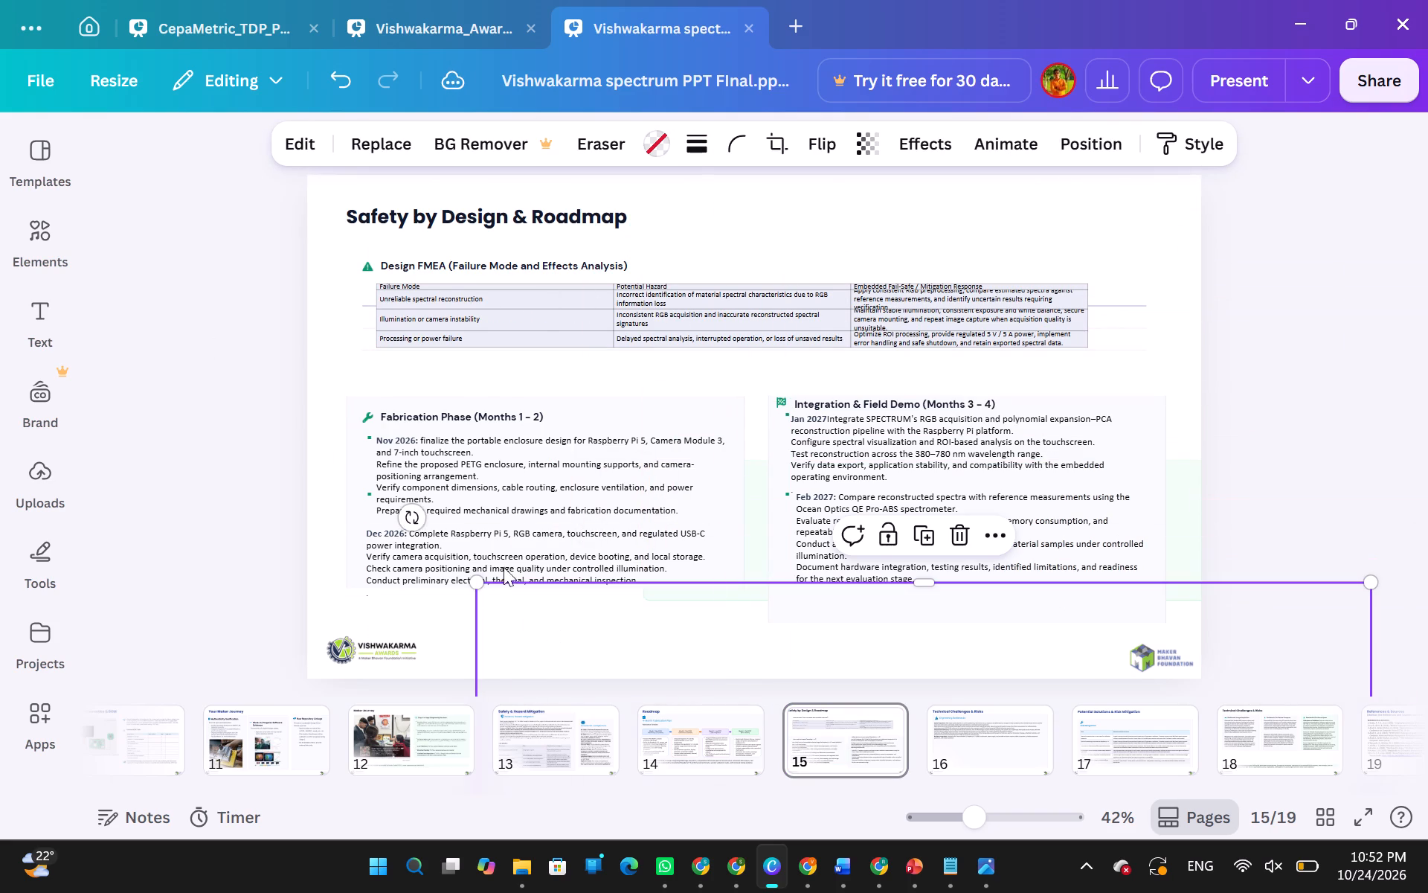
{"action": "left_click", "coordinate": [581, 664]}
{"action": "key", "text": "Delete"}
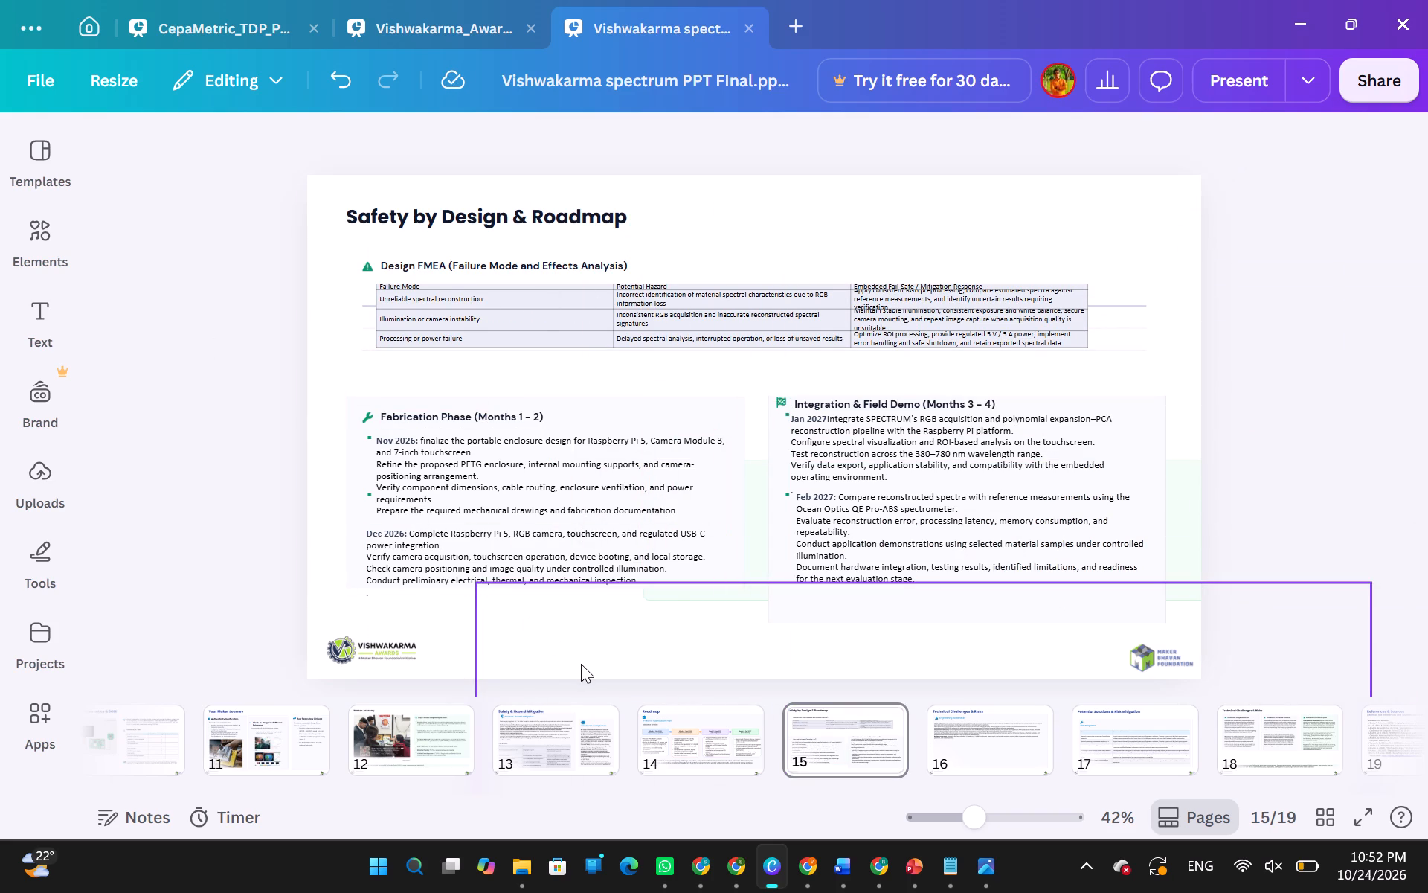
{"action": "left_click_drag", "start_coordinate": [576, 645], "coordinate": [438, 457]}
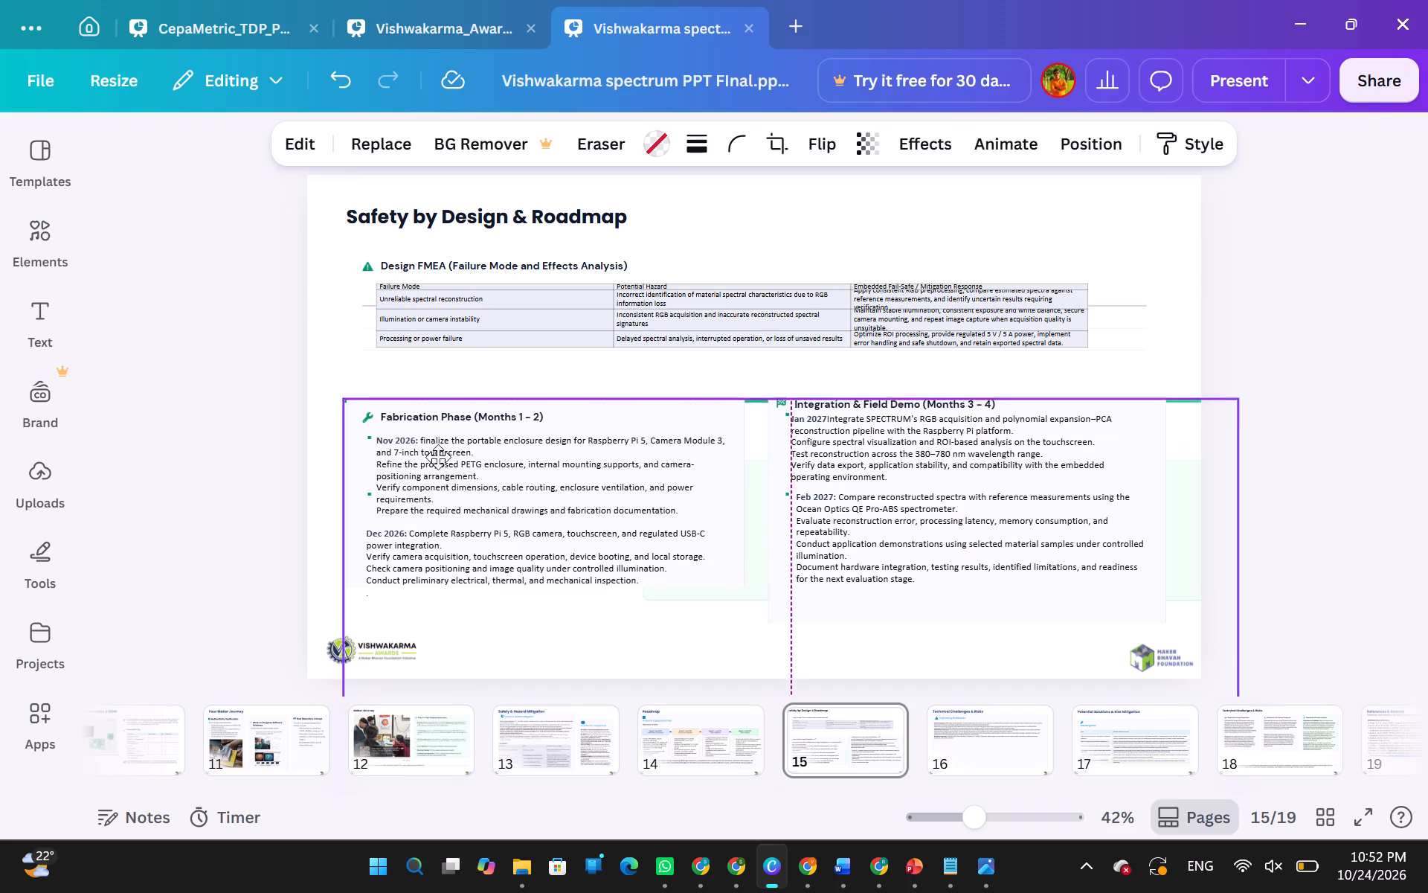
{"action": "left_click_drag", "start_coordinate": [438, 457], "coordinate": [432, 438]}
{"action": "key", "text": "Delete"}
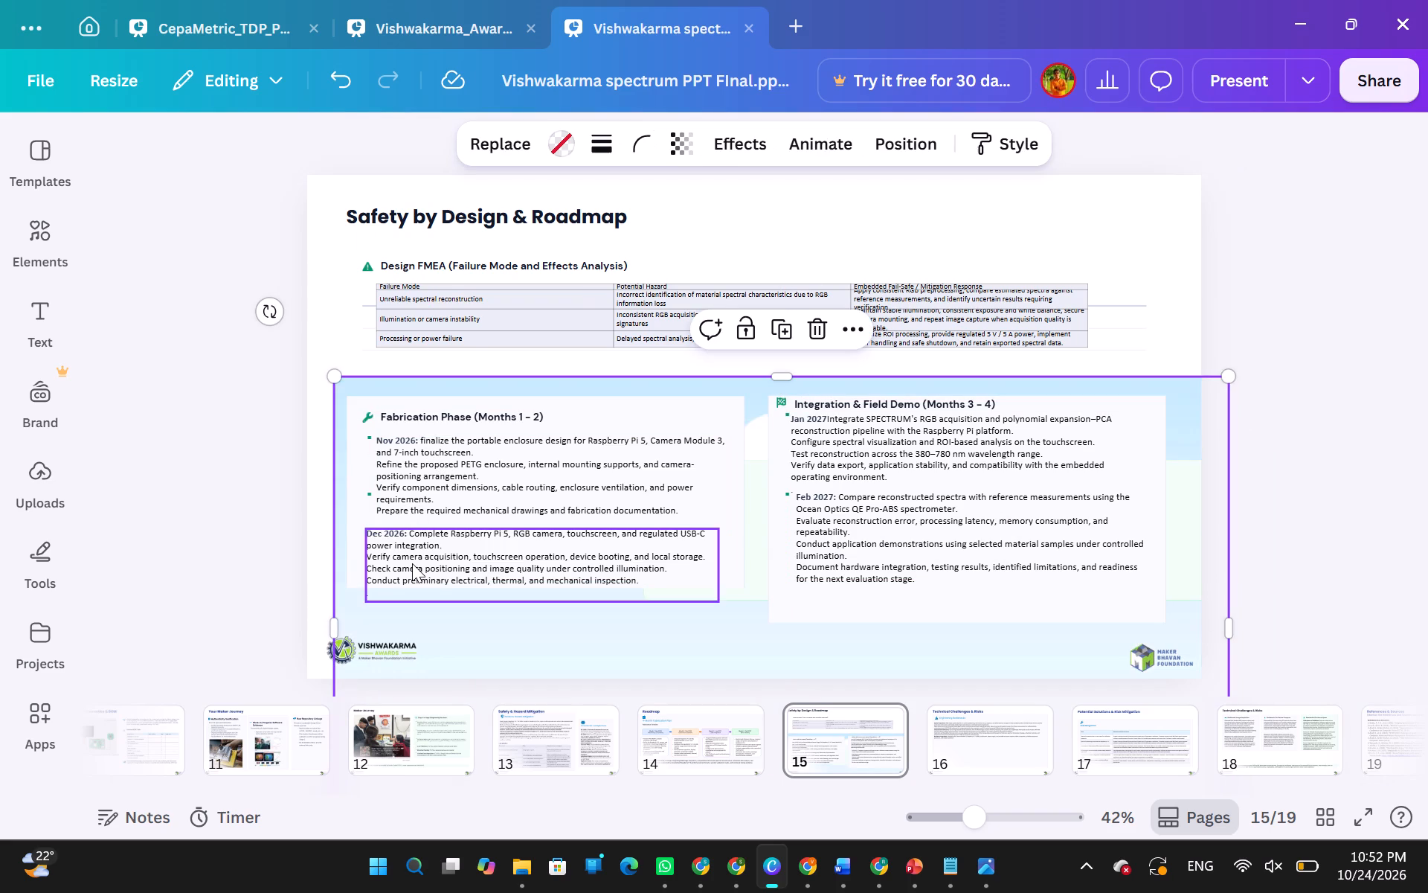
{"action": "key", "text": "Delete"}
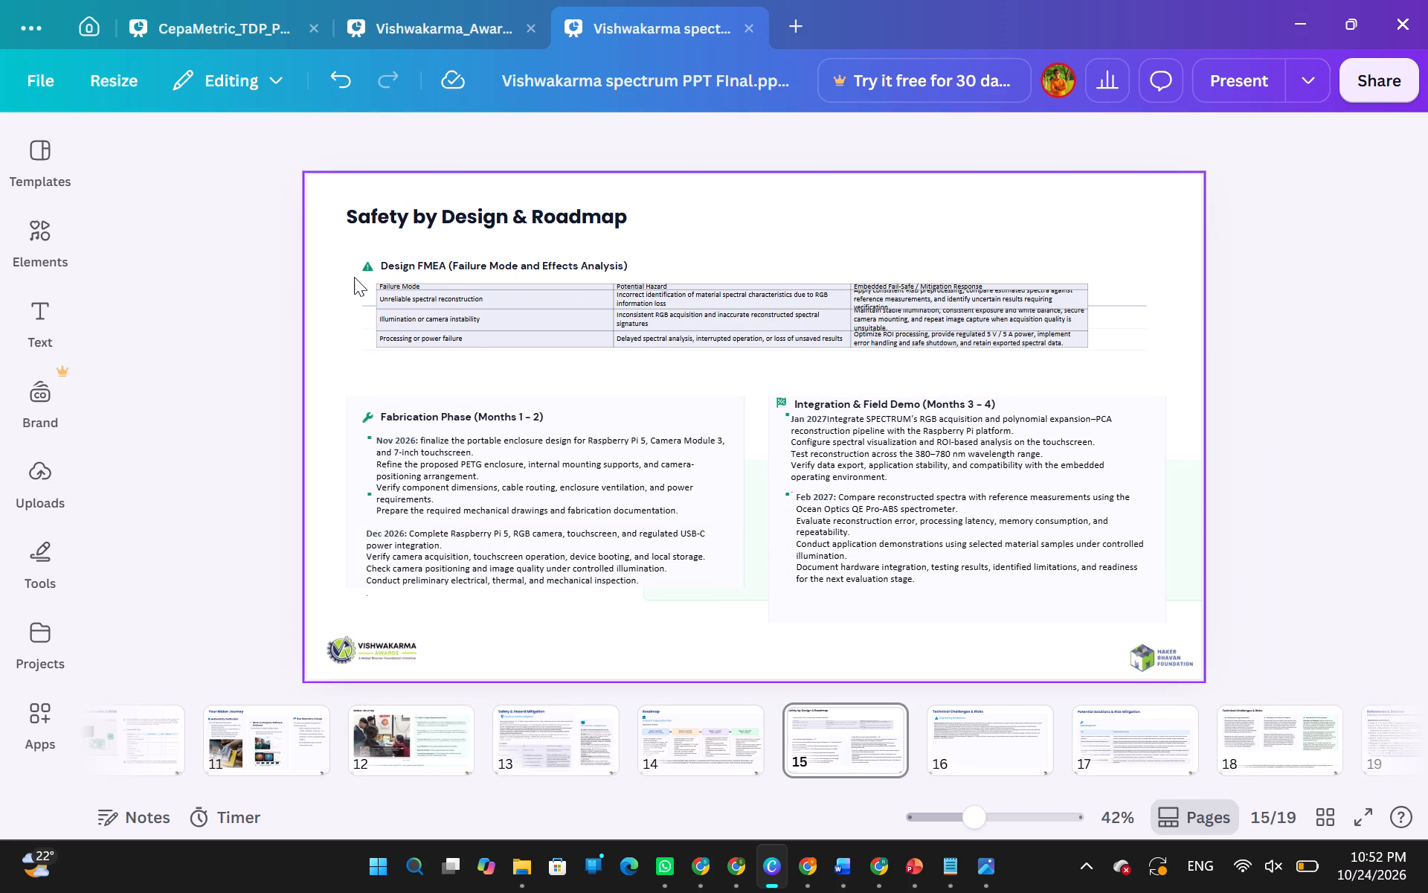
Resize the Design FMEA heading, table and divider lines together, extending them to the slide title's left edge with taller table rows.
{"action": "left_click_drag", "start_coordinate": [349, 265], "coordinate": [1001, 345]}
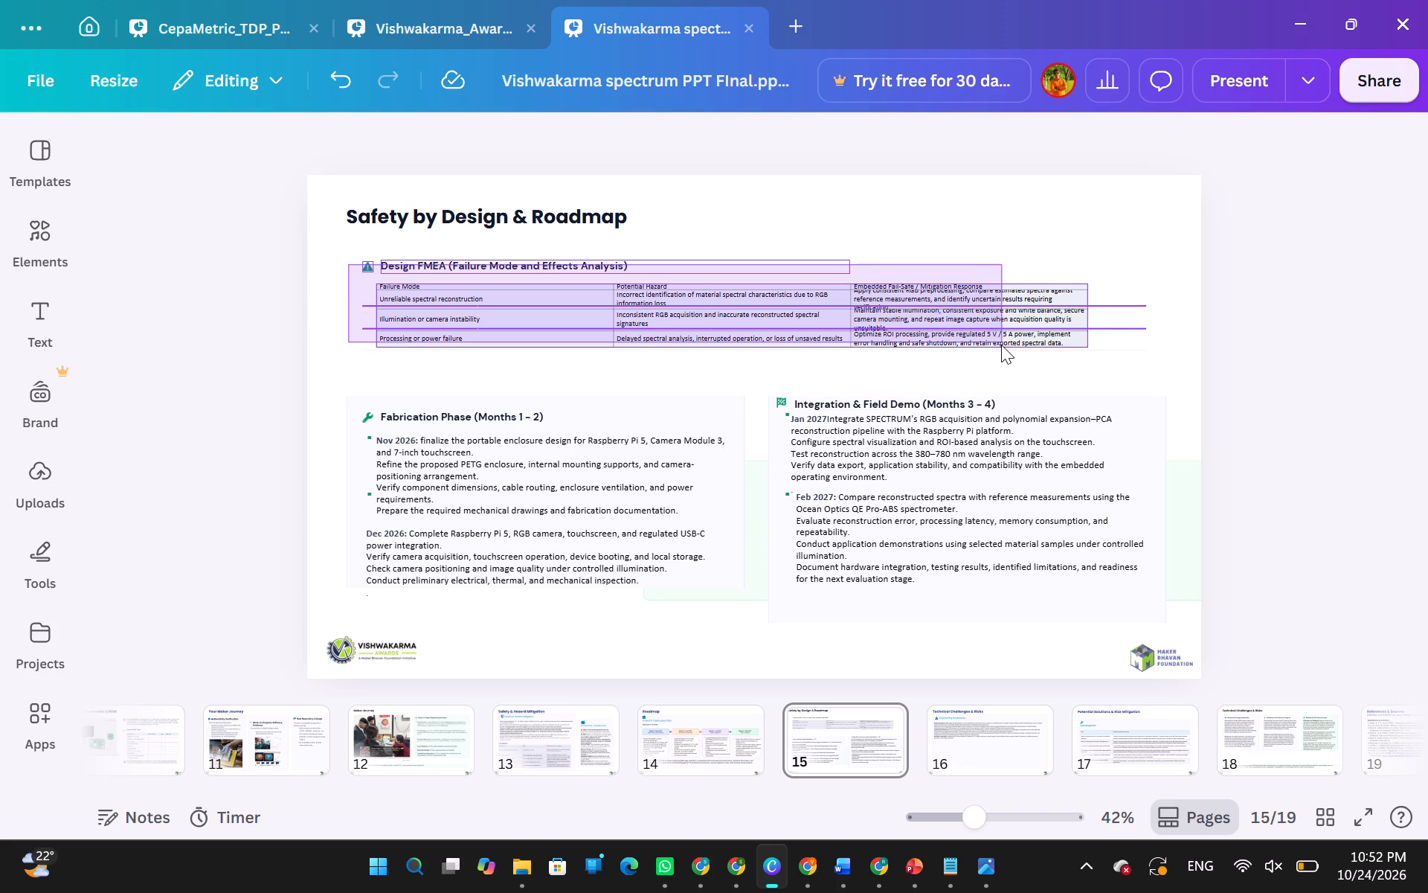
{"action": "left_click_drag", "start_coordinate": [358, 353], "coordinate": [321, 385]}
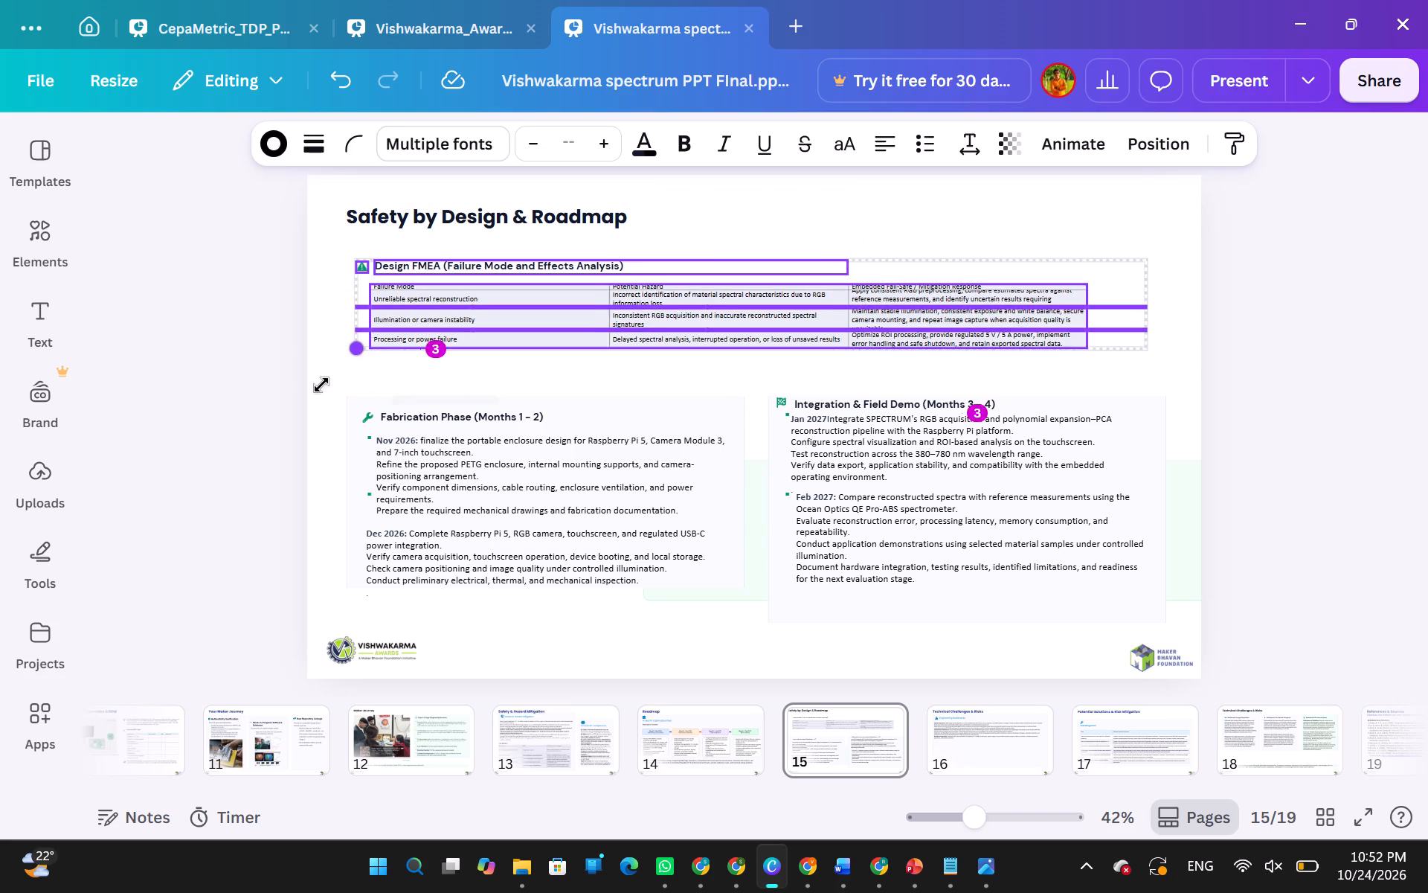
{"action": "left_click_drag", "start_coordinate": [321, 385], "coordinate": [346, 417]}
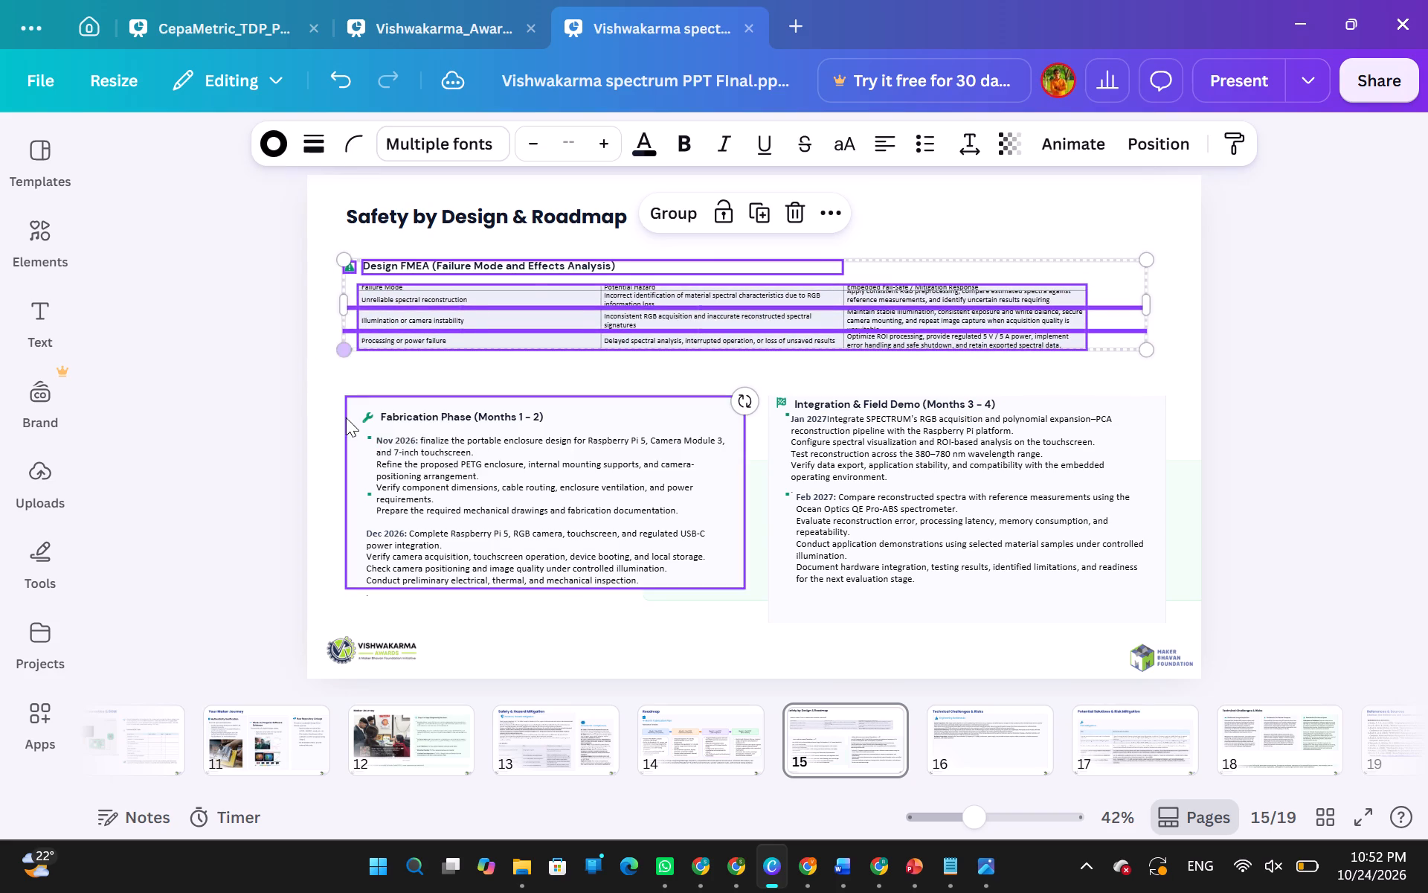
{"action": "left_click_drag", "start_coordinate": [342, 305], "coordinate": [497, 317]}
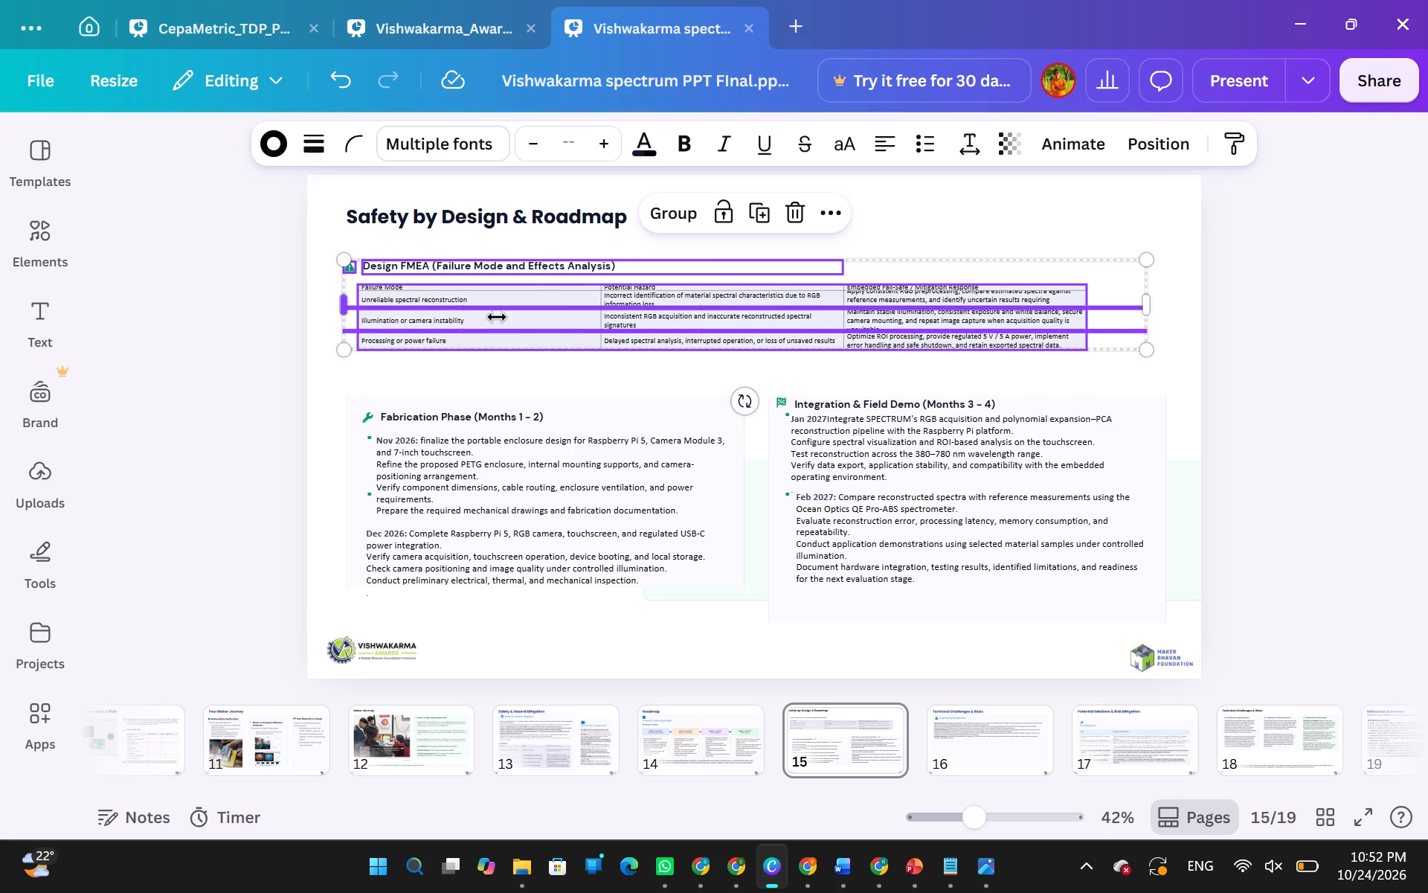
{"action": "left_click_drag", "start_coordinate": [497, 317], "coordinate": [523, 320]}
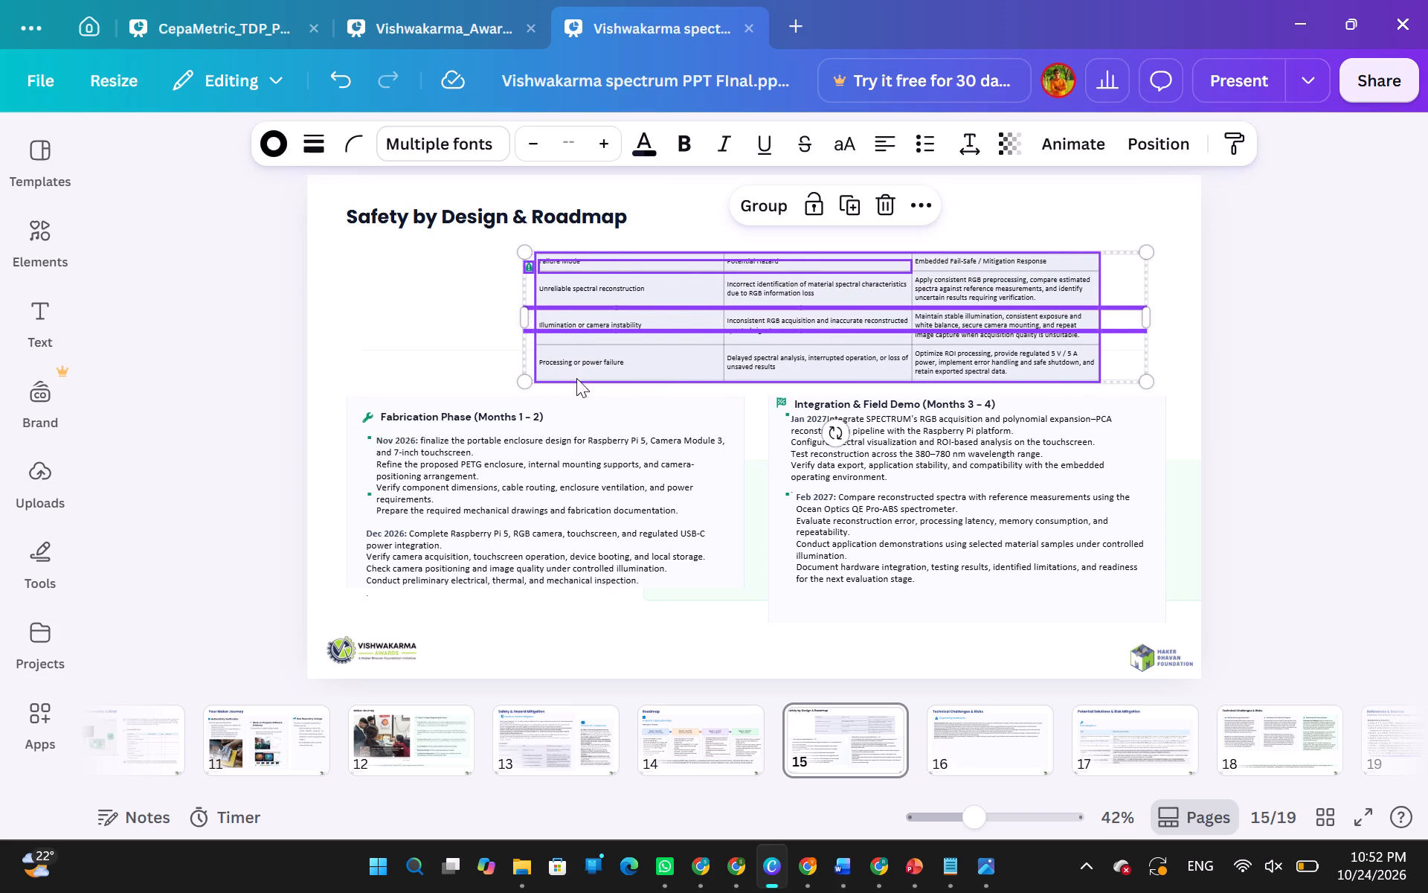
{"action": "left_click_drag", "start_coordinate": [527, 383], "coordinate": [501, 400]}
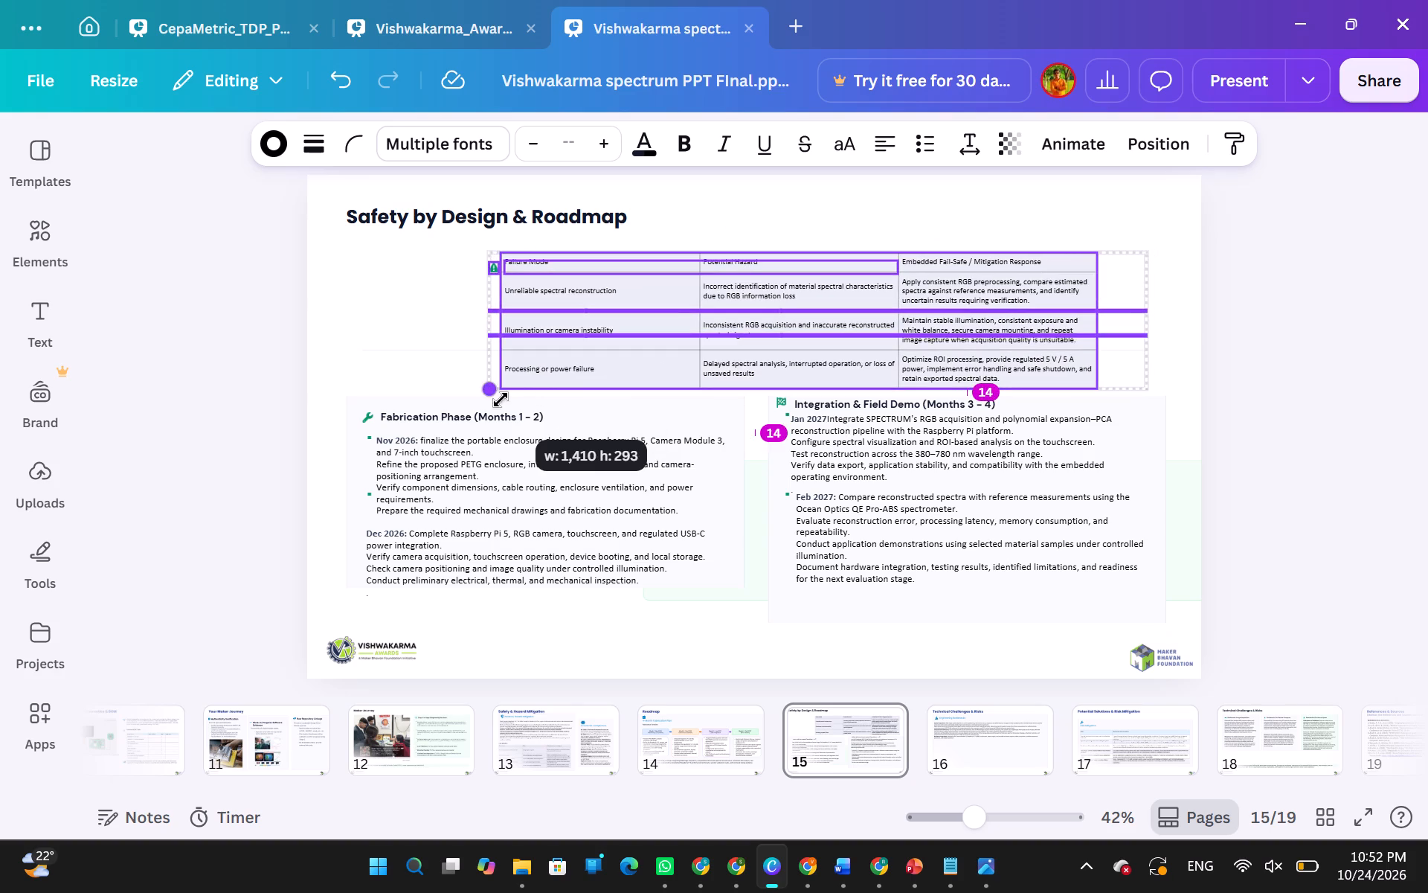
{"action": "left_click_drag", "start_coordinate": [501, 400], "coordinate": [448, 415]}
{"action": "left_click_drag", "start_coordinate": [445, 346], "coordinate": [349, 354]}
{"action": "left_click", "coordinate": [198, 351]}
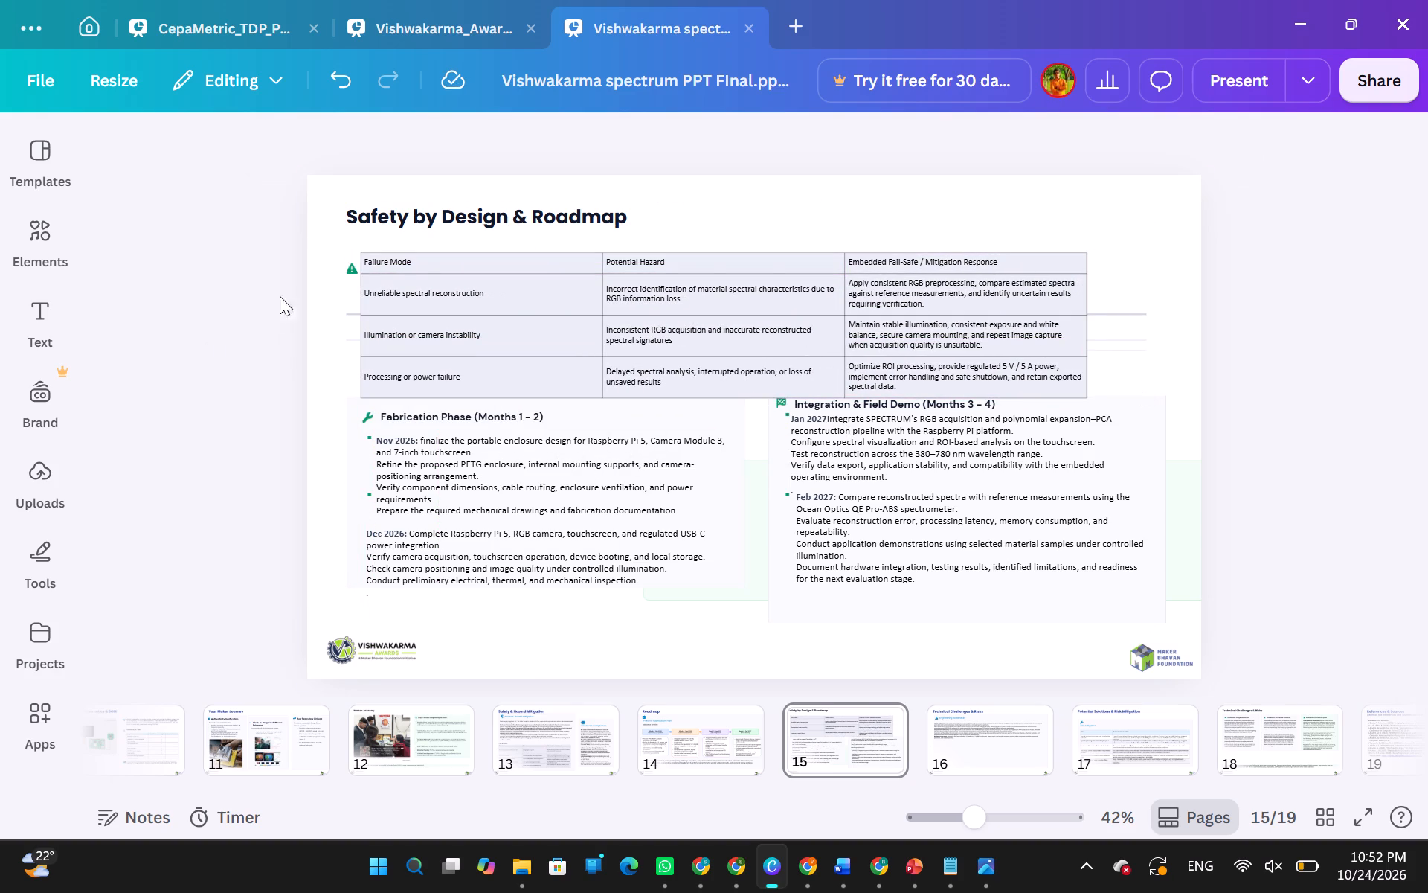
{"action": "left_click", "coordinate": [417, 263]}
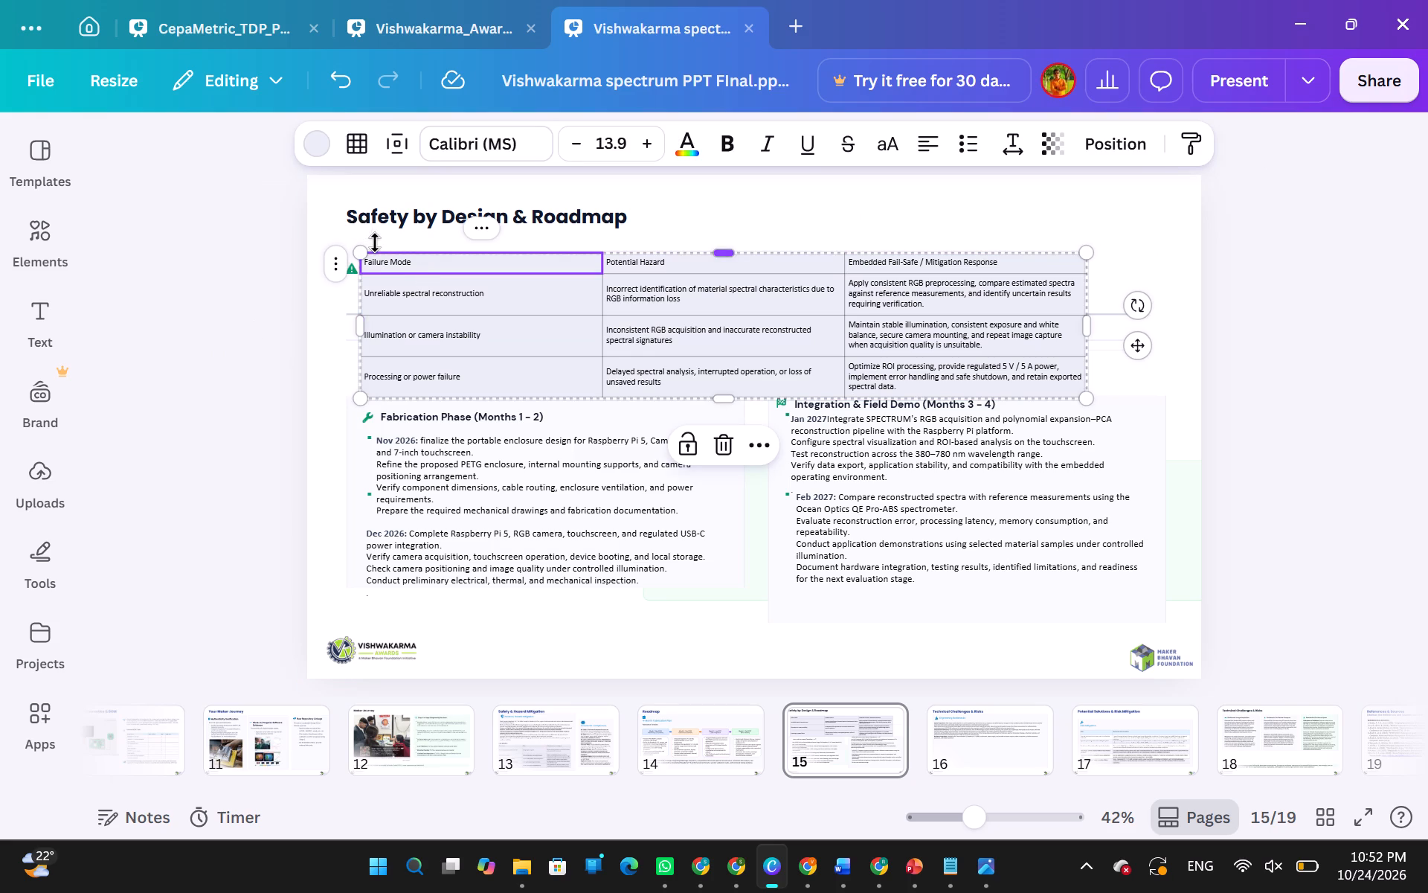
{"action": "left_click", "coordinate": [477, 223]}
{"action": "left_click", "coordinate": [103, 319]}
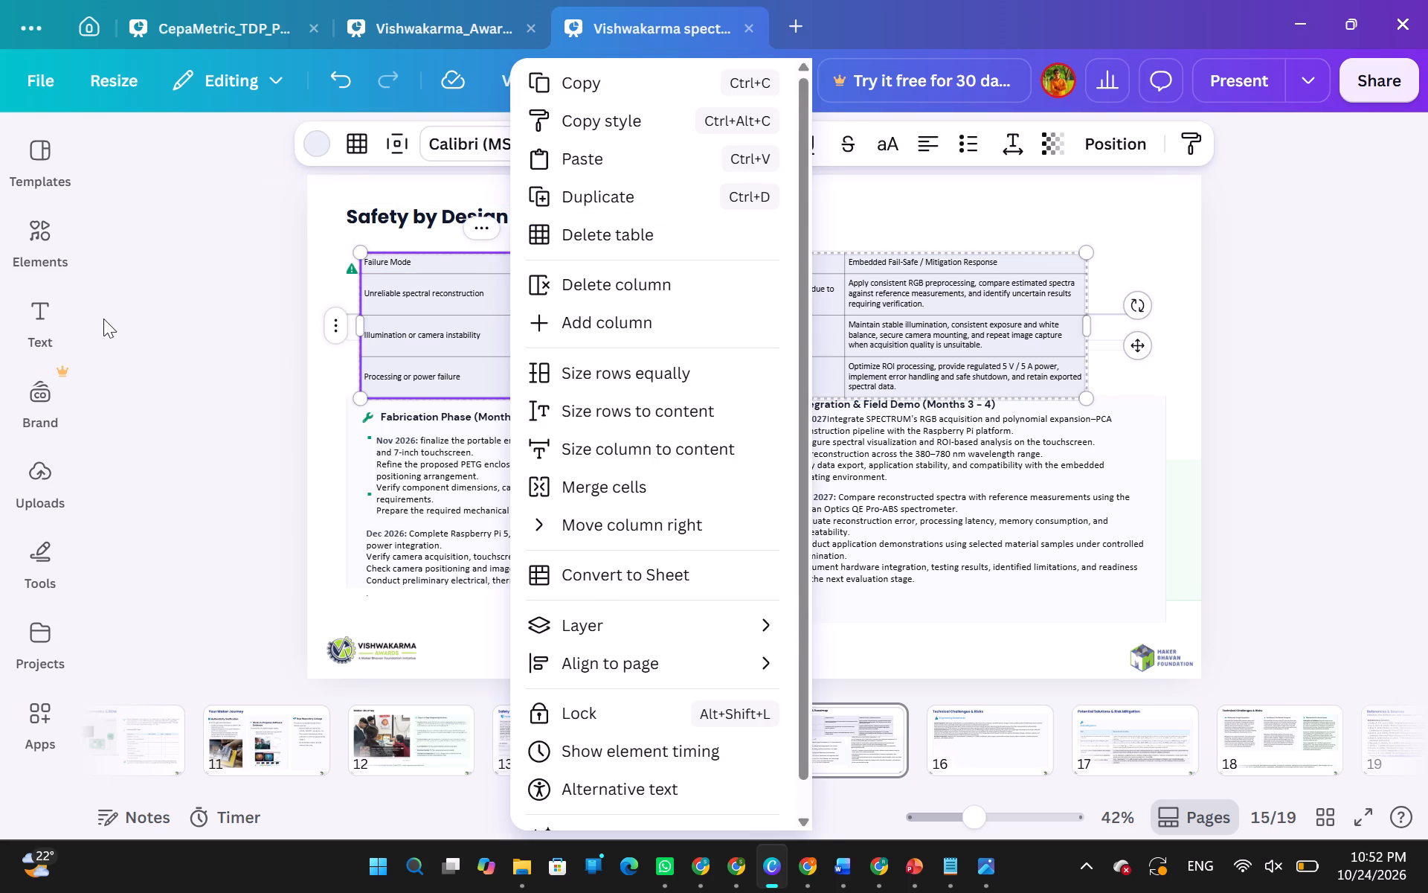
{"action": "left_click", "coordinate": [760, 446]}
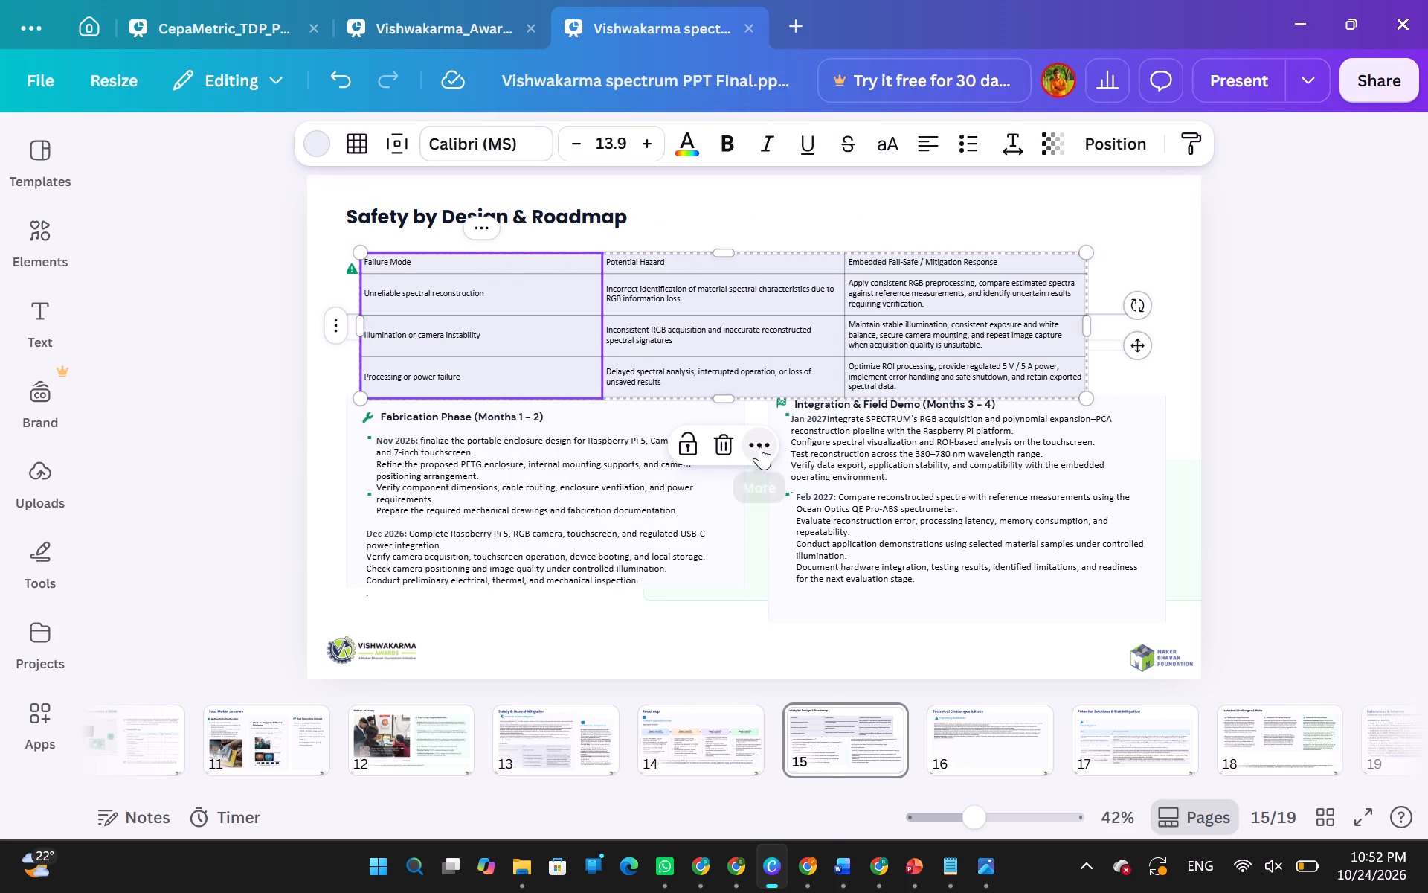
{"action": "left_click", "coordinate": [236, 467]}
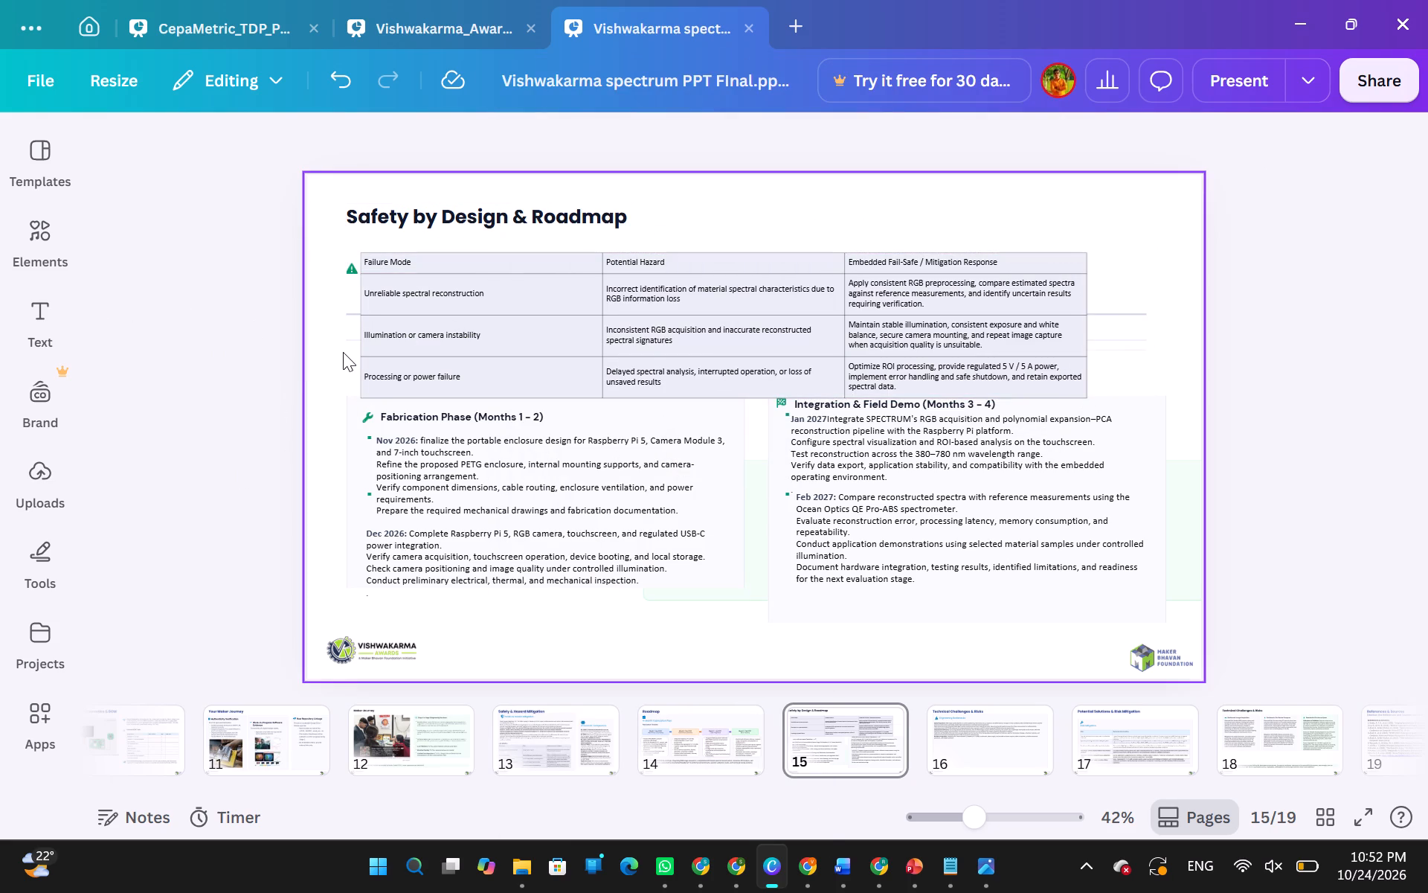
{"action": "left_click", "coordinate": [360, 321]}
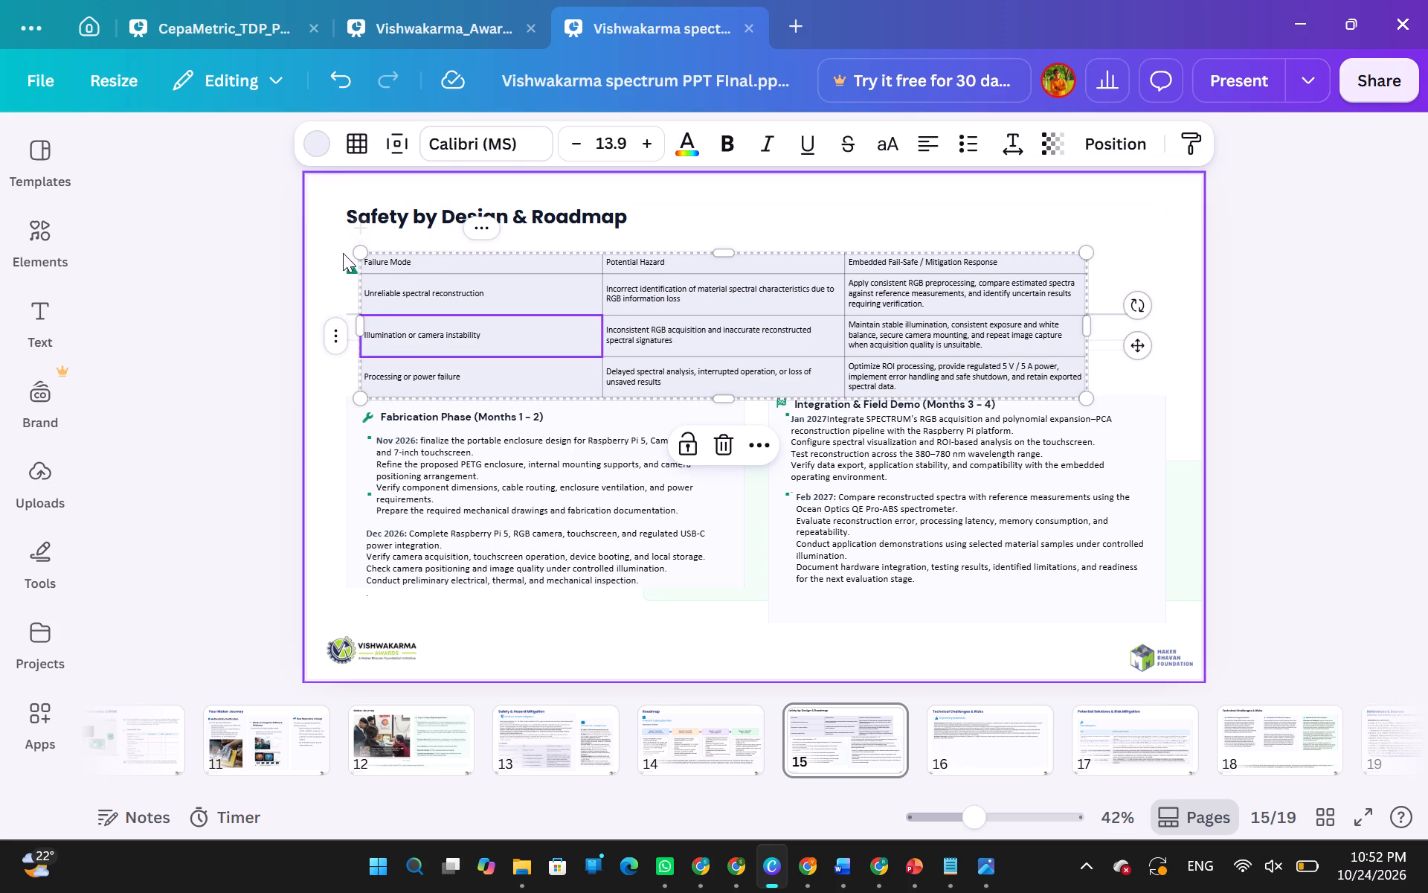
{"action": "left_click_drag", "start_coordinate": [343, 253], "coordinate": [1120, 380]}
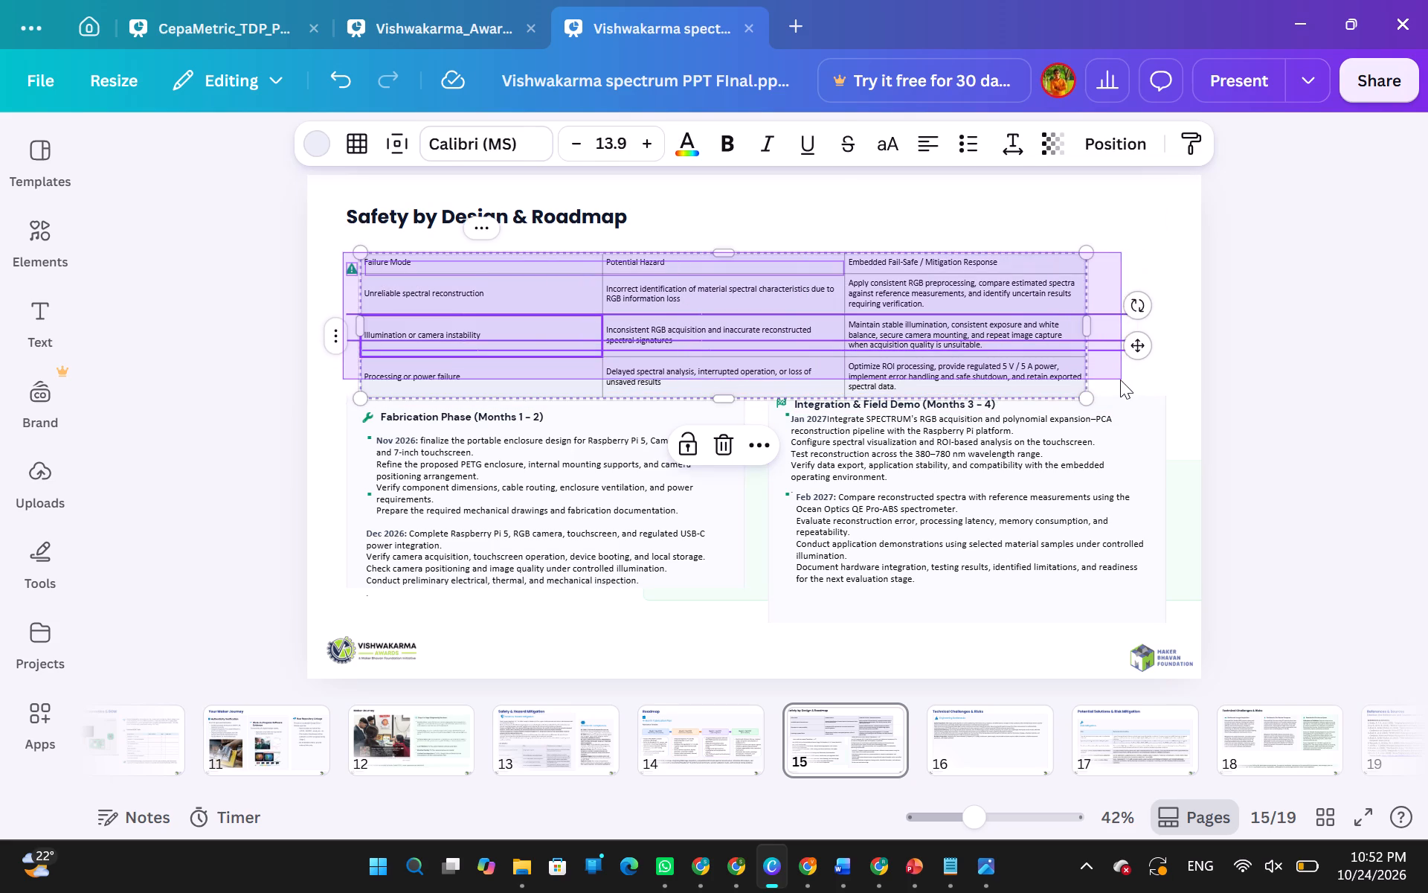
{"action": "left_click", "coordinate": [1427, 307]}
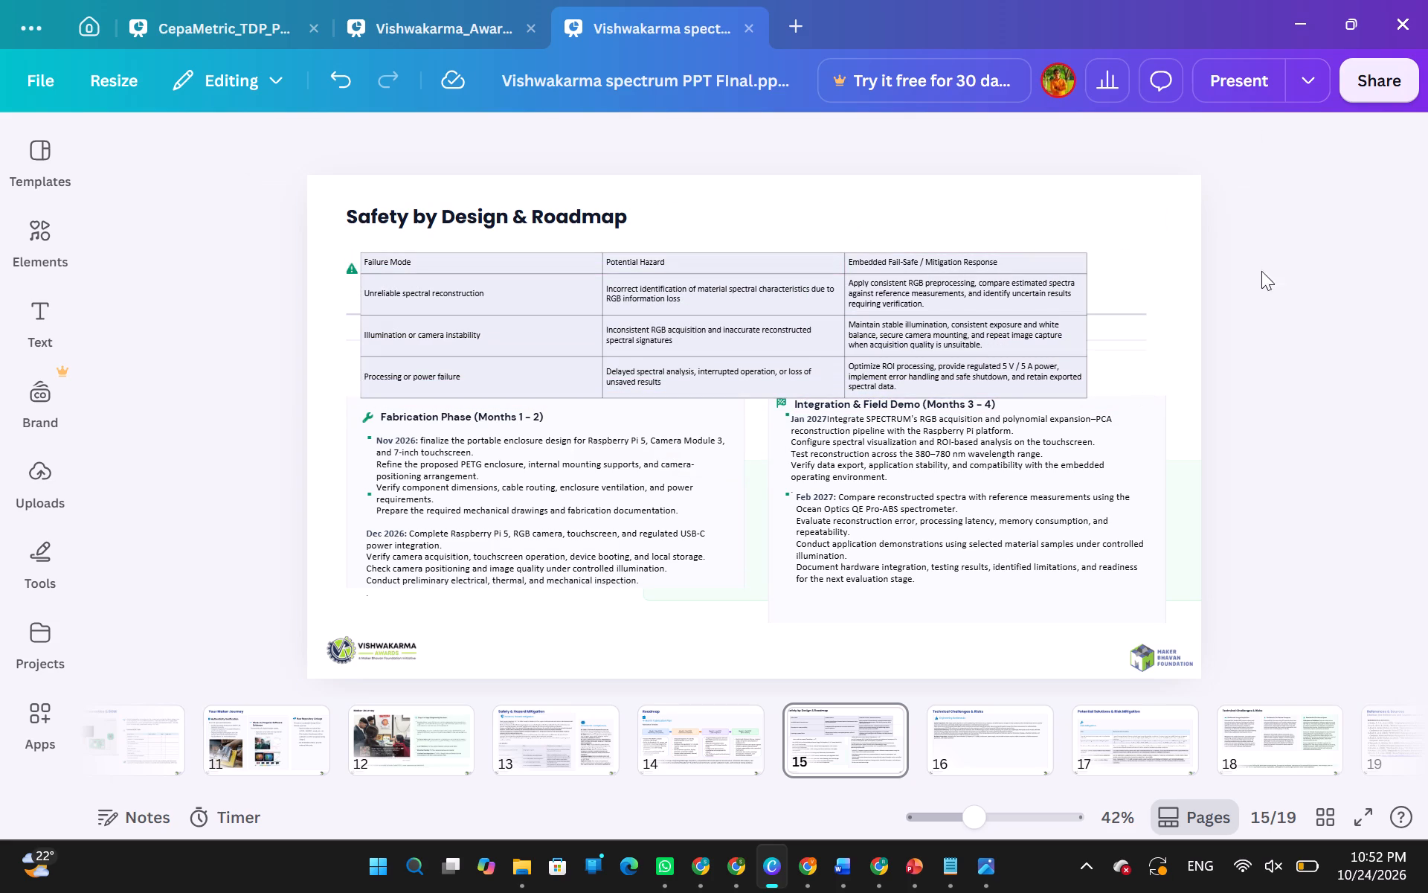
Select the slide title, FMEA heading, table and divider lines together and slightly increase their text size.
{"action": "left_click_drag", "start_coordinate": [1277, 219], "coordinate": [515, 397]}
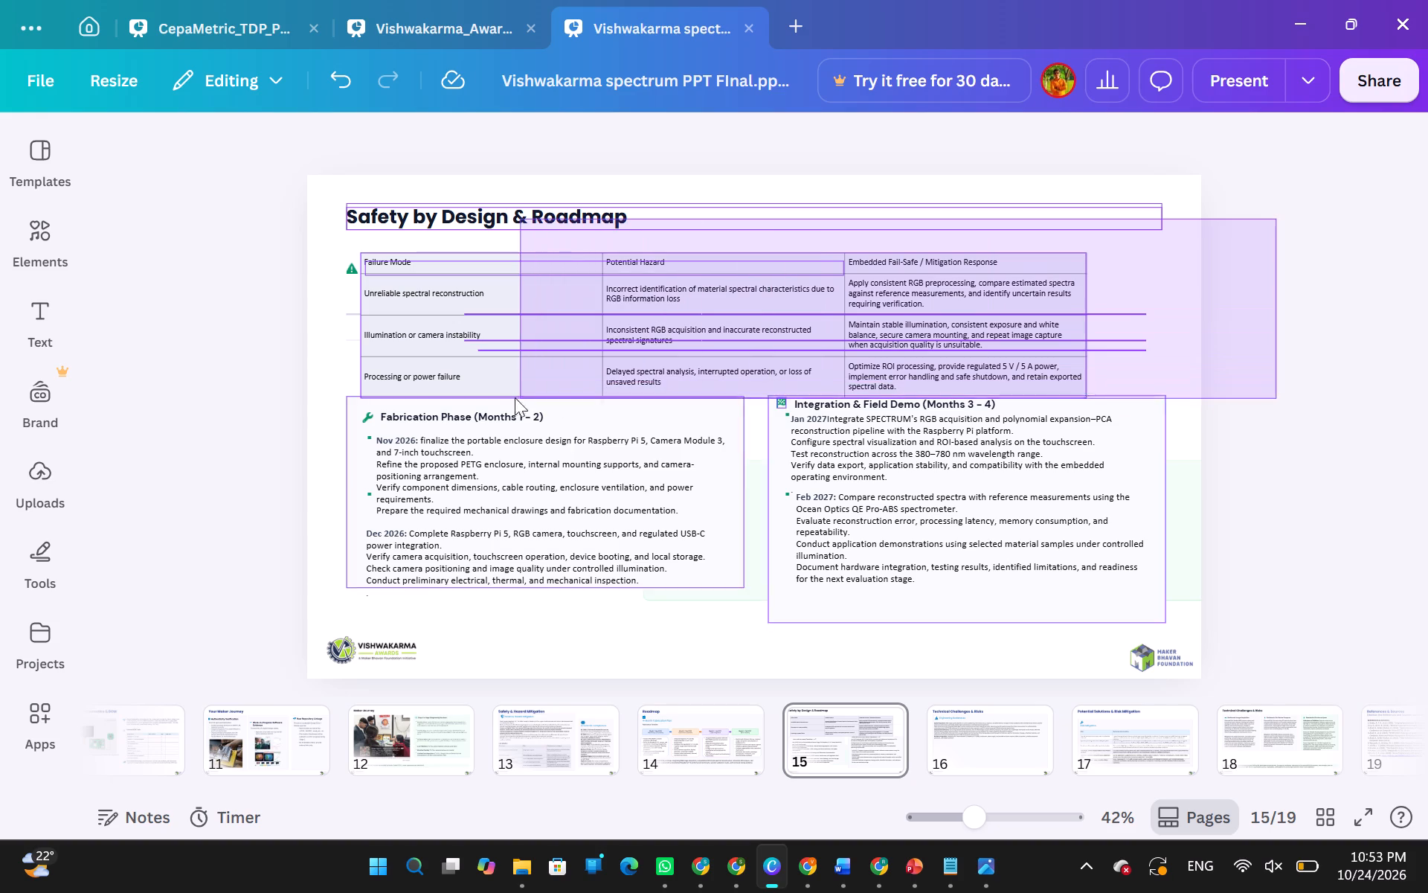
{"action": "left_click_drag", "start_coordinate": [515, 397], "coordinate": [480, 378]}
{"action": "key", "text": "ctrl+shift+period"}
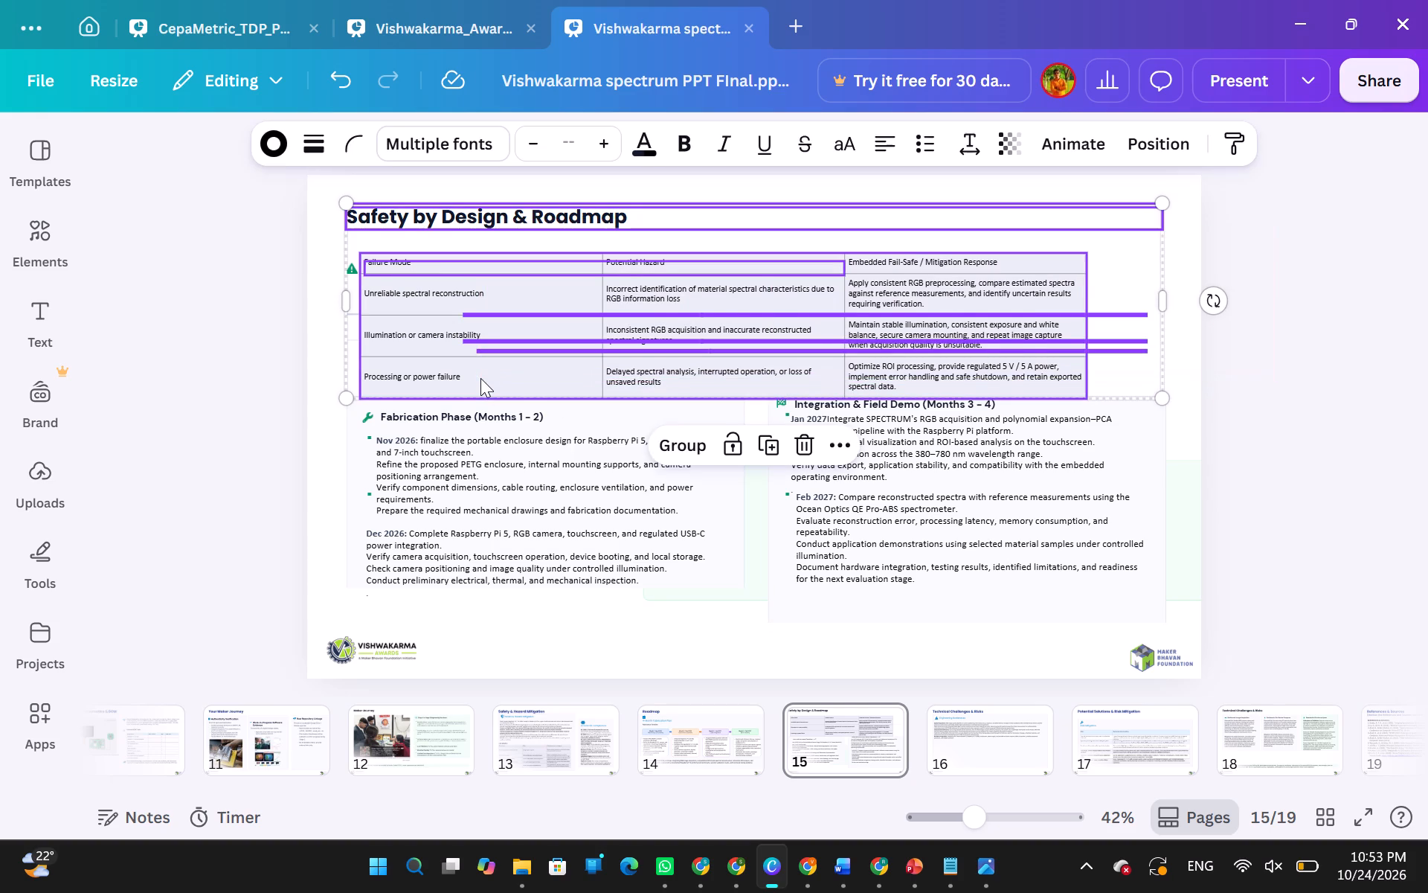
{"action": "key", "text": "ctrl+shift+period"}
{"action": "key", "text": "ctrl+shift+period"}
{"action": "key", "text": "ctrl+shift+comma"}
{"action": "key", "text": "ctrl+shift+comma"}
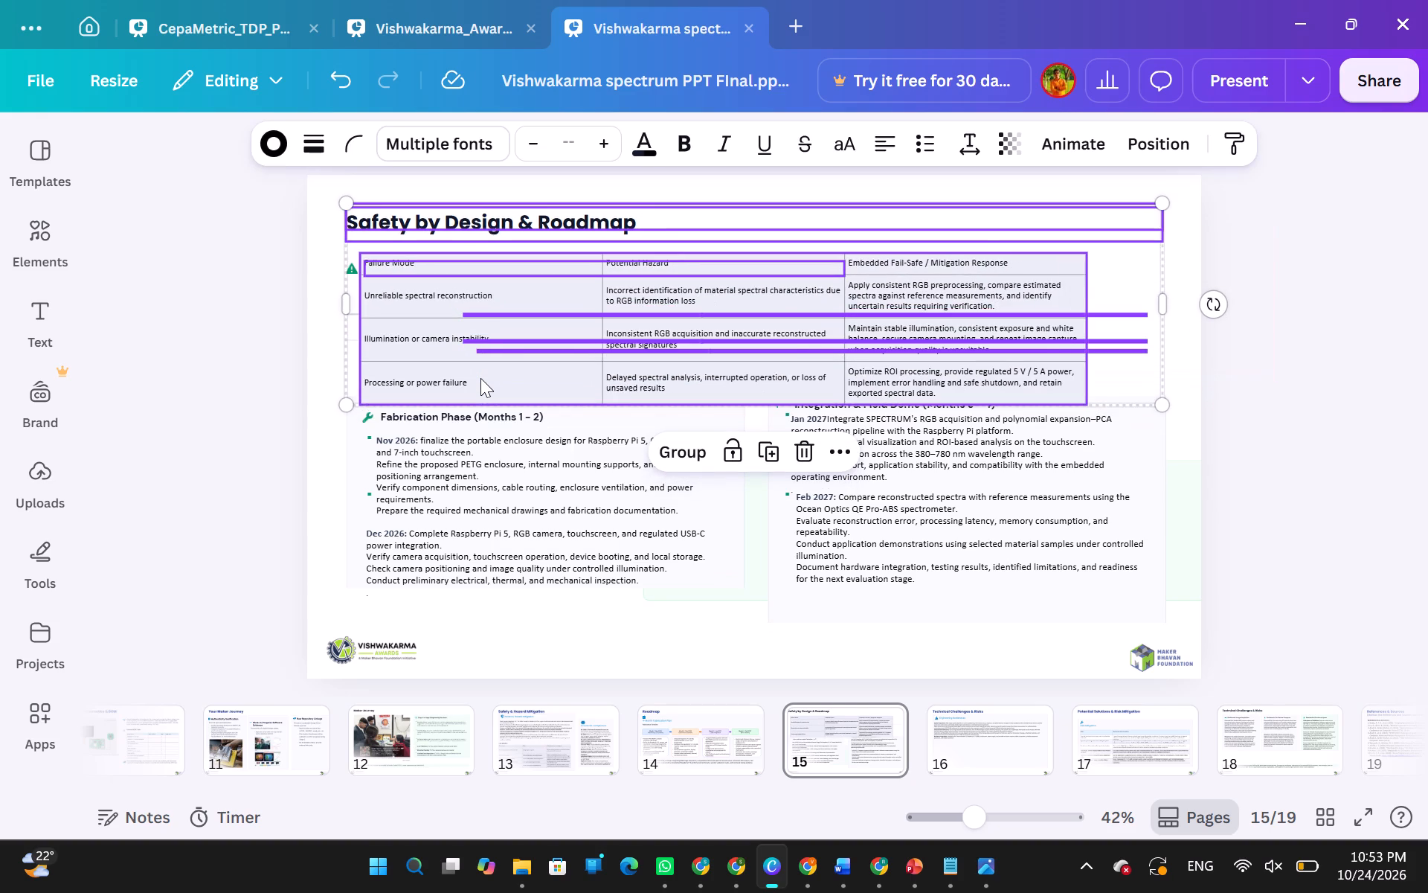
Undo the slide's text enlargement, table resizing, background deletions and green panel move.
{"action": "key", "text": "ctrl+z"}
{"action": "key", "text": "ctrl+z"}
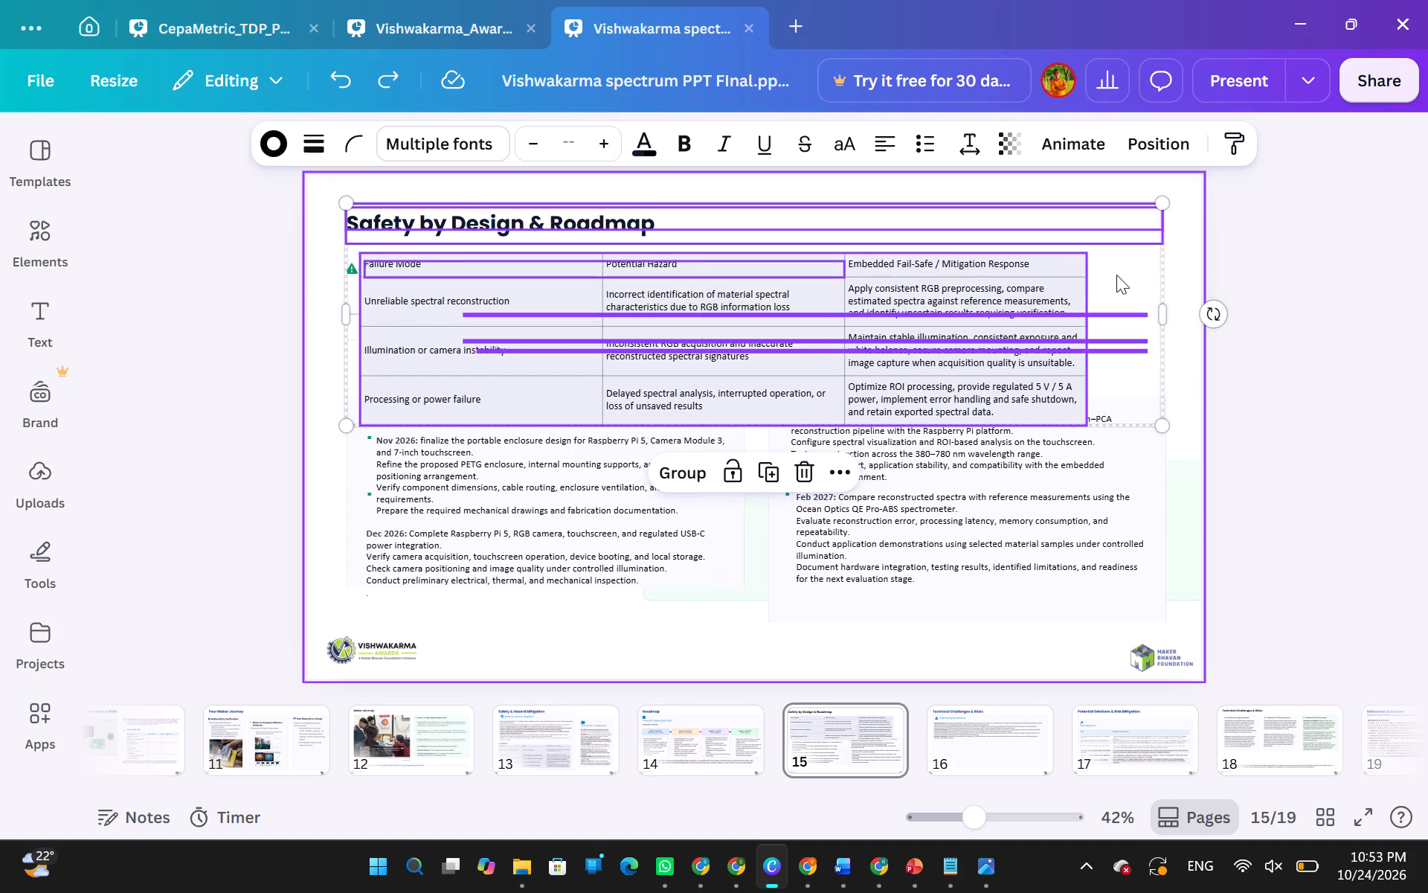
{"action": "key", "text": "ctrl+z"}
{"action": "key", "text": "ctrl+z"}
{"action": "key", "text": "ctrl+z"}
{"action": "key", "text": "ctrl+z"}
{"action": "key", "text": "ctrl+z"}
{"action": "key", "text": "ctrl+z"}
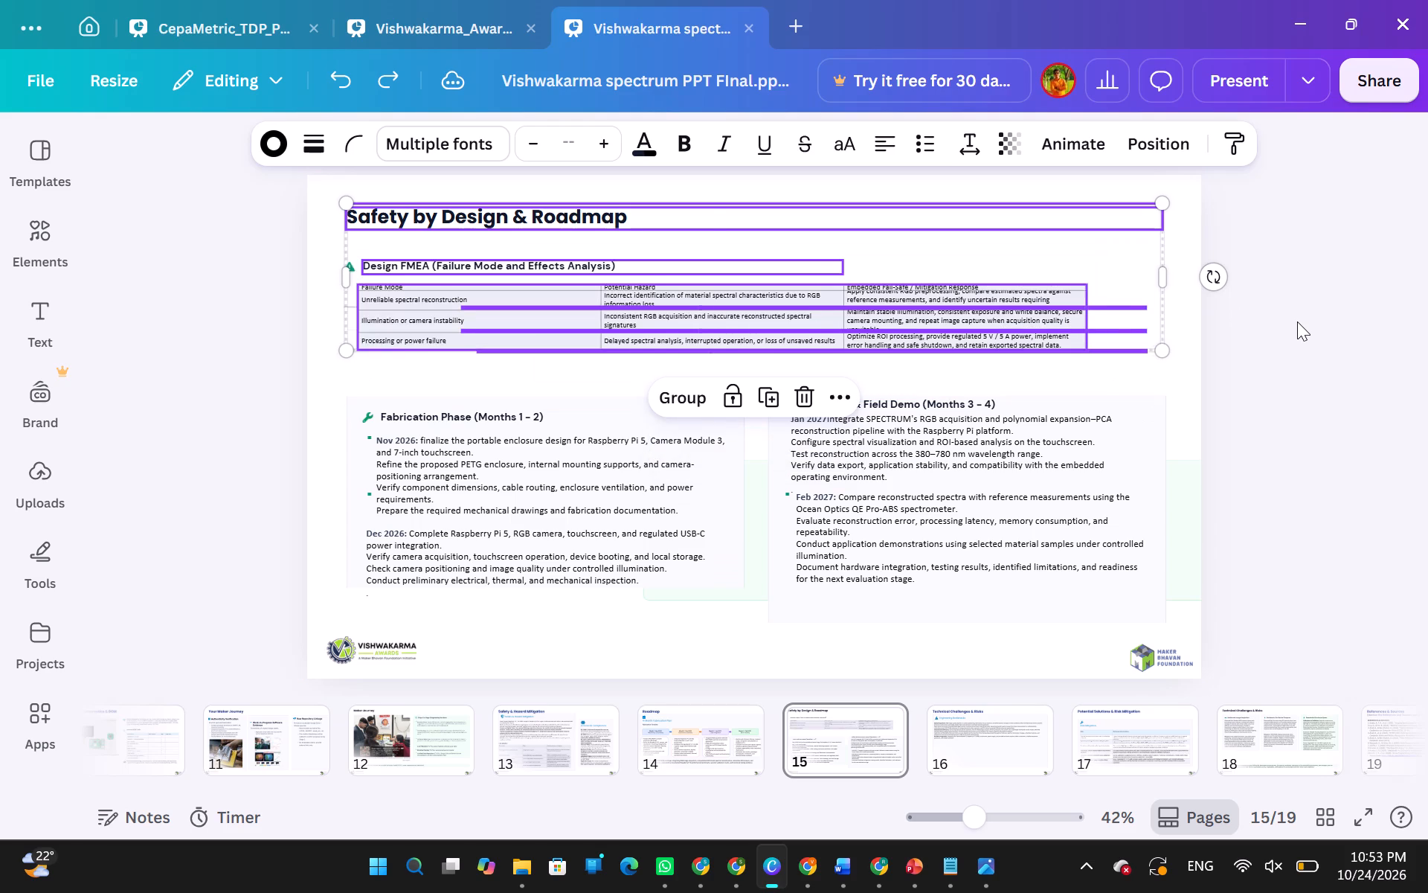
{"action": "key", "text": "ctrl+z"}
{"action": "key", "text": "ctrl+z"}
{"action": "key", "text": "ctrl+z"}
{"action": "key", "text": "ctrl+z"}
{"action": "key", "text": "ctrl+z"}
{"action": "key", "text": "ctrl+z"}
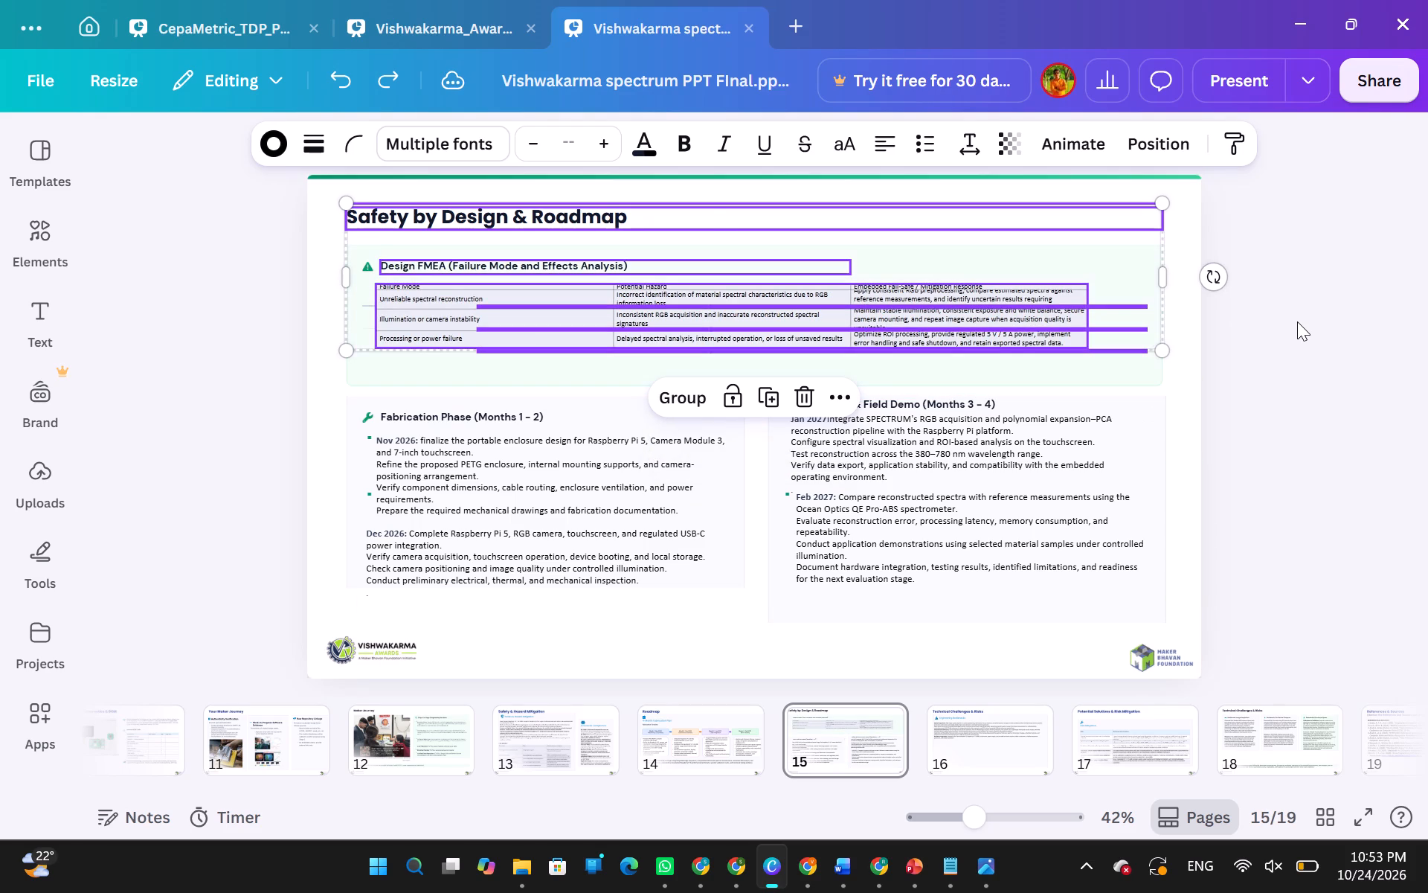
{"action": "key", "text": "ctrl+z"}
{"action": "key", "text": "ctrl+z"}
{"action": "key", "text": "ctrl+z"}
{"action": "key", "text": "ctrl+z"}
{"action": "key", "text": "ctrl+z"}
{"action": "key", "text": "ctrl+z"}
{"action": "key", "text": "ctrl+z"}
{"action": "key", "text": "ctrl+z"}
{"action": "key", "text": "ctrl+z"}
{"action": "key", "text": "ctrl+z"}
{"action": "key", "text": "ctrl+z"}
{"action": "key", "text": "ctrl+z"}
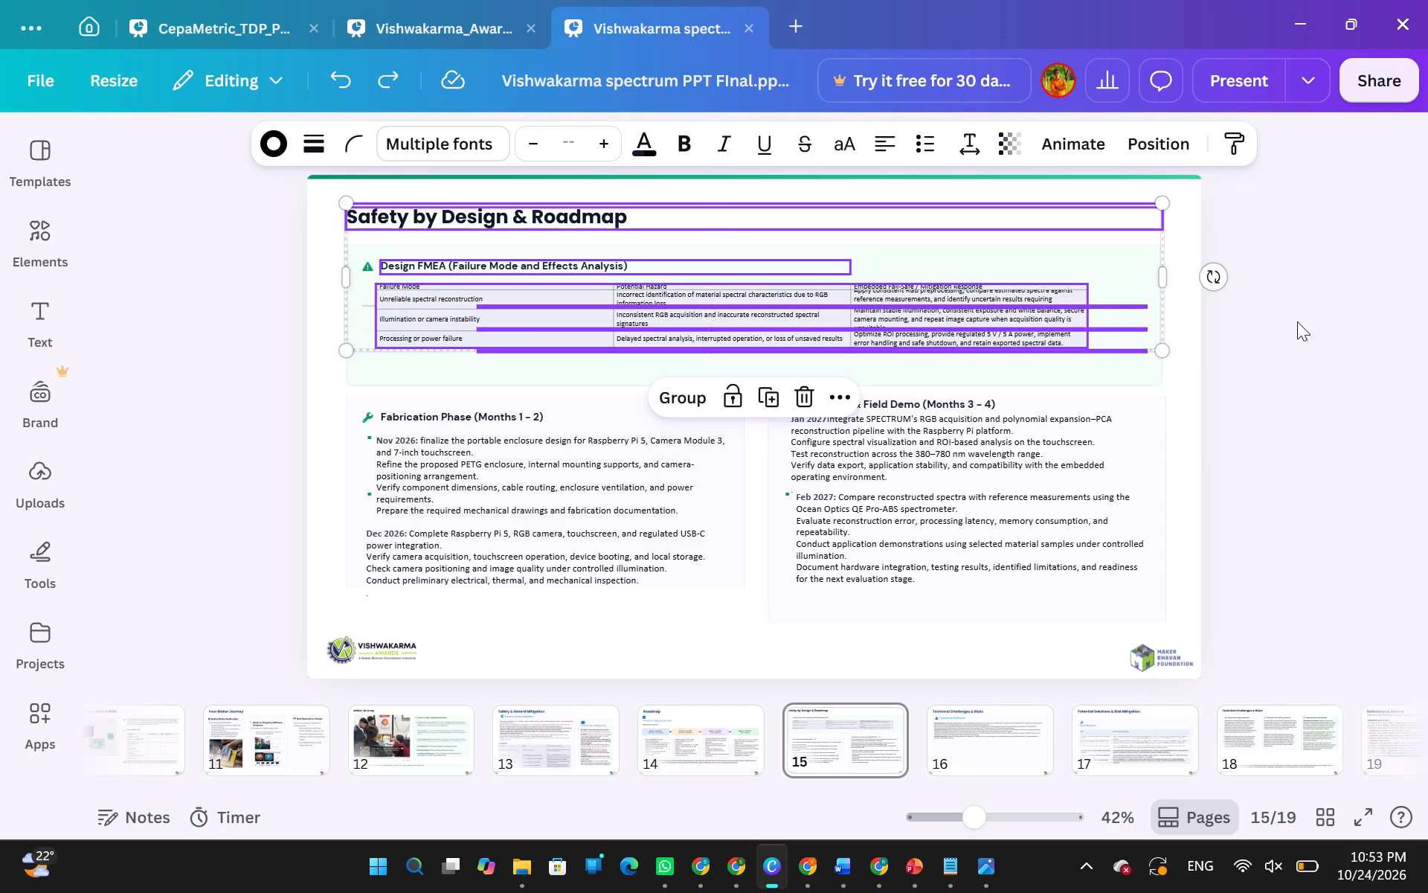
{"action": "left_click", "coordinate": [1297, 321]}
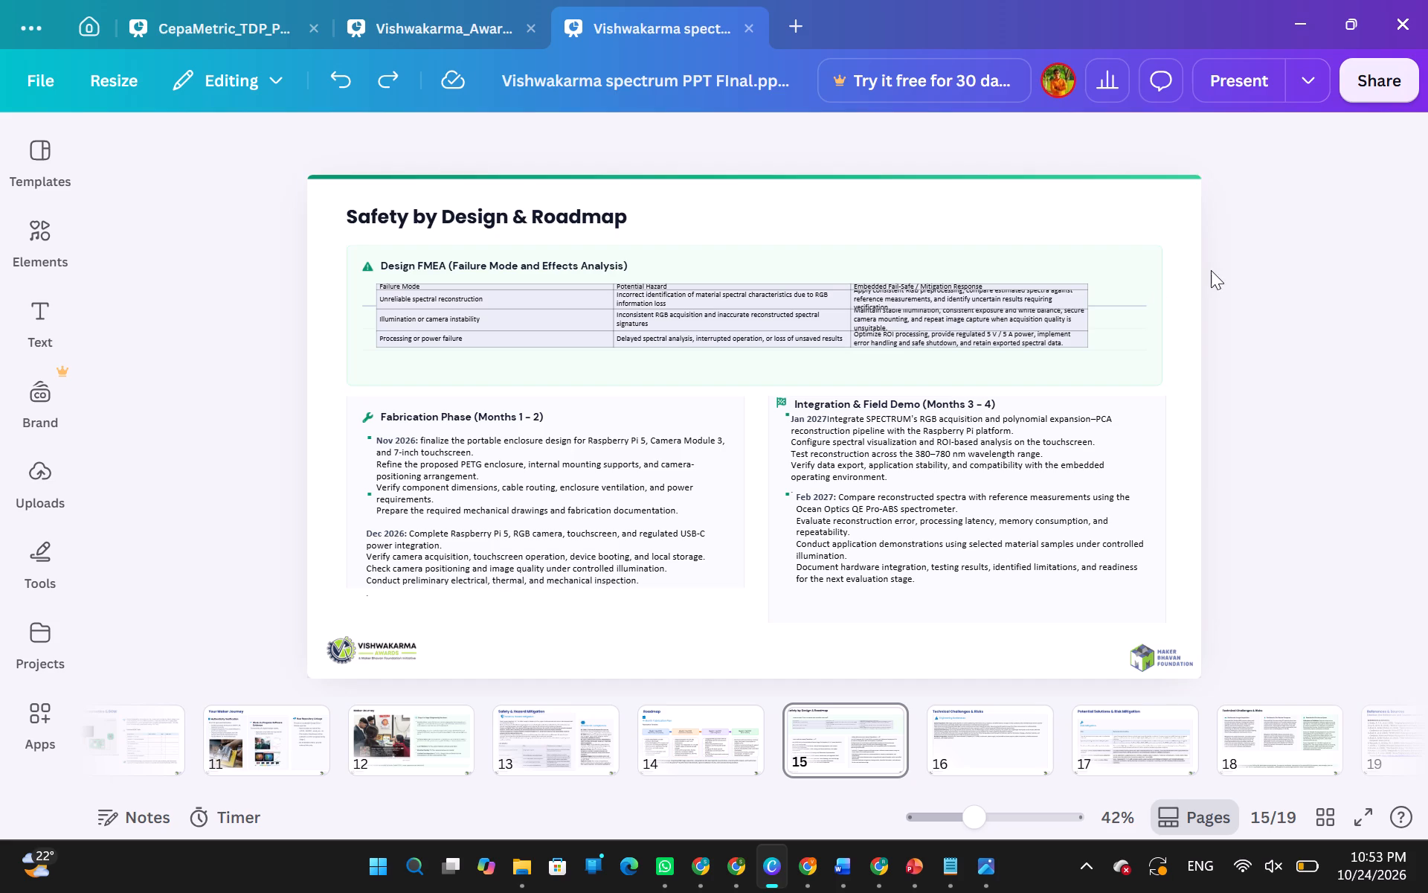
Delete the green panel behind the Design FMEA table with its divider lines, plus the short divider line beside the first row.
{"action": "left_click_drag", "start_coordinate": [1211, 270], "coordinate": [1114, 361]}
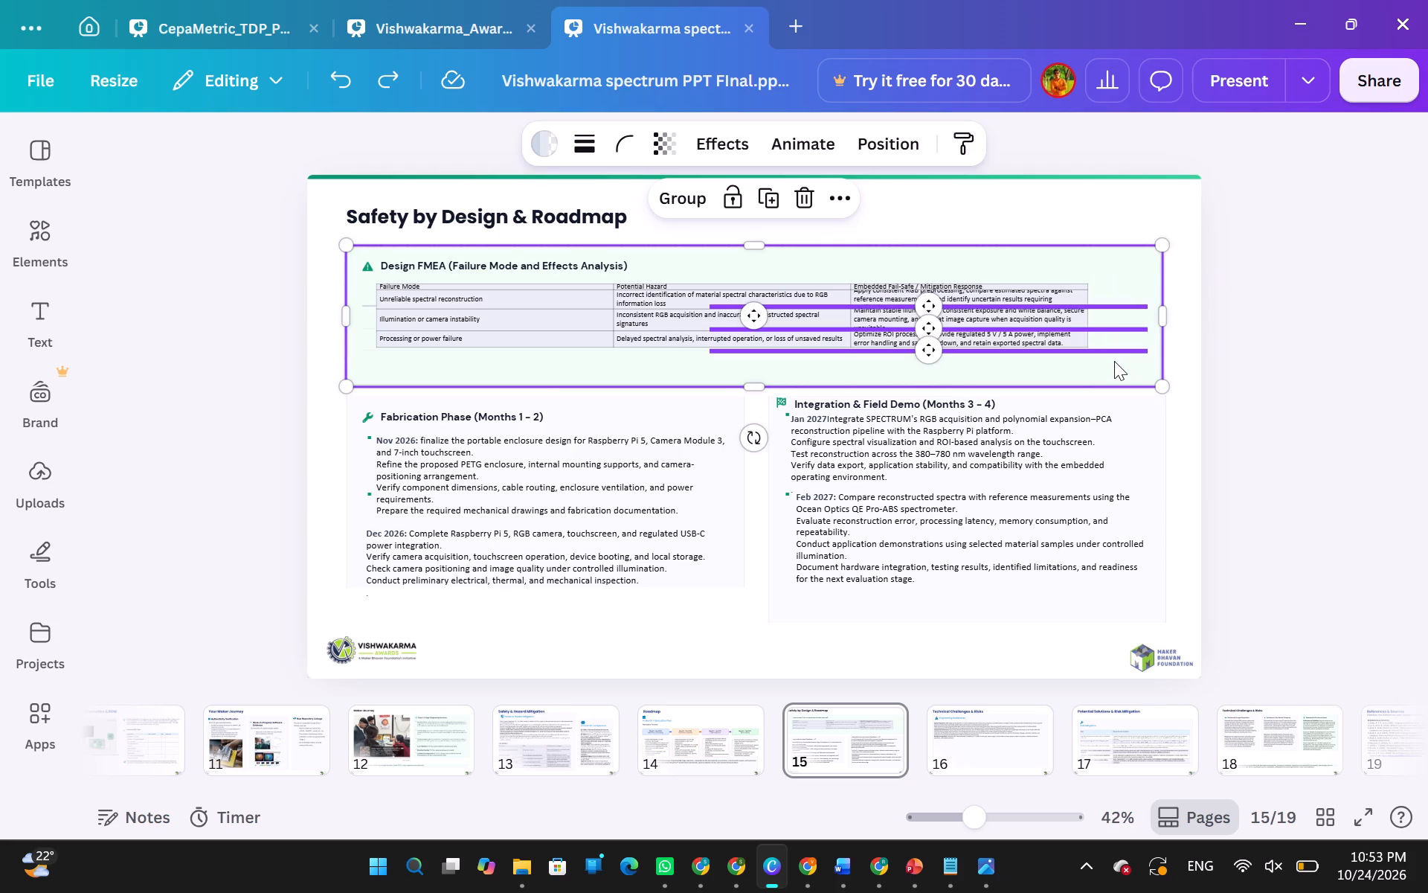
{"action": "left_click", "coordinate": [1161, 376], "text": "ctrl"}
{"action": "left_click_drag", "start_coordinate": [1127, 307], "coordinate": [1294, 323]}
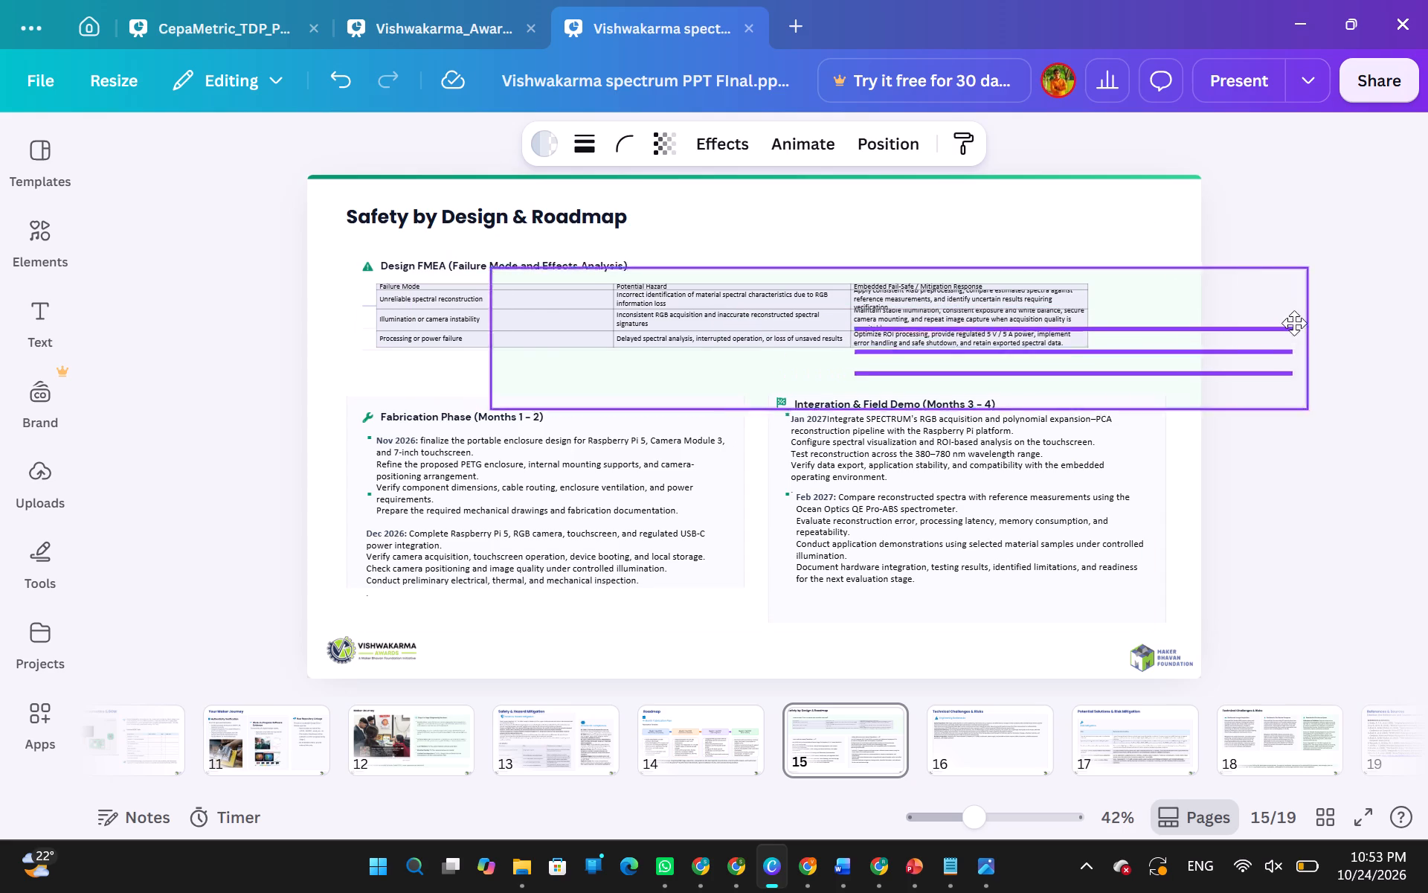
{"action": "left_click_drag", "start_coordinate": [1294, 323], "coordinate": [1331, 315]}
{"action": "left_click", "coordinate": [1310, 440]}
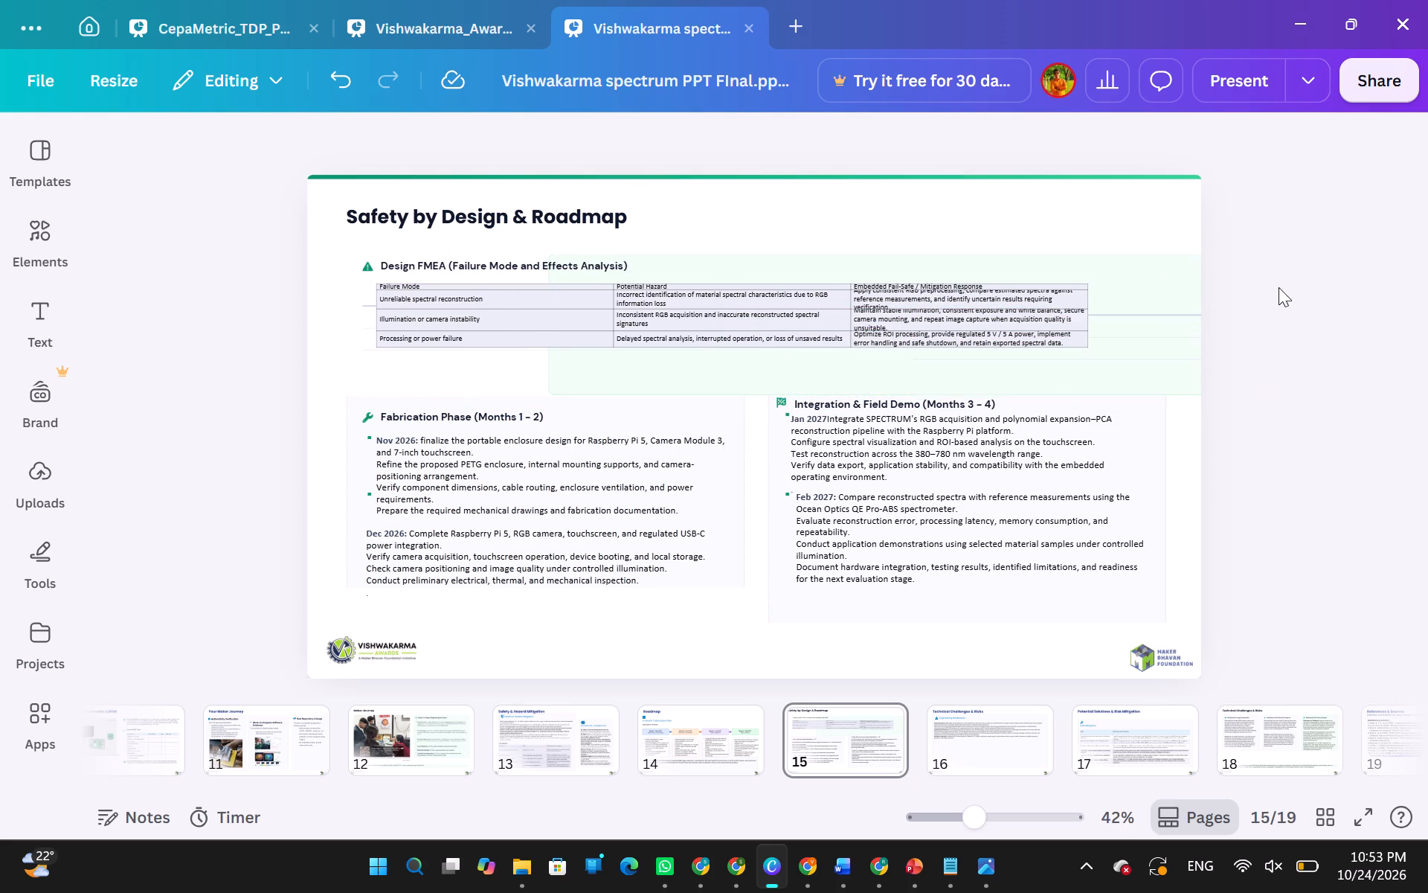
{"action": "left_click_drag", "start_coordinate": [1278, 287], "coordinate": [1188, 362]}
{"action": "key", "text": "Delete"}
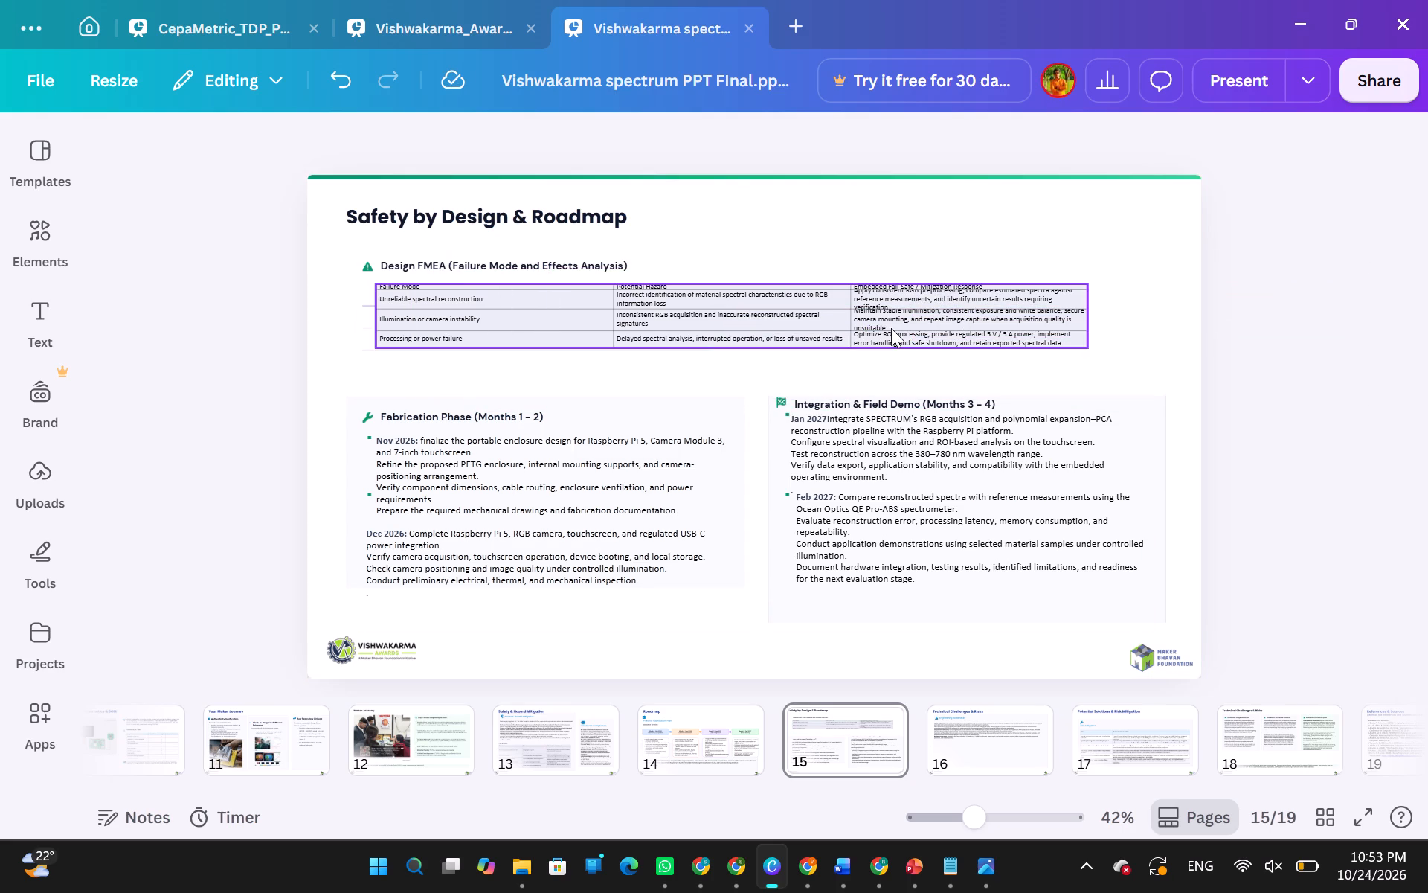
{"action": "left_click", "coordinate": [362, 307]}
{"action": "left_click", "coordinate": [365, 307]}
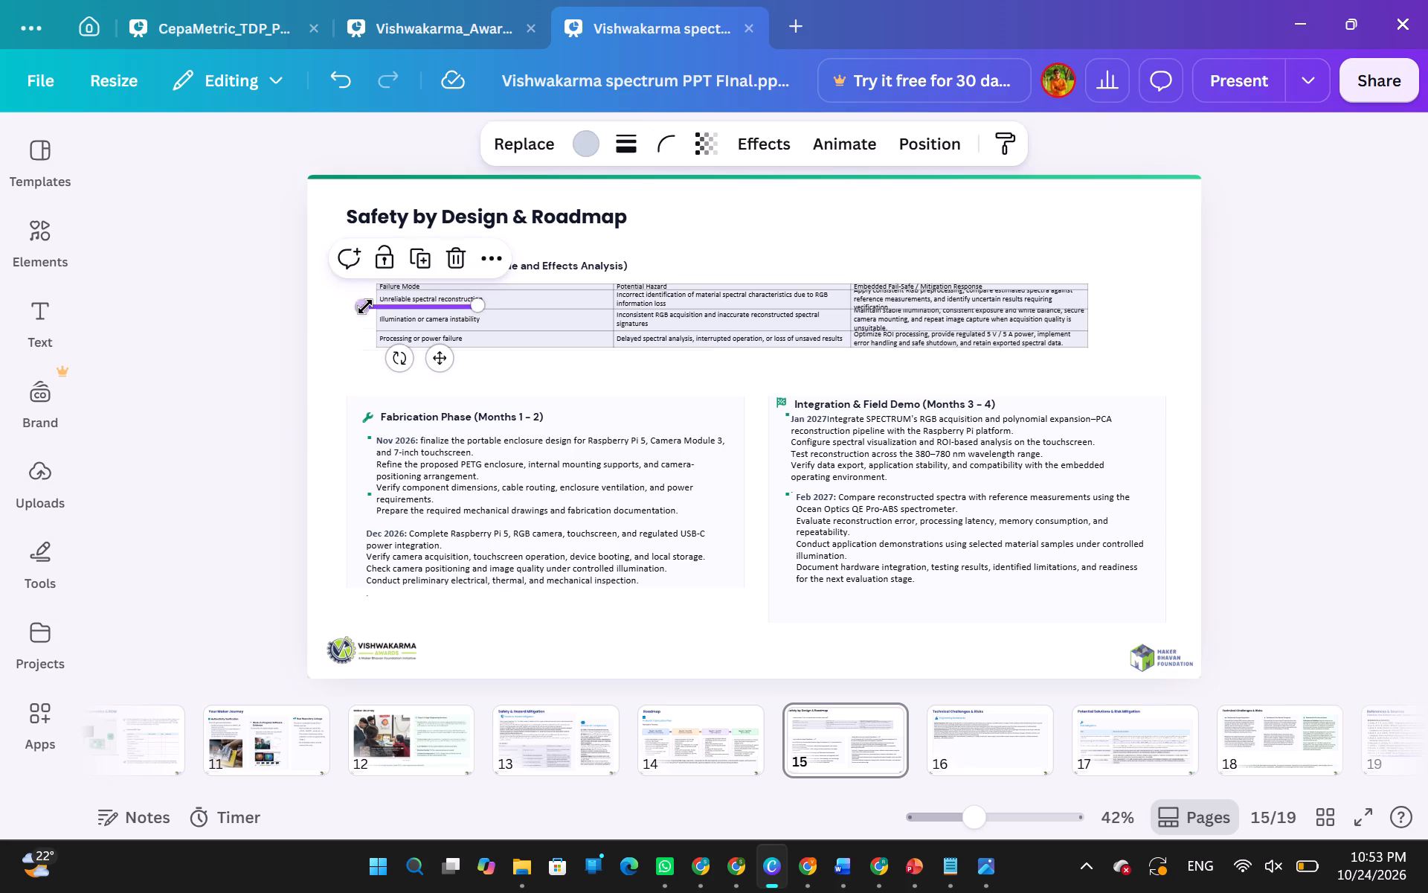
{"action": "key", "text": "Delete"}
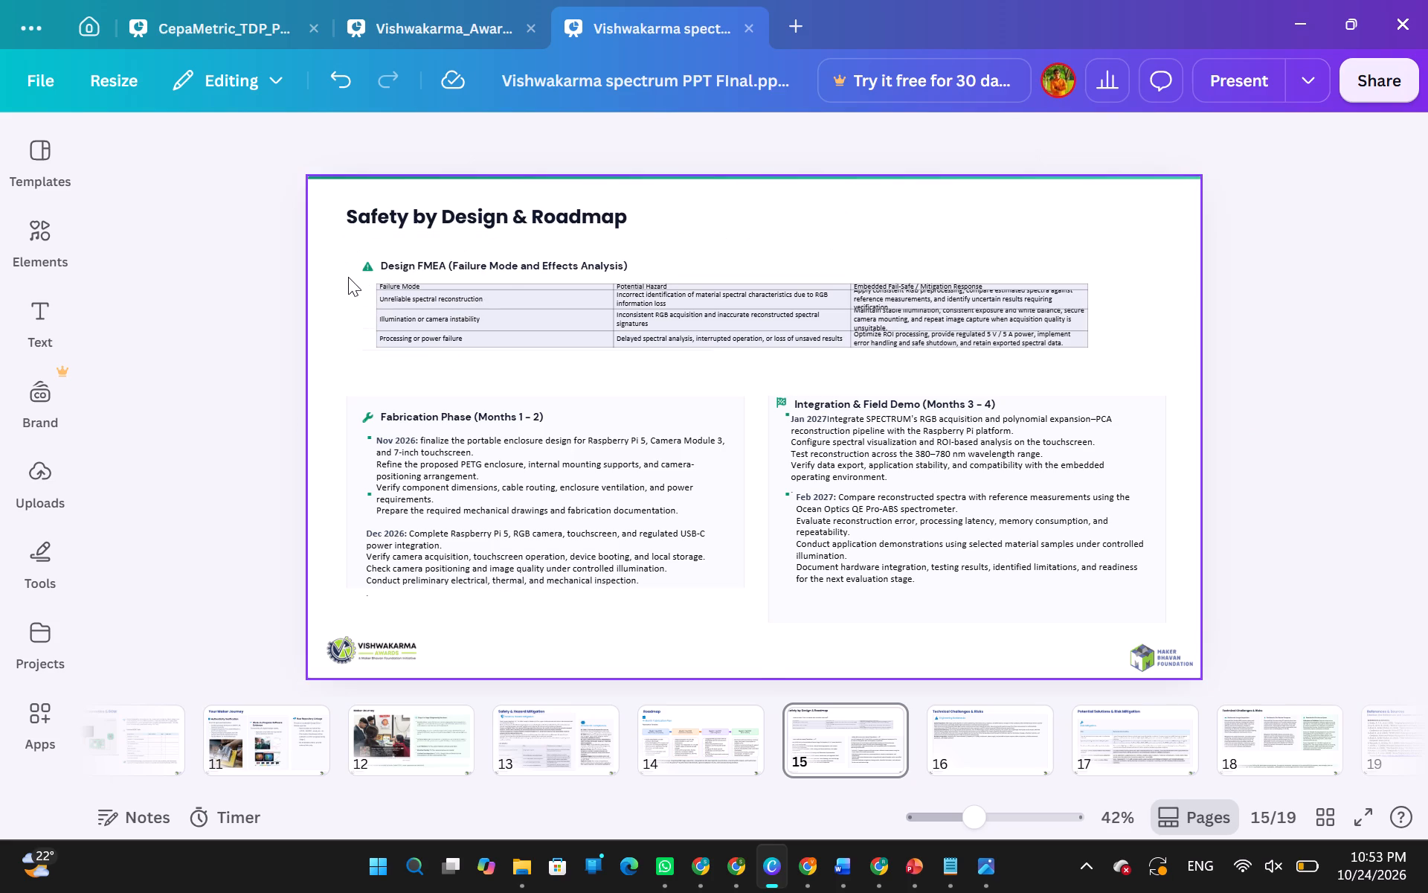
Delete the full-slide background layers, including the one carrying the green bar along the slide's top edge.
{"action": "left_click_drag", "start_coordinate": [348, 277], "coordinate": [756, 446]}
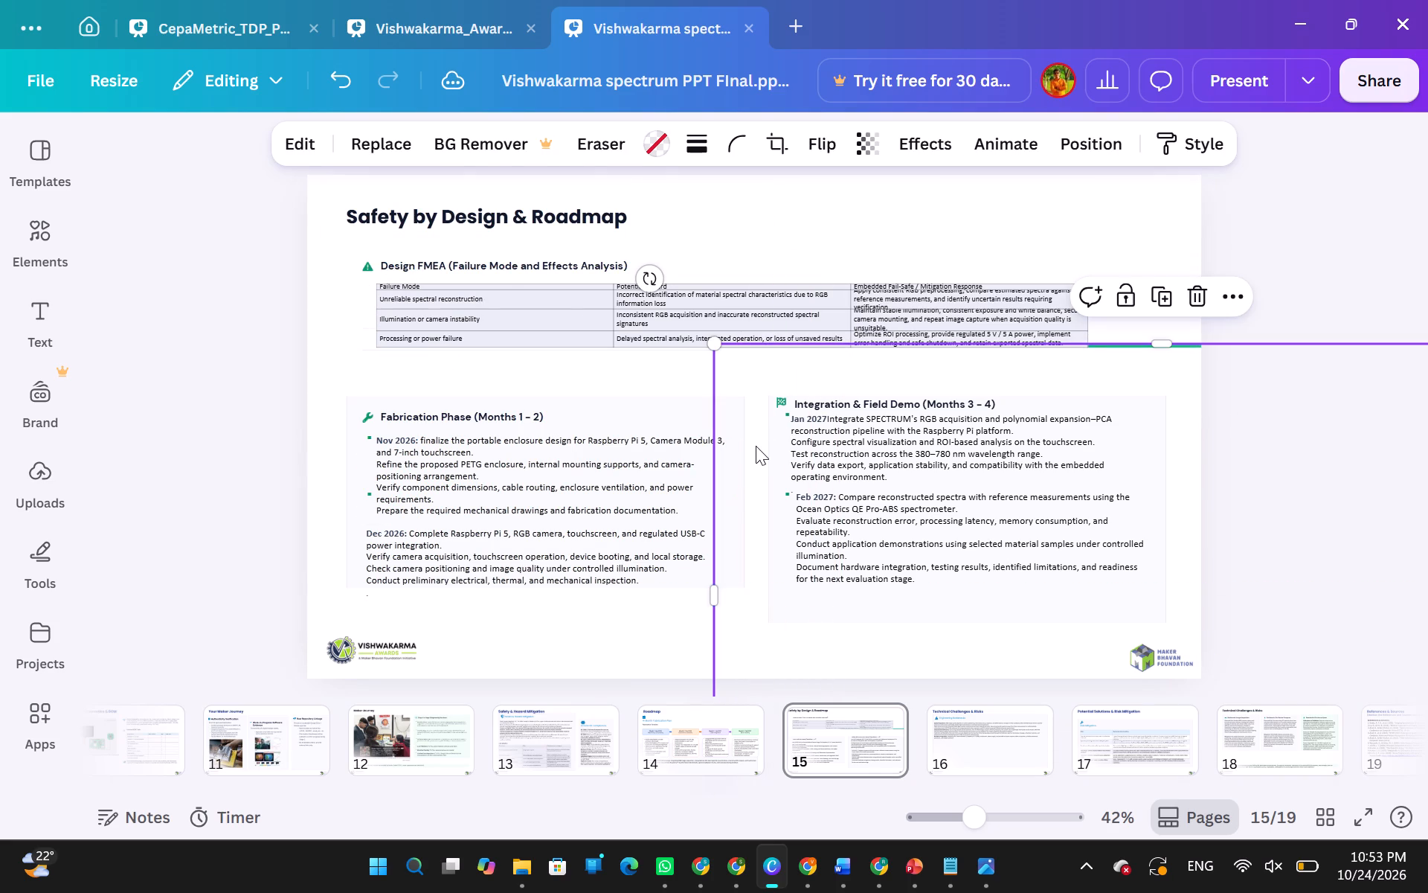
{"action": "key", "text": "Delete"}
{"action": "key", "text": "Delete"}
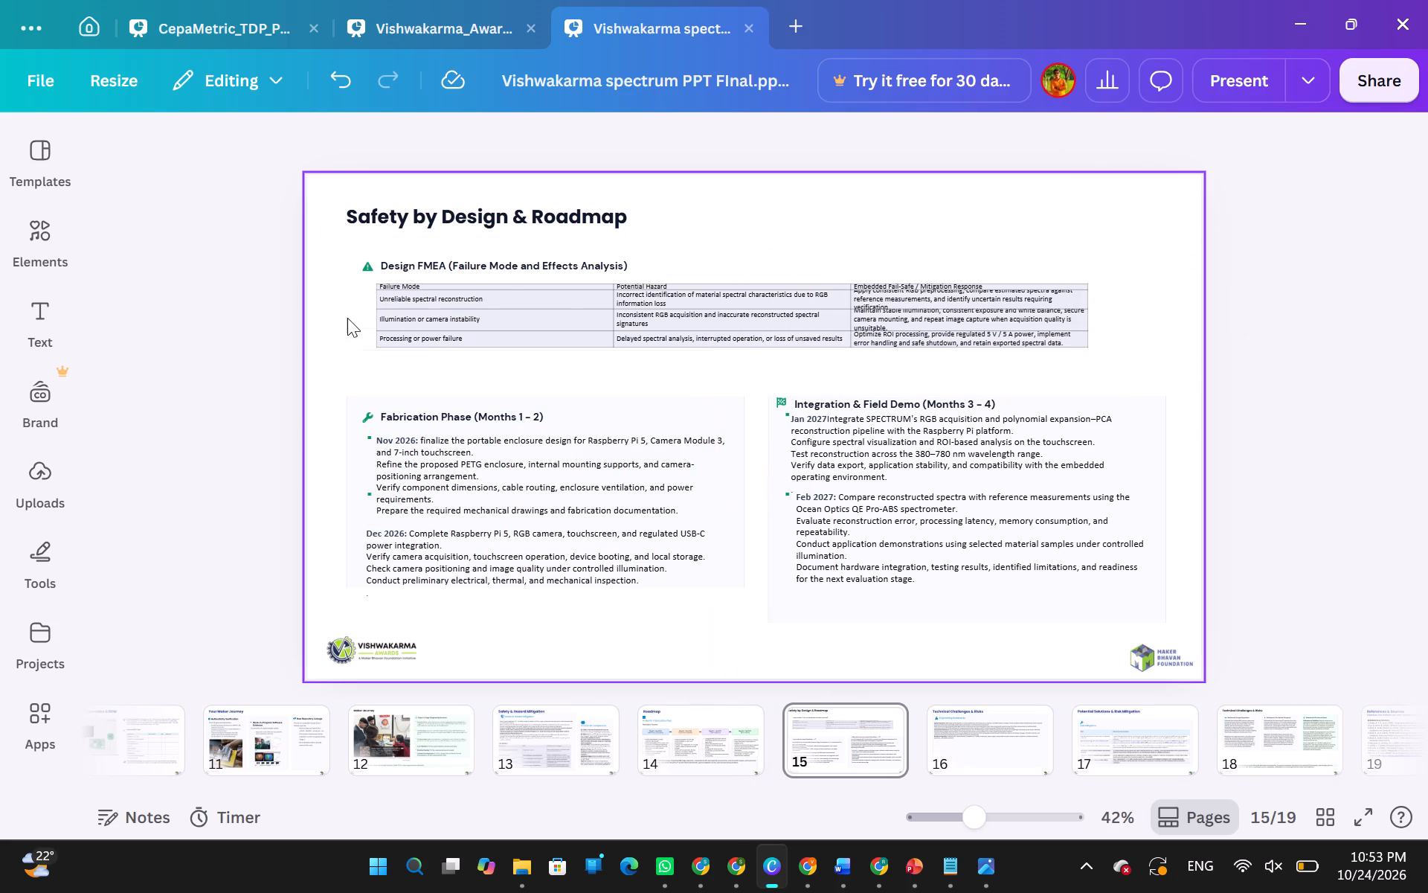
Enlarge the Design FMEA table and remaining divider lines to about 1,800 wide by 251 high, spanning from the title's left edge to the Integration panel's right edge.
{"action": "left_click_drag", "start_coordinate": [344, 285], "coordinate": [1070, 356]}
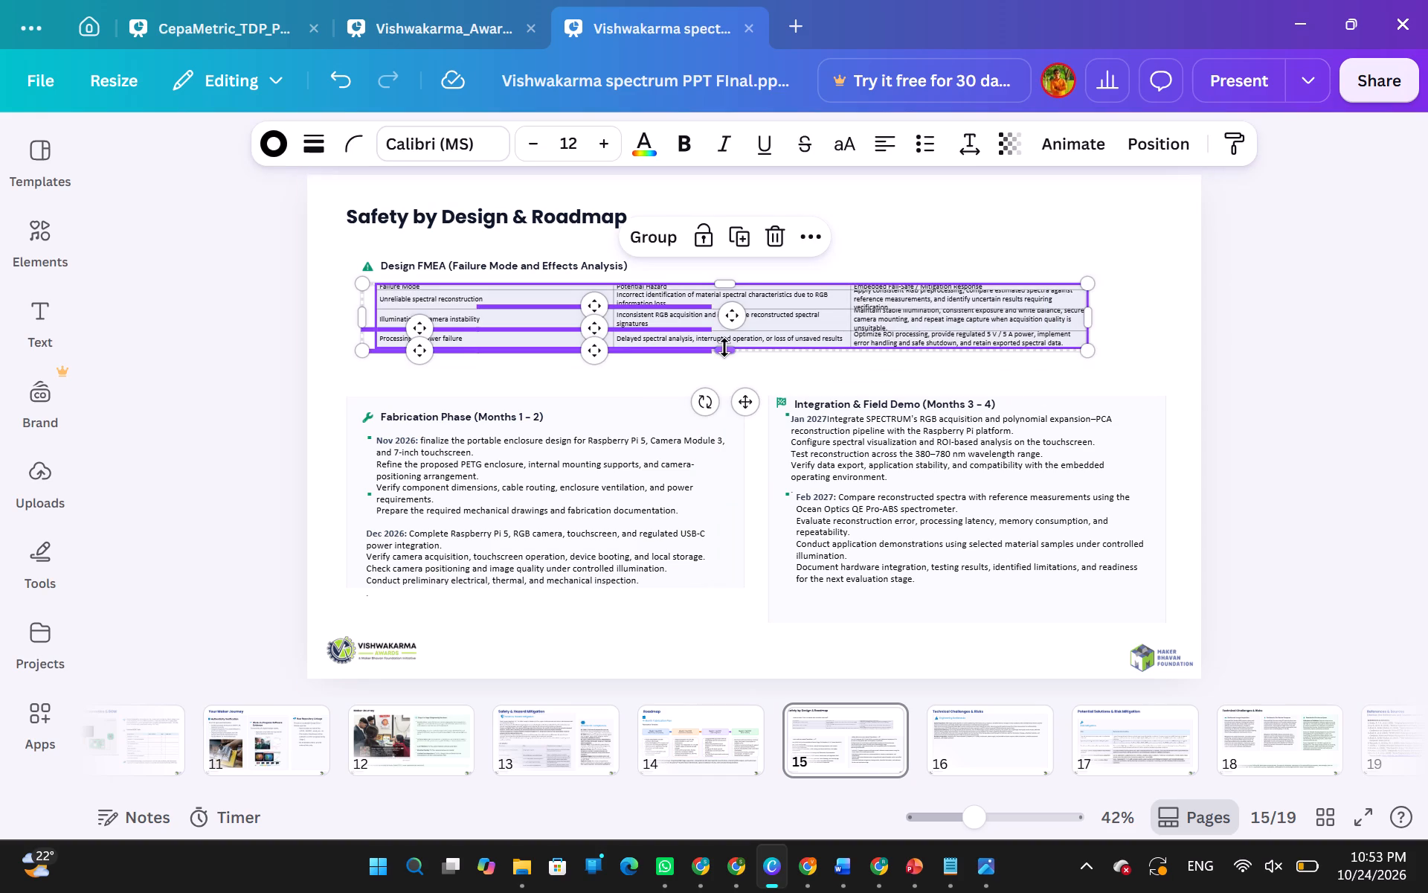
{"action": "left_click_drag", "start_coordinate": [726, 350], "coordinate": [719, 389]}
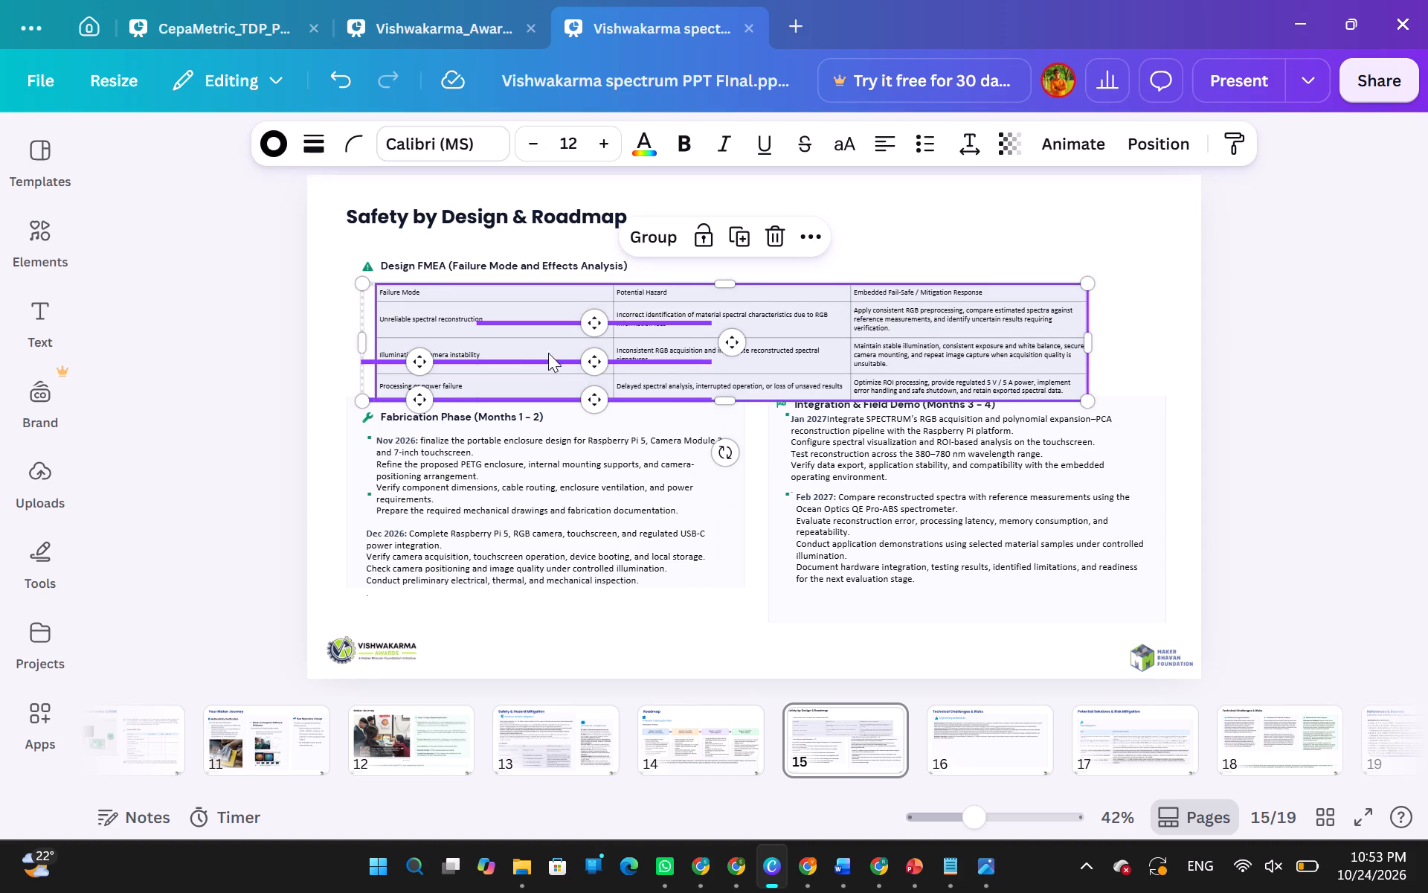
{"action": "left_click_drag", "start_coordinate": [1081, 346], "coordinate": [1161, 343]}
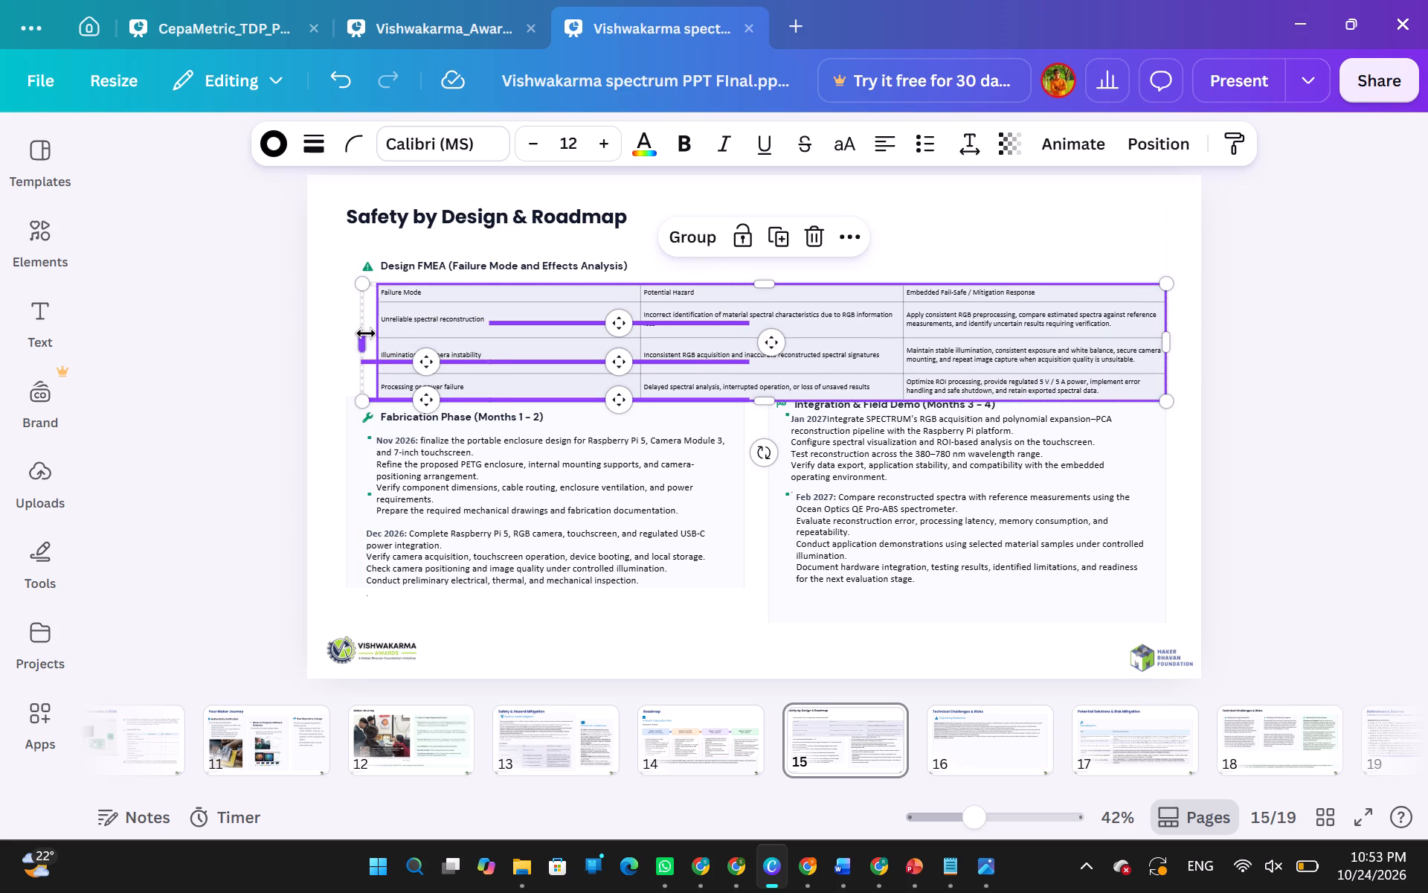
{"action": "left_click_drag", "start_coordinate": [366, 333], "coordinate": [329, 342]}
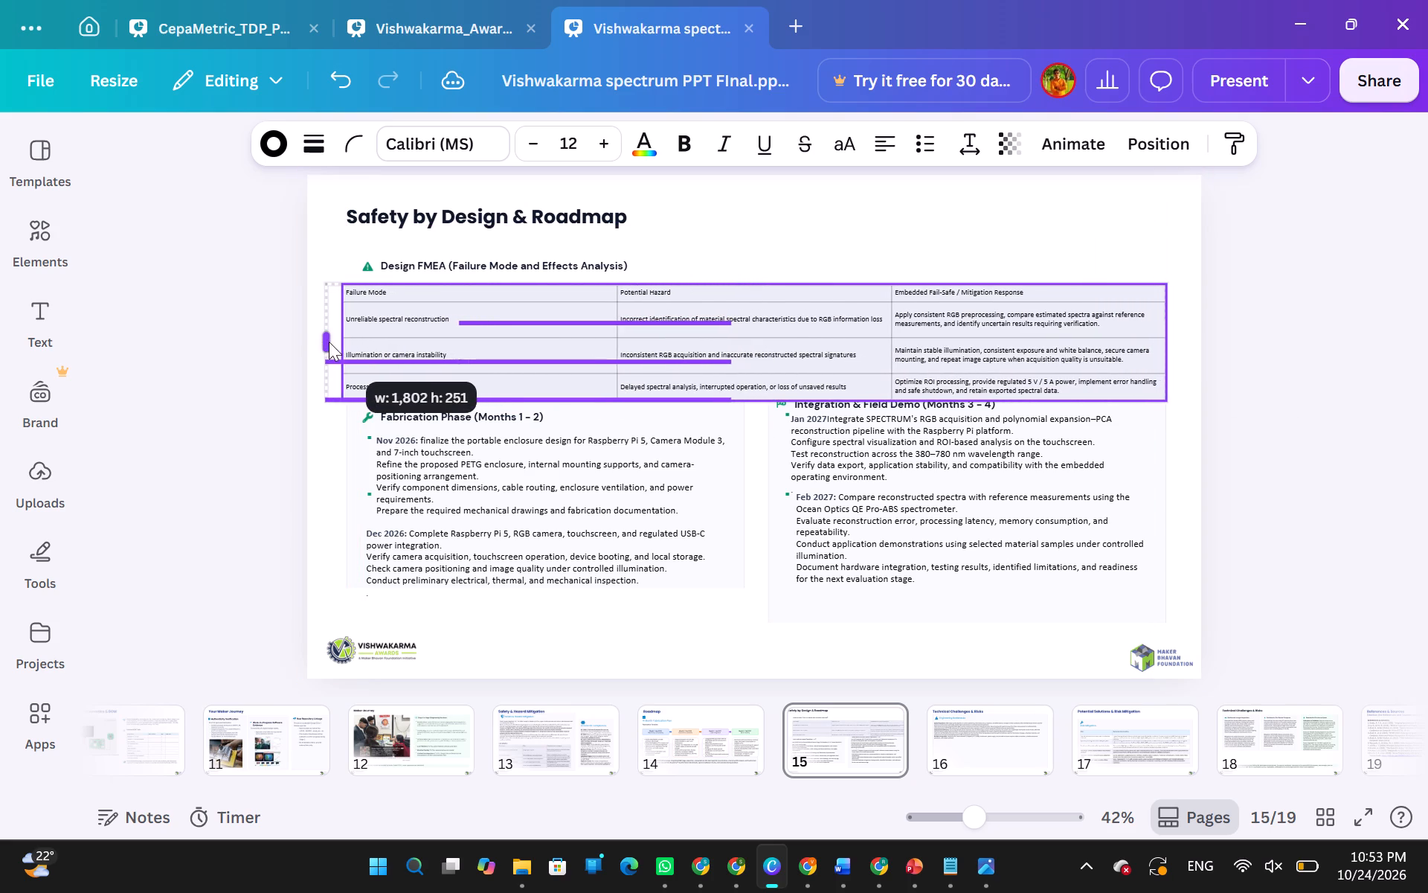
{"action": "left_click_drag", "start_coordinate": [329, 342], "coordinate": [333, 340]}
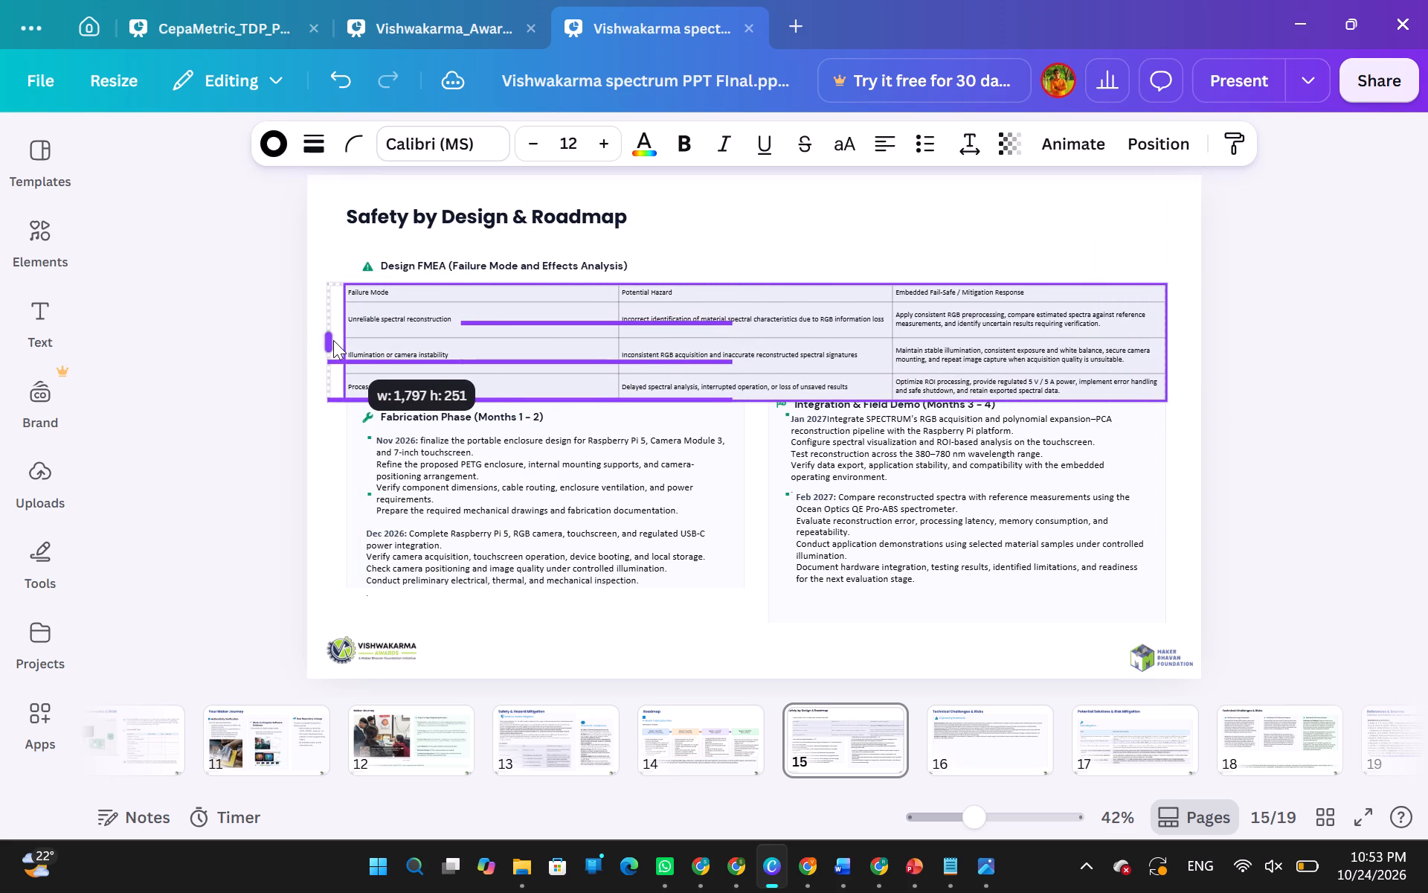
{"action": "left_click_drag", "start_coordinate": [333, 340], "coordinate": [334, 338]}
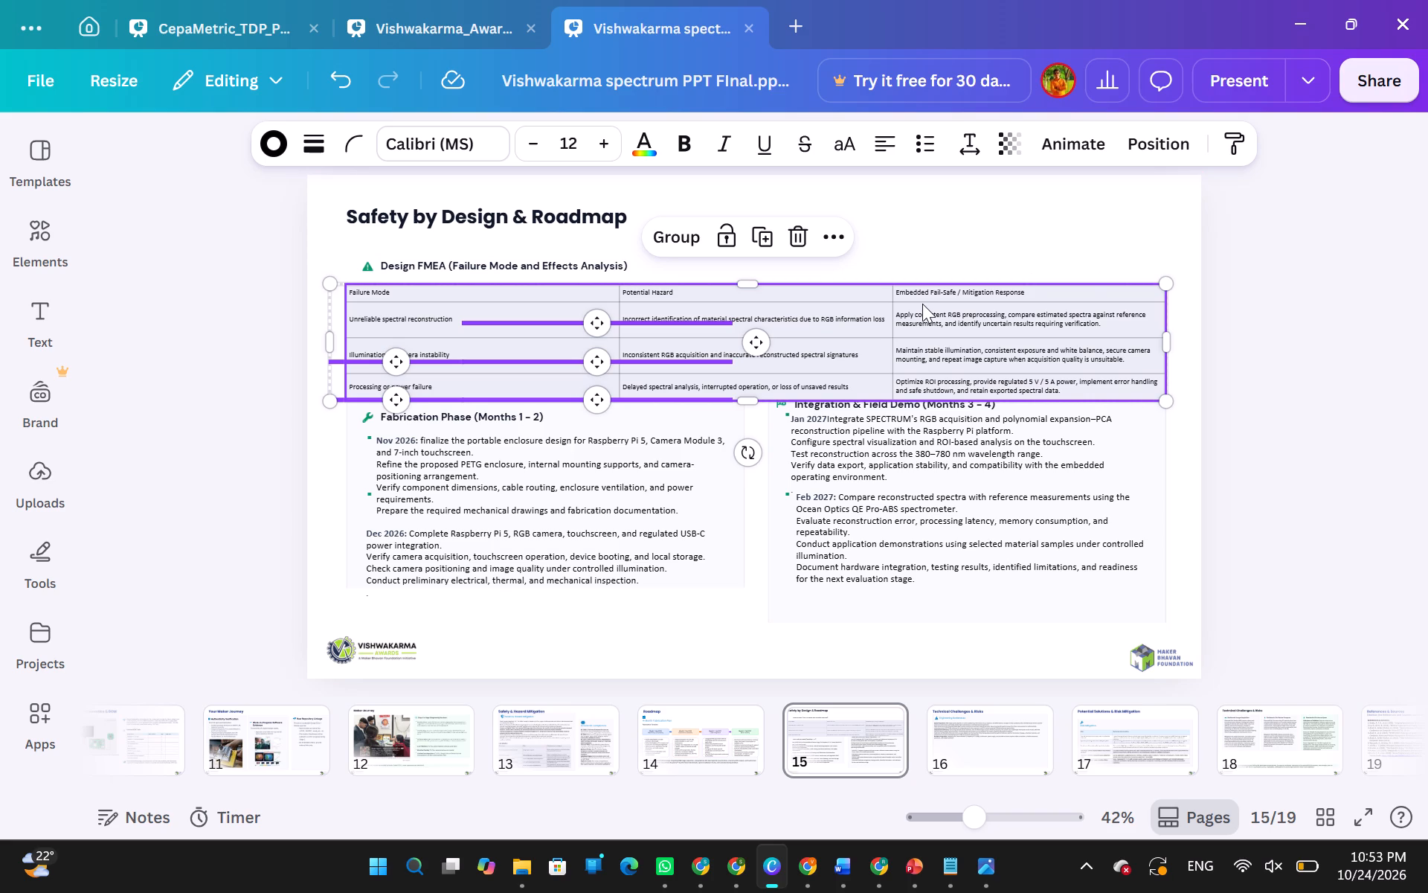
{"action": "left_click", "coordinate": [922, 304]}
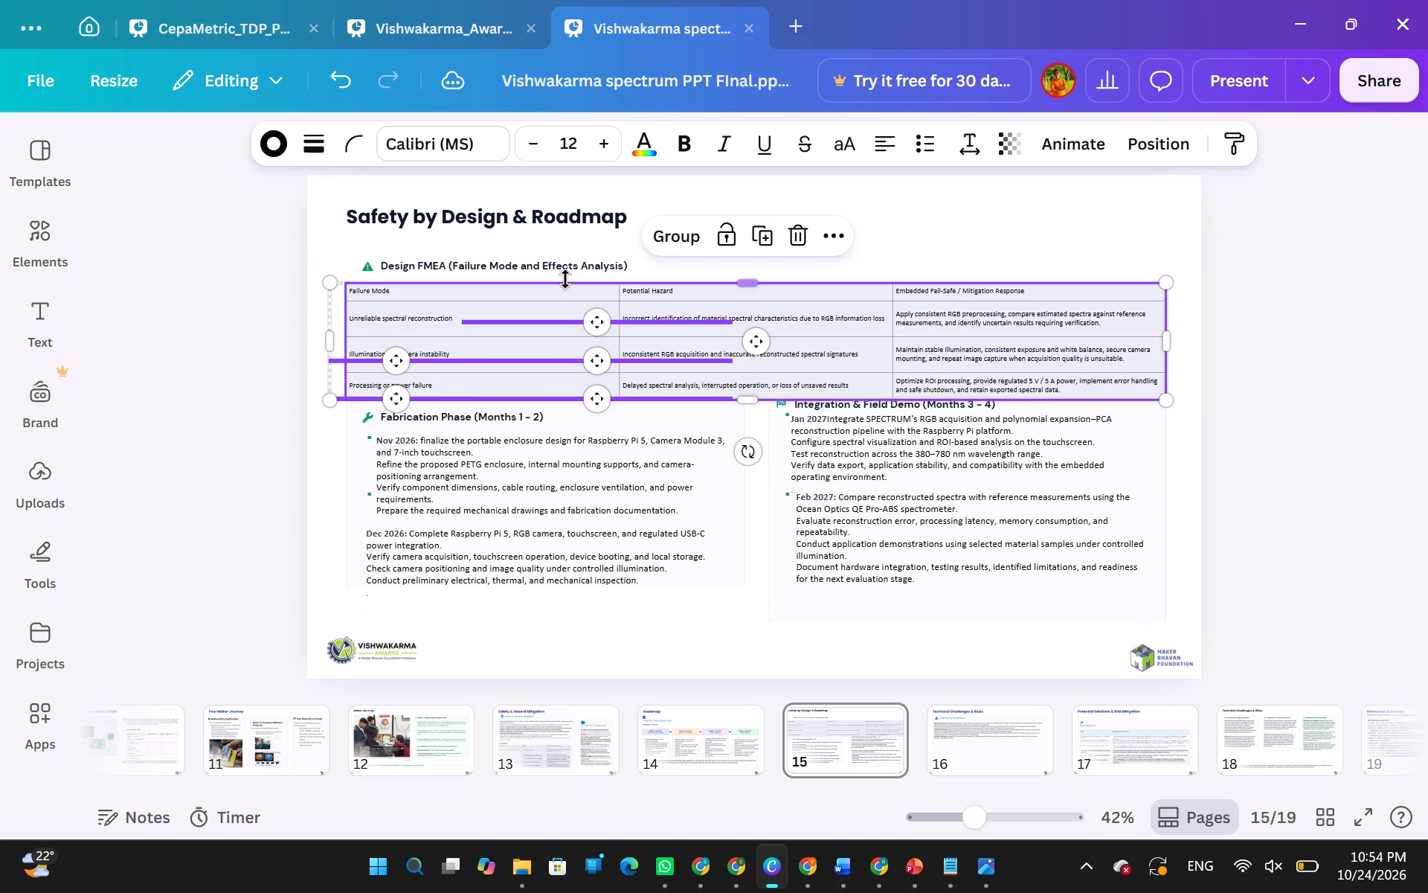
Move the Design FMEA heading and its warning icon up to sit directly beneath the slide title.
{"action": "left_click", "coordinate": [576, 268]}
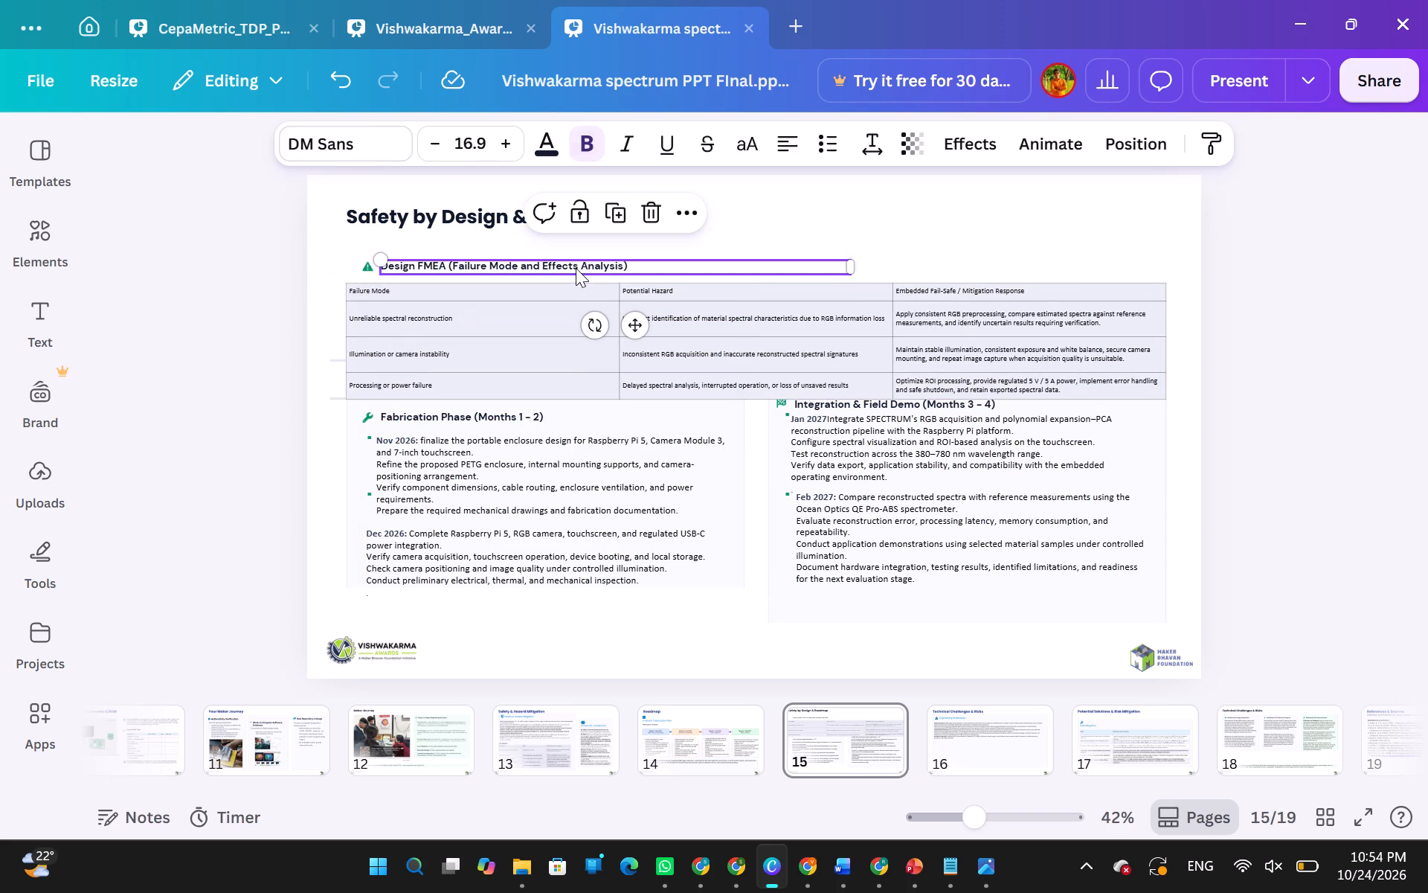
{"action": "left_click", "coordinate": [576, 268]}
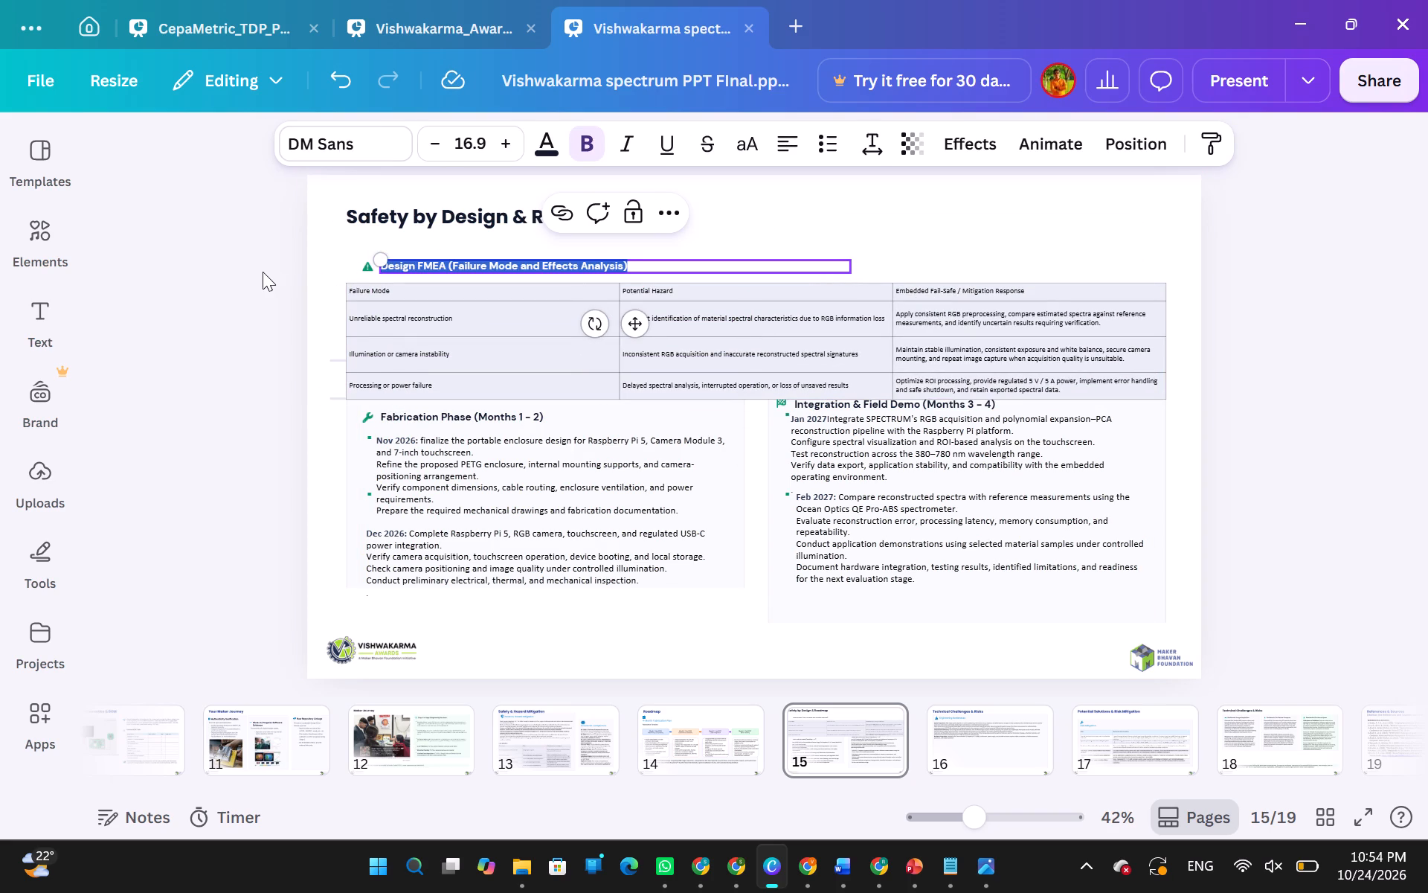
{"action": "left_click", "coordinate": [263, 272]}
{"action": "left_click_drag", "start_coordinate": [263, 272], "coordinate": [485, 263]}
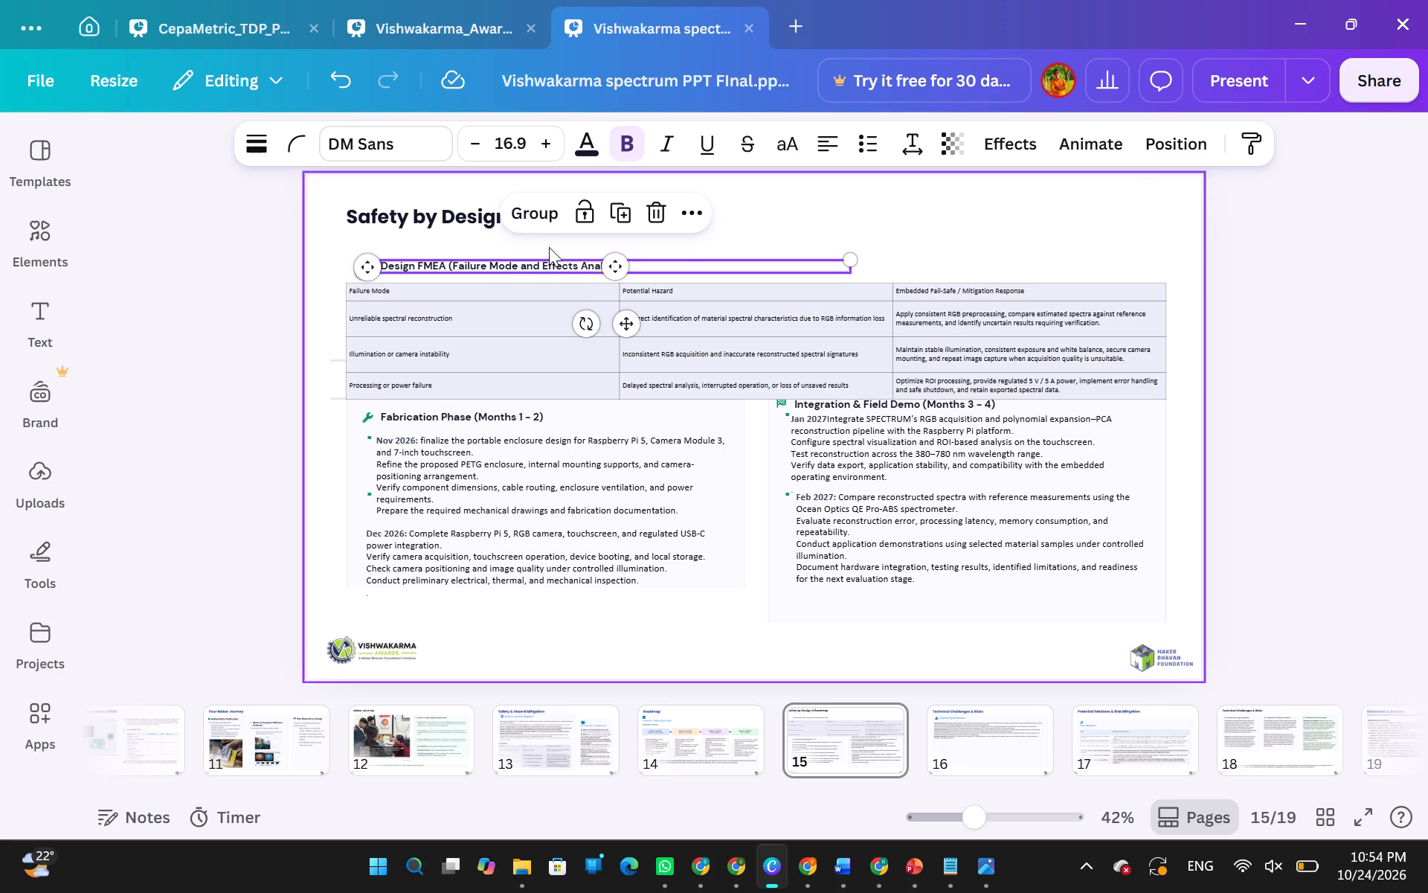
{"action": "left_click_drag", "start_coordinate": [545, 267], "coordinate": [514, 243]}
{"action": "left_click", "coordinate": [118, 316]}
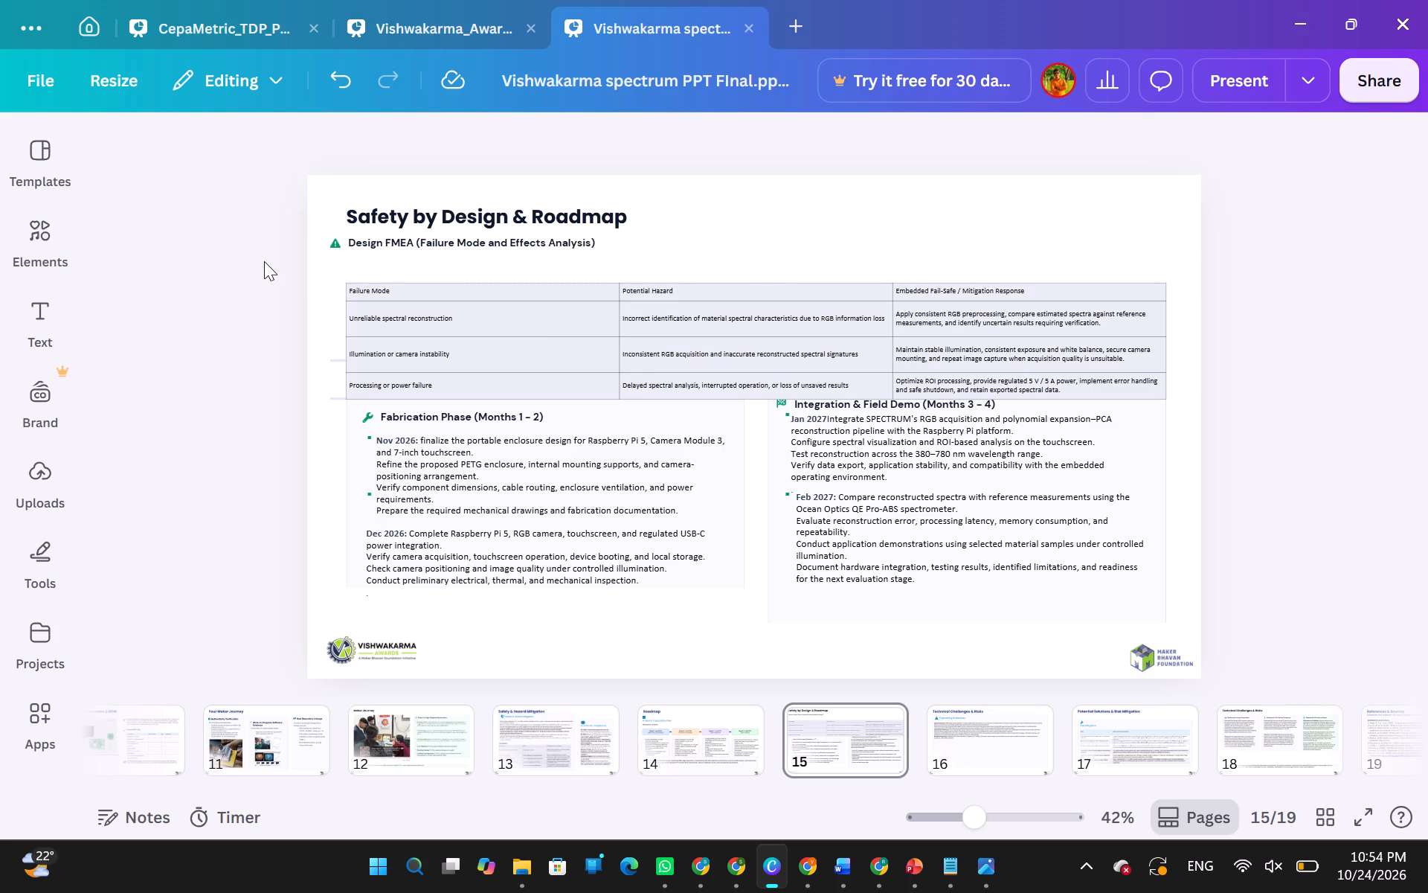
Move the Design FMEA table up under its heading and resize it to about 285 high, with its right edge matching the Integration panel's.
{"action": "left_click_drag", "start_coordinate": [264, 261], "coordinate": [1072, 372]}
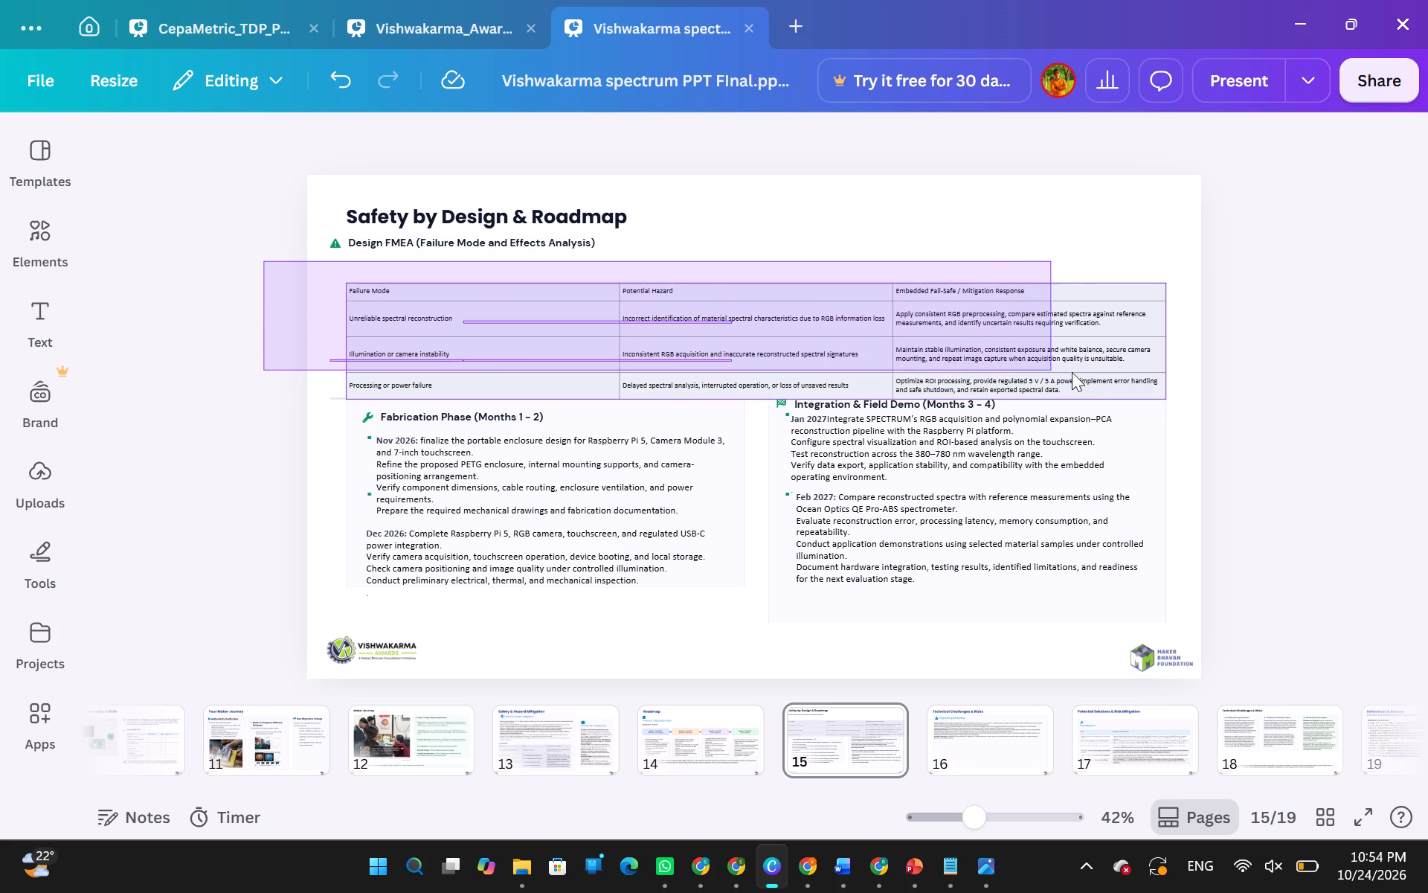
{"action": "left_click_drag", "start_coordinate": [1072, 372], "coordinate": [1215, 380]}
{"action": "left_click_drag", "start_coordinate": [1083, 330], "coordinate": [1061, 303]}
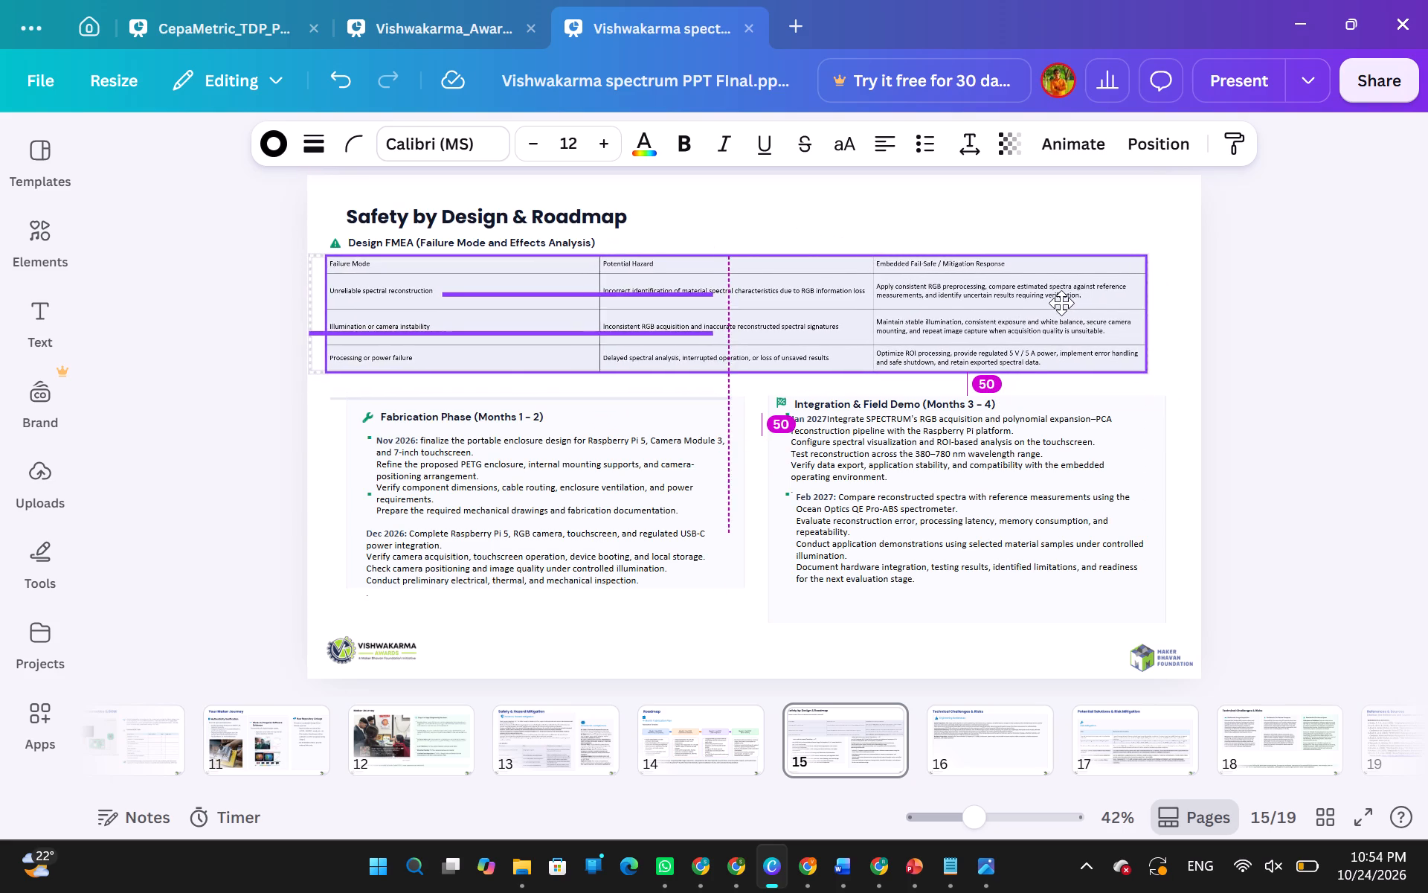
{"action": "left_click_drag", "start_coordinate": [1061, 303], "coordinate": [1061, 304]}
{"action": "left_click_drag", "start_coordinate": [1147, 308], "coordinate": [1169, 307]}
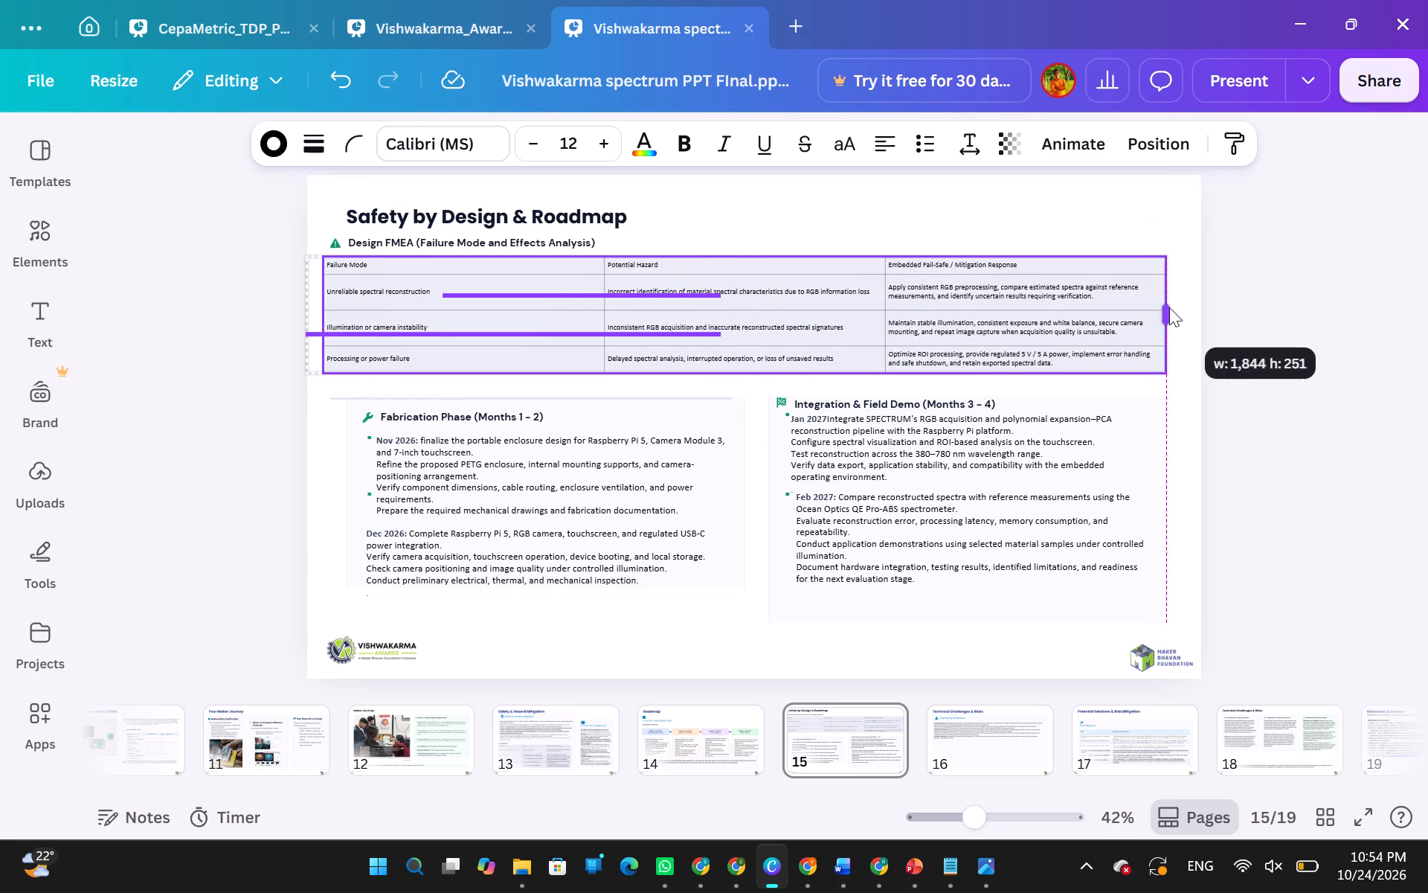
{"action": "left_click_drag", "start_coordinate": [1169, 307], "coordinate": [1168, 307]}
{"action": "left_click_drag", "start_coordinate": [767, 374], "coordinate": [762, 389]}
{"action": "left_click_drag", "start_coordinate": [303, 320], "coordinate": [331, 318]}
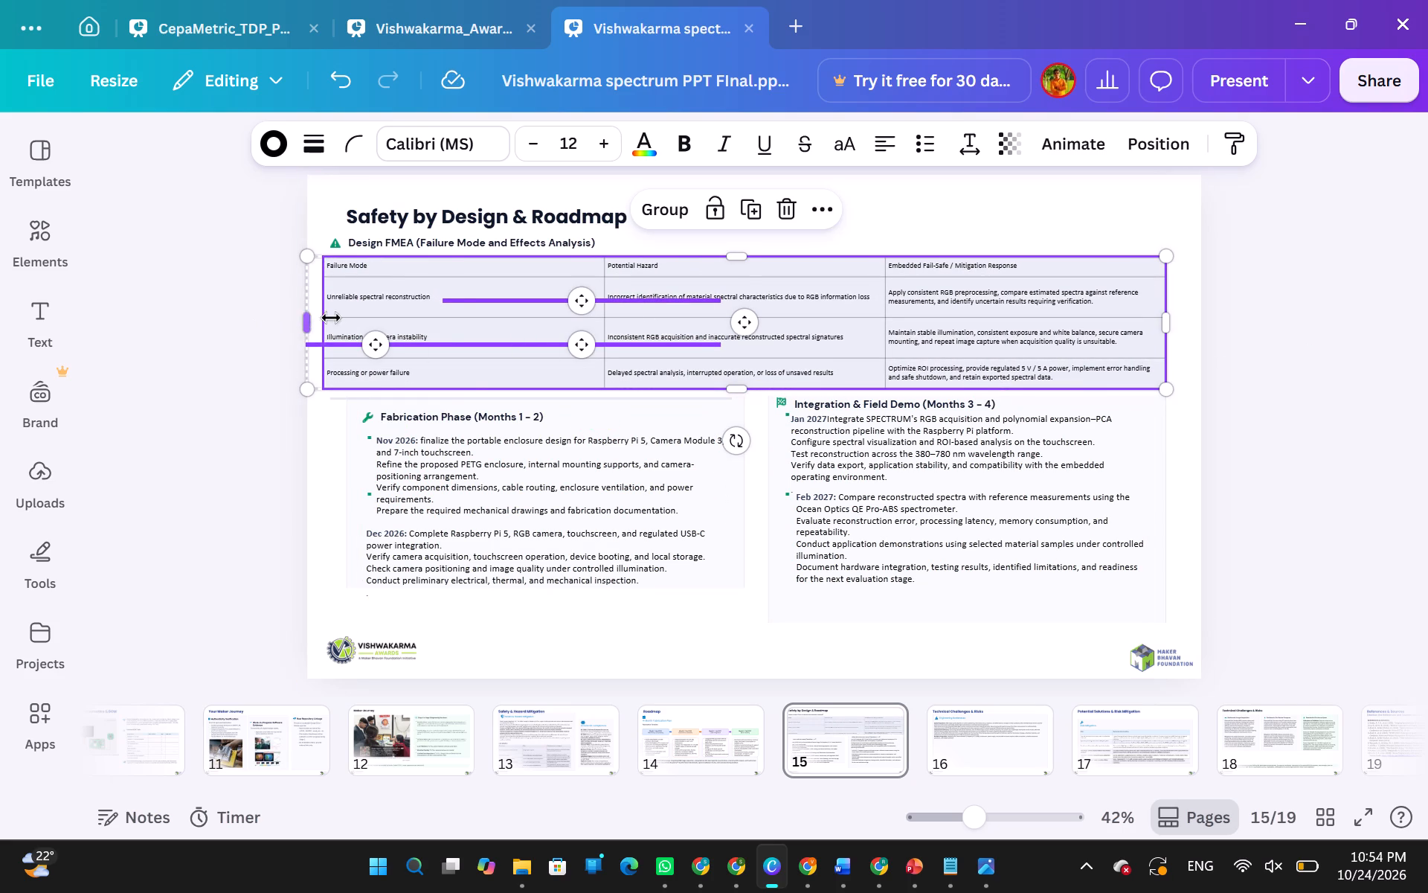
{"action": "left_click_drag", "start_coordinate": [331, 318], "coordinate": [338, 316]}
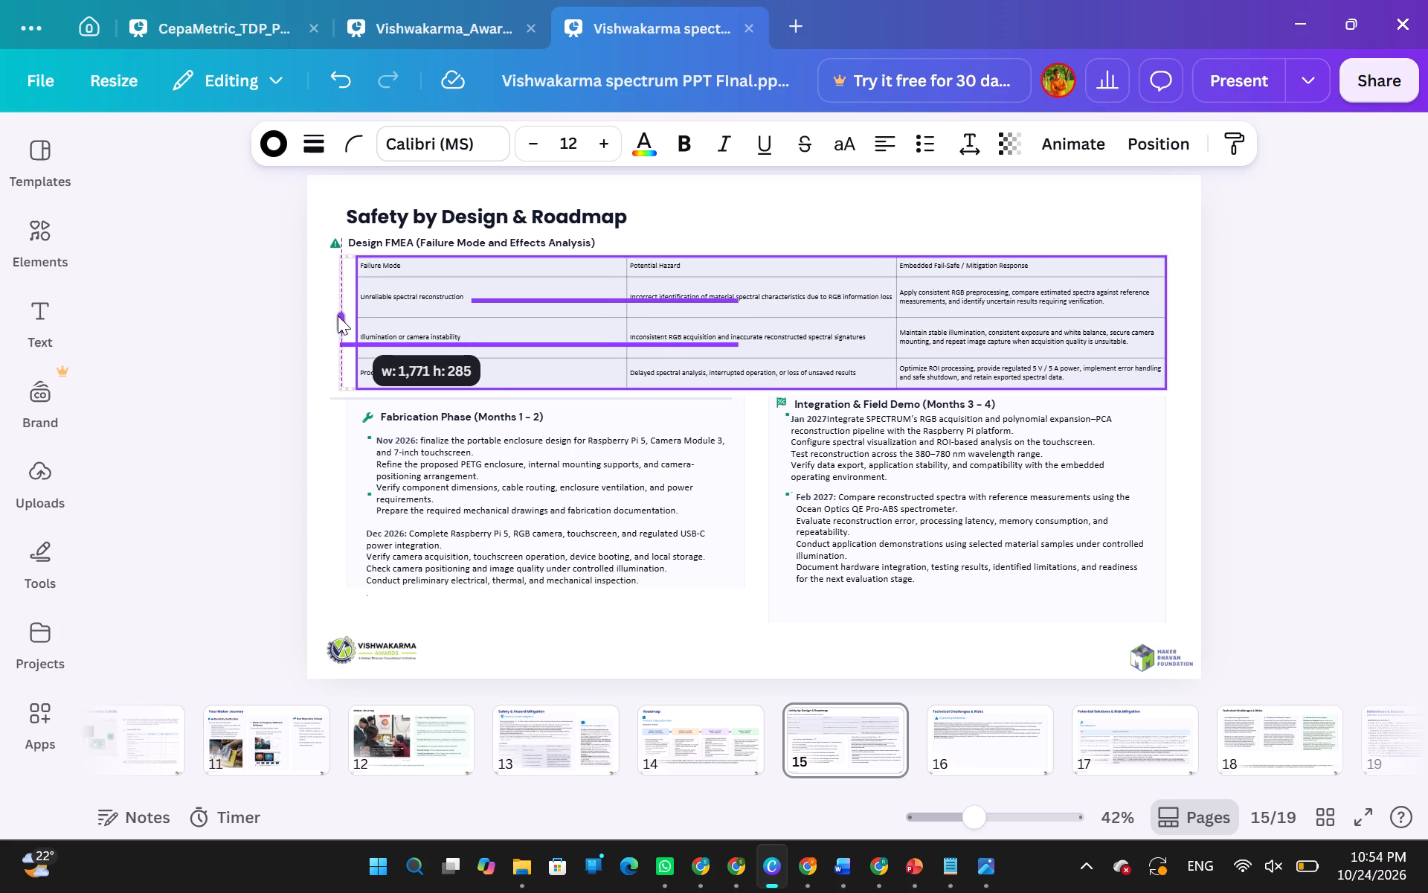
{"action": "left_click_drag", "start_coordinate": [338, 316], "coordinate": [343, 316]}
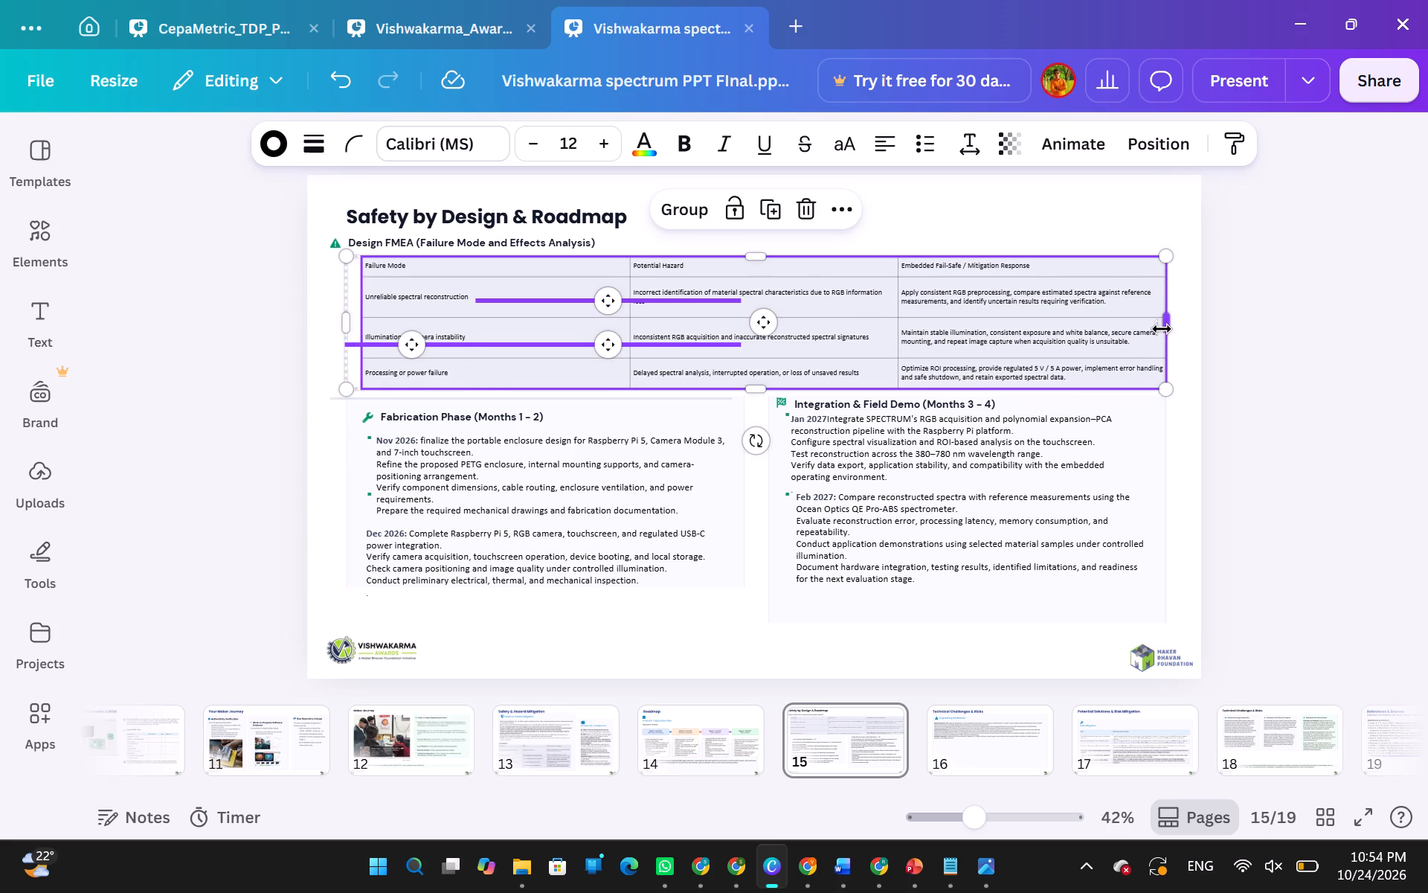
{"action": "left_click", "coordinate": [1161, 330]}
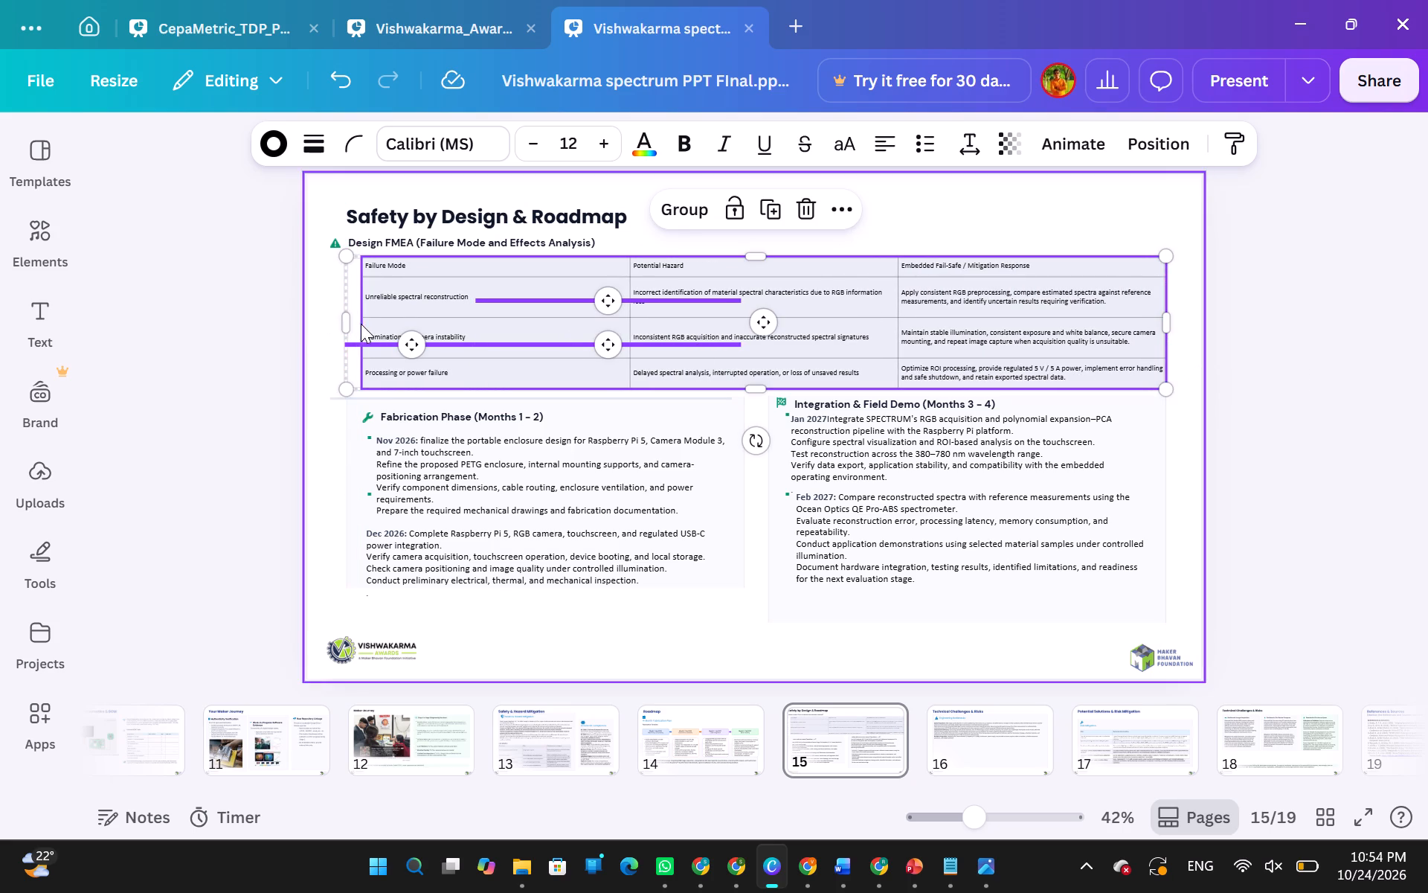
{"action": "left_click_drag", "start_coordinate": [348, 326], "coordinate": [340, 325]}
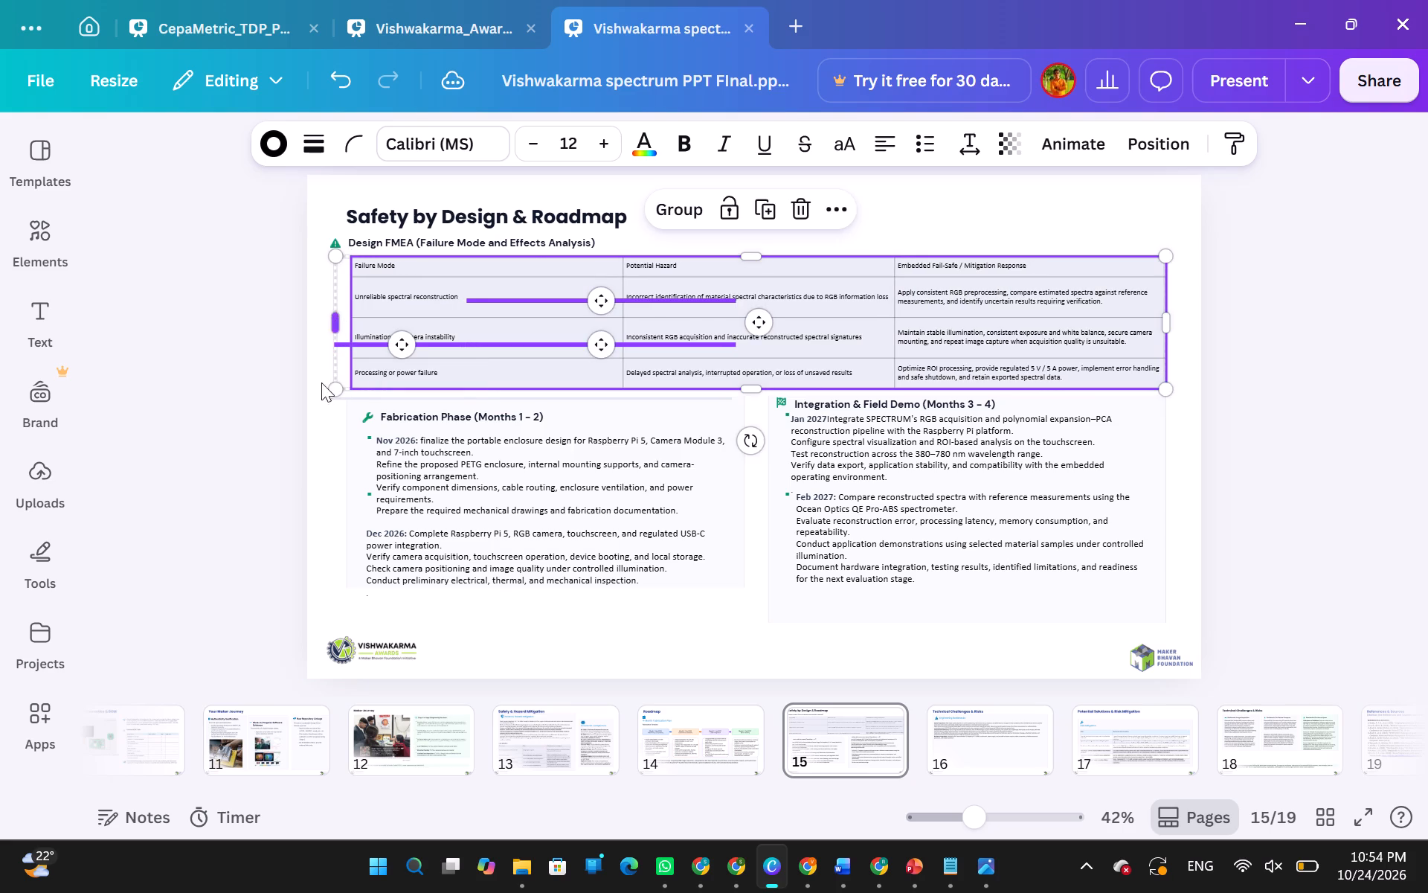
Delete the stray divider lines above the Fabrication Phase heading and beside the table's Illumination or camera instability row.
{"action": "left_click", "coordinate": [297, 406]}
{"action": "left_click", "coordinate": [335, 400]}
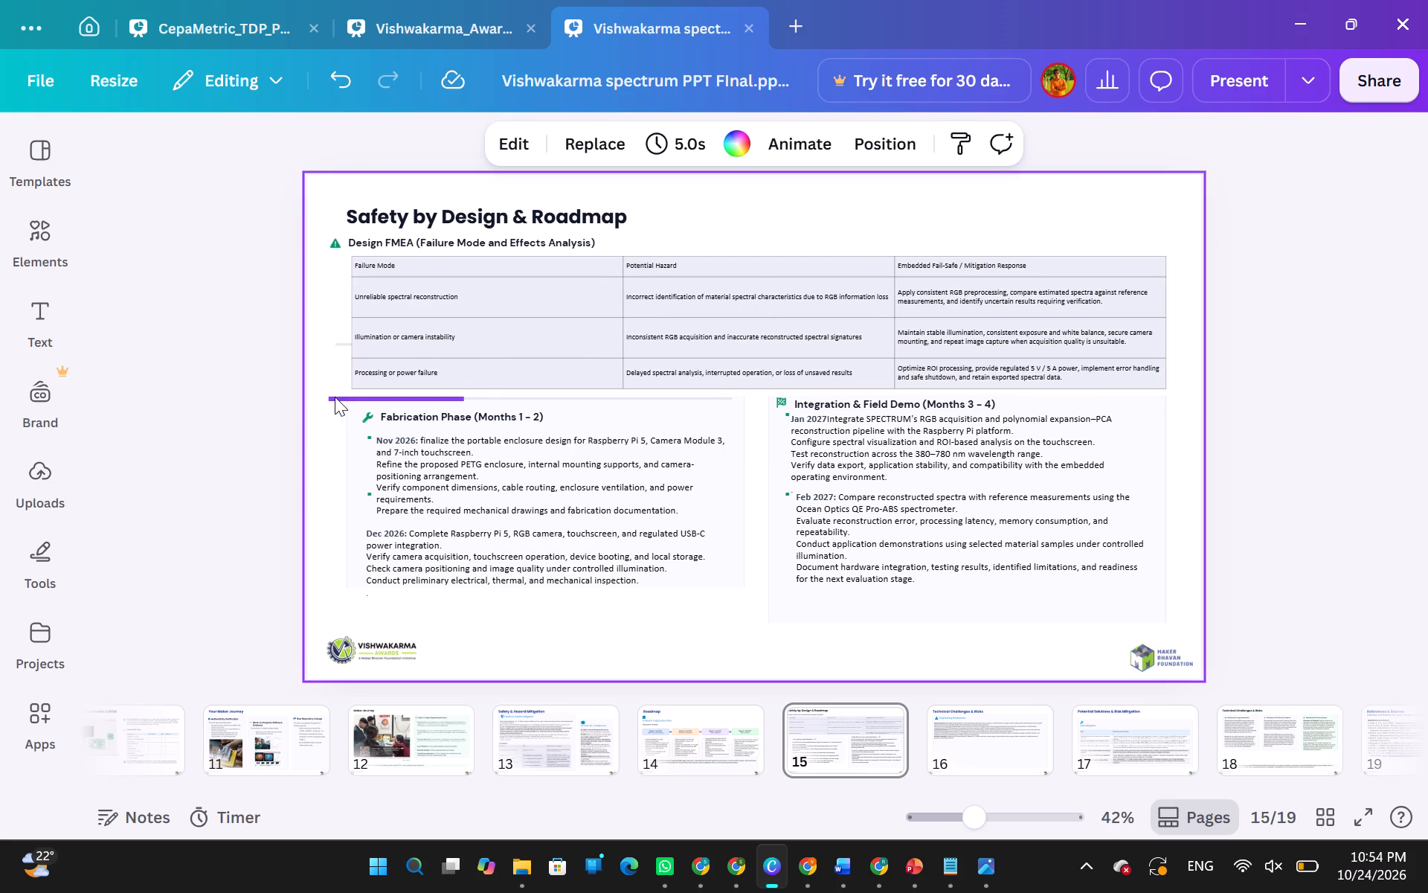
{"action": "left_click", "coordinate": [335, 397]}
{"action": "key", "text": "Delete"}
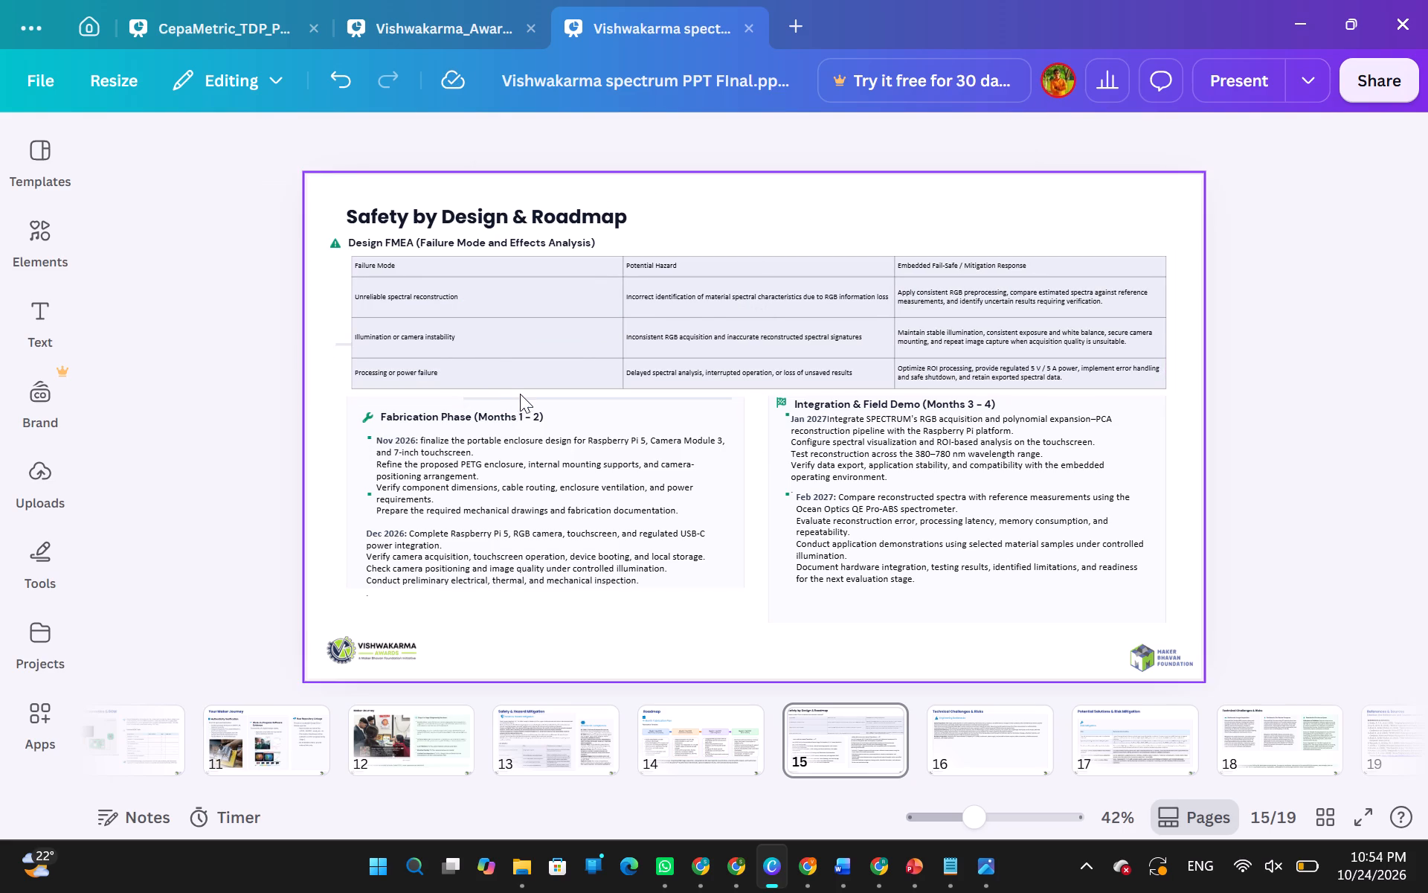
{"action": "left_click", "coordinate": [522, 398]}
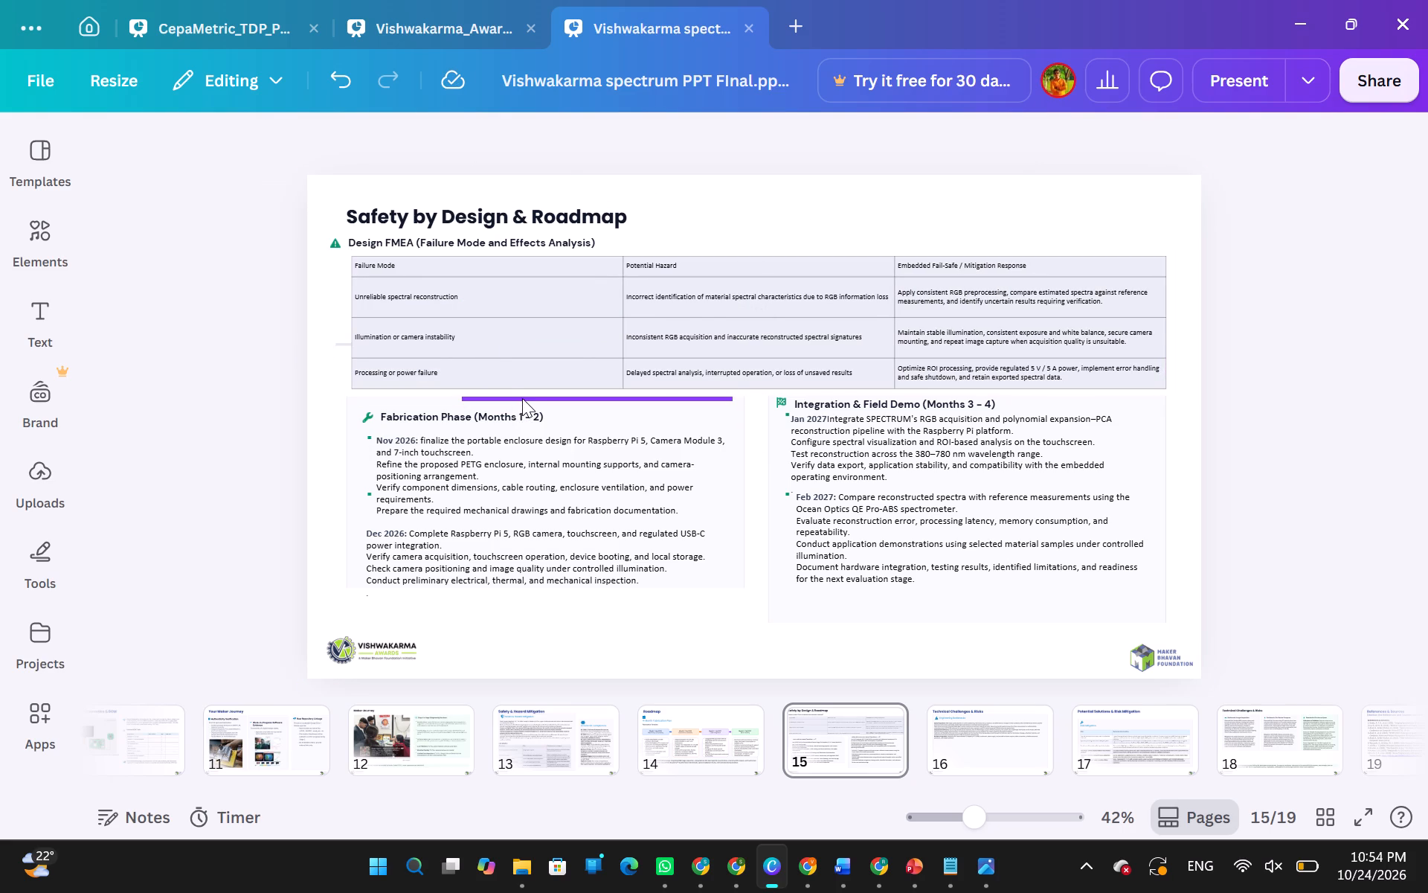
{"action": "key", "text": "Delete"}
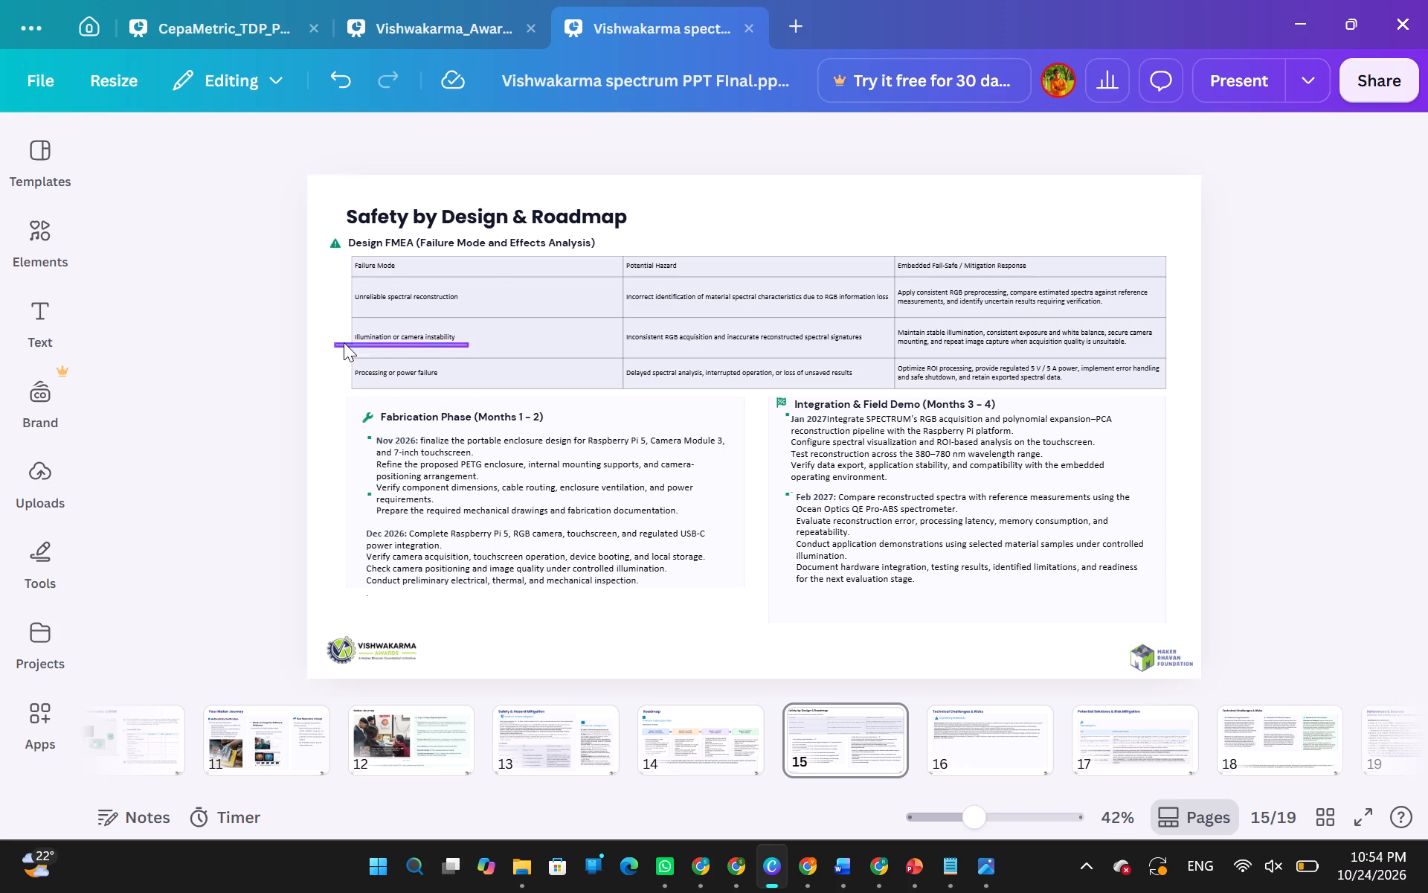
{"action": "left_click", "coordinate": [341, 345]}
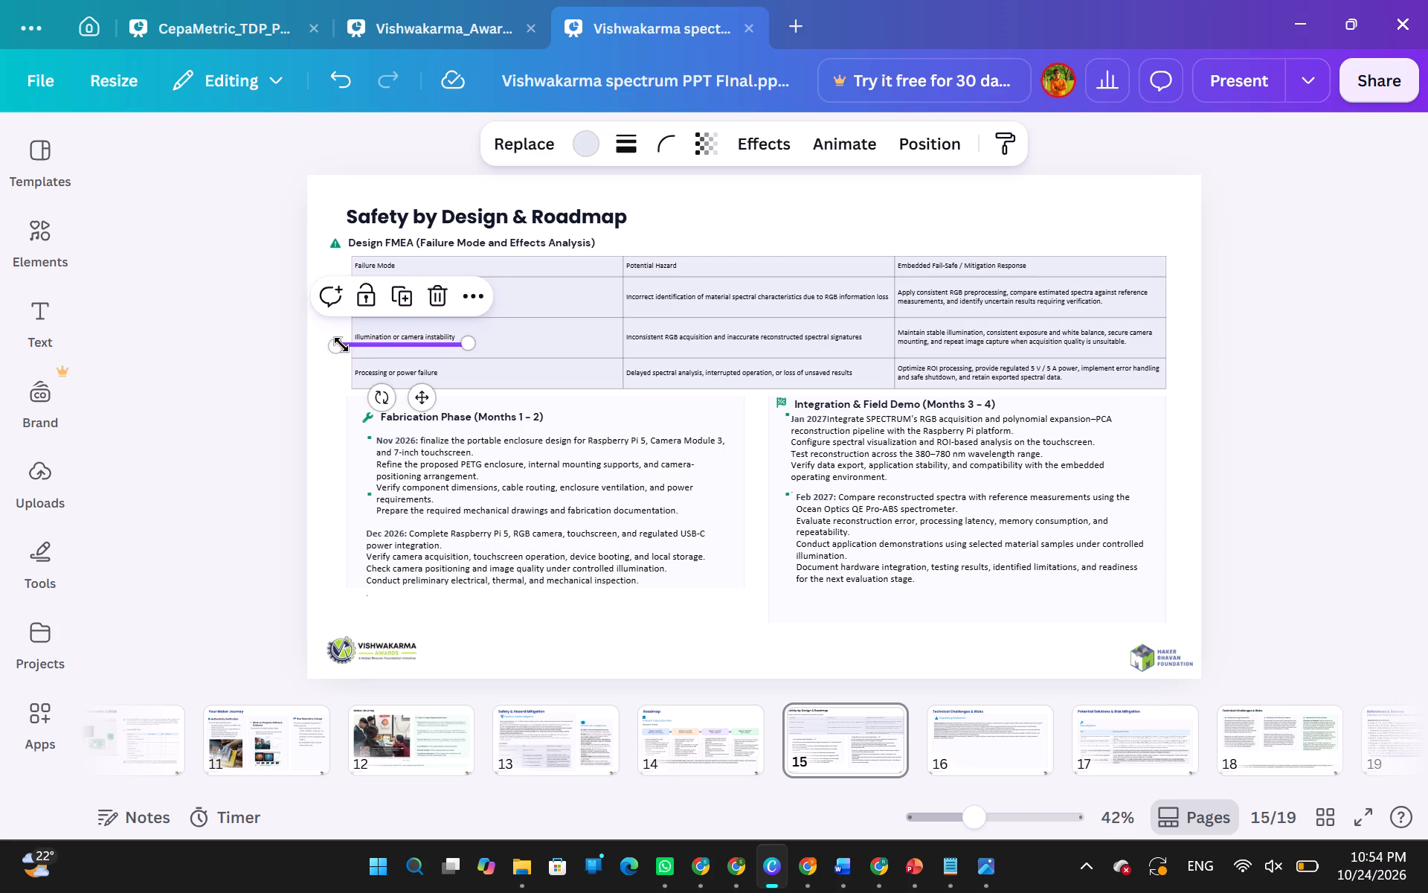
{"action": "key", "text": "Delete"}
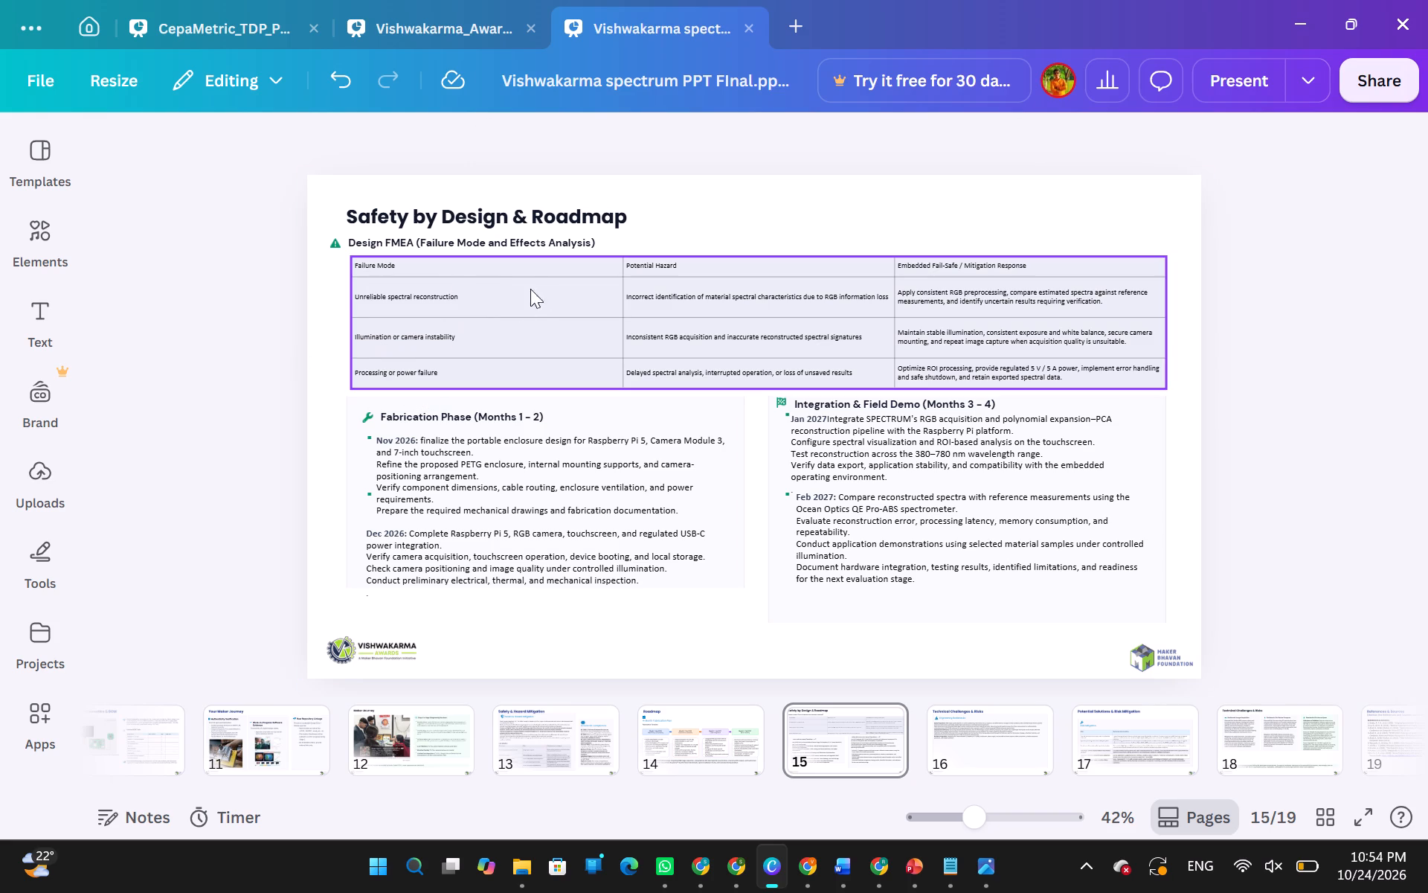
Increase the Design FMEA table's text size to 15.
{"action": "left_click_drag", "start_coordinate": [332, 275], "coordinate": [852, 359]}
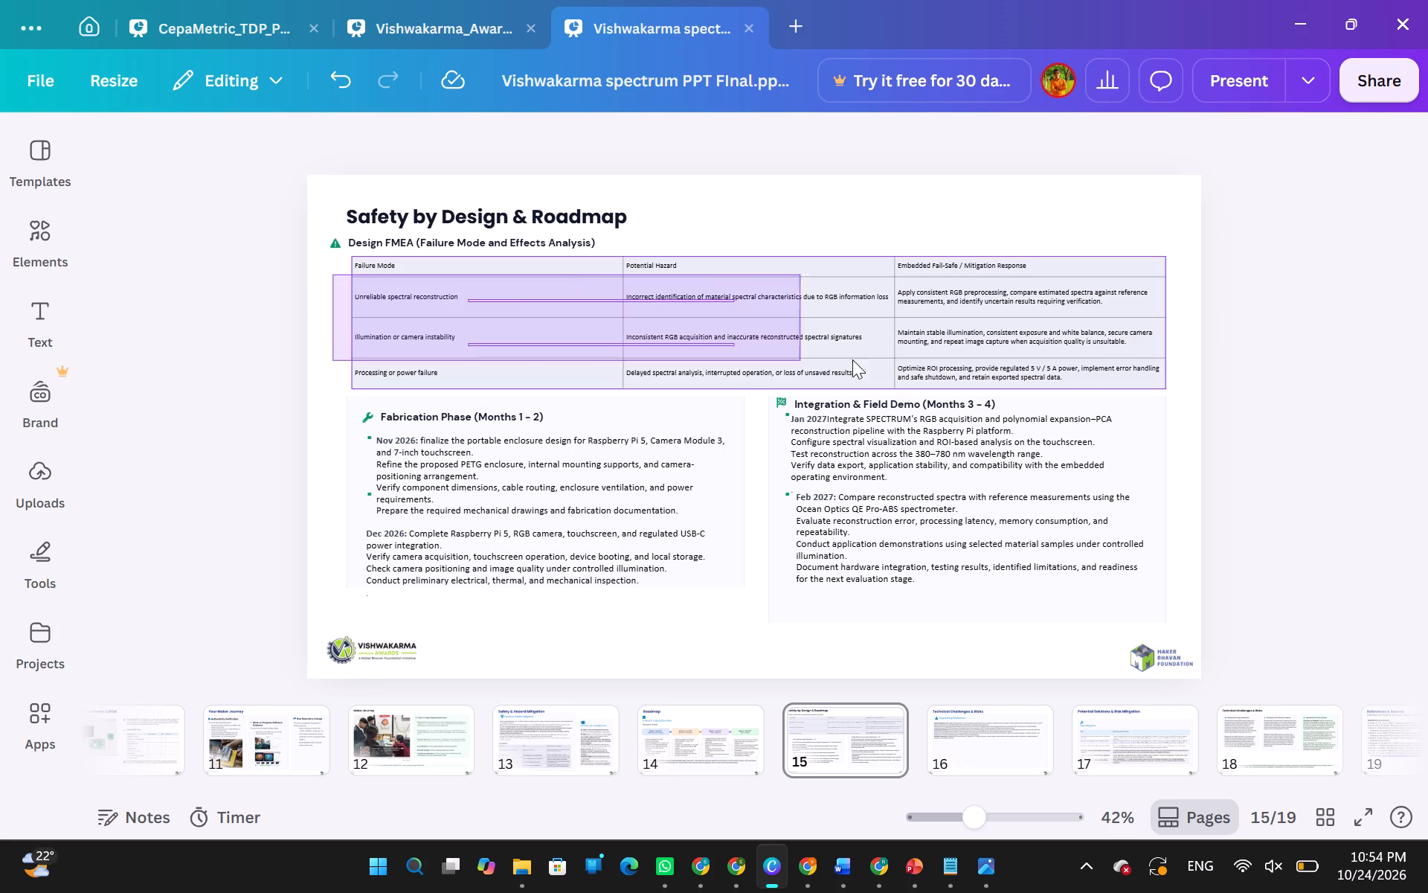
{"action": "left_click_drag", "start_coordinate": [852, 359], "coordinate": [1087, 362]}
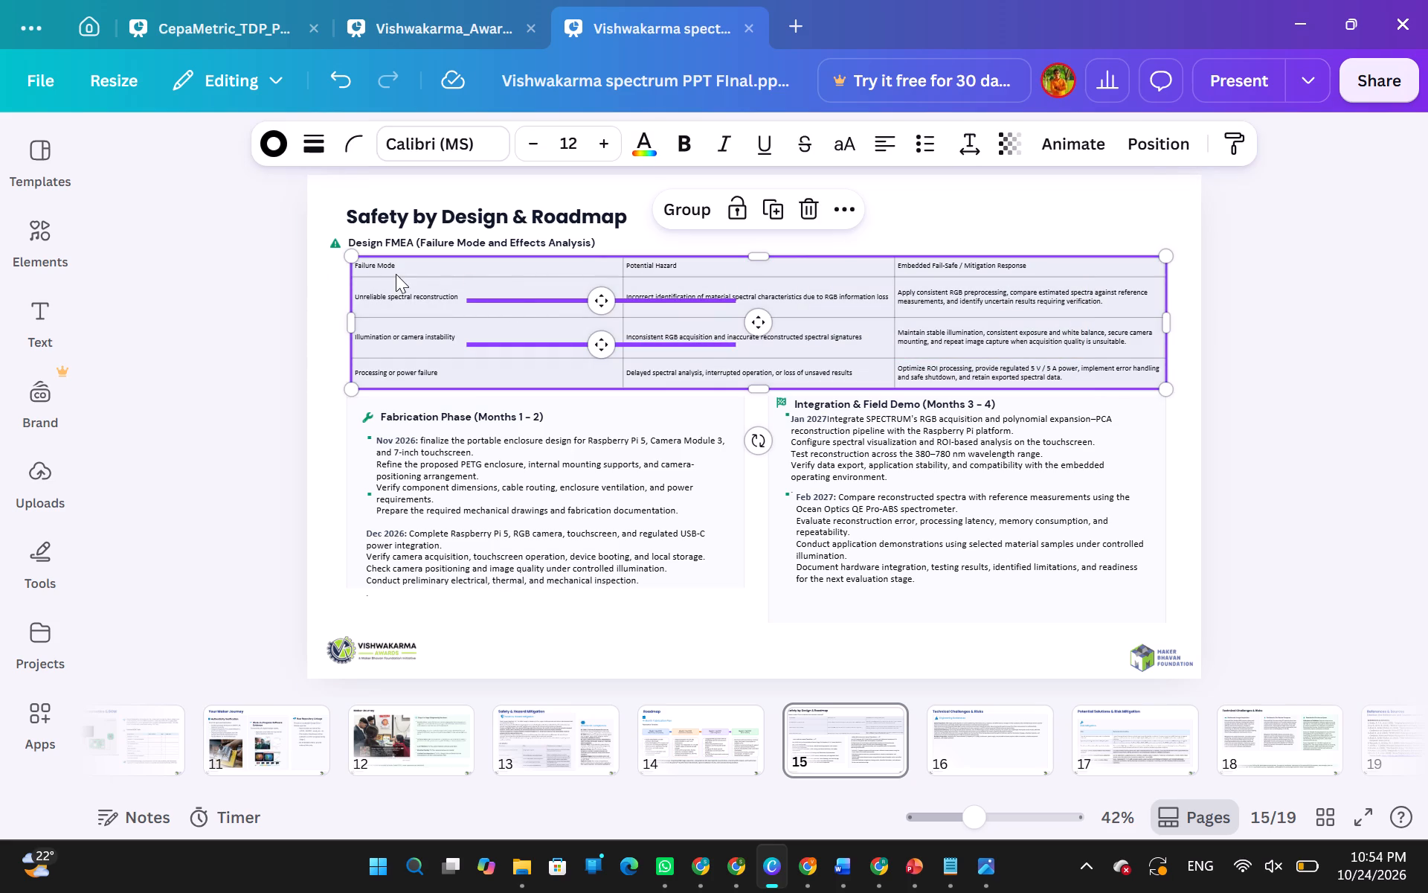
{"action": "left_click", "coordinate": [396, 274]}
{"action": "left_click", "coordinate": [309, 284]}
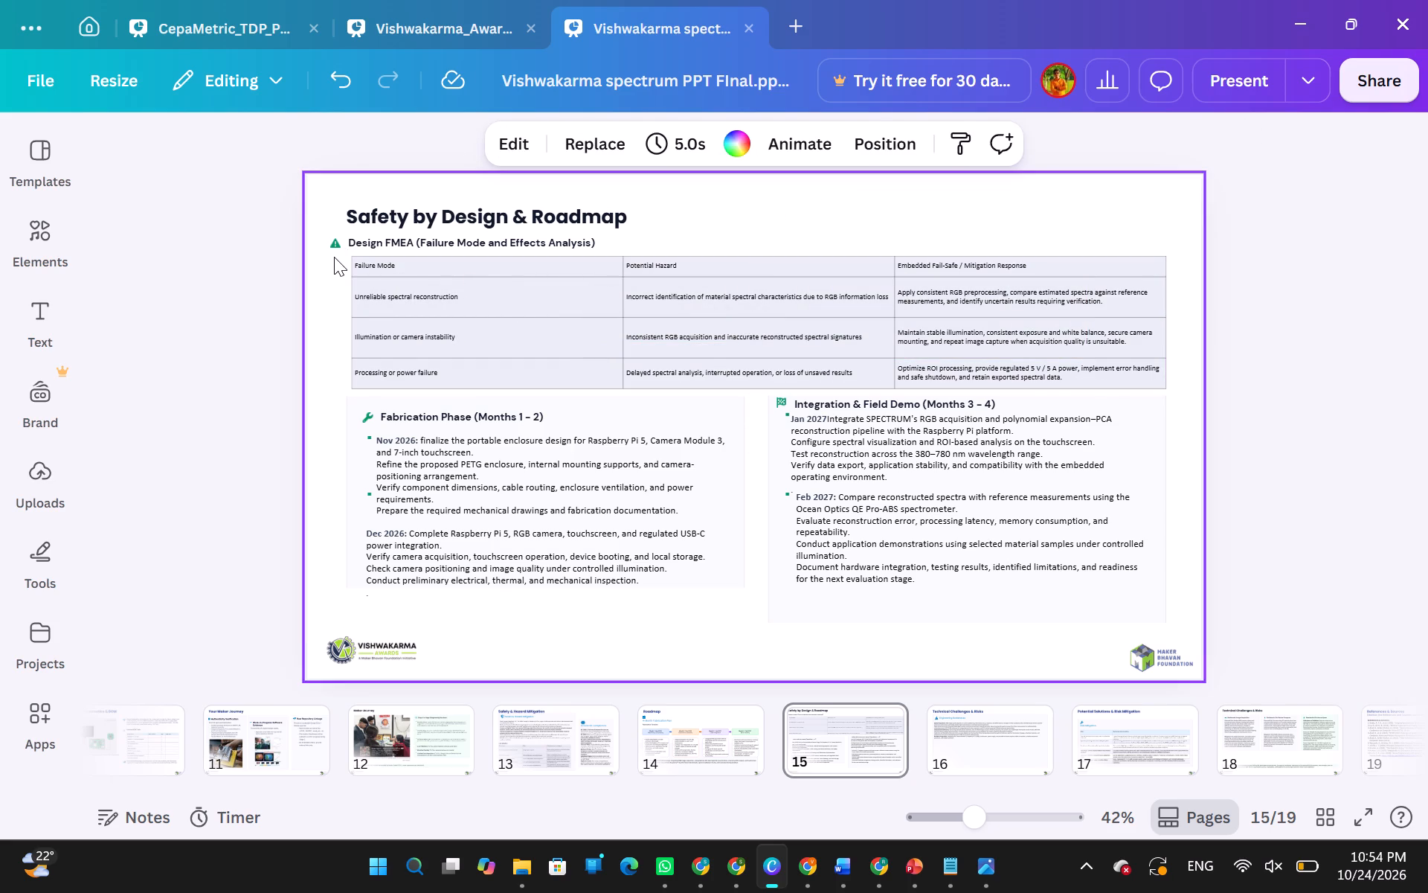
{"action": "left_click_drag", "start_coordinate": [334, 257], "coordinate": [1075, 383]}
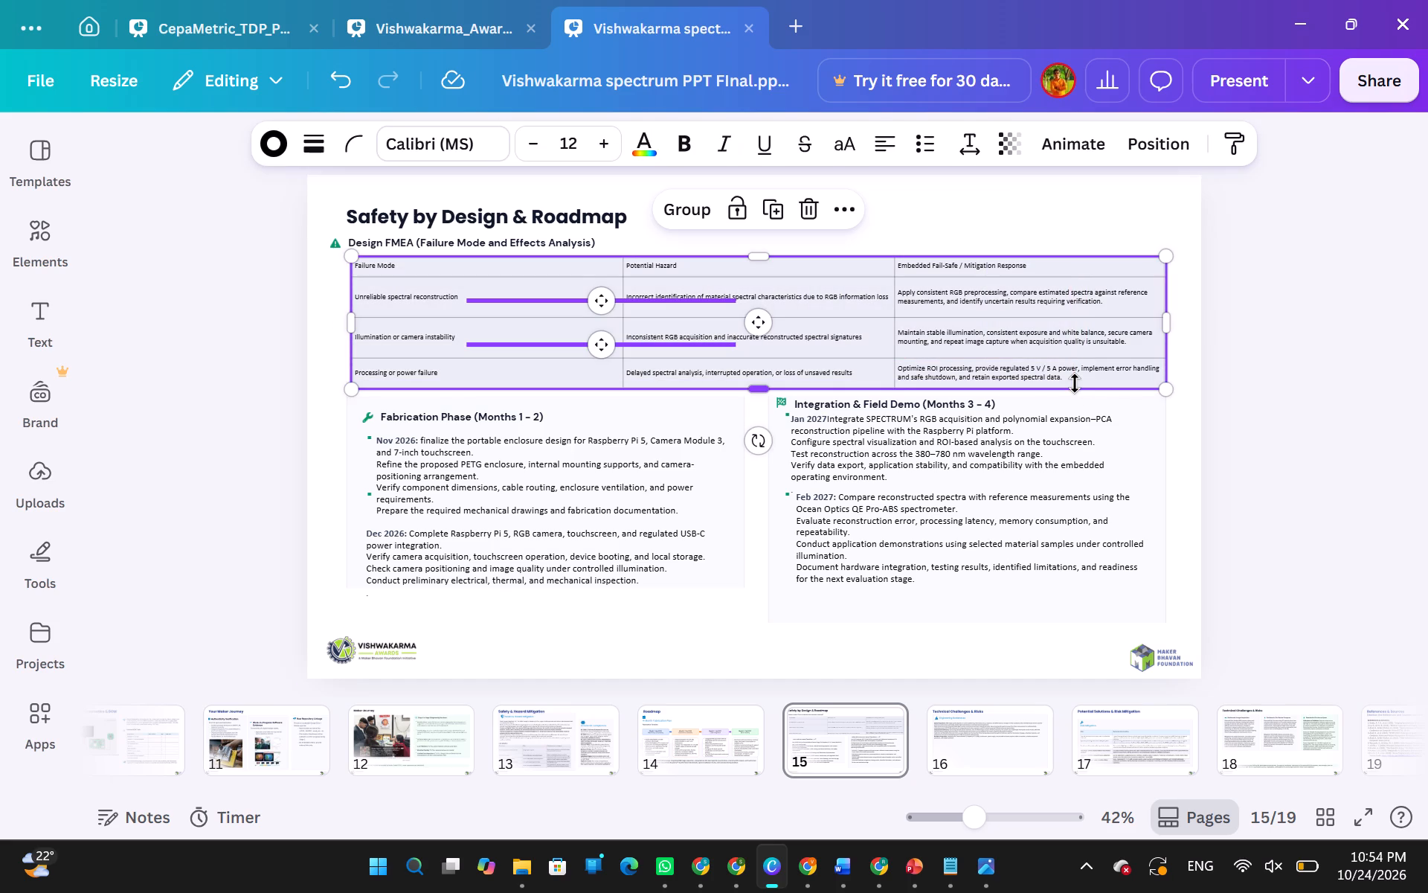
{"action": "key", "text": "ctrl+shift+period"}
{"action": "key", "text": "ctrl+shift+period"}
{"action": "key", "text": "ctrl+shift+period"}
{"action": "key", "text": "ctrl+shift+period"}
{"action": "key", "text": "ctrl+shift+comma"}
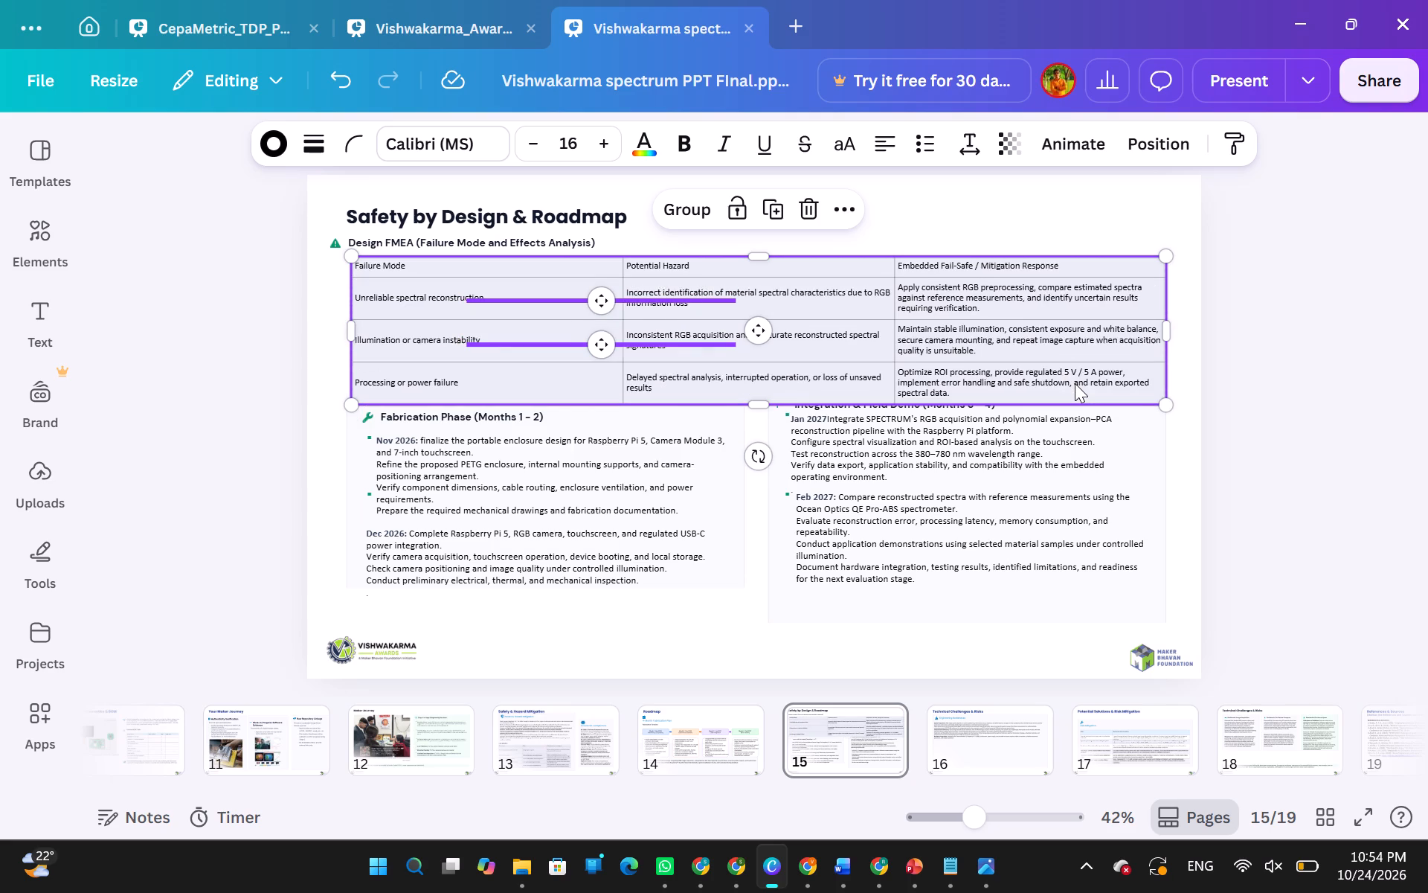
{"action": "key", "text": "ctrl+shift+comma"}
{"action": "key", "text": "ctrl+shift+period"}
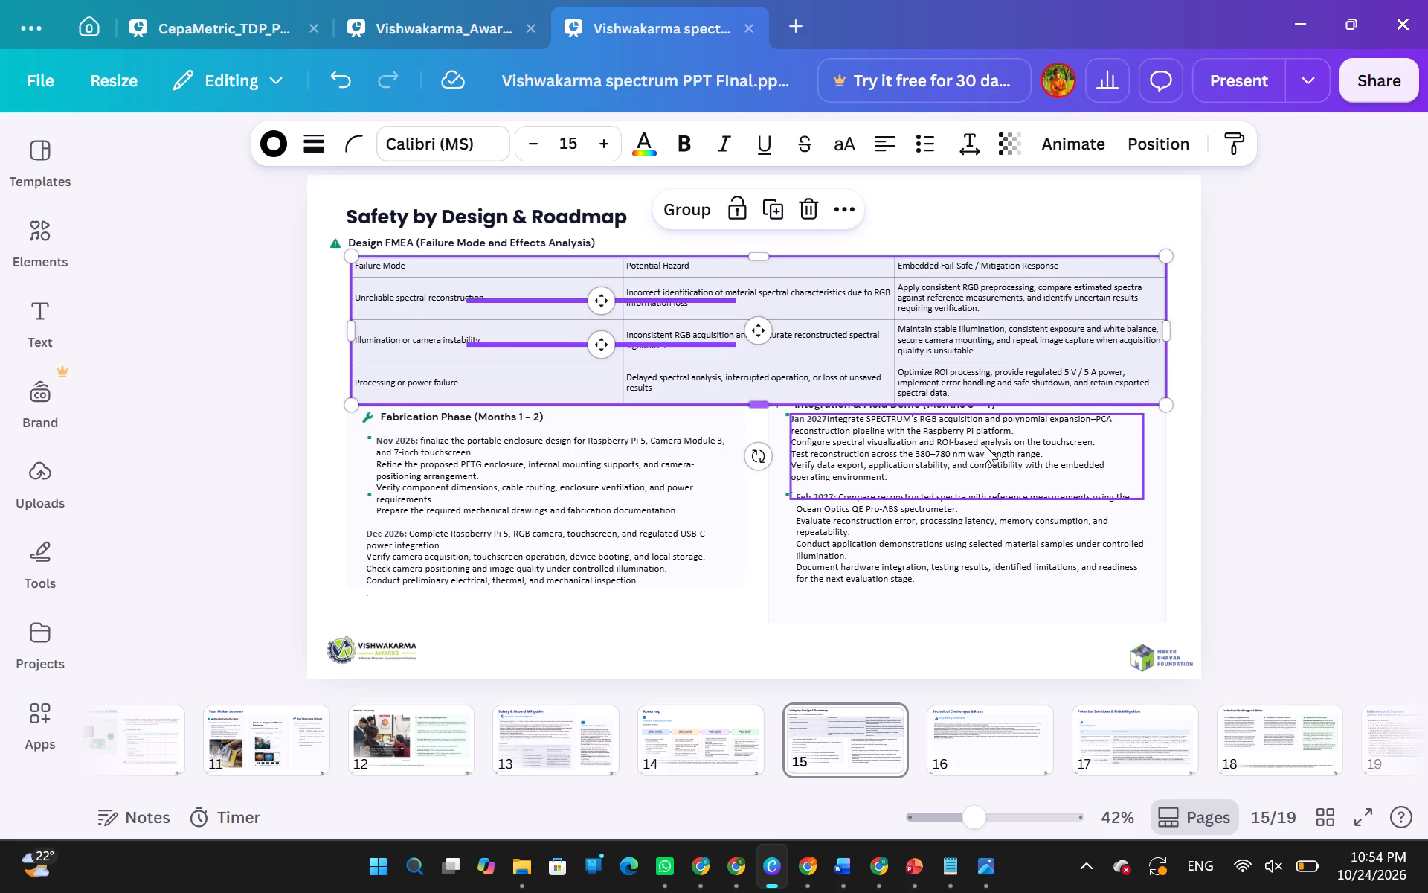
{"action": "left_click", "coordinate": [1277, 388]}
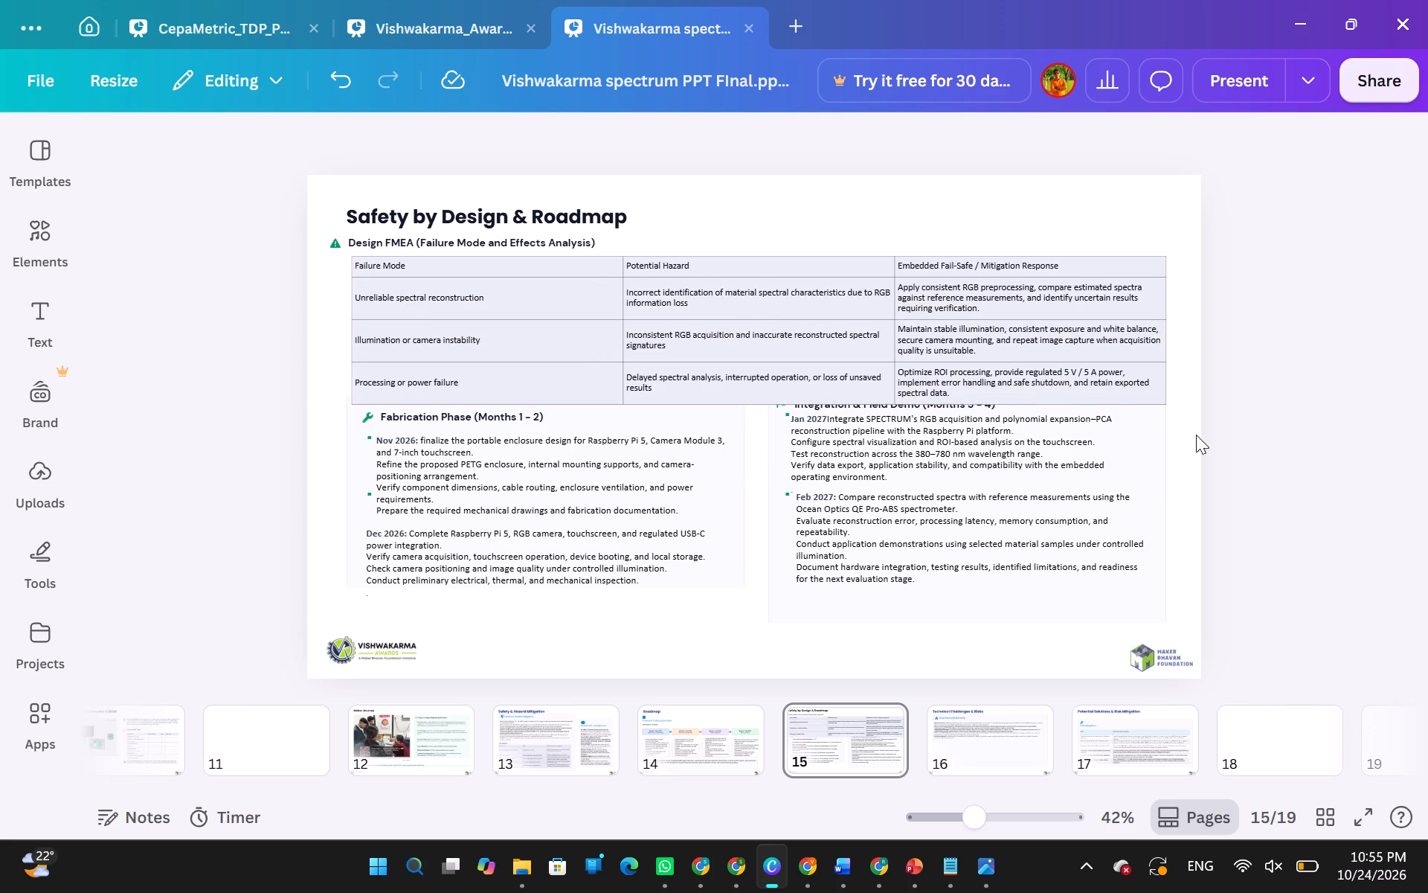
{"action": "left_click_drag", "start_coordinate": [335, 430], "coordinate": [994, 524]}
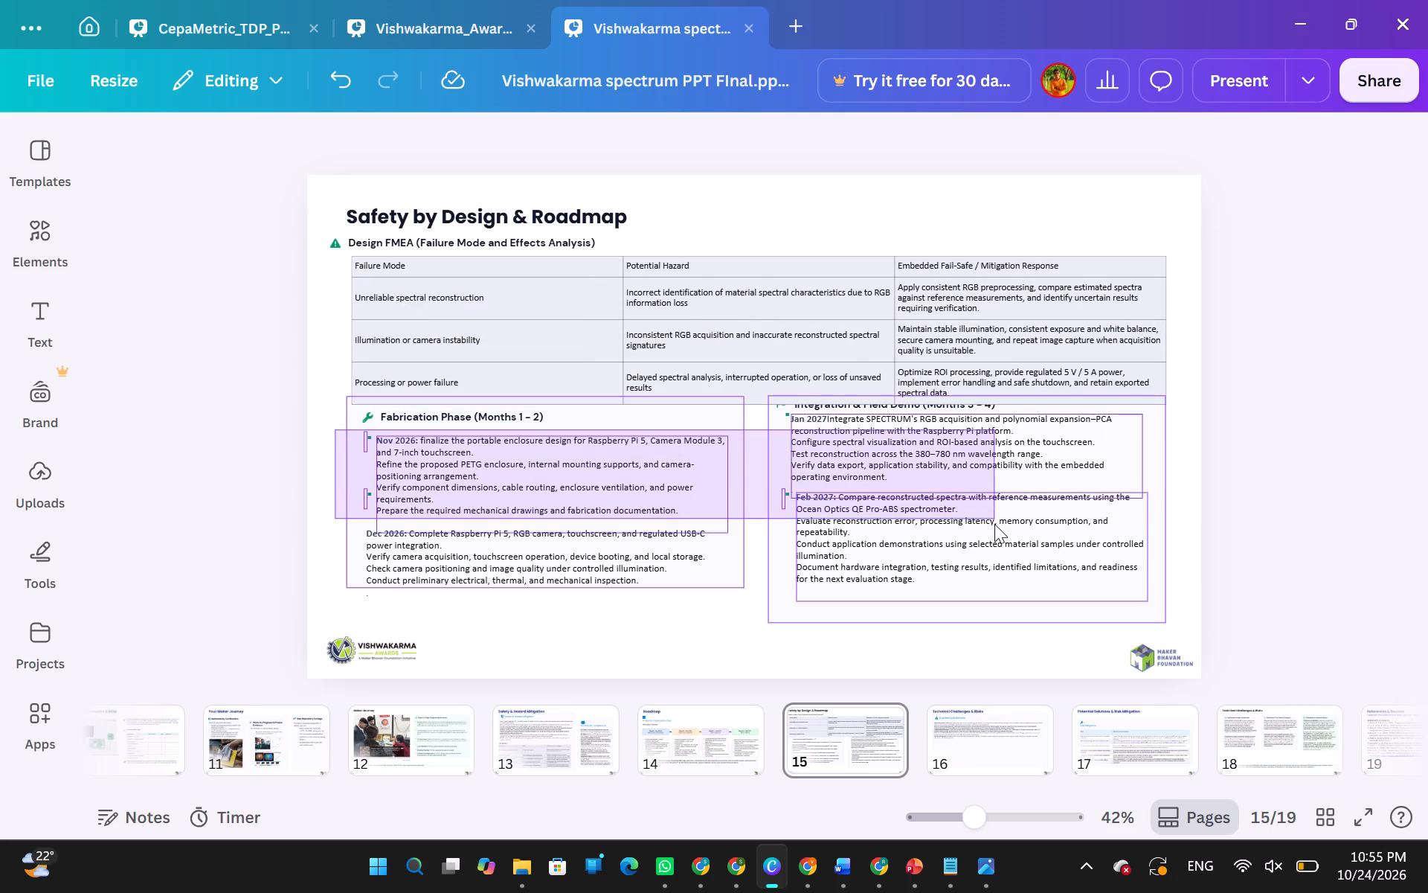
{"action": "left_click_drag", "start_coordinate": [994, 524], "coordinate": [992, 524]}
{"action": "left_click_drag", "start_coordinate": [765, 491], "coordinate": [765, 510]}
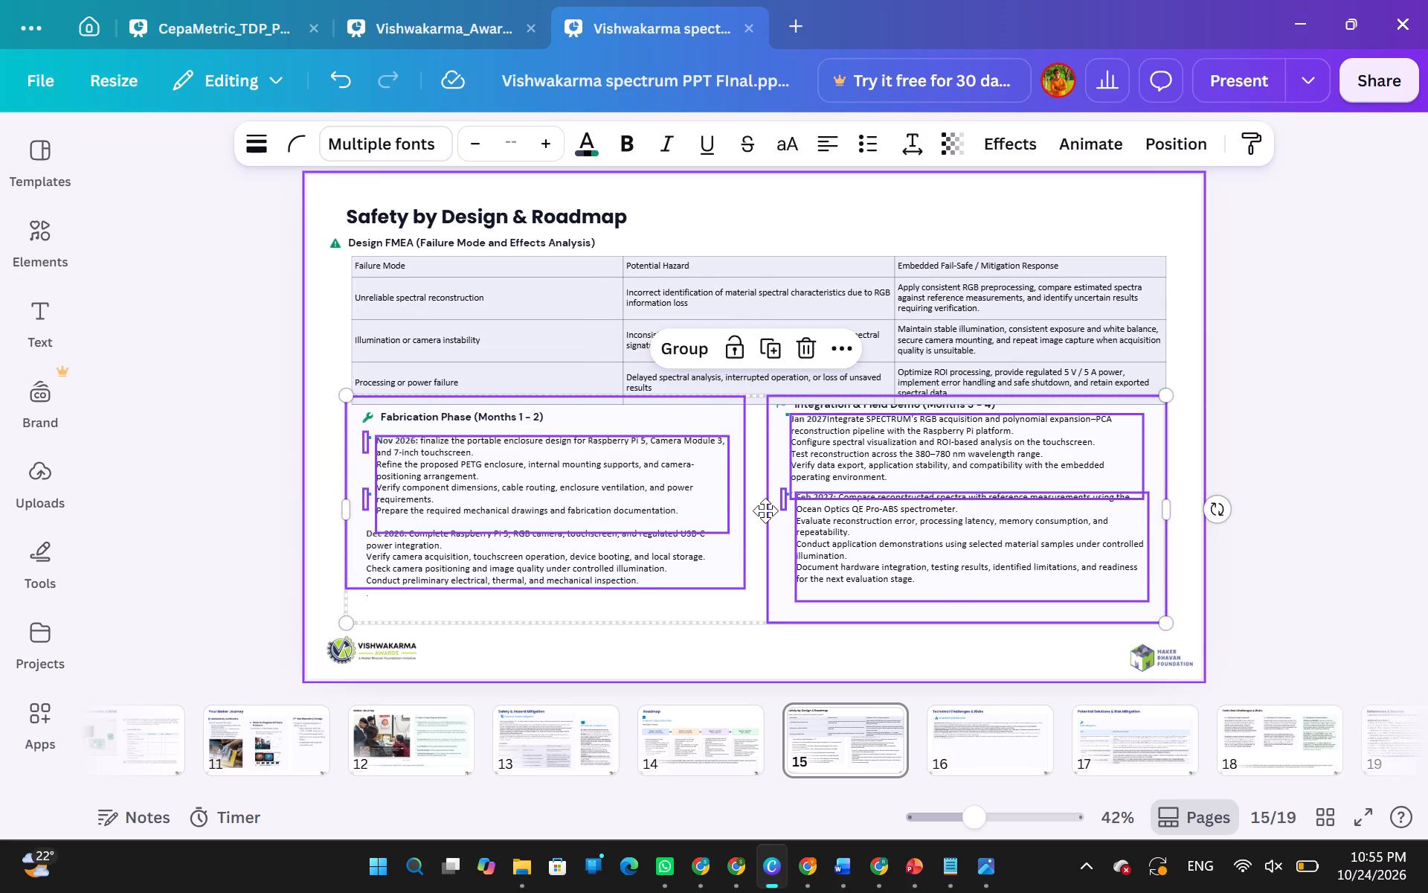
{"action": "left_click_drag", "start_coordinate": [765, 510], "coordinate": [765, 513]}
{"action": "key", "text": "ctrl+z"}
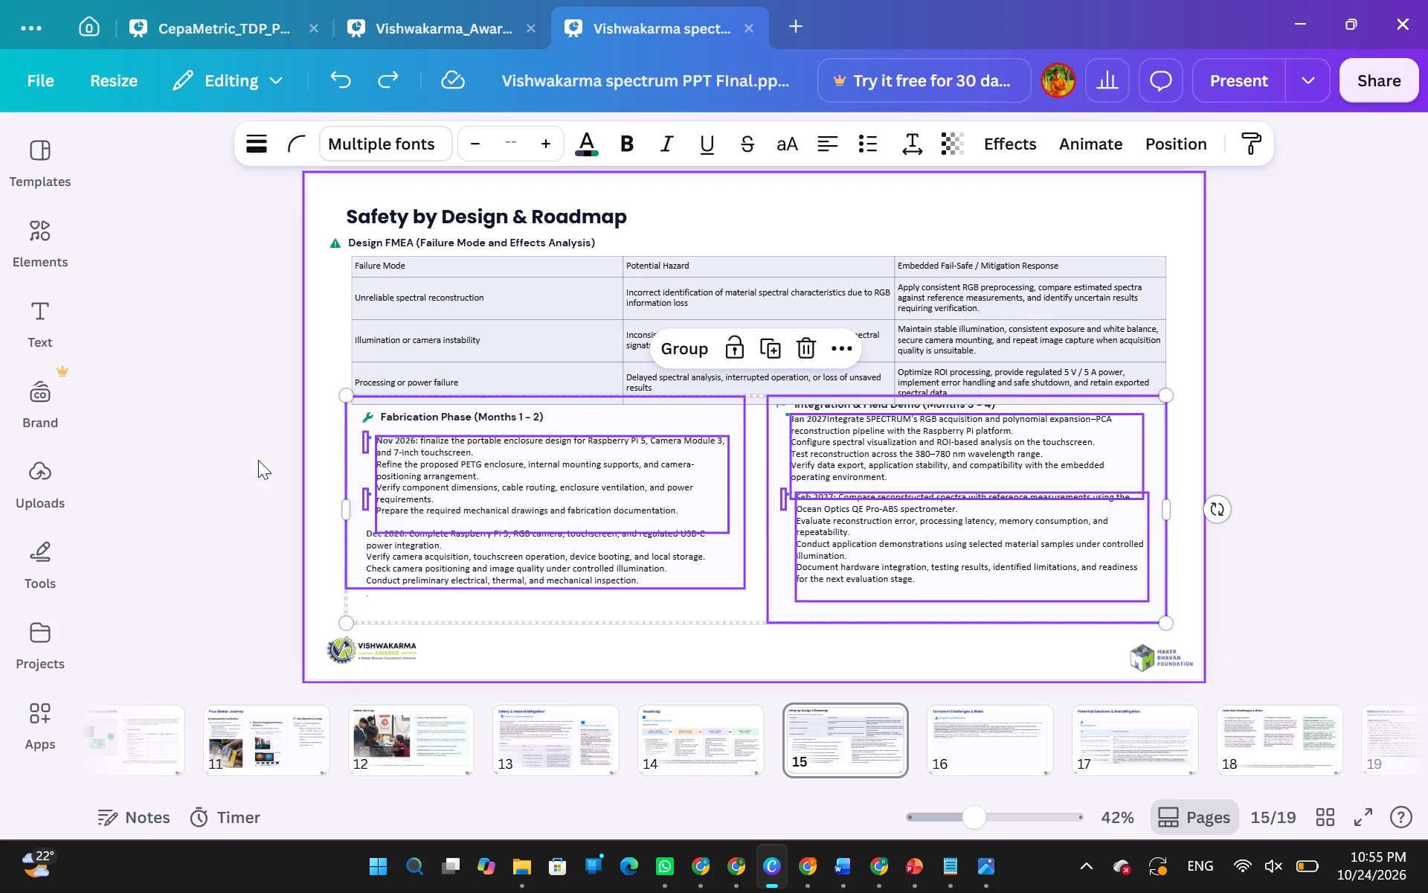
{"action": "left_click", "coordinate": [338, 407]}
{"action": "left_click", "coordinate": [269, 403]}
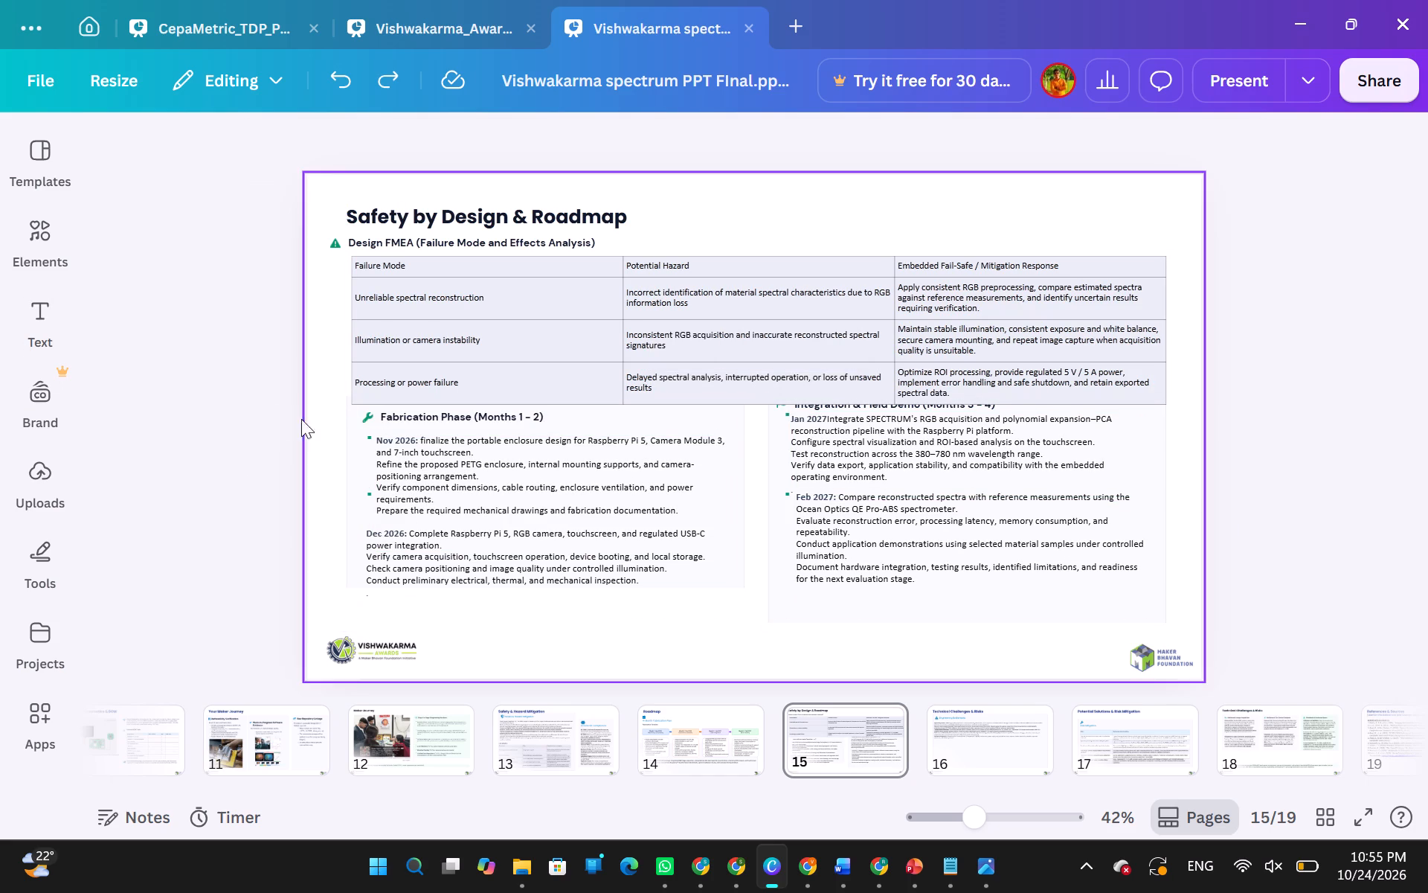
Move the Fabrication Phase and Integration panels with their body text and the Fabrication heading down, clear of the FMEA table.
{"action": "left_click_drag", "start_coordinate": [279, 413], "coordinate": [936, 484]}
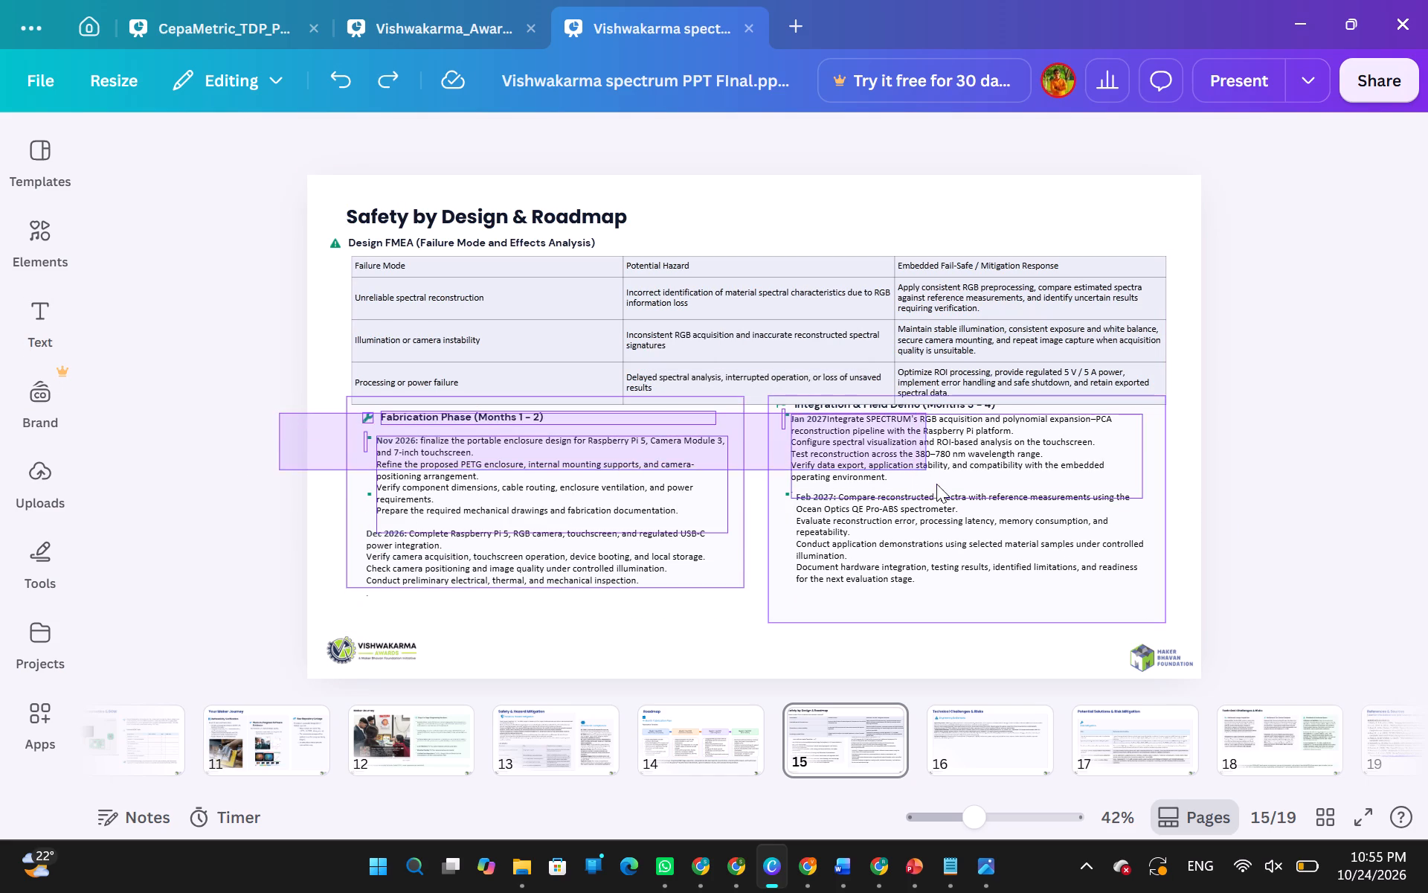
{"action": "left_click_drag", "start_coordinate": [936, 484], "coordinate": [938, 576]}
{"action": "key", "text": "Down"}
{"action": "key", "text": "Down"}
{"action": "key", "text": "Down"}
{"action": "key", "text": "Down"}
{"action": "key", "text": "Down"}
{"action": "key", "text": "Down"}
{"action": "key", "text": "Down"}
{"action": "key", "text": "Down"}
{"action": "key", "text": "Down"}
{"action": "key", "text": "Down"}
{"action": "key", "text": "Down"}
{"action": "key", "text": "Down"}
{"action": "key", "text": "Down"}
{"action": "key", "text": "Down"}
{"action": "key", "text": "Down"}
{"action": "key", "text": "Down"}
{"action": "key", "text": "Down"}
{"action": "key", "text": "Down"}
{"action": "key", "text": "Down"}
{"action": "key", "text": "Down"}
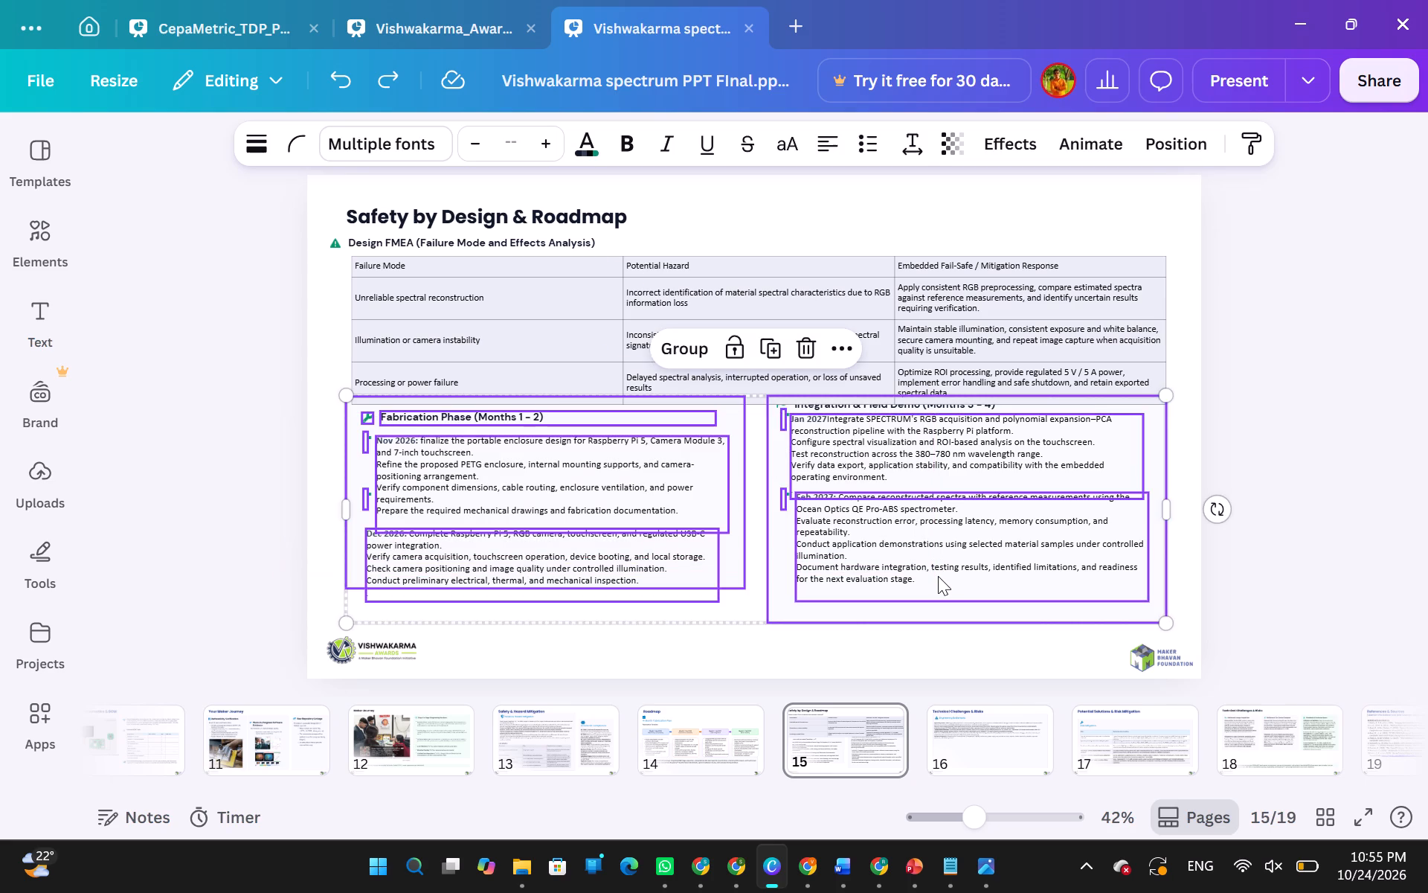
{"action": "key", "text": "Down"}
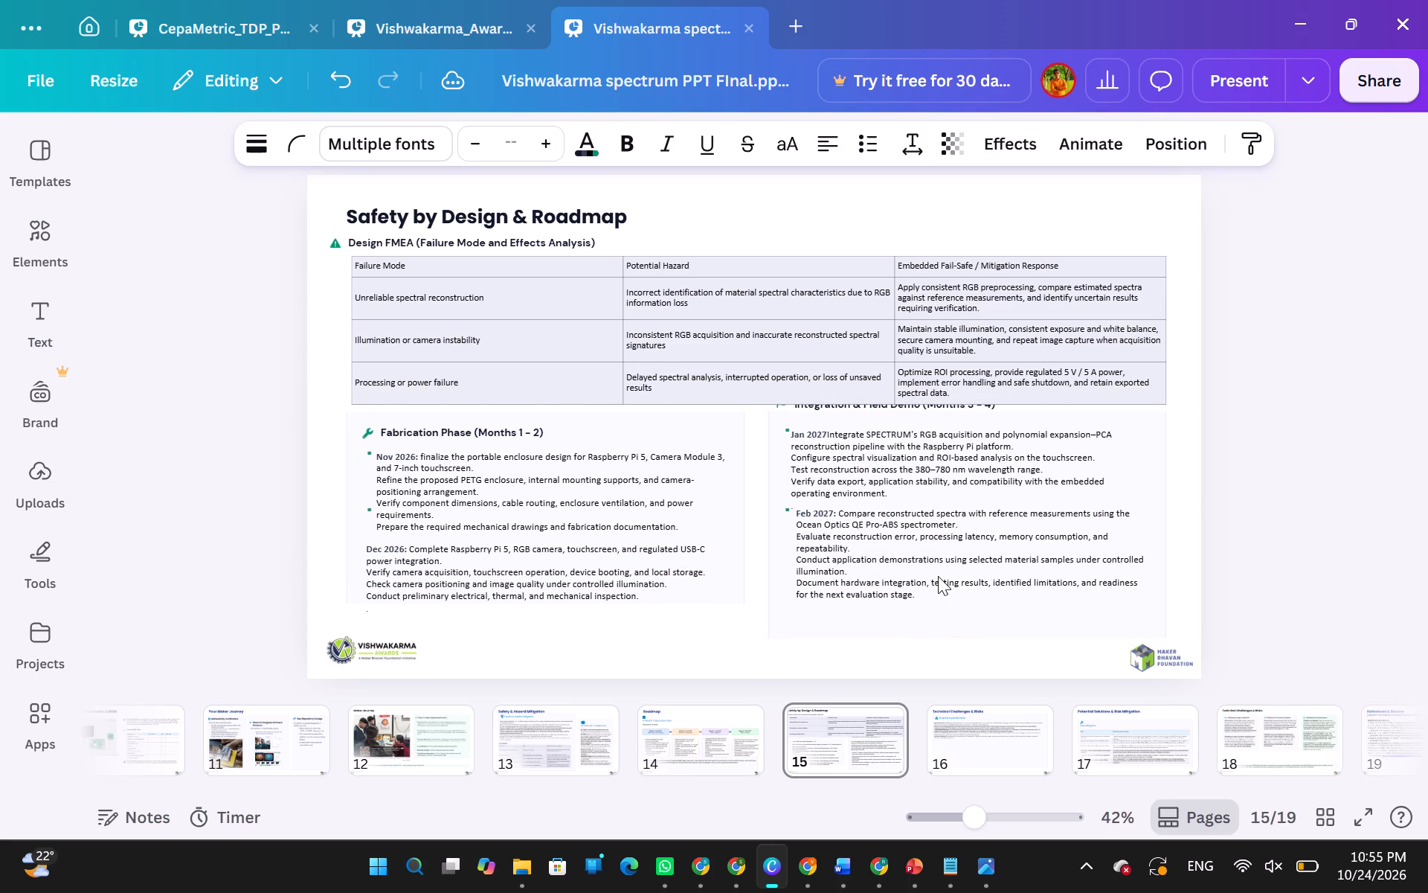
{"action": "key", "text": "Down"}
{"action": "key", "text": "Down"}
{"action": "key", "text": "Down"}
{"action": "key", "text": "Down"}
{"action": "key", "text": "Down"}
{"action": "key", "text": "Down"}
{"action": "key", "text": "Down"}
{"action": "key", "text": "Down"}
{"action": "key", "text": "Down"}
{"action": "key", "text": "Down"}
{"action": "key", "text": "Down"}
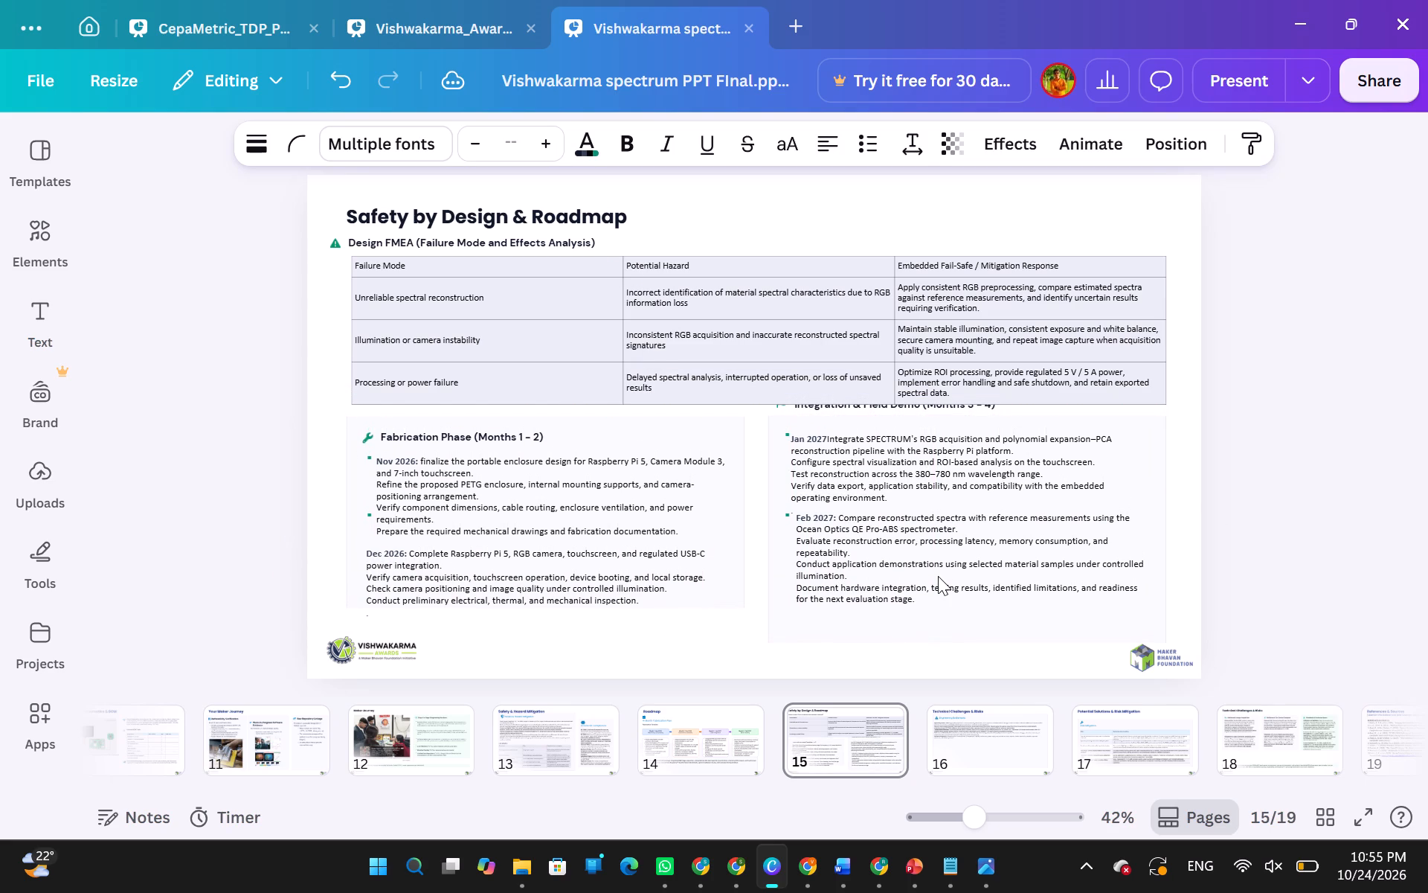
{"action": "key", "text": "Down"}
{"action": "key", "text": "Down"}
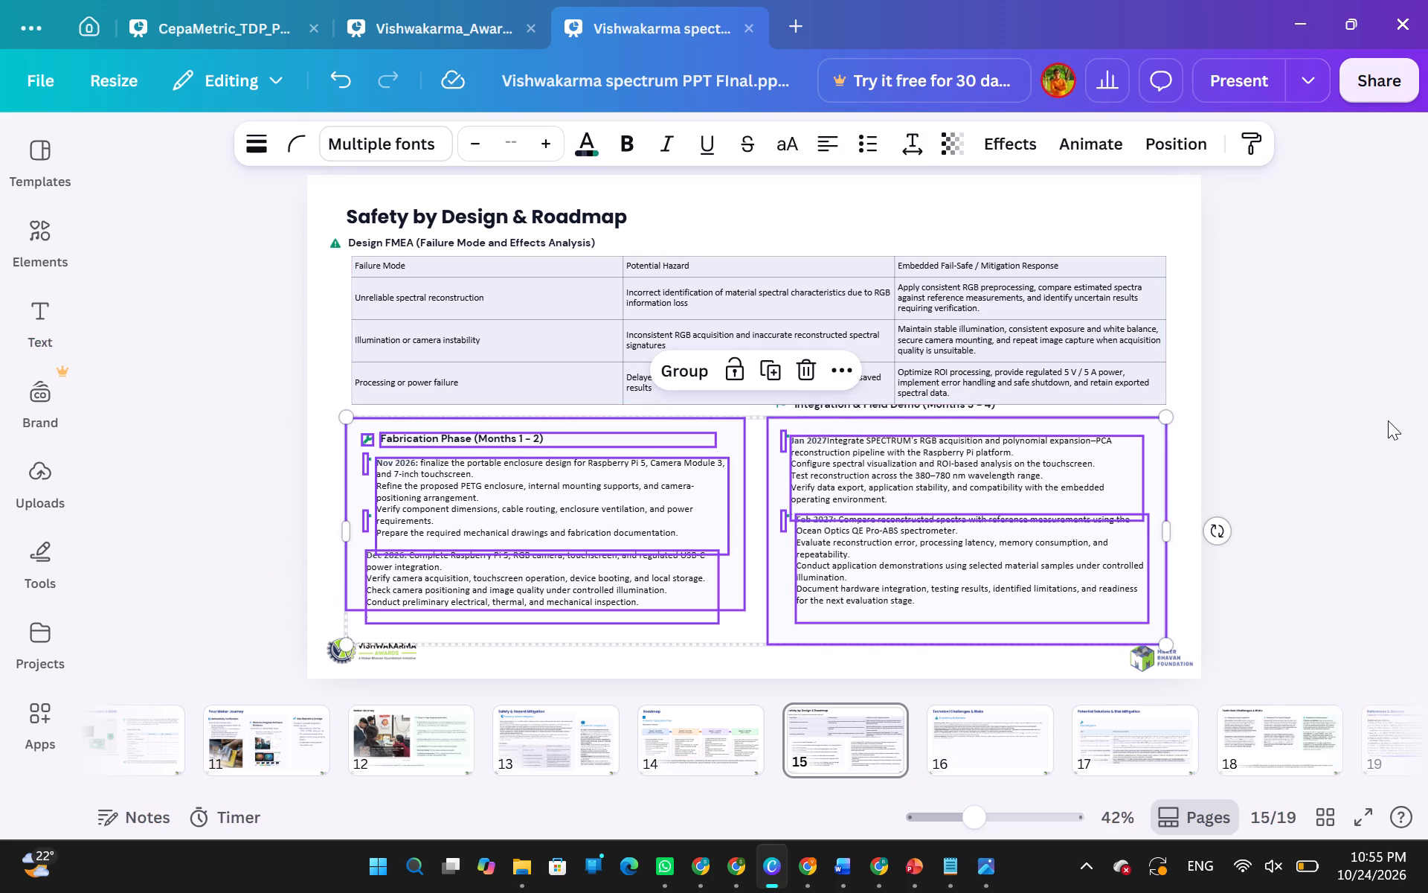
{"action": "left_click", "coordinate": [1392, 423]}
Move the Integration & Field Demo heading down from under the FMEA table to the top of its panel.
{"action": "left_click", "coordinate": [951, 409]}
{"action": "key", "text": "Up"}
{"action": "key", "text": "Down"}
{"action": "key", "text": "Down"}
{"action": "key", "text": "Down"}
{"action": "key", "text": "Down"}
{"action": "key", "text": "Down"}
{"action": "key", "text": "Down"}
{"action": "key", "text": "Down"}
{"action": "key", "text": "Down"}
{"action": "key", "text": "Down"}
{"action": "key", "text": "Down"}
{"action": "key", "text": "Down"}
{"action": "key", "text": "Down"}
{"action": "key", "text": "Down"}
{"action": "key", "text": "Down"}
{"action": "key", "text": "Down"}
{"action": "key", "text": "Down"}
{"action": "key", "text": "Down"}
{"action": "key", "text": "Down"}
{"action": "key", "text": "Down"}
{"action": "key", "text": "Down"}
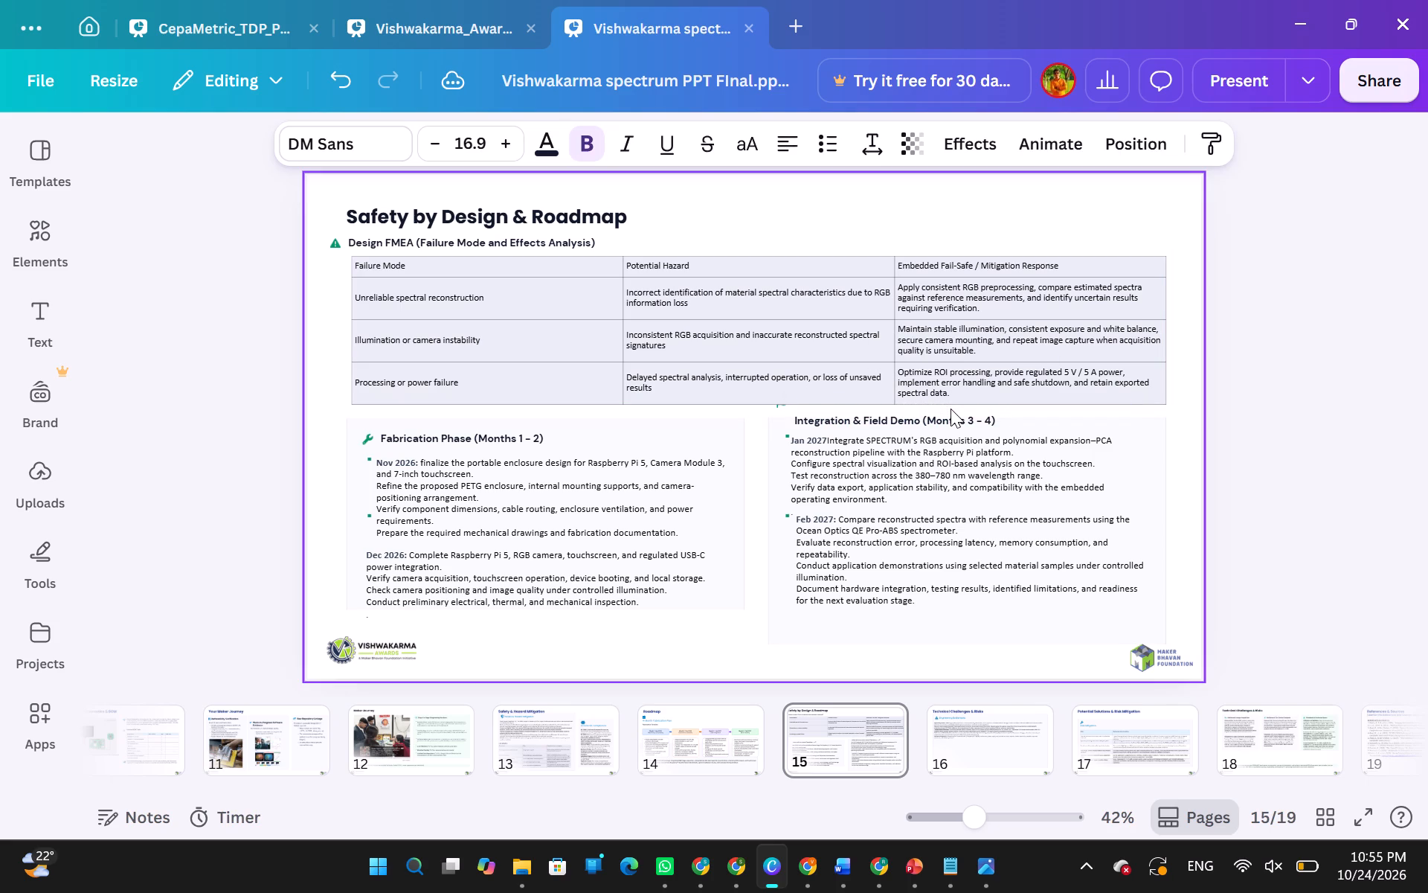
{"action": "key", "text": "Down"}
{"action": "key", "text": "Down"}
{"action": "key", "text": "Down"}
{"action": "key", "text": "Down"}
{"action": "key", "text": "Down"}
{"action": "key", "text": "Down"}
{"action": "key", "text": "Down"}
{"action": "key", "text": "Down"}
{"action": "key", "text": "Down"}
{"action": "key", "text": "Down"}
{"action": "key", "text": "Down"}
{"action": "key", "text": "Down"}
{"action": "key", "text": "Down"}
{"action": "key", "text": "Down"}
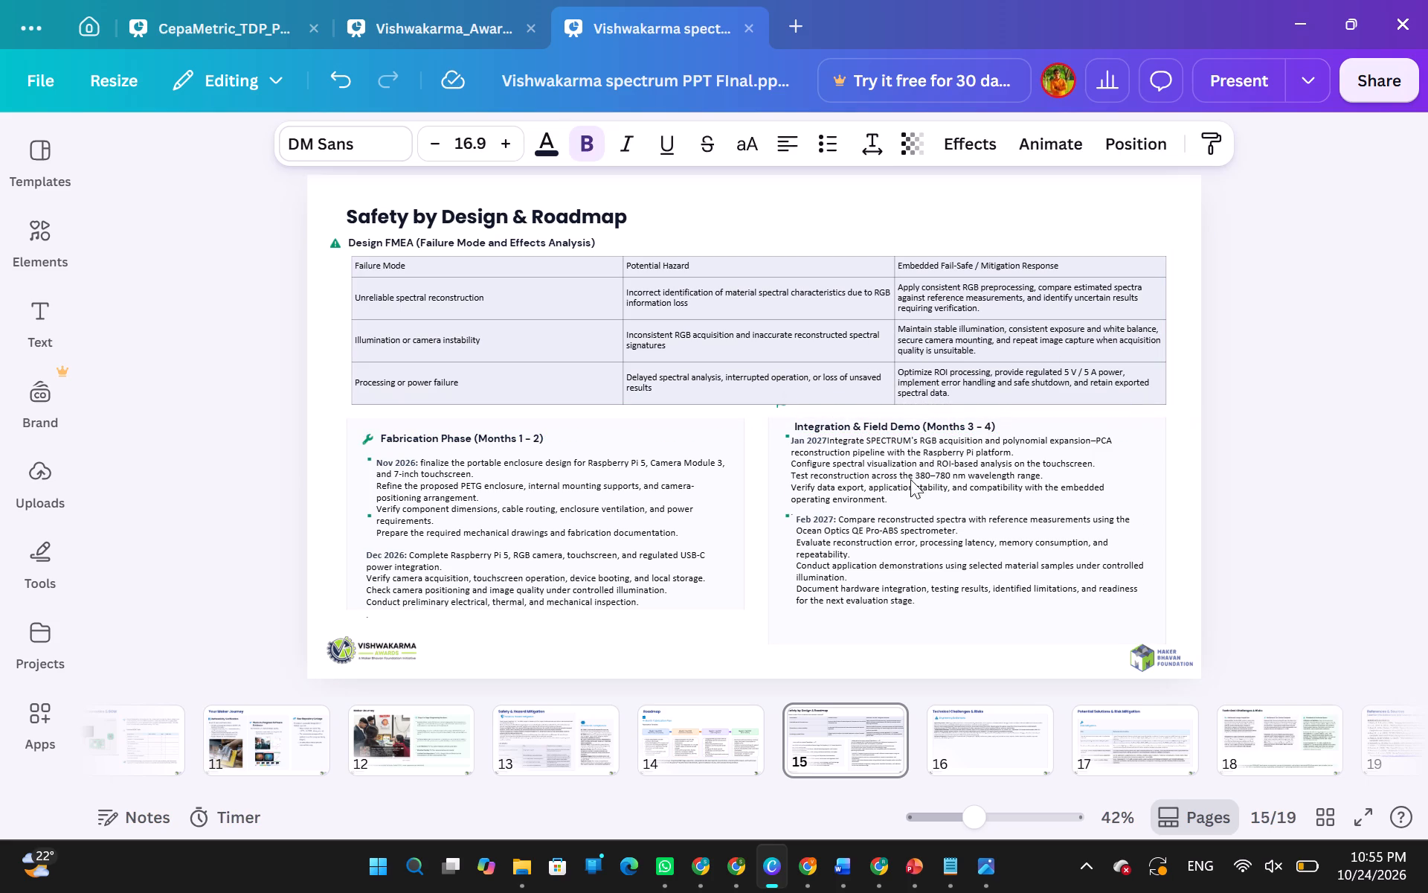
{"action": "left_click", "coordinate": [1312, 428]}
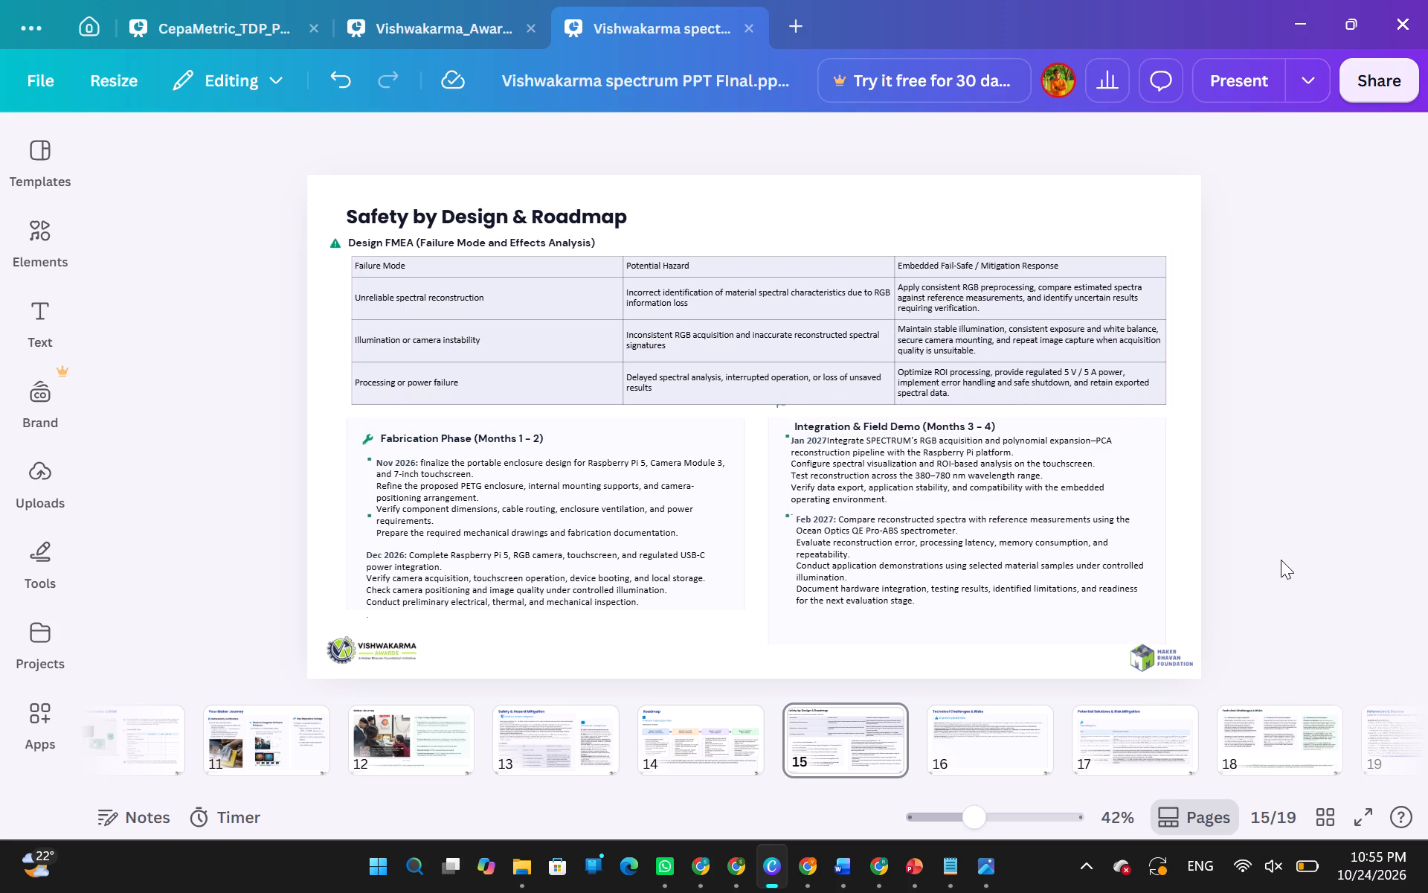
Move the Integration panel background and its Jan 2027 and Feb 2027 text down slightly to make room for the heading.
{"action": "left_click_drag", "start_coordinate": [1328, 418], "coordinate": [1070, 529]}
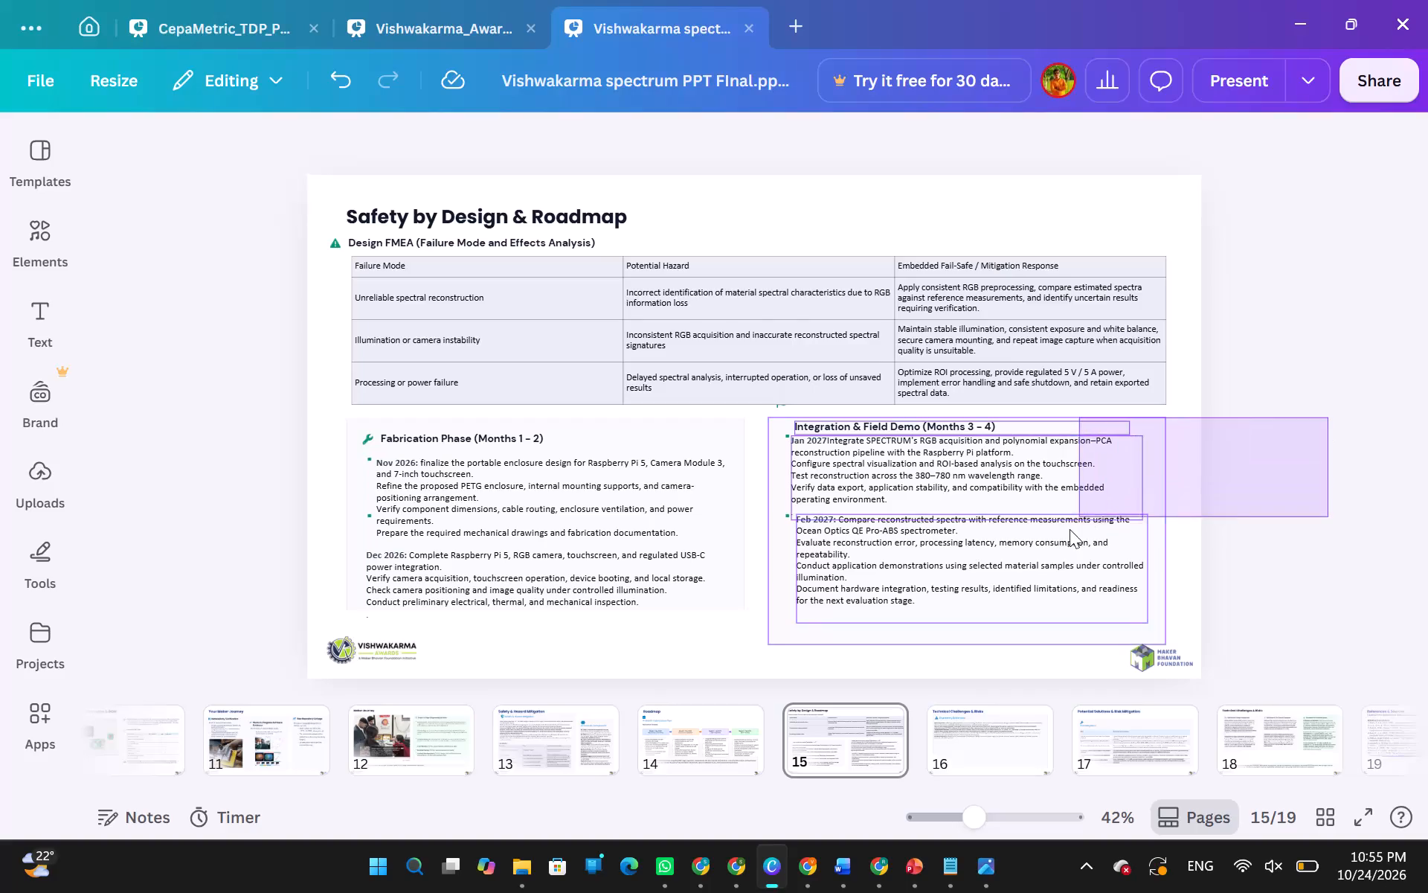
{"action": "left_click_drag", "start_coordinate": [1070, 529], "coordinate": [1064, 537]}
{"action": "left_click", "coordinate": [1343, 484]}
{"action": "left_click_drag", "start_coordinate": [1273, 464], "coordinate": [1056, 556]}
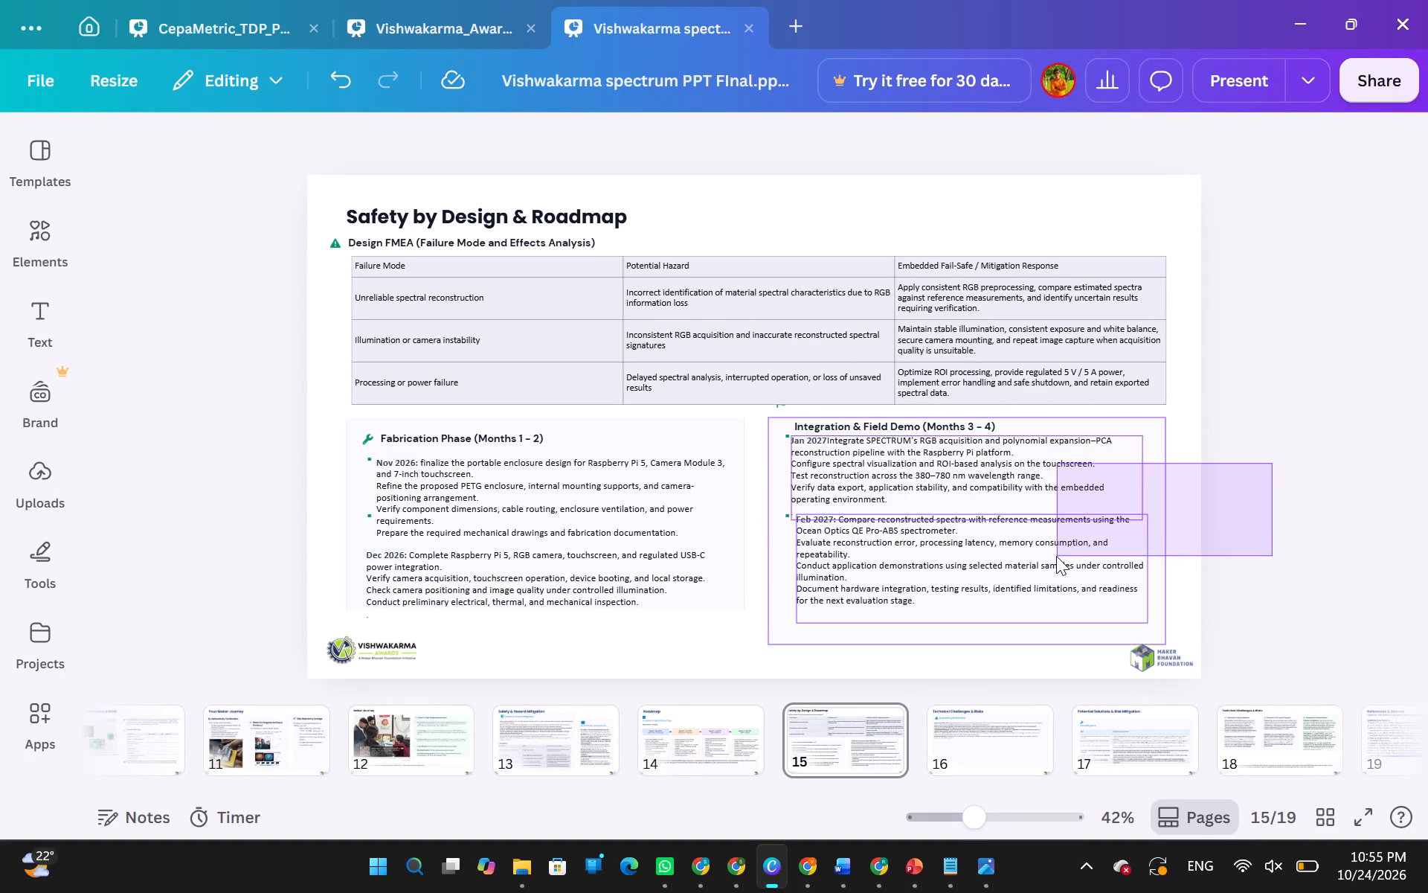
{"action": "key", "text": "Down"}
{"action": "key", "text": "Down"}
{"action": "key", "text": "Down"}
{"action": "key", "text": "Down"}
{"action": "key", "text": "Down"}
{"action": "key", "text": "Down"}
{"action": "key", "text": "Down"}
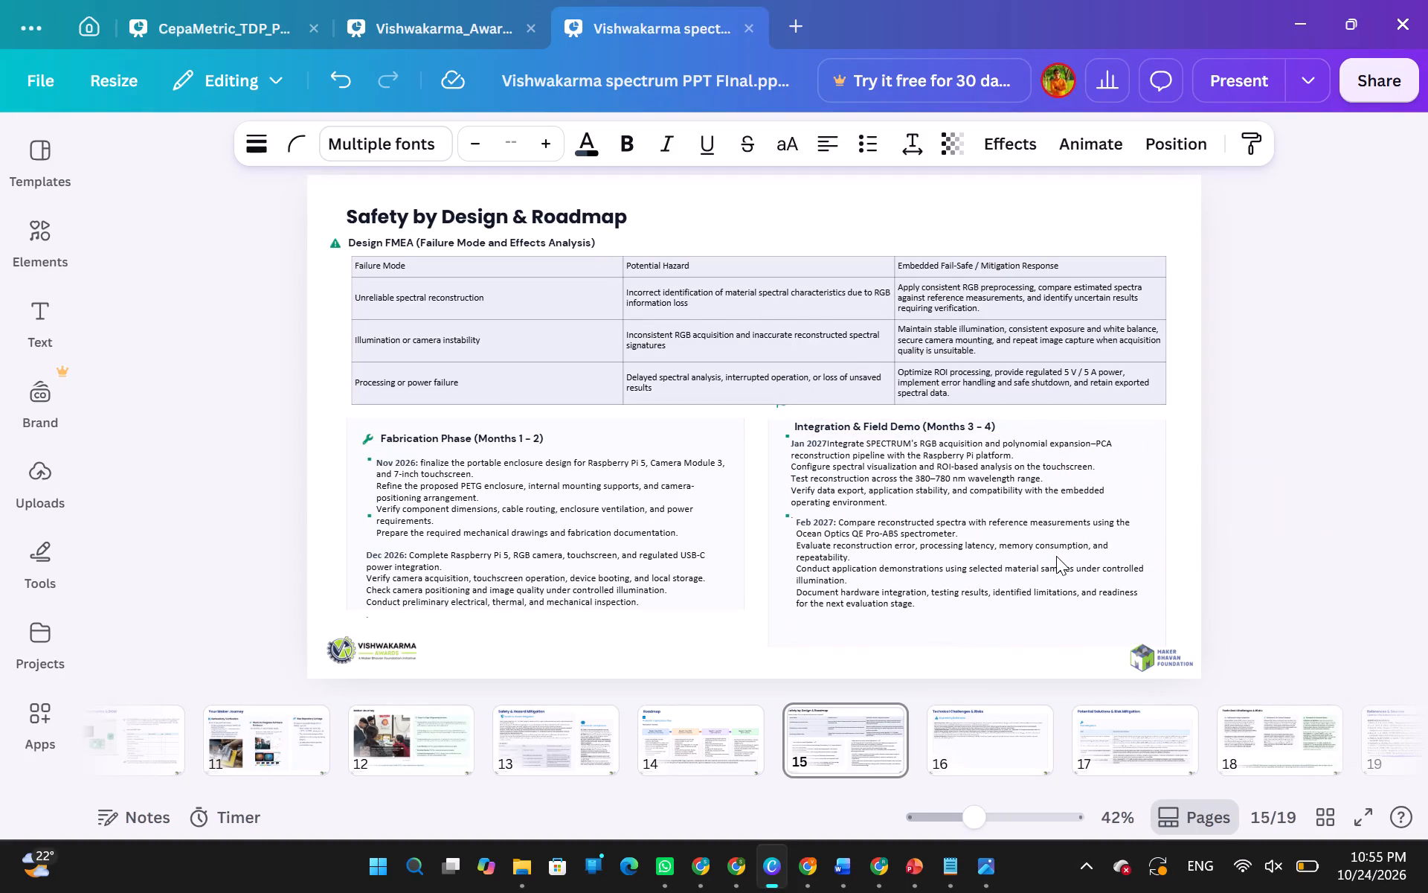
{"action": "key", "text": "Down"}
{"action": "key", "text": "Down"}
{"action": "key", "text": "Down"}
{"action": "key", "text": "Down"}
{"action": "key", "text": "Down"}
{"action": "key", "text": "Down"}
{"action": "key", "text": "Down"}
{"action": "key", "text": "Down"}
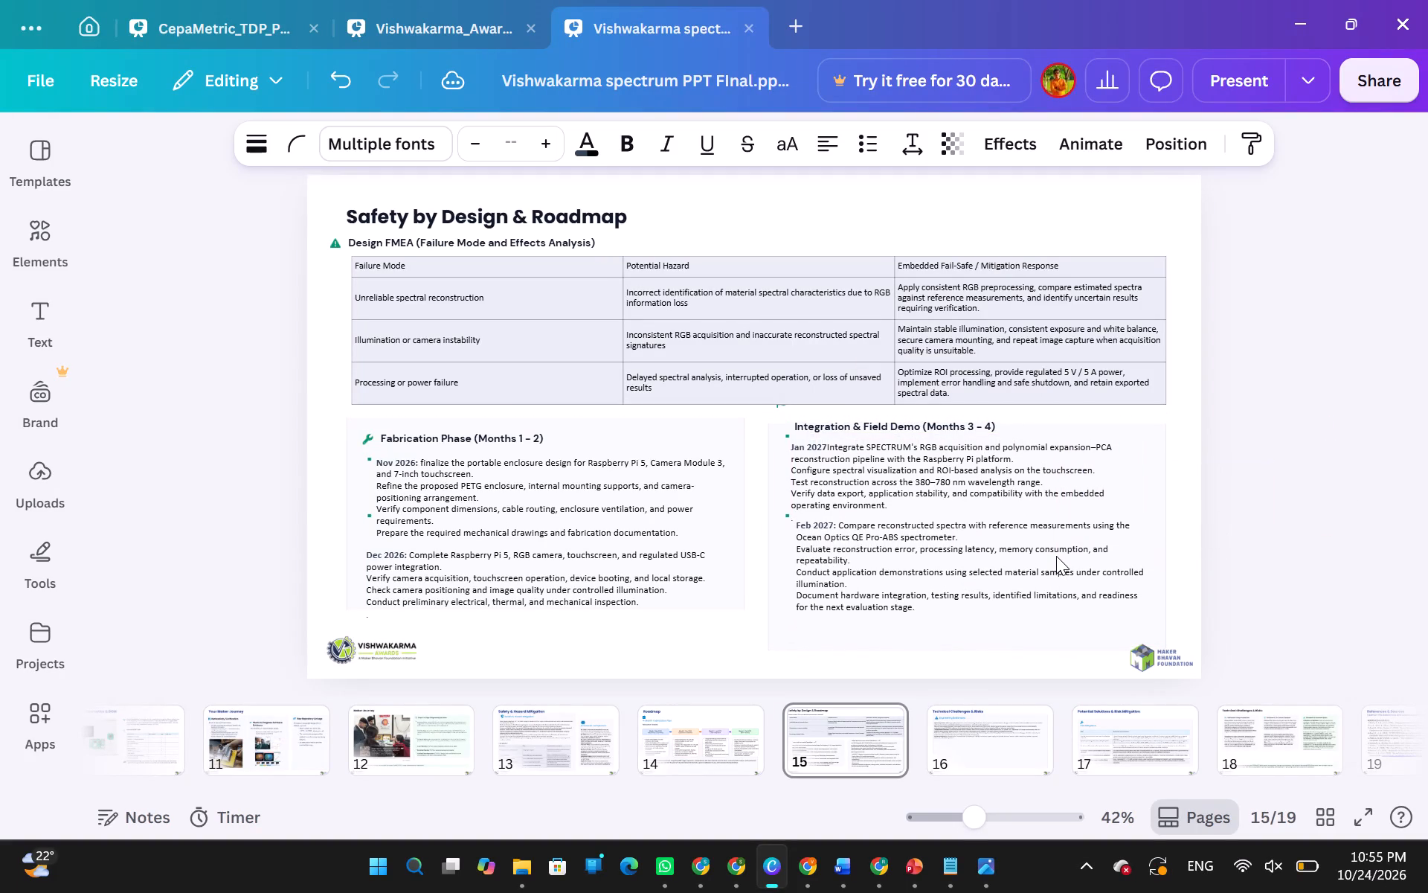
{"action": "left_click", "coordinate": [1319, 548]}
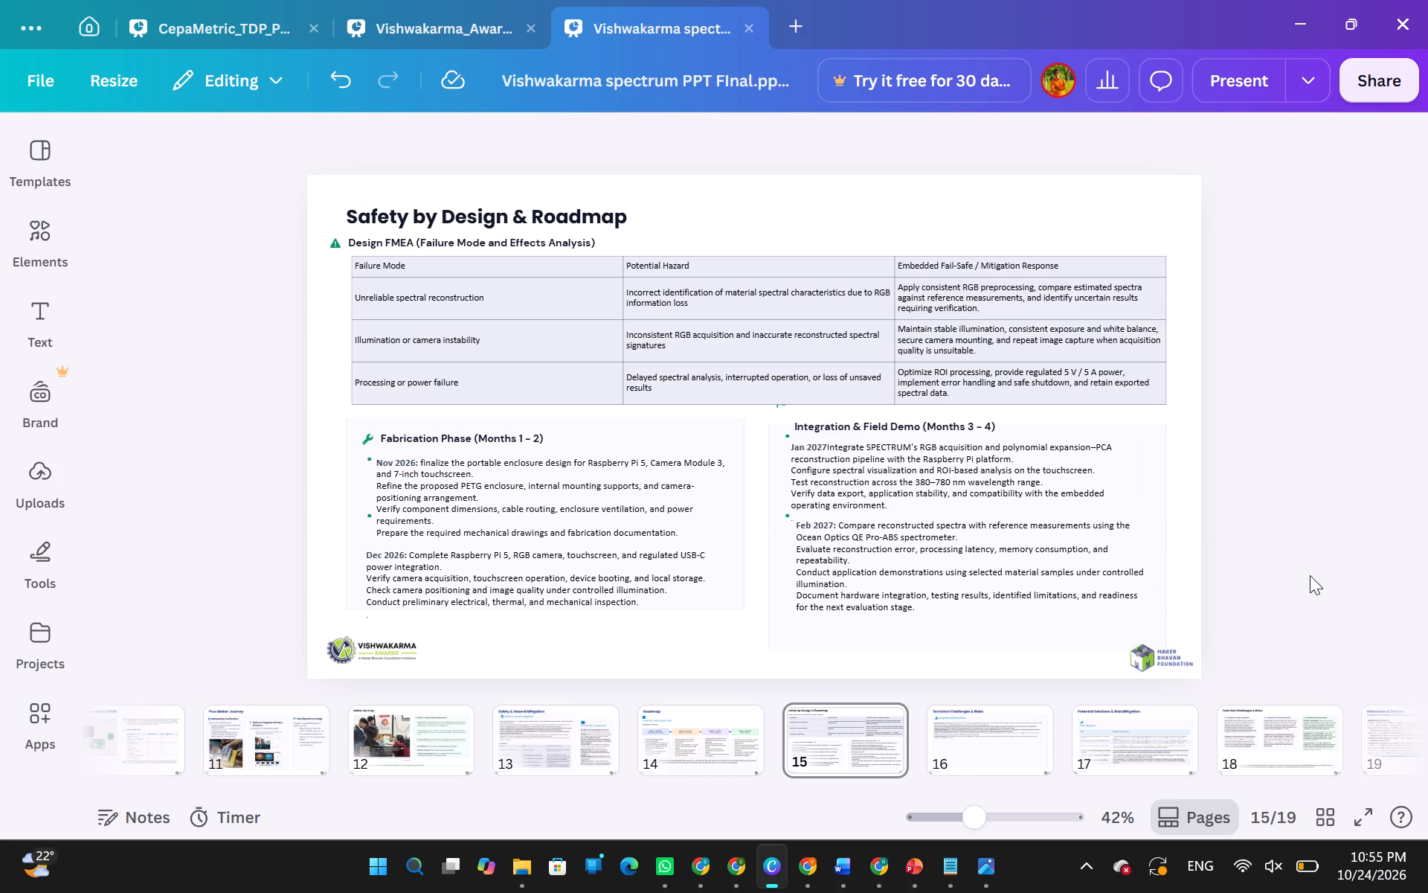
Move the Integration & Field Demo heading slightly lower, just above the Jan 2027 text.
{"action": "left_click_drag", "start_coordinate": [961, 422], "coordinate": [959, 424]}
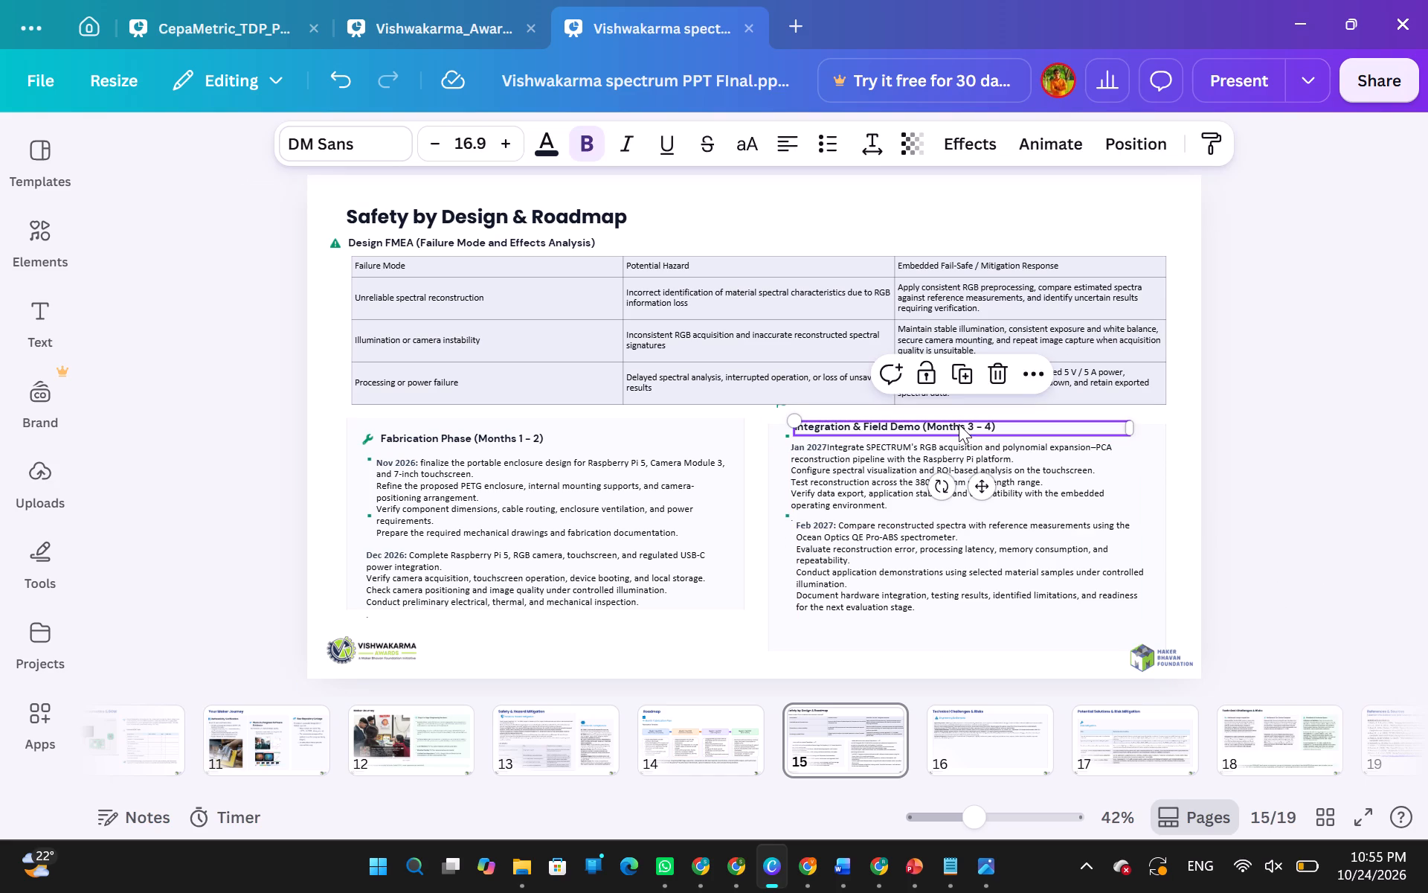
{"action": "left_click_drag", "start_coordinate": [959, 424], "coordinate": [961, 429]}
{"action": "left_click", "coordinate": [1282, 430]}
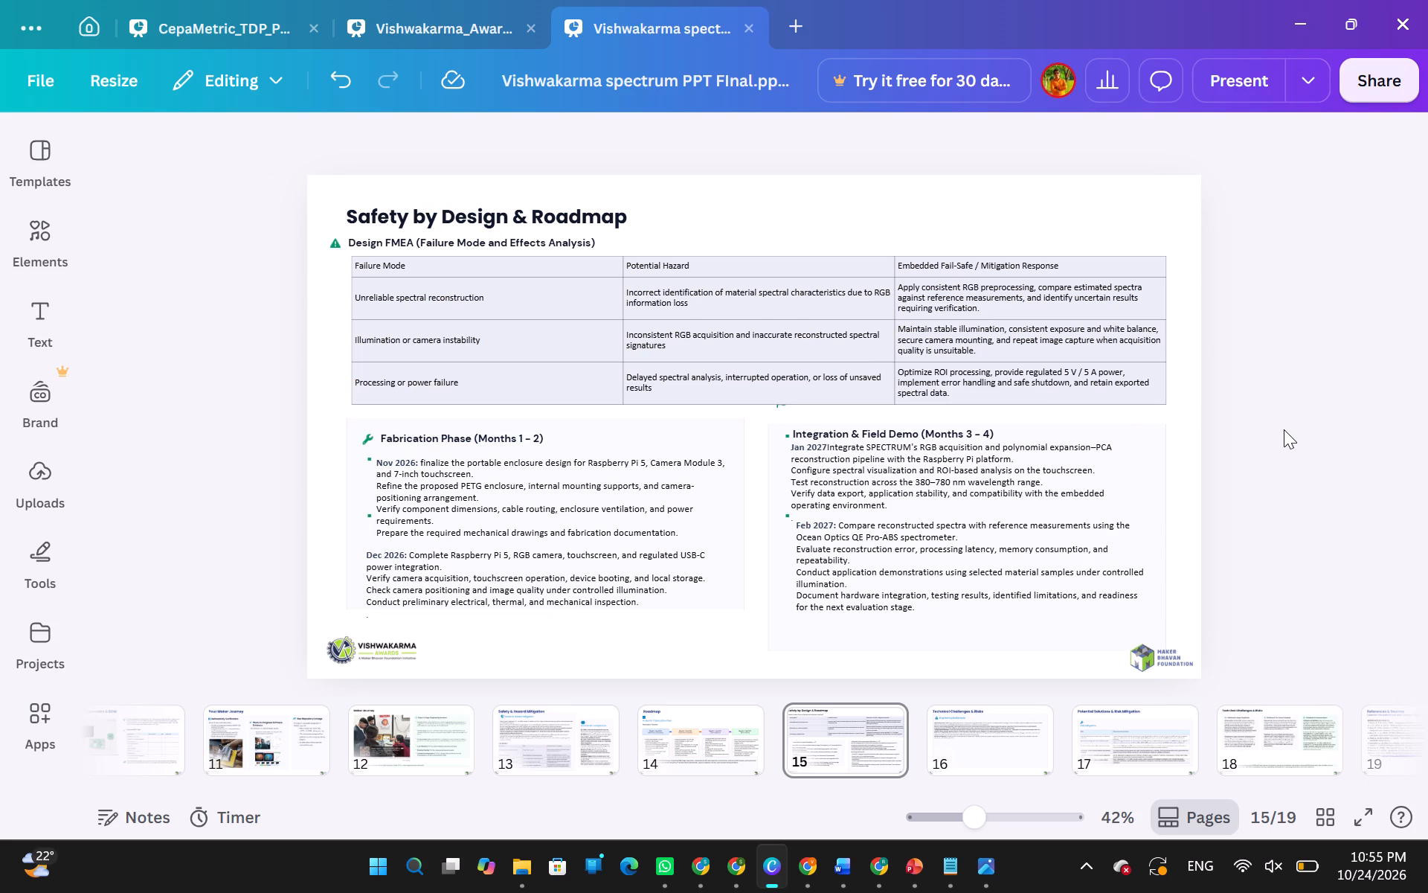
Undo the recent panel and heading moves and bring the Design FMEA table text back to size 14.
{"action": "key", "text": "ctrl+z"}
{"action": "key", "text": "ctrl+z"}
{"action": "key", "text": "ctrl+z"}
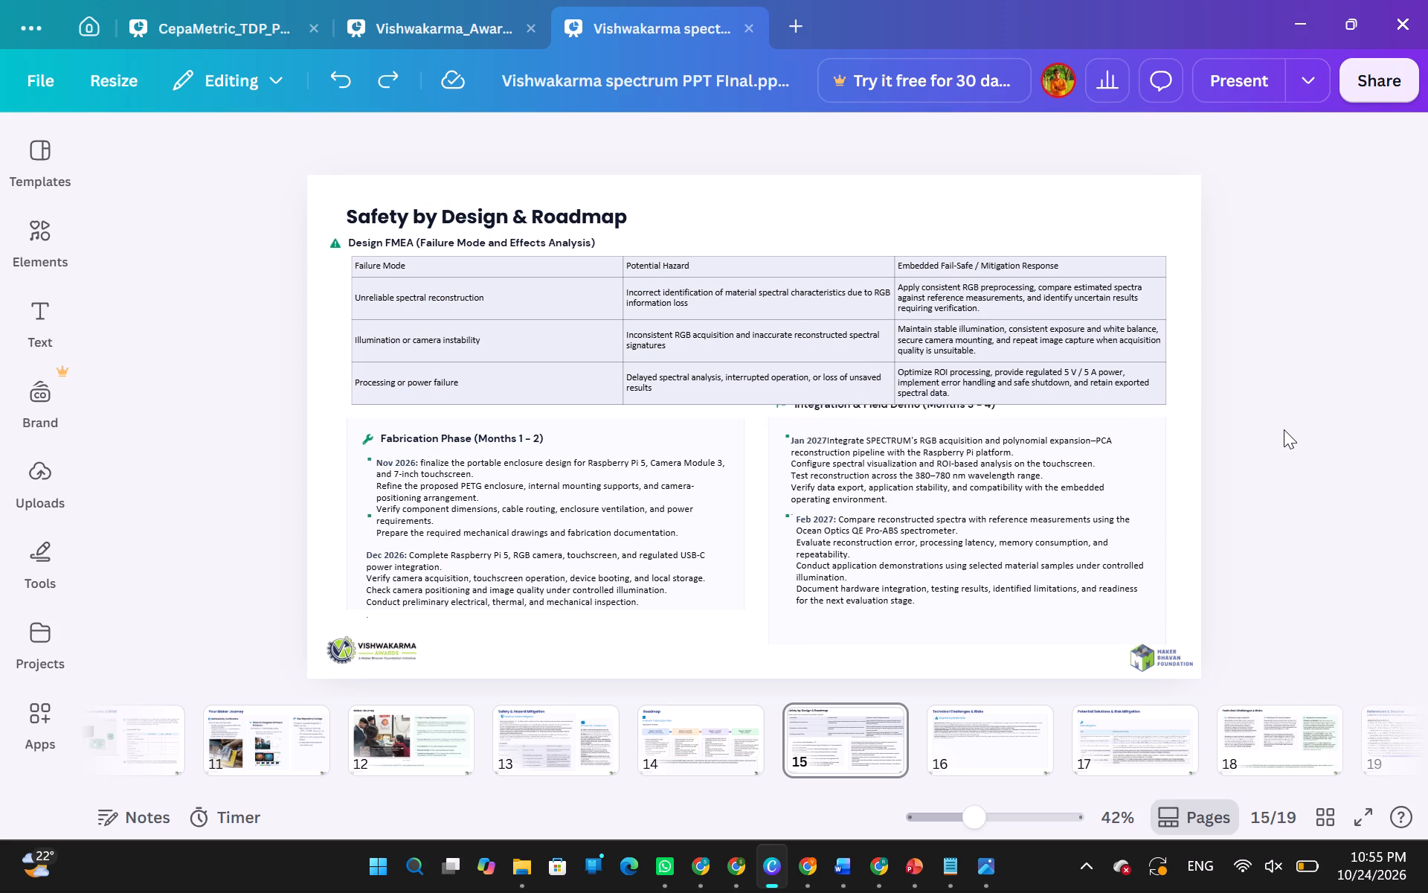
{"action": "key", "text": "ctrl+z"}
{"action": "key", "text": "ctrl+z"}
{"action": "key", "text": "ctrl+z"}
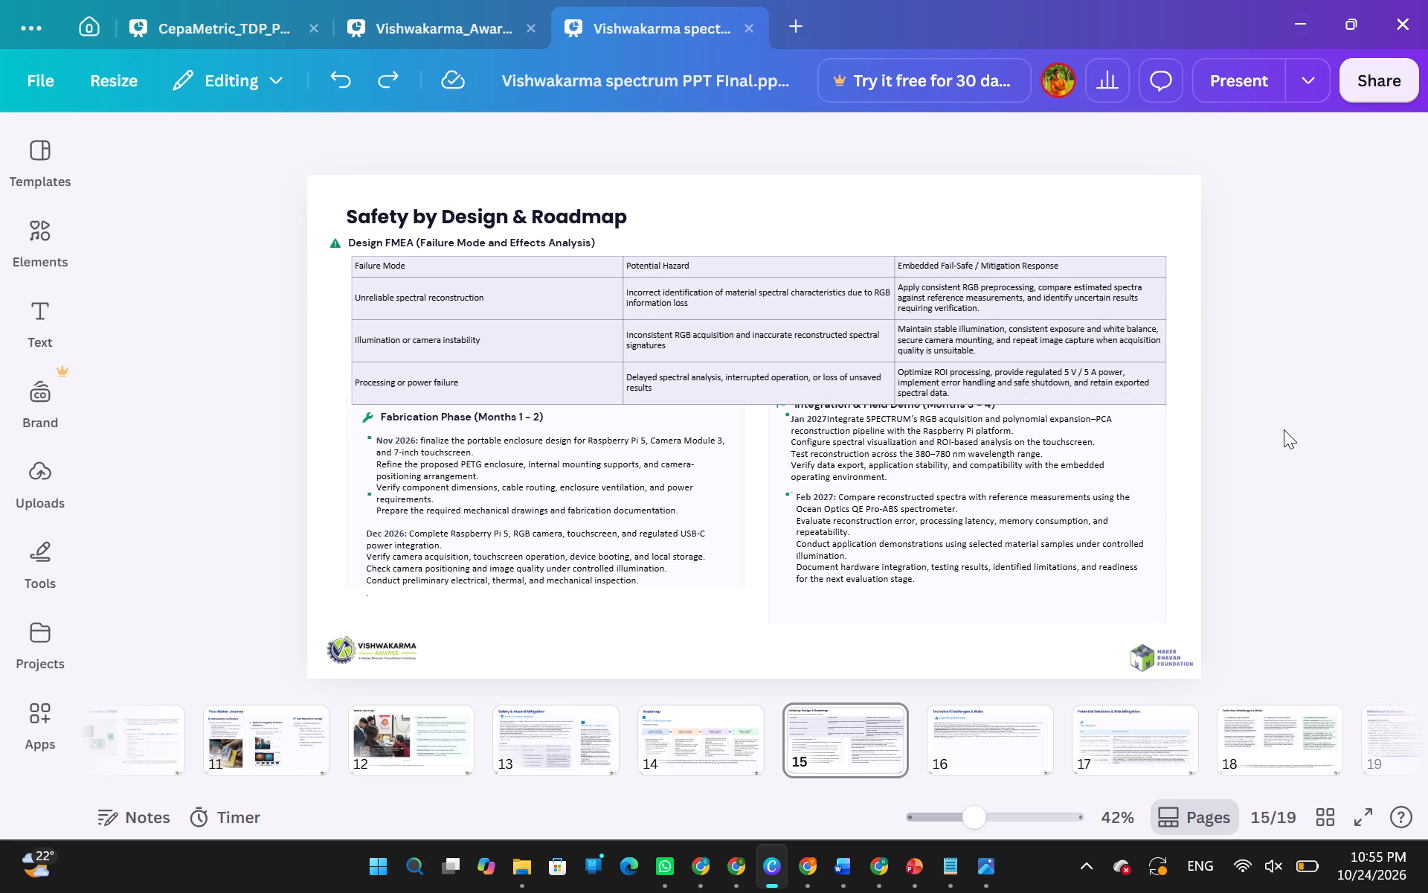
{"action": "key", "text": "ctrl+y"}
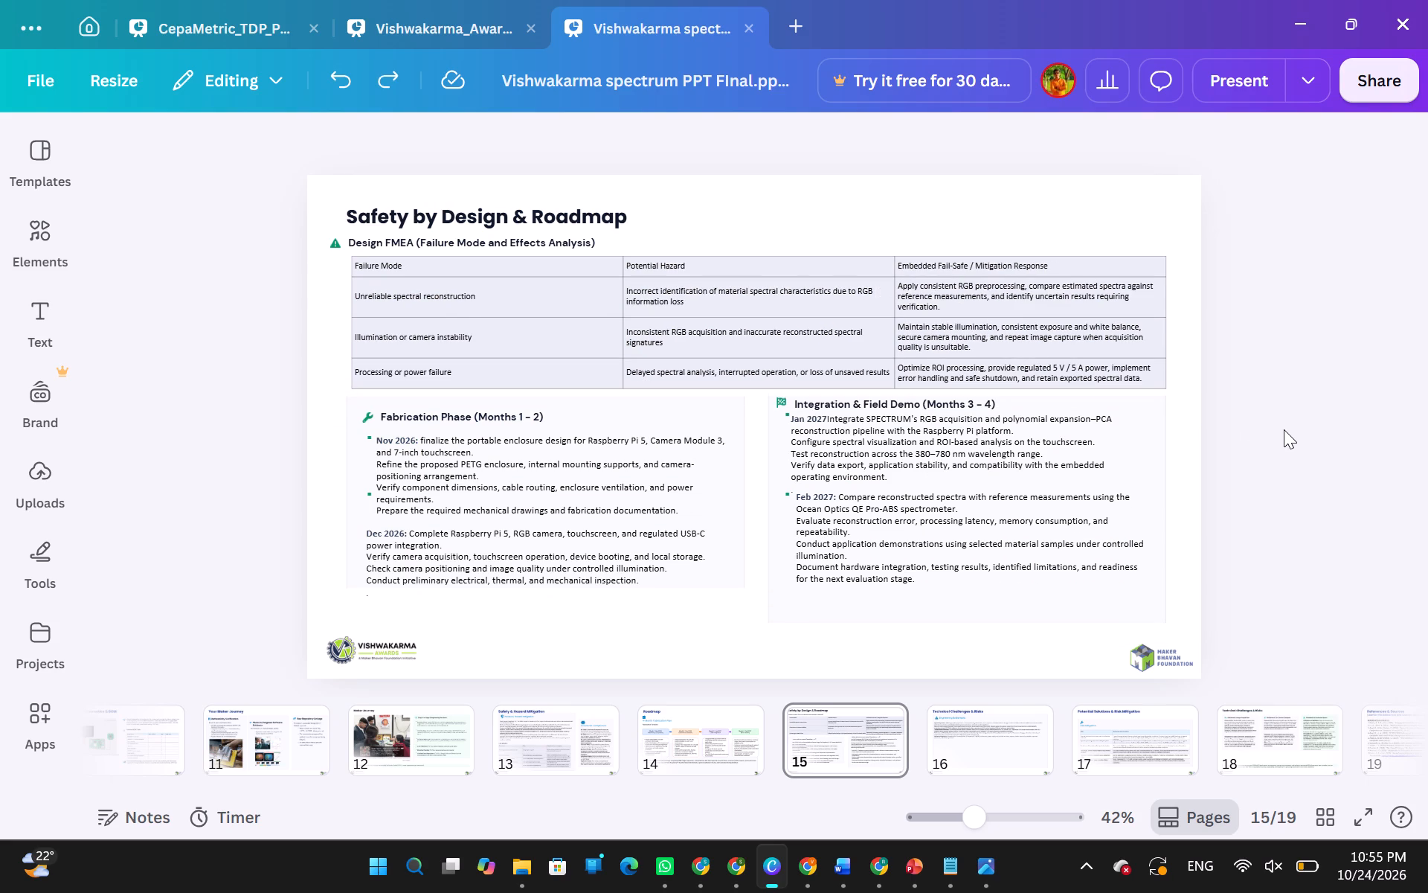
Move both the Fabrication Phase and Integration panels, with their headings, icons, bullets and text, down to leave a gap below the FMEA table.
{"action": "left_click_drag", "start_coordinate": [1255, 400], "coordinate": [620, 468]}
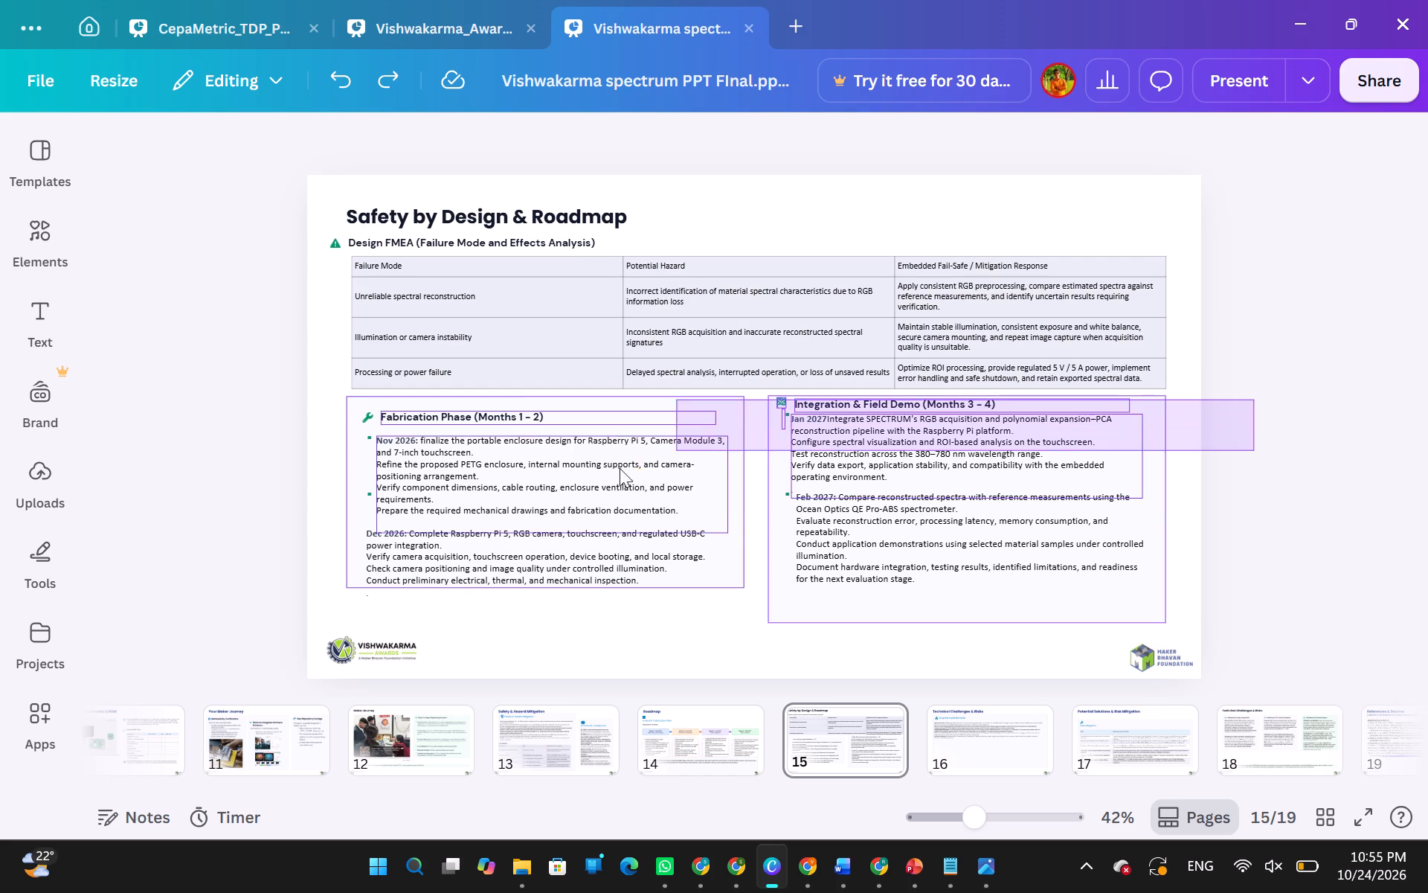
{"action": "left_click_drag", "start_coordinate": [620, 468], "coordinate": [291, 609]}
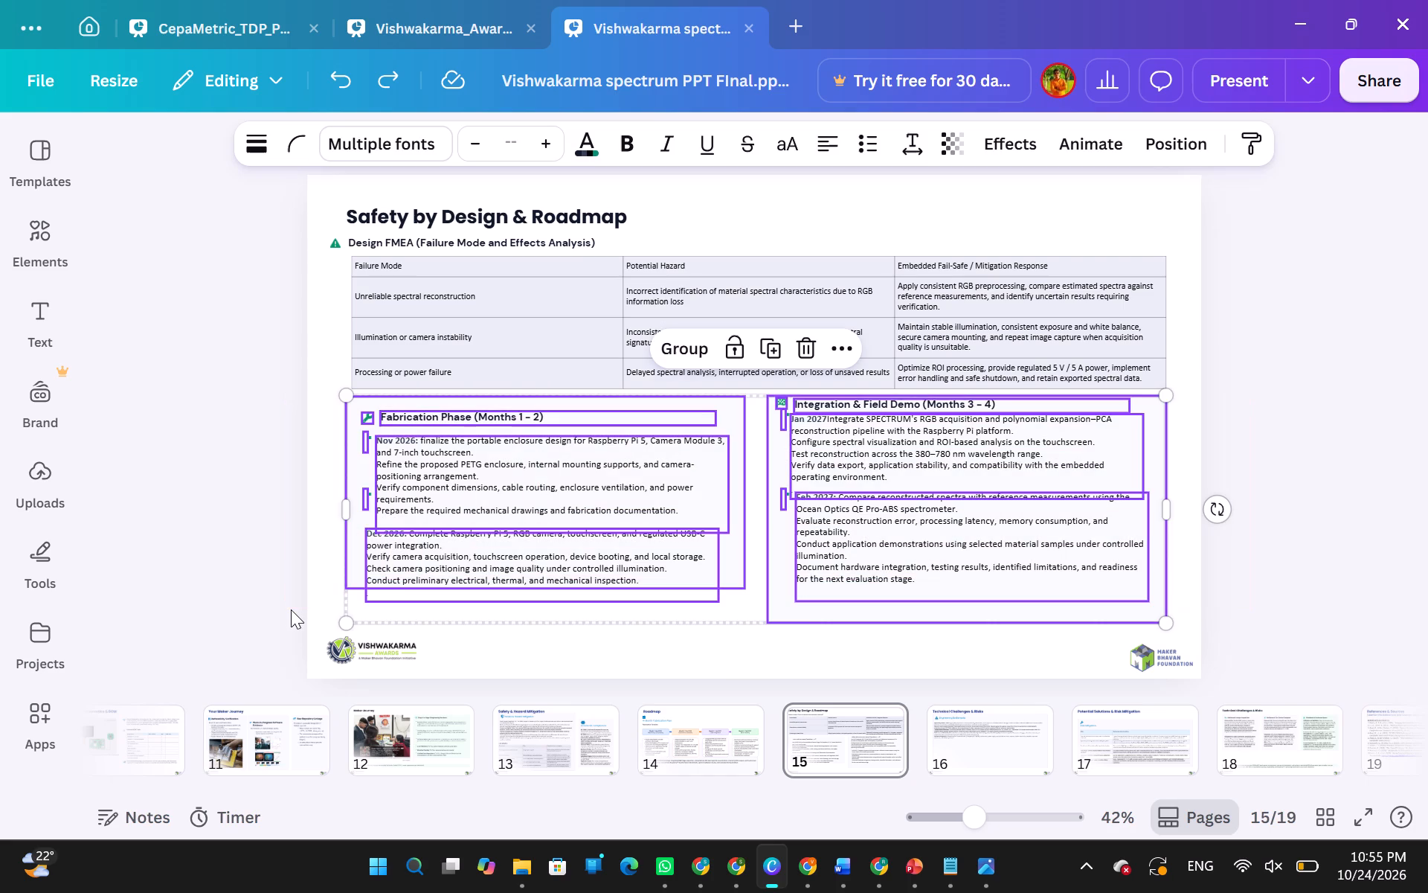
{"action": "key", "text": "Down"}
{"action": "key", "text": "Down"}
{"action": "key", "text": "Down"}
{"action": "key", "text": "Down"}
{"action": "key", "text": "Down"}
{"action": "key", "text": "Down"}
{"action": "key", "text": "Down"}
{"action": "key", "text": "Down"}
{"action": "key", "text": "Down"}
{"action": "key", "text": "Down"}
{"action": "key", "text": "Down"}
{"action": "key", "text": "Down"}
{"action": "key", "text": "Down"}
{"action": "key", "text": "Down"}
{"action": "key", "text": "Down"}
{"action": "key", "text": "Down"}
{"action": "key", "text": "Down"}
{"action": "key", "text": "Down"}
{"action": "key", "text": "Down"}
{"action": "key", "text": "Down"}
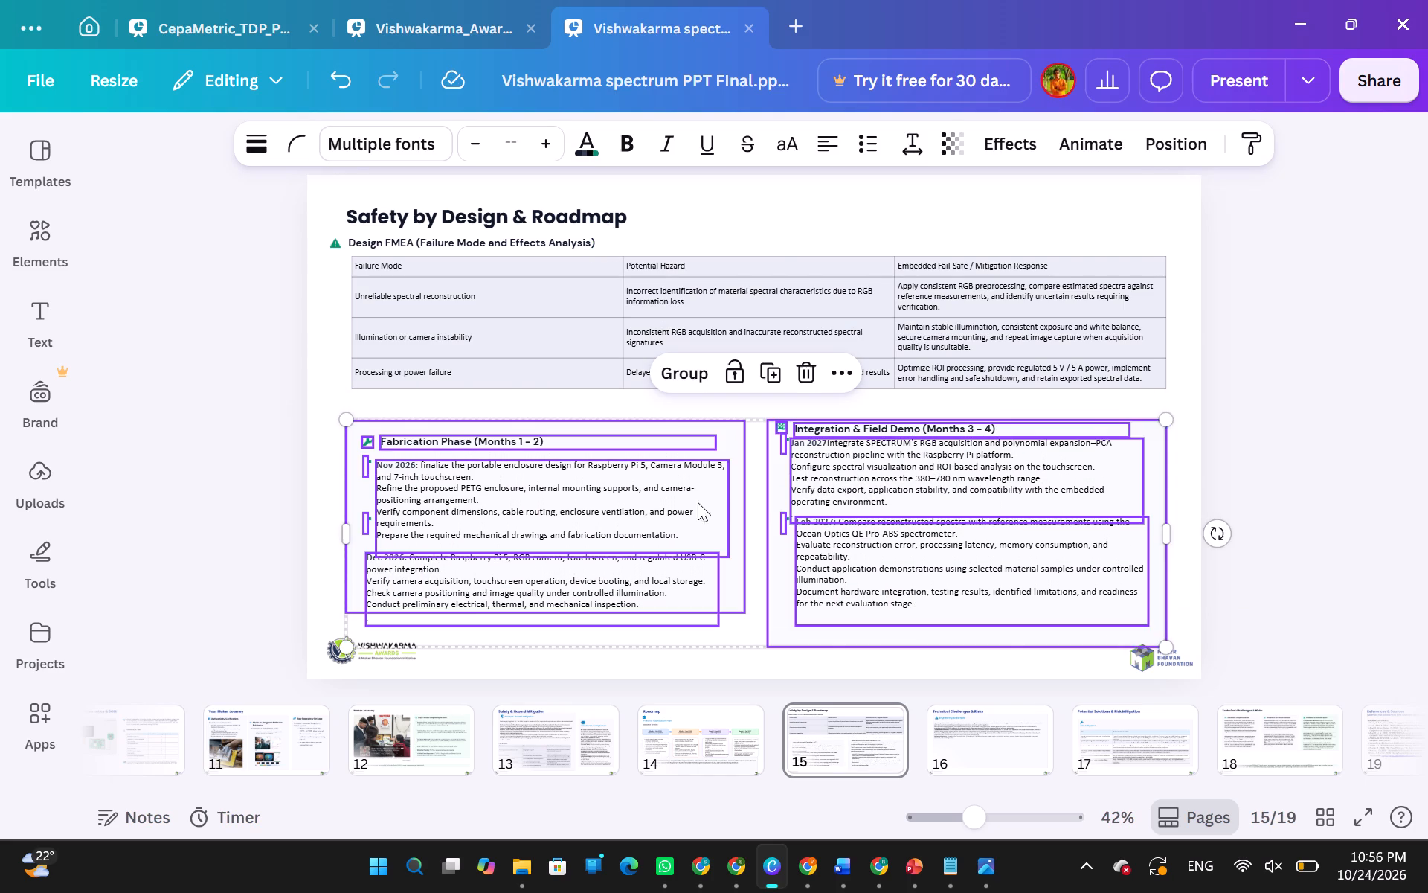
{"action": "left_click", "coordinate": [1329, 301]}
Increase the text in the whole Design FMEA table to size 16.
{"action": "left_click_drag", "start_coordinate": [1304, 235], "coordinate": [306, 463]}
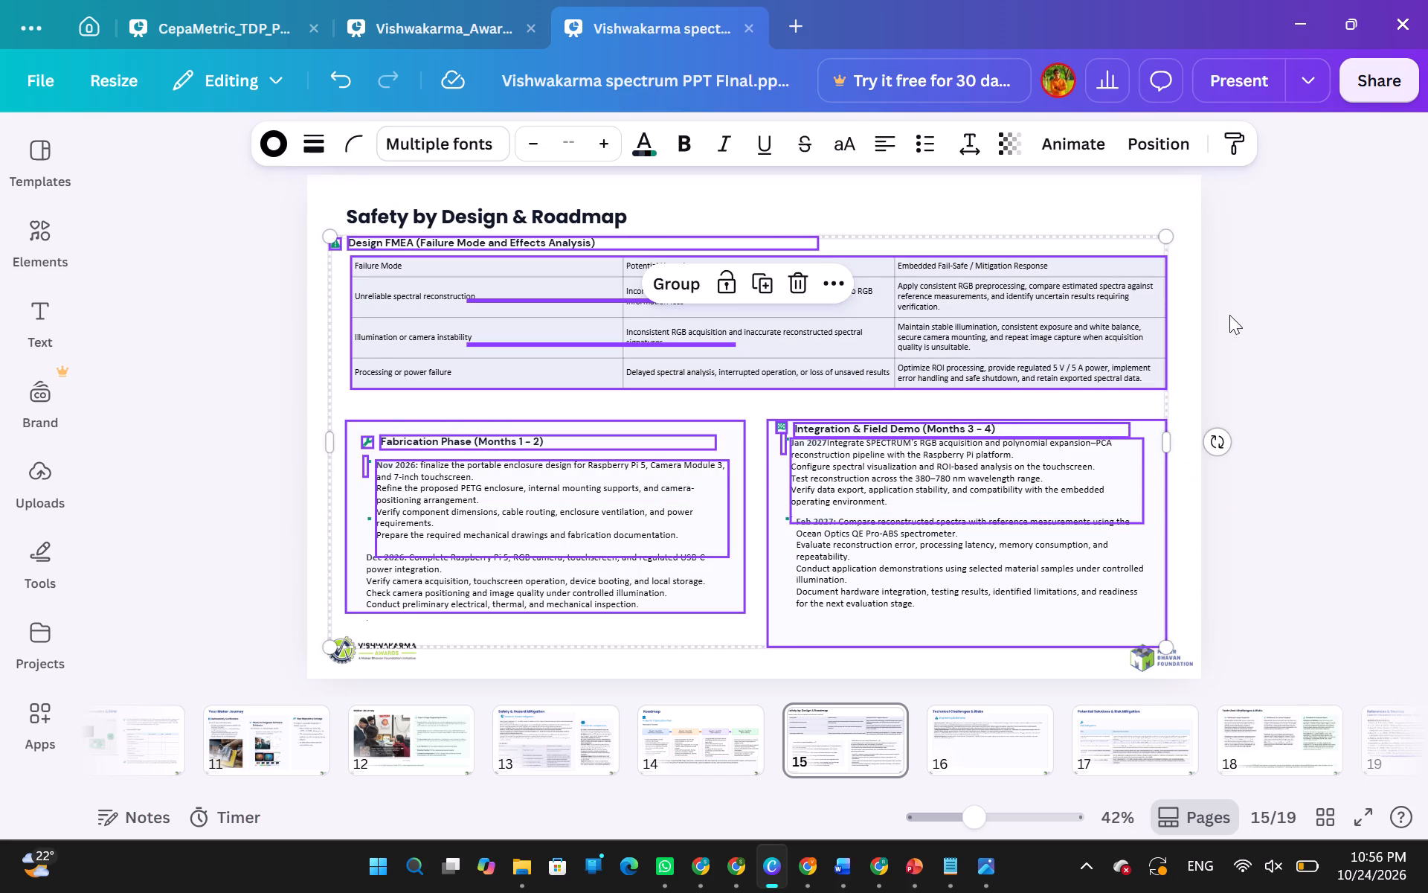
{"action": "left_click", "coordinate": [1232, 324]}
{"action": "left_click_drag", "start_coordinate": [1294, 272], "coordinate": [985, 343]}
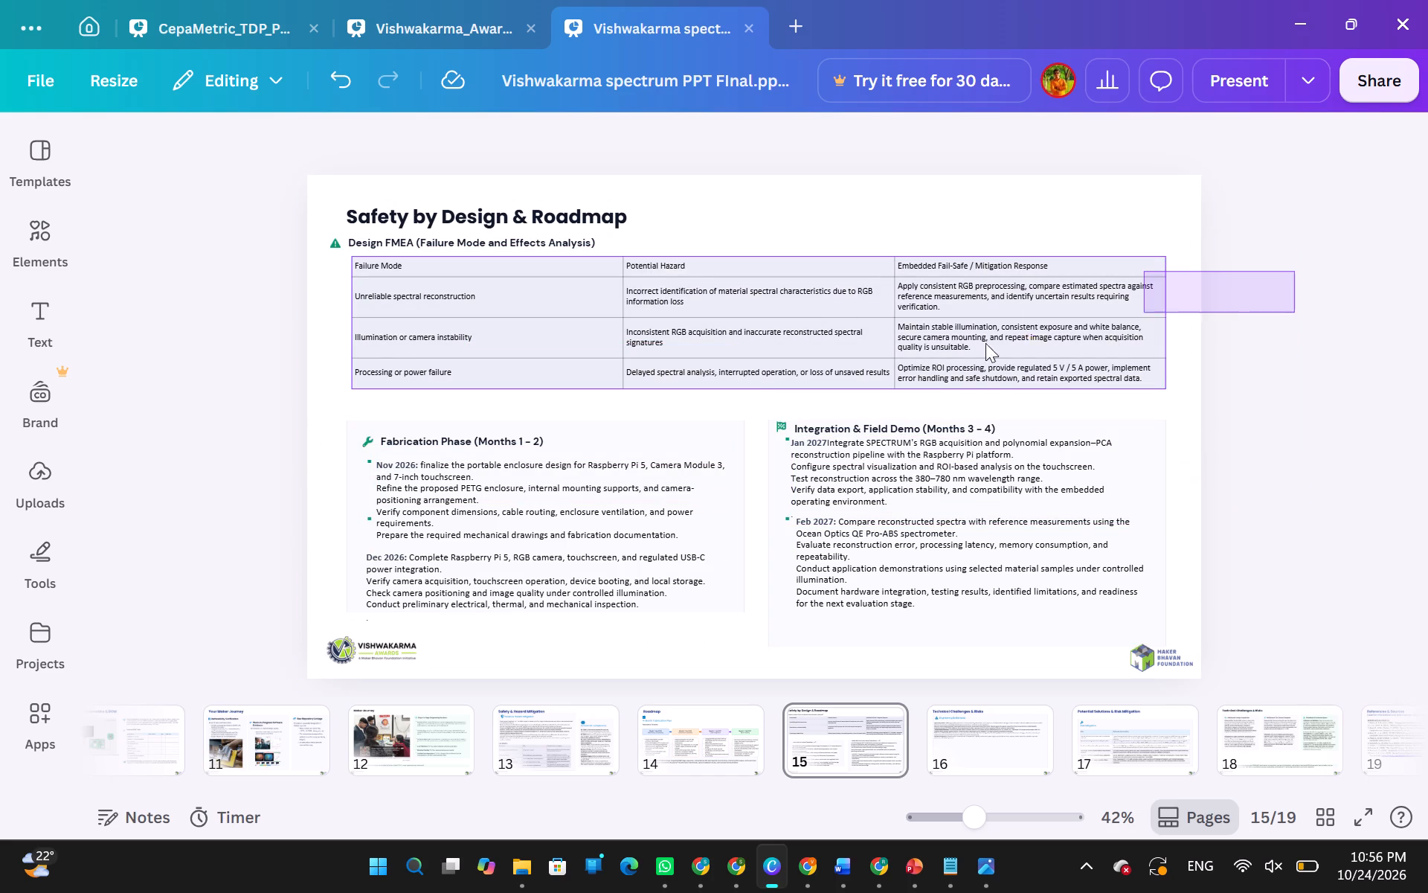
{"action": "left_click_drag", "start_coordinate": [985, 343], "coordinate": [396, 403]}
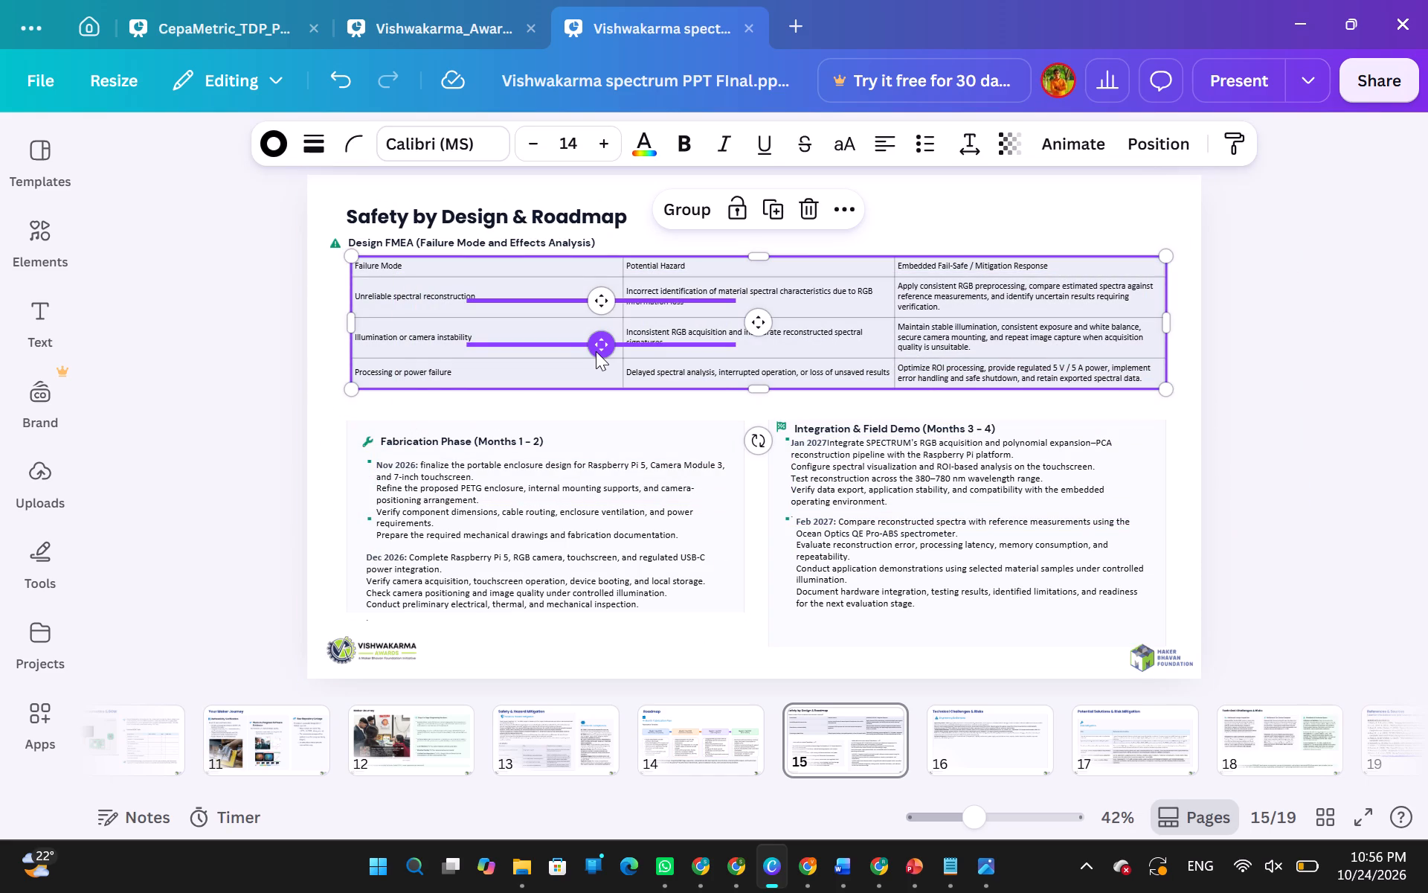
{"action": "key", "text": "ctrl+shift+period"}
{"action": "key", "text": "ctrl+shift+period"}
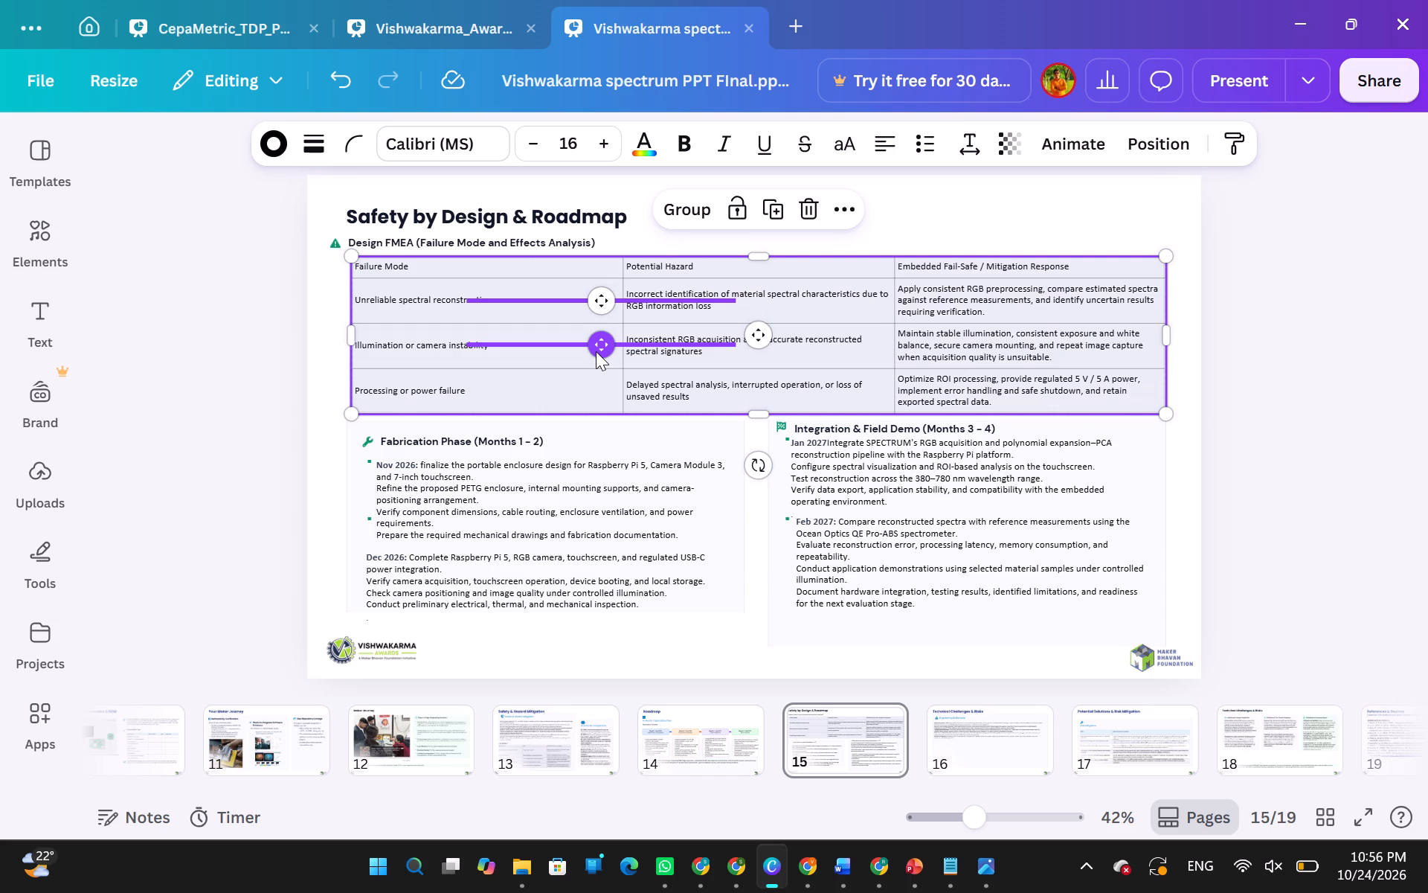
{"action": "left_click", "coordinate": [1406, 340]}
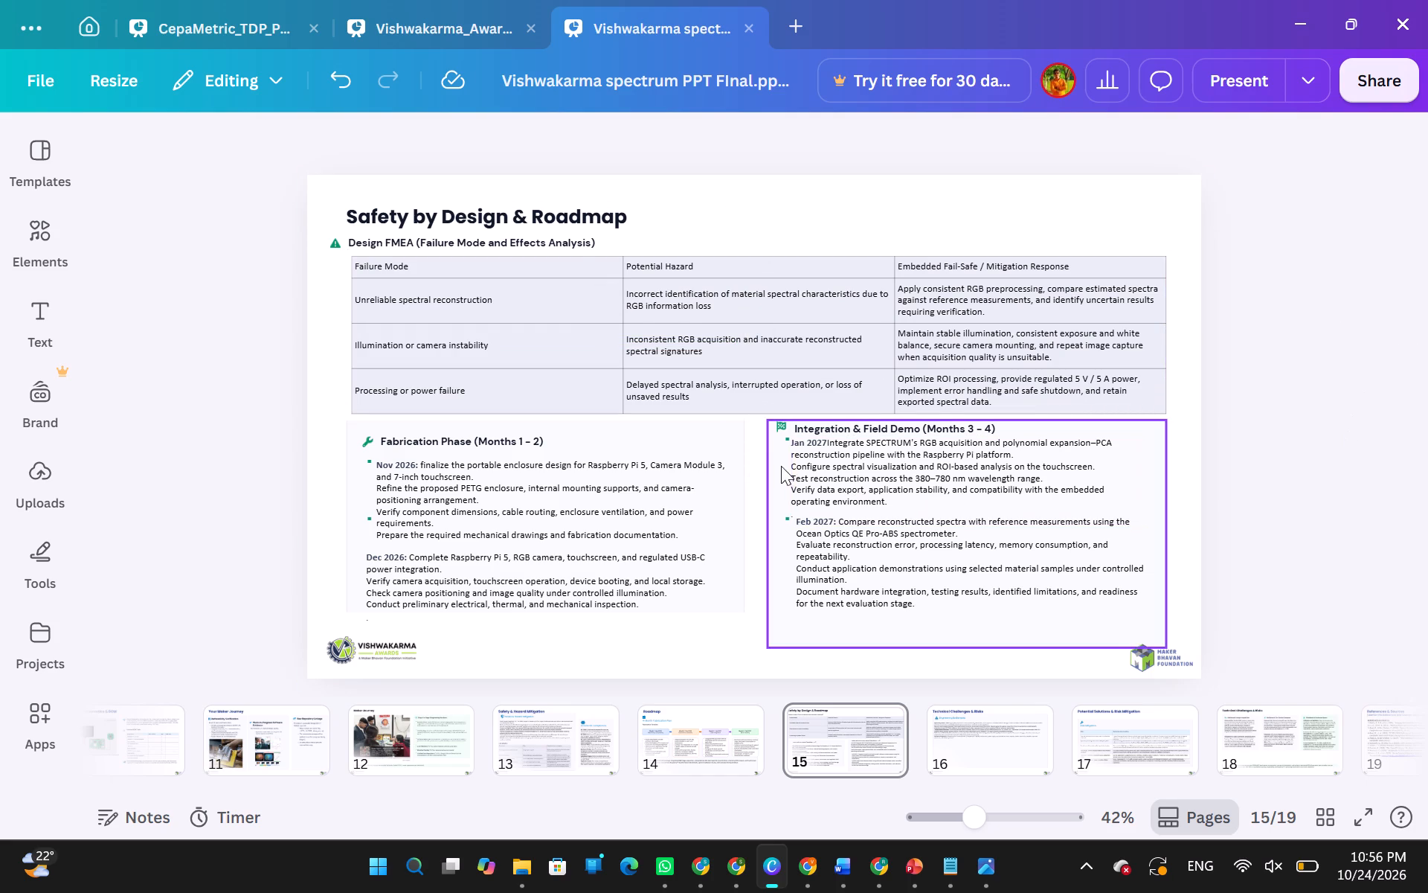
Nudge the Jan 2027 bullet slightly left and down, so it sits clear of the text and level with its first line.
{"action": "left_click", "coordinate": [787, 445]}
{"action": "key", "text": "Down"}
{"action": "key", "text": "Down"}
{"action": "key", "text": "Down"}
{"action": "key", "text": "Down"}
{"action": "key", "text": "Down"}
{"action": "key", "text": "Down"}
{"action": "key", "text": "Down"}
{"action": "key", "text": "Down"}
{"action": "key", "text": "Down"}
{"action": "key", "text": "Down"}
{"action": "key", "text": "Down"}
{"action": "key", "text": "Down"}
{"action": "key", "text": "Down"}
{"action": "key", "text": "Down"}
{"action": "key", "text": "Down"}
{"action": "key", "text": "Down"}
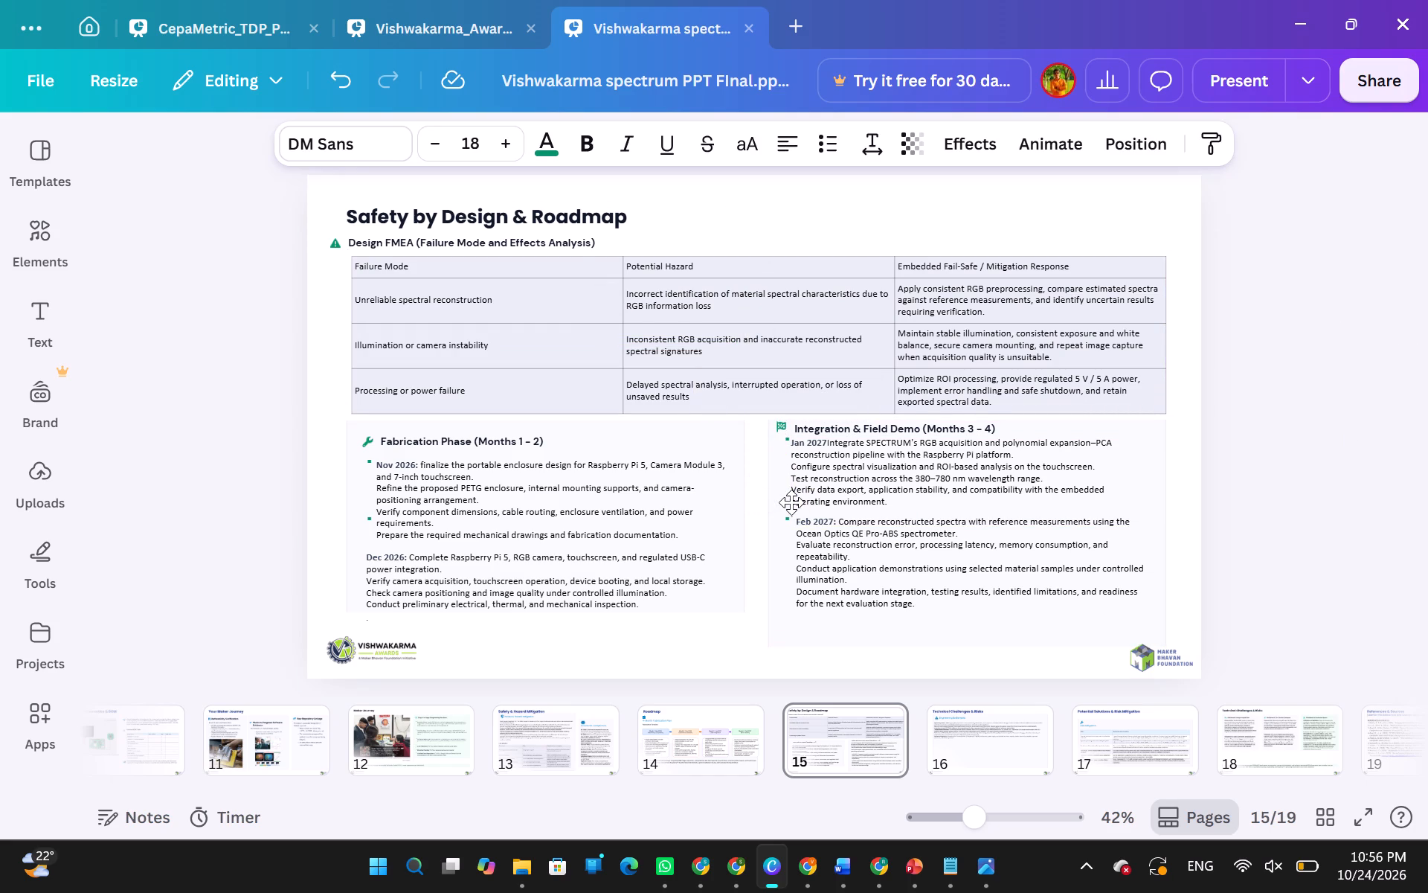
{"action": "key", "text": "Left"}
{"action": "key", "text": "Left"}
{"action": "key", "text": "Left"}
{"action": "key", "text": "Left"}
{"action": "key", "text": "Left"}
{"action": "key", "text": "Left"}
{"action": "key", "text": "Left"}
{"action": "key", "text": "Left"}
{"action": "key", "text": "Left"}
{"action": "key", "text": "Left"}
{"action": "key", "text": "Left"}
{"action": "key", "text": "Up"}
{"action": "key", "text": "Up"}
{"action": "key", "text": "Up"}
{"action": "key", "text": "Up"}
{"action": "key", "text": "Up"}
{"action": "key", "text": "Up"}
{"action": "key", "text": "Up"}
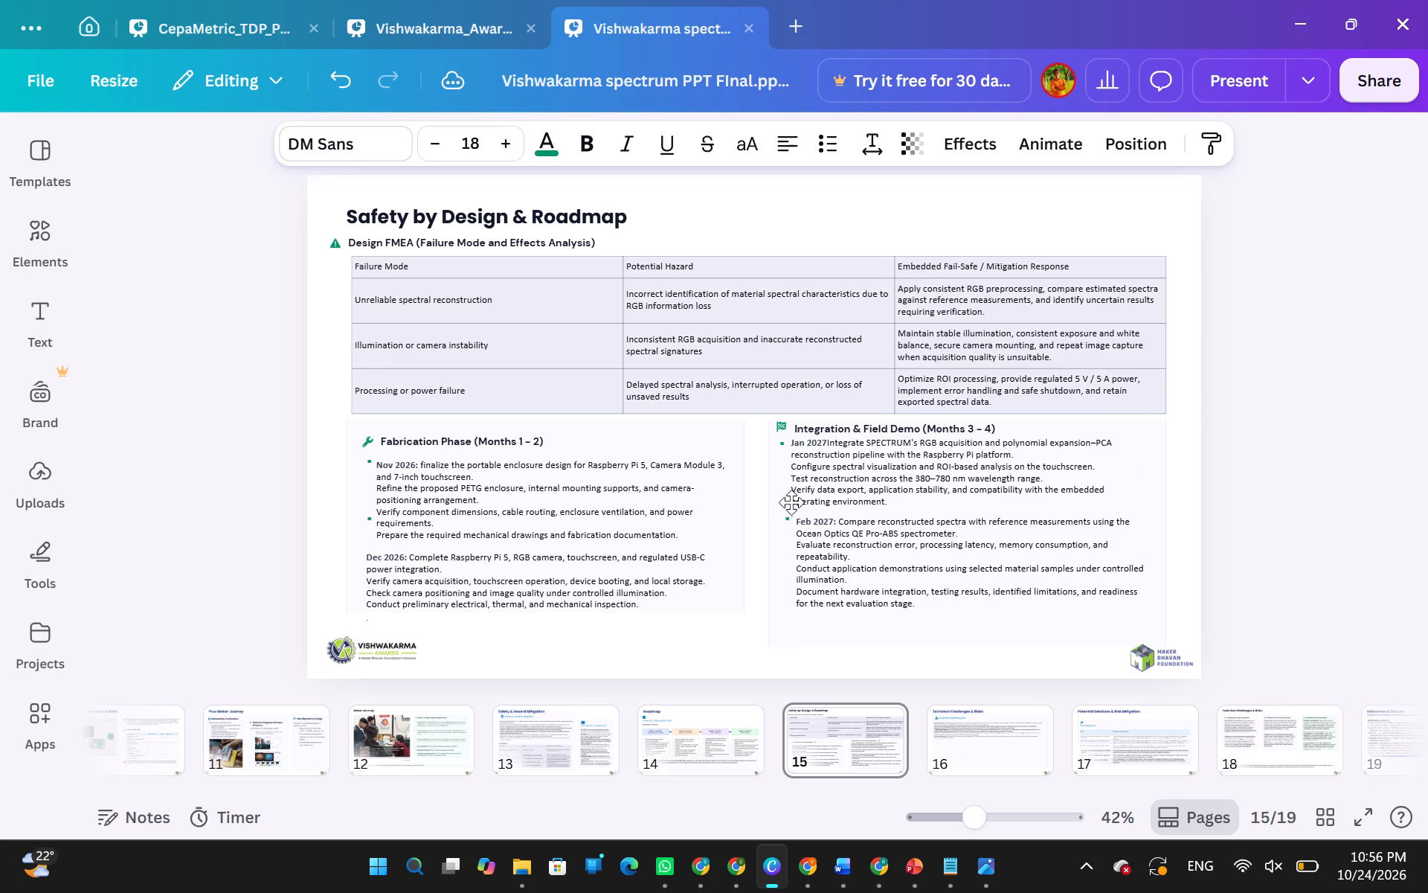
{"action": "key", "text": "Up"}
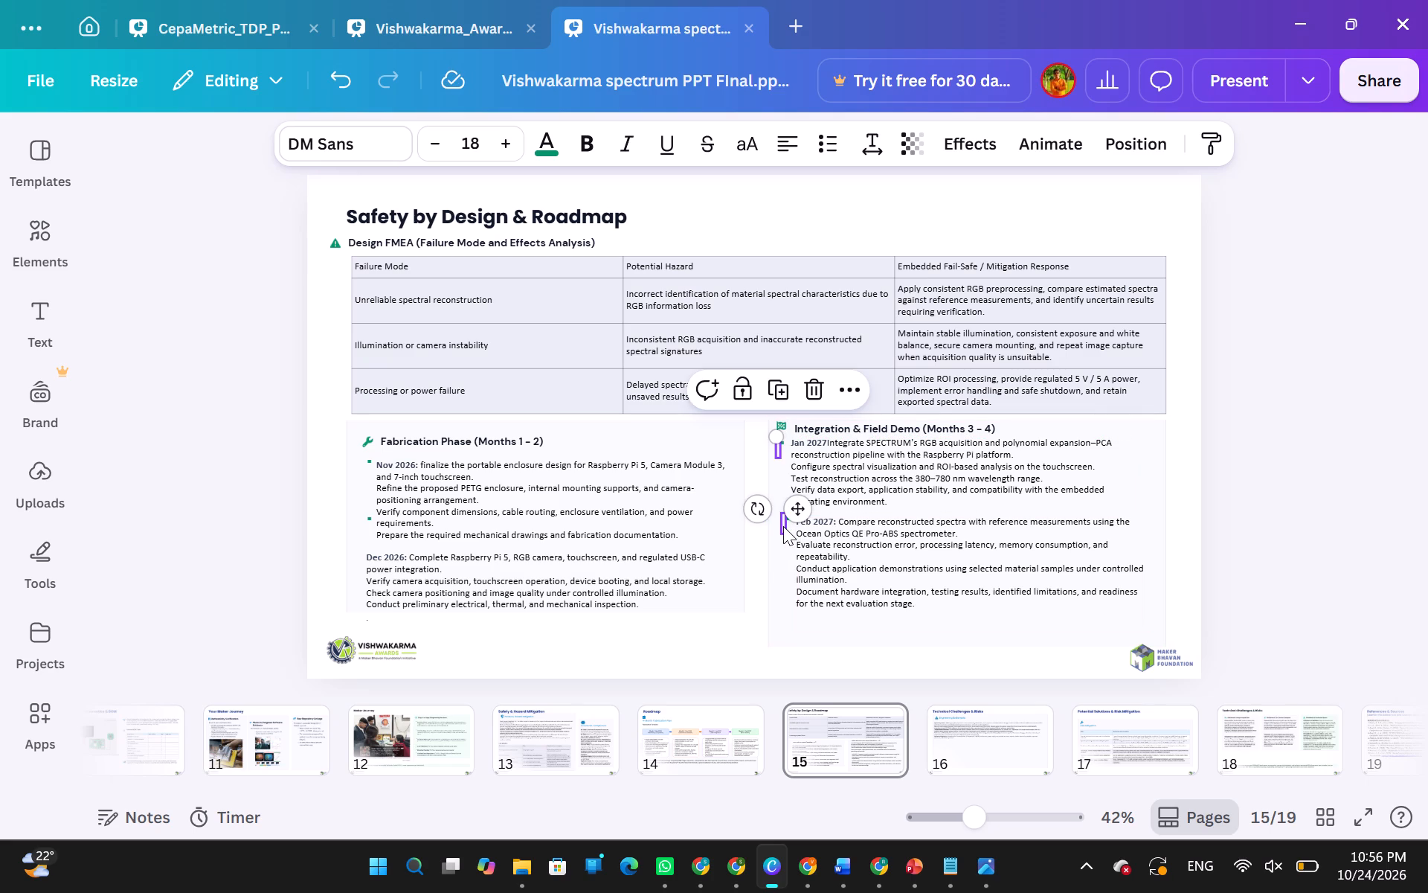
Nudge the Feb 2027 bullet slightly left and down to line up under the Jan 2027 bullet, level with its text.
{"action": "left_click", "coordinate": [783, 526]}
{"action": "key", "text": "Left"}
{"action": "key", "text": "Left"}
{"action": "key", "text": "Left"}
{"action": "key", "text": "Left"}
{"action": "key", "text": "Left"}
{"action": "key", "text": "Left"}
{"action": "key", "text": "Left"}
{"action": "key", "text": "Left"}
{"action": "key", "text": "Left"}
{"action": "key", "text": "Left"}
{"action": "key", "text": "Left"}
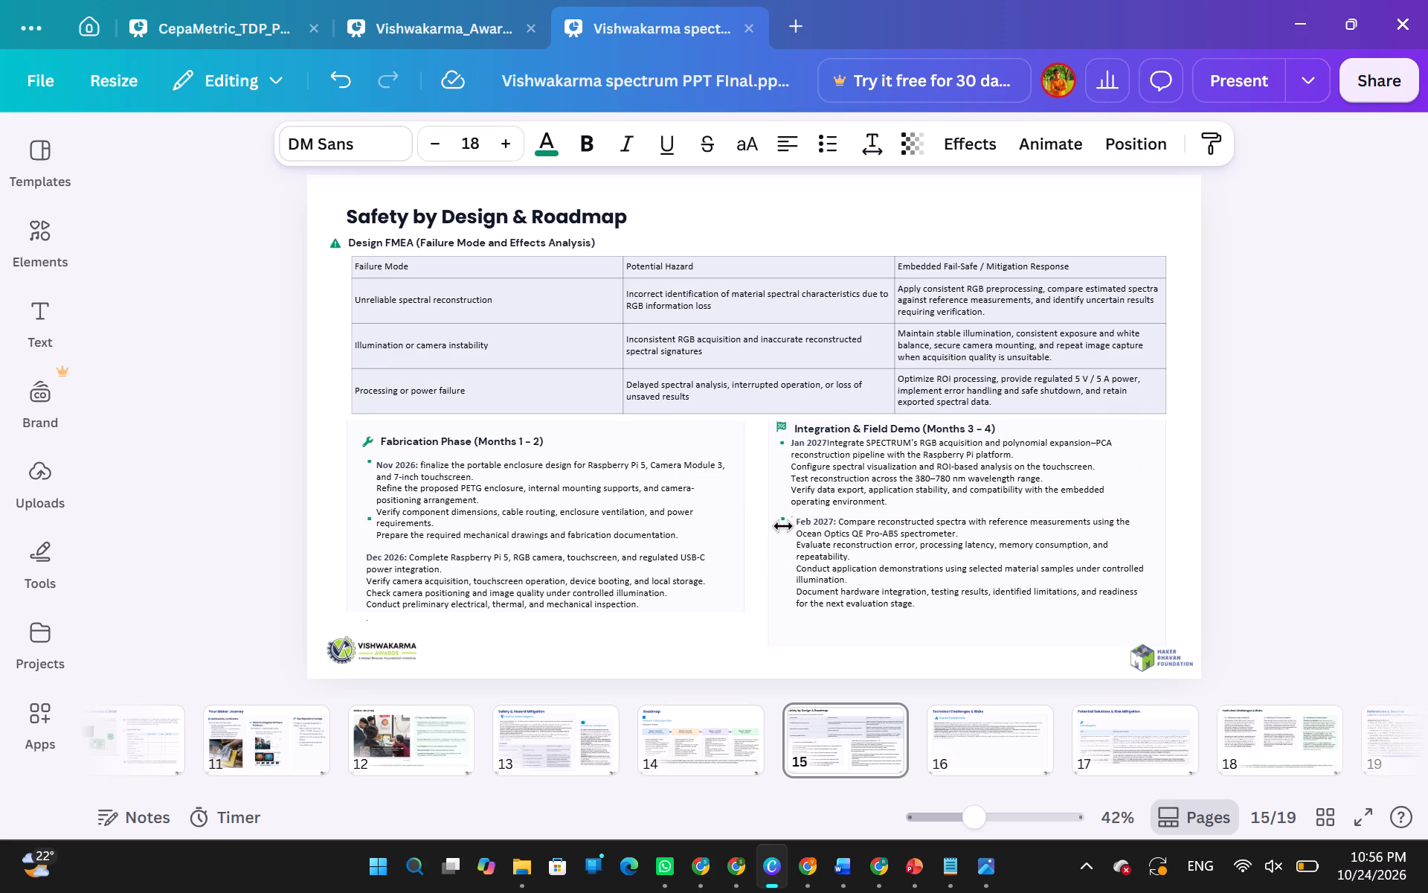
{"action": "key", "text": "Left"}
{"action": "key", "text": "Right"}
{"action": "key", "text": "Right"}
{"action": "key", "text": "Down"}
{"action": "key", "text": "Down"}
{"action": "key", "text": "Down"}
{"action": "key", "text": "Down"}
{"action": "key", "text": "Down"}
{"action": "key", "text": "Down"}
{"action": "key", "text": "Down"}
{"action": "key", "text": "Down"}
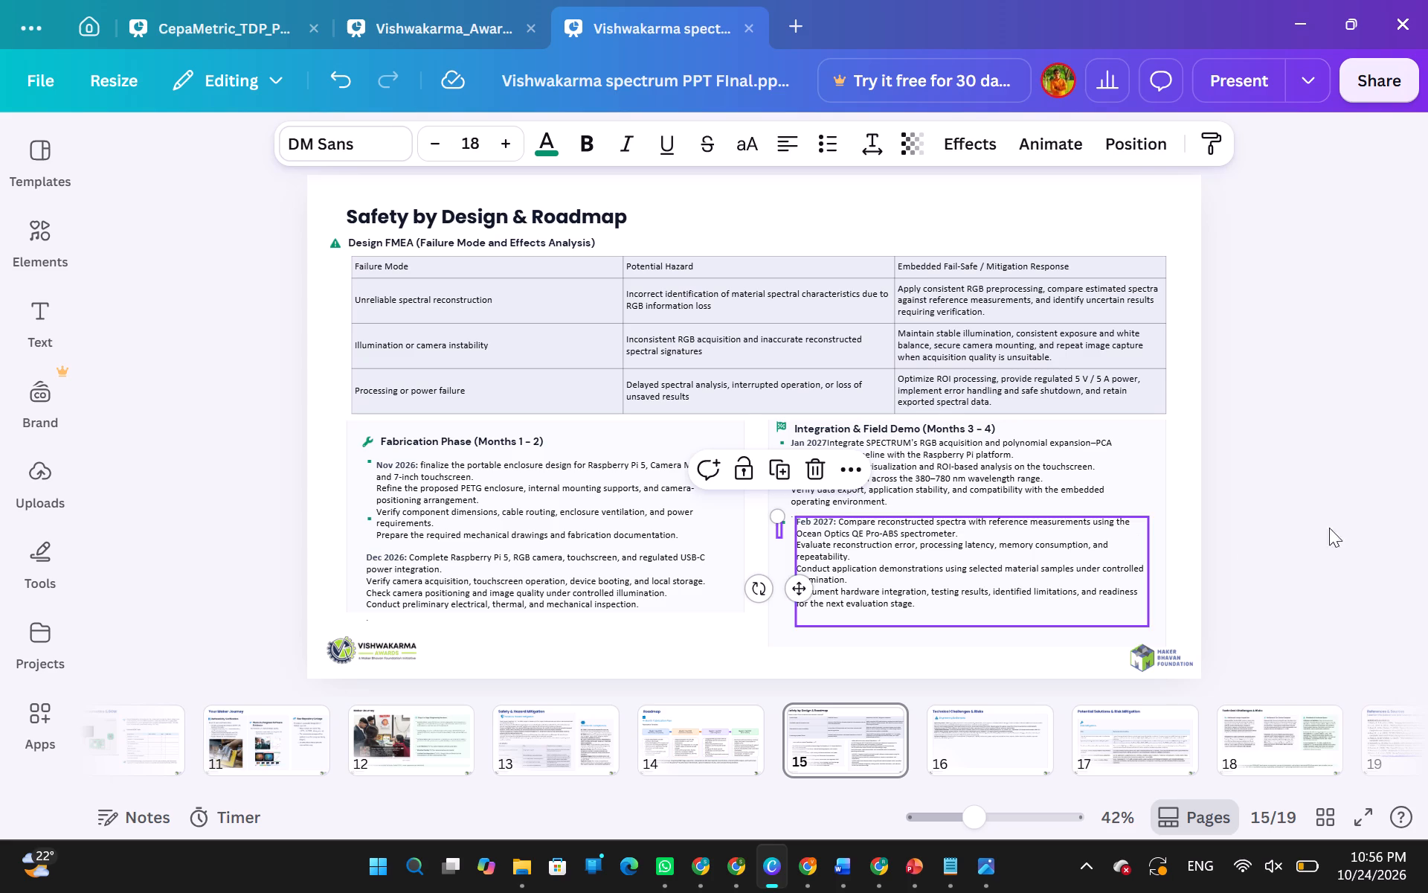
{"action": "left_click", "coordinate": [1401, 517]}
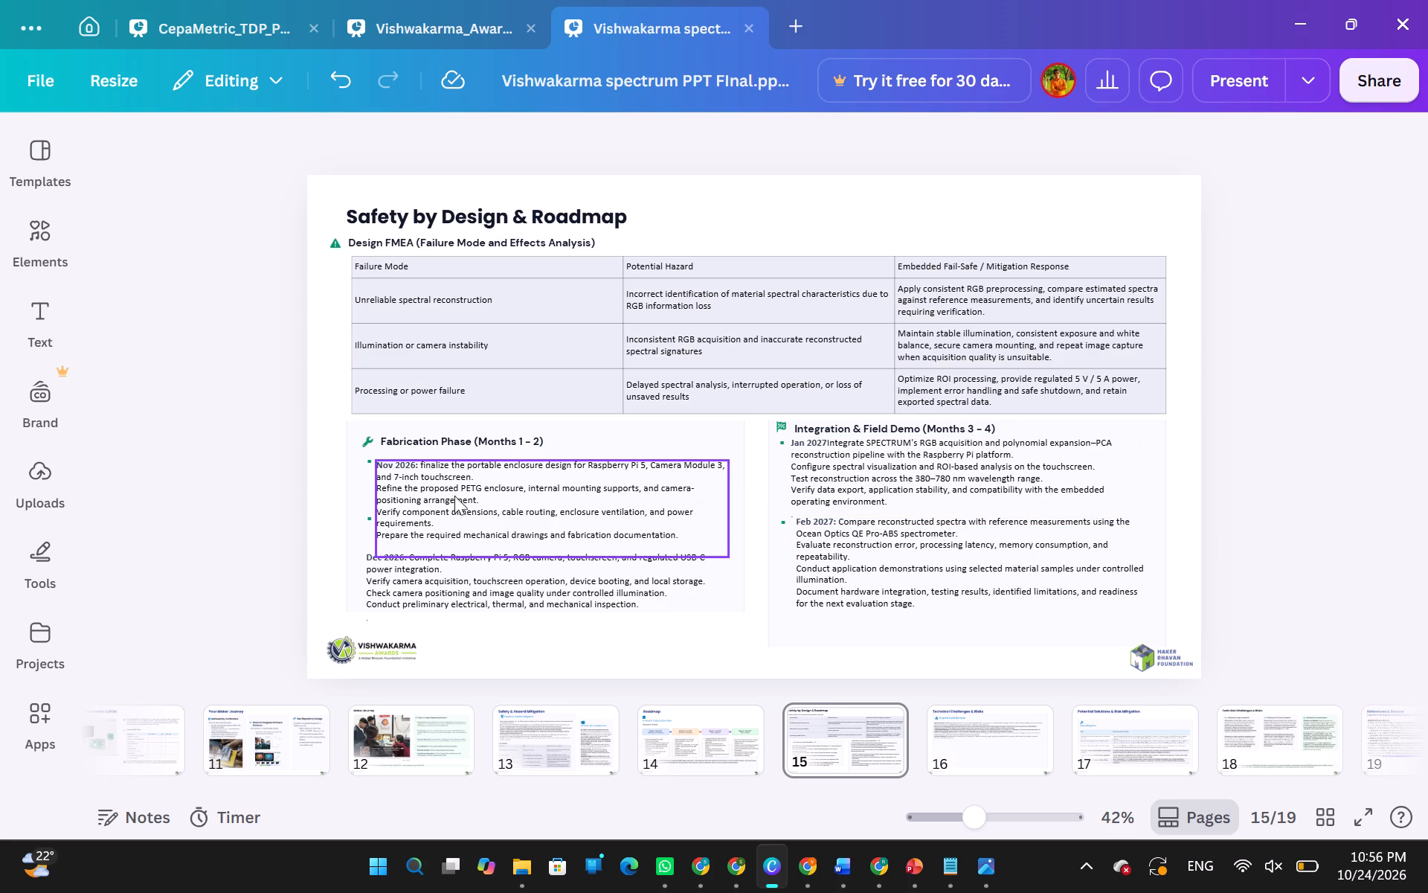
Enlarge all text in the Fabrication Phase and Integration & Field Demo panels by two sizes, bringing the Feb 2027 text to 18.
{"action": "left_click_drag", "start_coordinate": [268, 421], "coordinate": [1039, 586]}
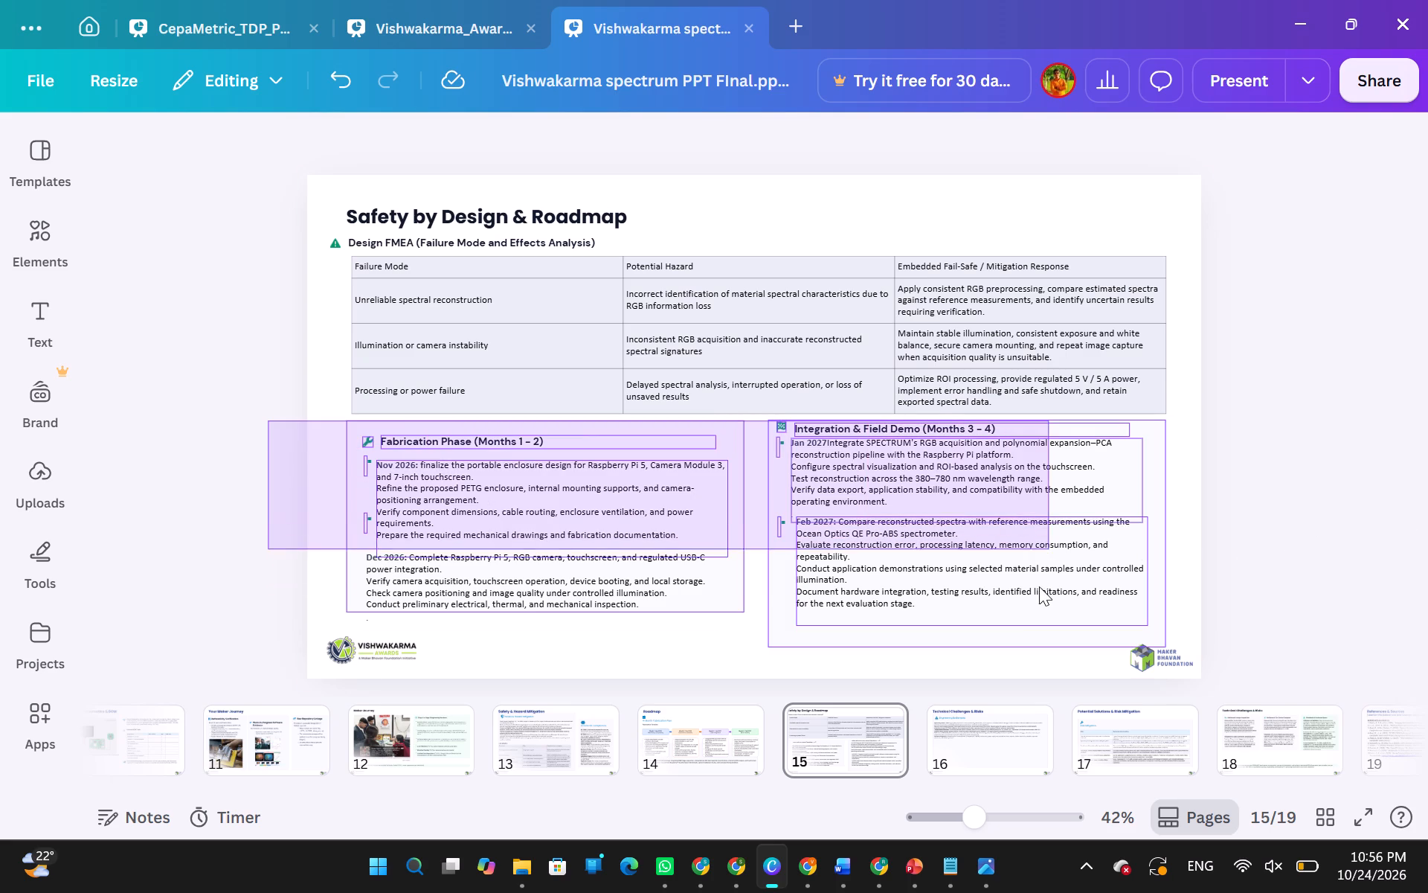
{"action": "left_click_drag", "start_coordinate": [1039, 586], "coordinate": [1035, 597]}
{"action": "key", "text": "ctrl+shift+period"}
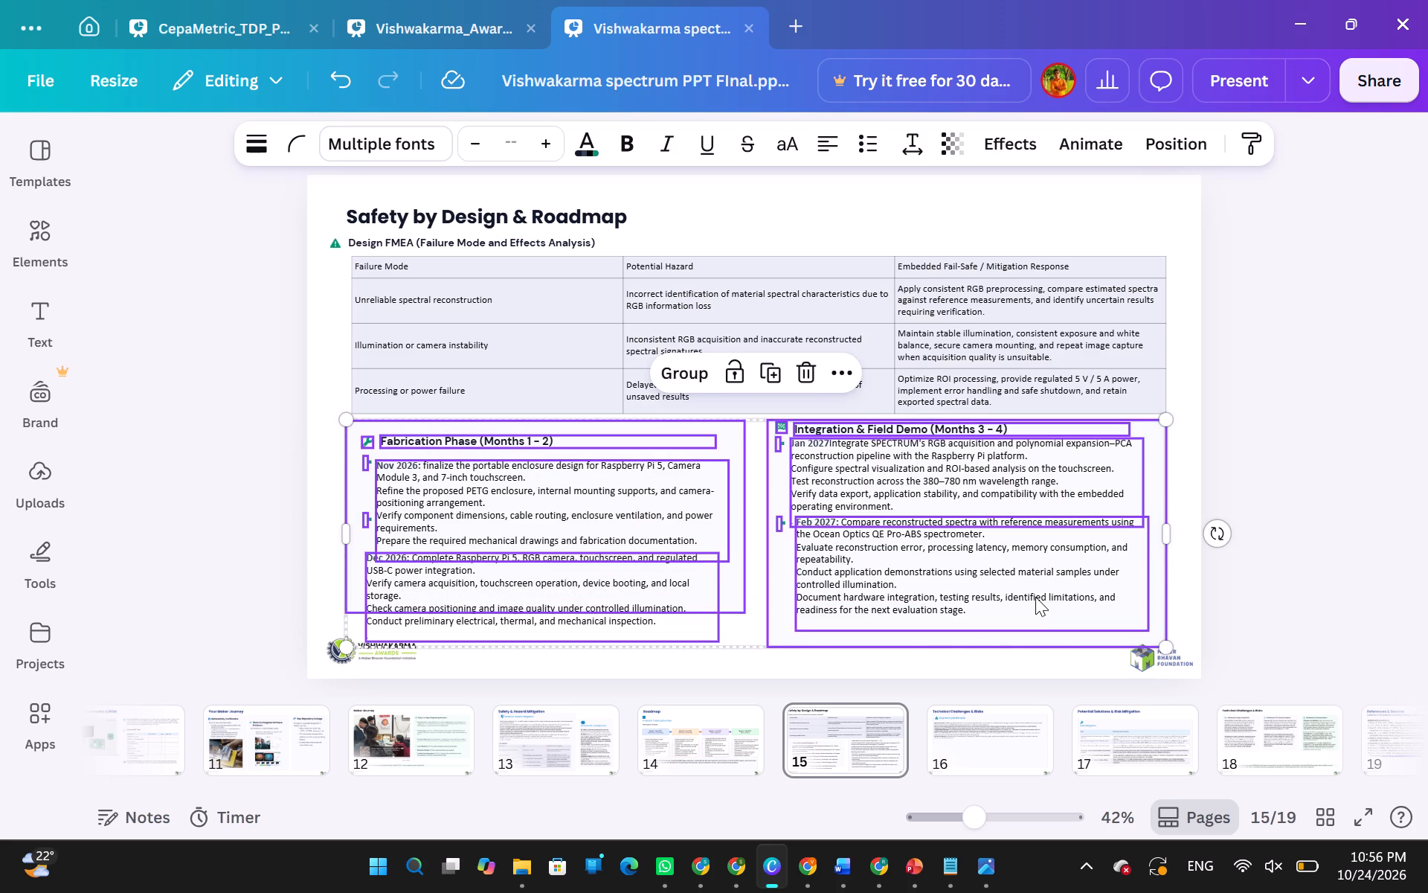
{"action": "key", "text": "ctrl+shift+period"}
{"action": "left_click", "coordinate": [1306, 534]}
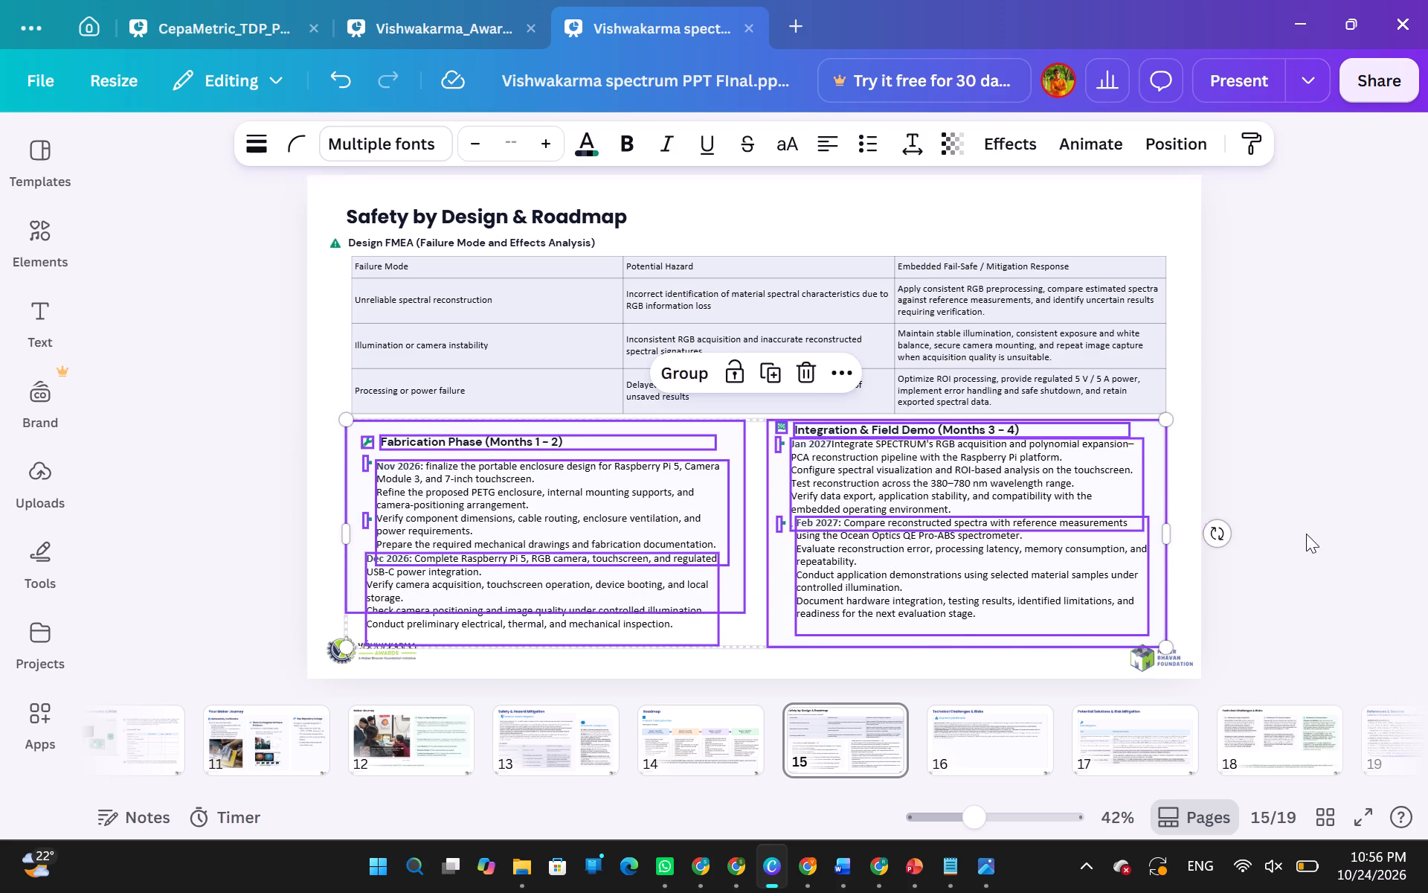
Move the Feb 2027 text slightly left to align with the Jan 2027 text, and slightly down to separate the two blocks.
{"action": "left_click", "coordinate": [1031, 583]}
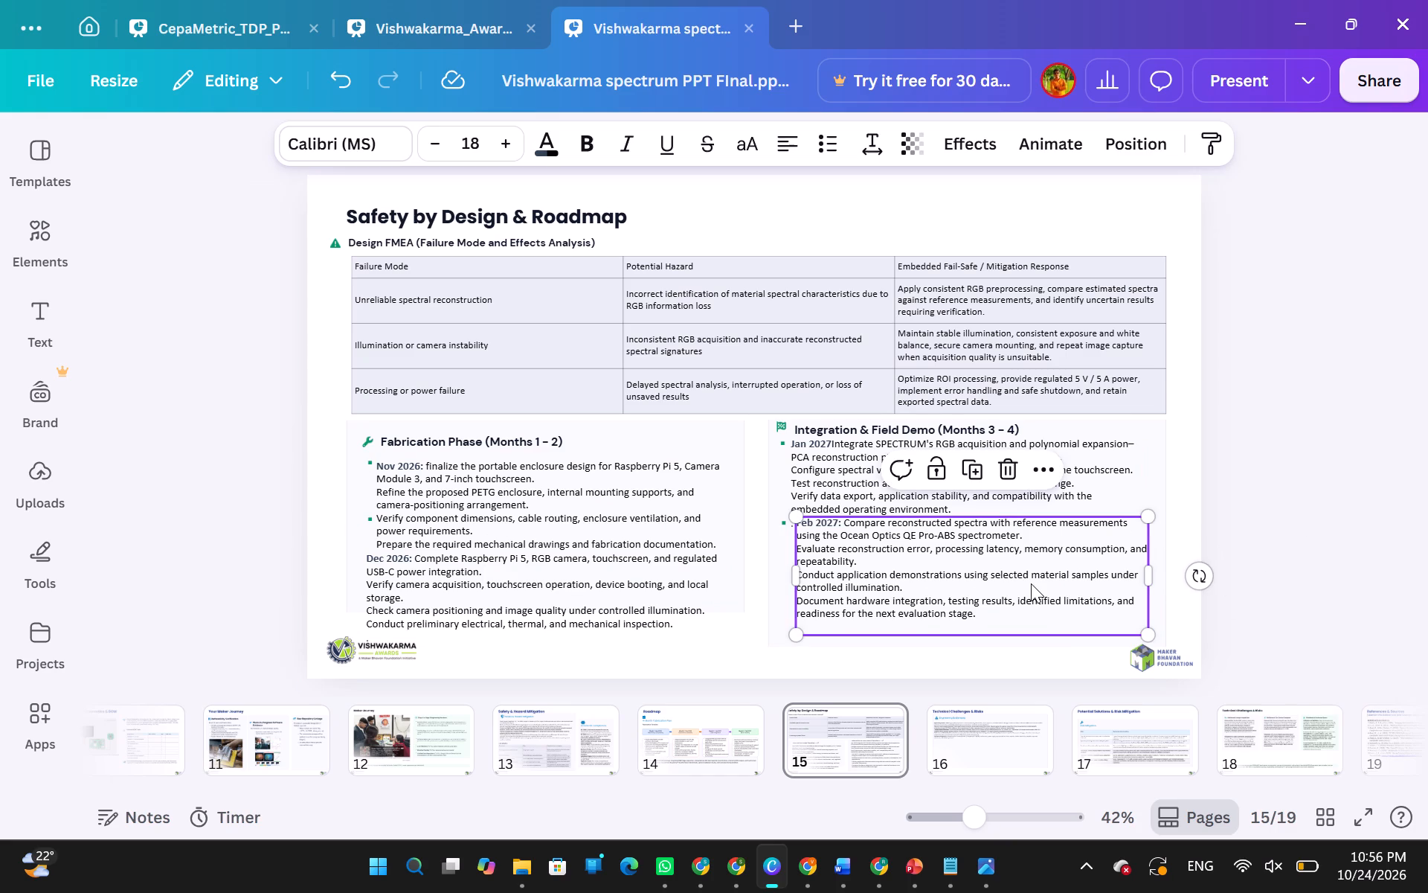
{"action": "key", "text": "Left"}
{"action": "key", "text": "Left"}
{"action": "key", "text": "Left"}
{"action": "key", "text": "Left"}
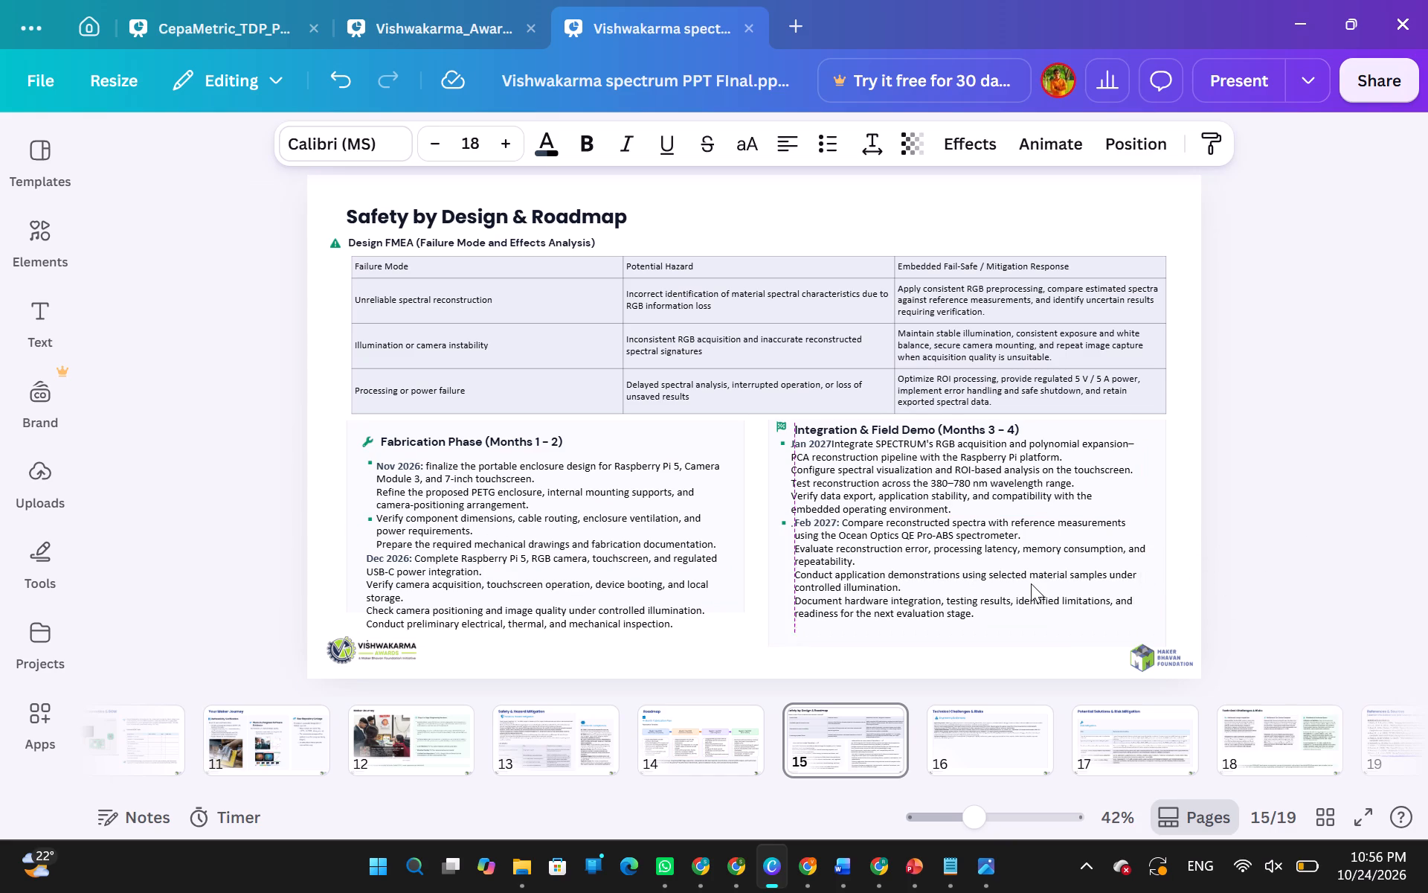
{"action": "key", "text": "Left"}
{"action": "key", "text": "Left"}
{"action": "key", "text": "Left"}
{"action": "key", "text": "Left"}
{"action": "key", "text": "Left"}
{"action": "key", "text": "Down"}
{"action": "key", "text": "Down"}
{"action": "key", "text": "Down"}
{"action": "key", "text": "Down"}
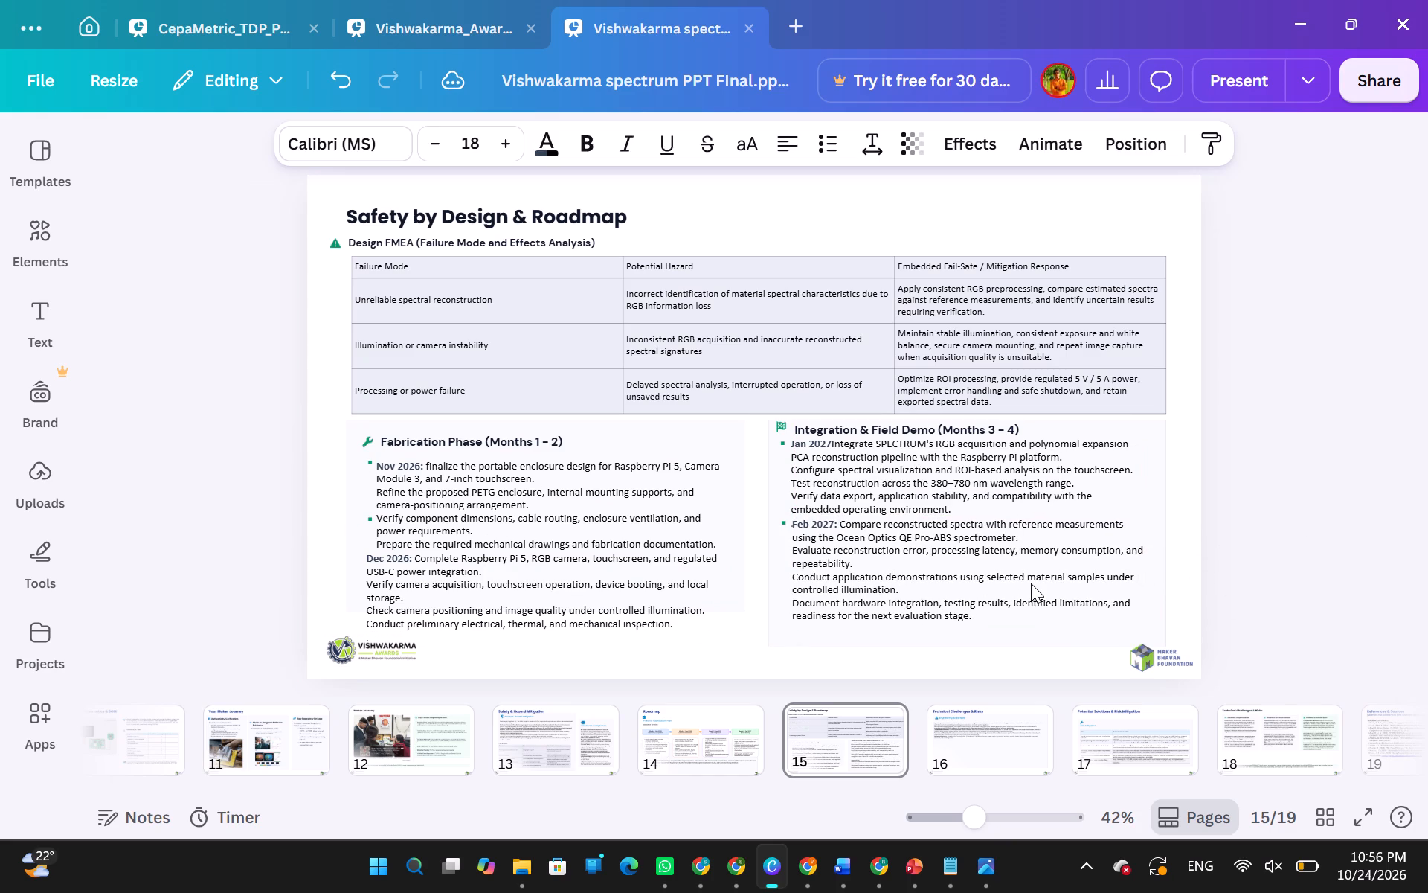
{"action": "key", "text": "Down"}
{"action": "left_click", "coordinate": [1246, 471]}
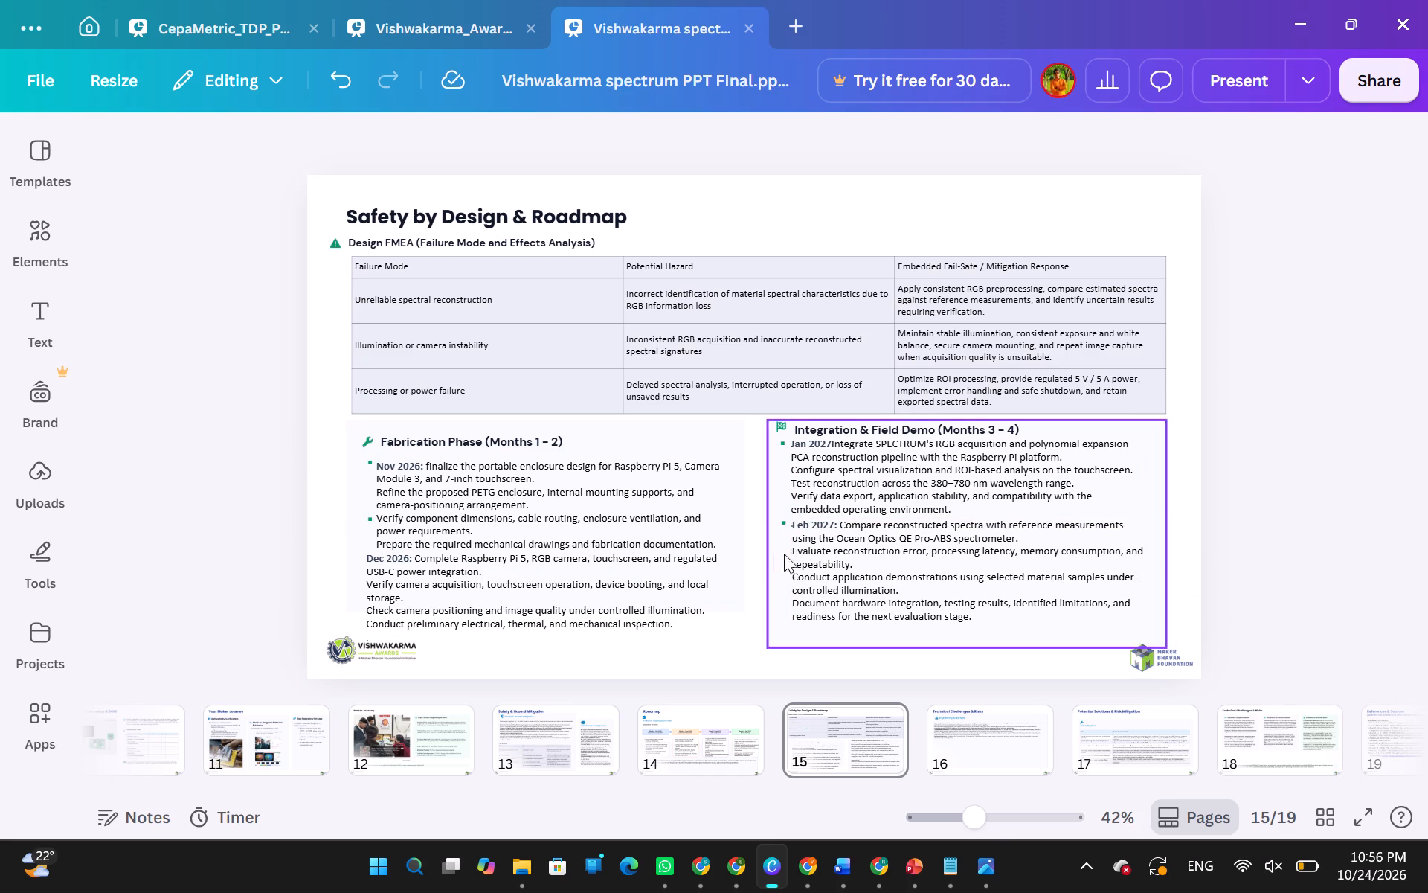
Nudge the Feb 2027 bullet slightly down to match its text line.
{"action": "left_click", "coordinate": [782, 530]}
{"action": "key", "text": "Down"}
{"action": "key", "text": "Down"}
{"action": "key", "text": "Down"}
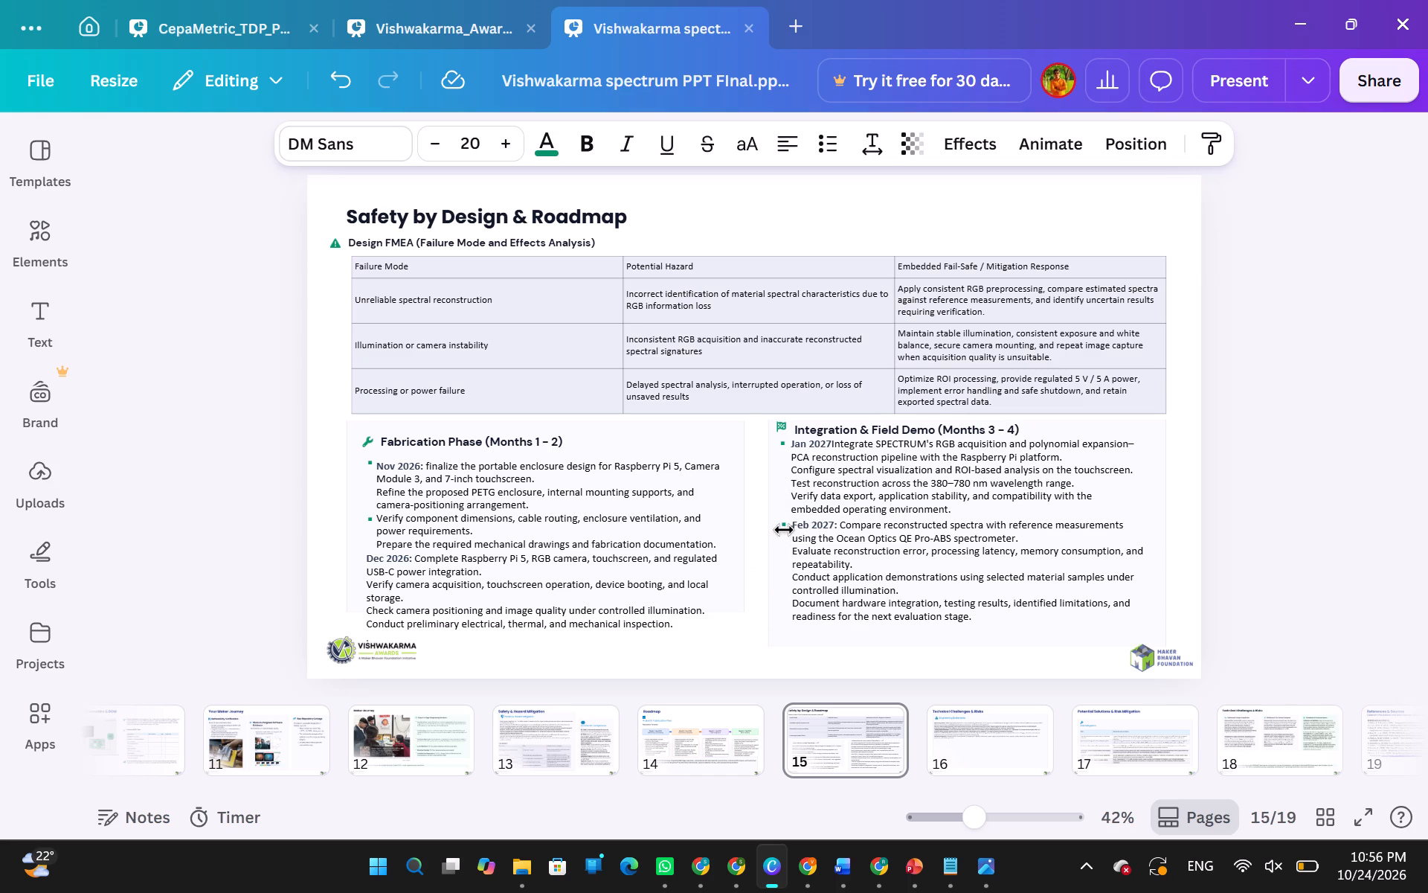
{"action": "left_click", "coordinate": [1427, 272]}
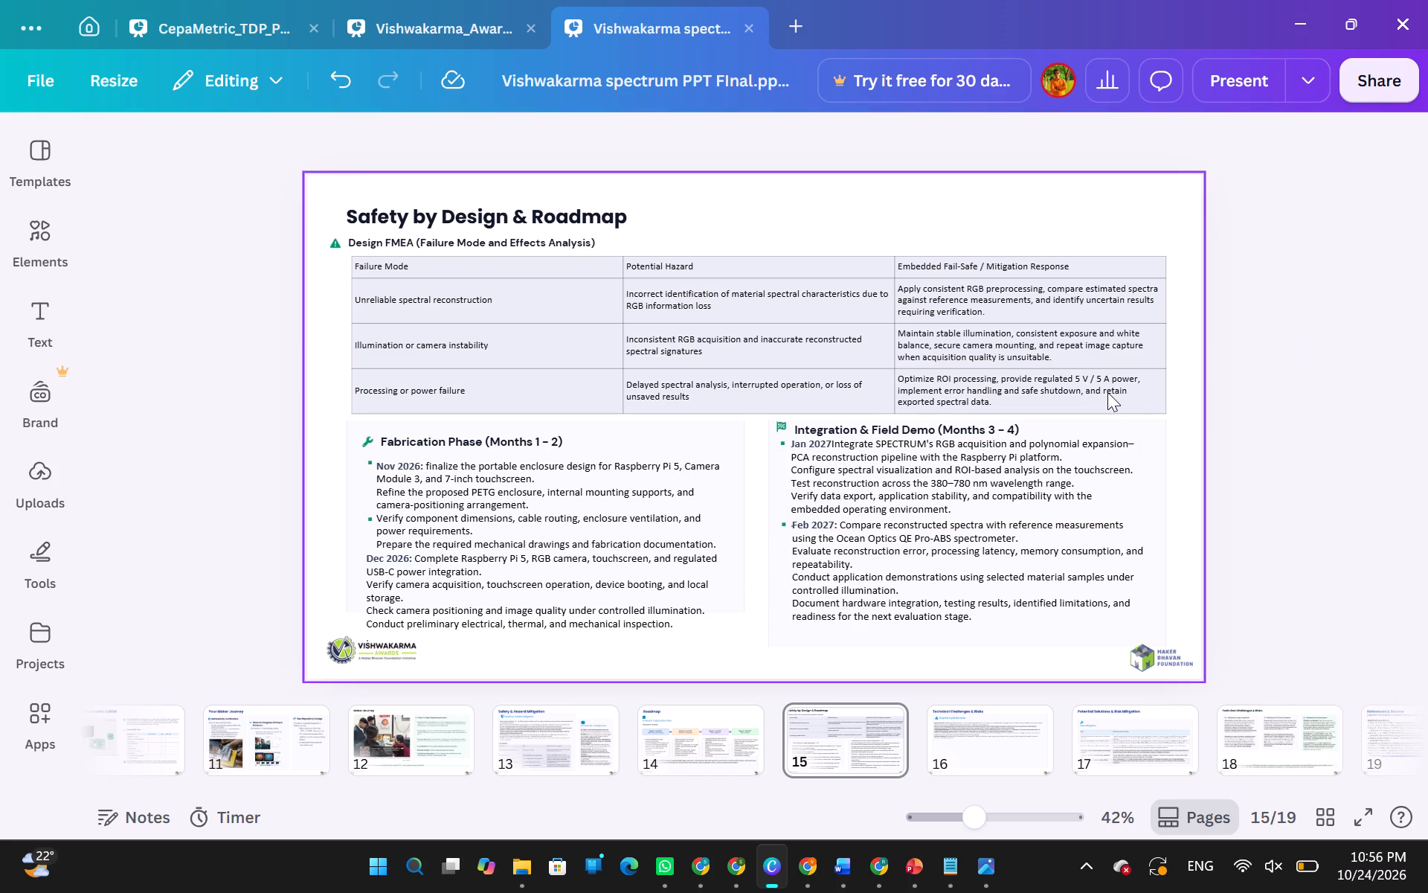
Move the Dec 2026 text right to align with the Nov 2026 text and slightly down to leave a gap between them.
{"action": "left_click", "coordinate": [385, 580]}
{"action": "key", "text": "Down"}
{"action": "key", "text": "Down"}
{"action": "key", "text": "Down"}
{"action": "key", "text": "Down"}
{"action": "key", "text": "Down"}
{"action": "key", "text": "Down"}
{"action": "key", "text": "Down"}
{"action": "key", "text": "Down"}
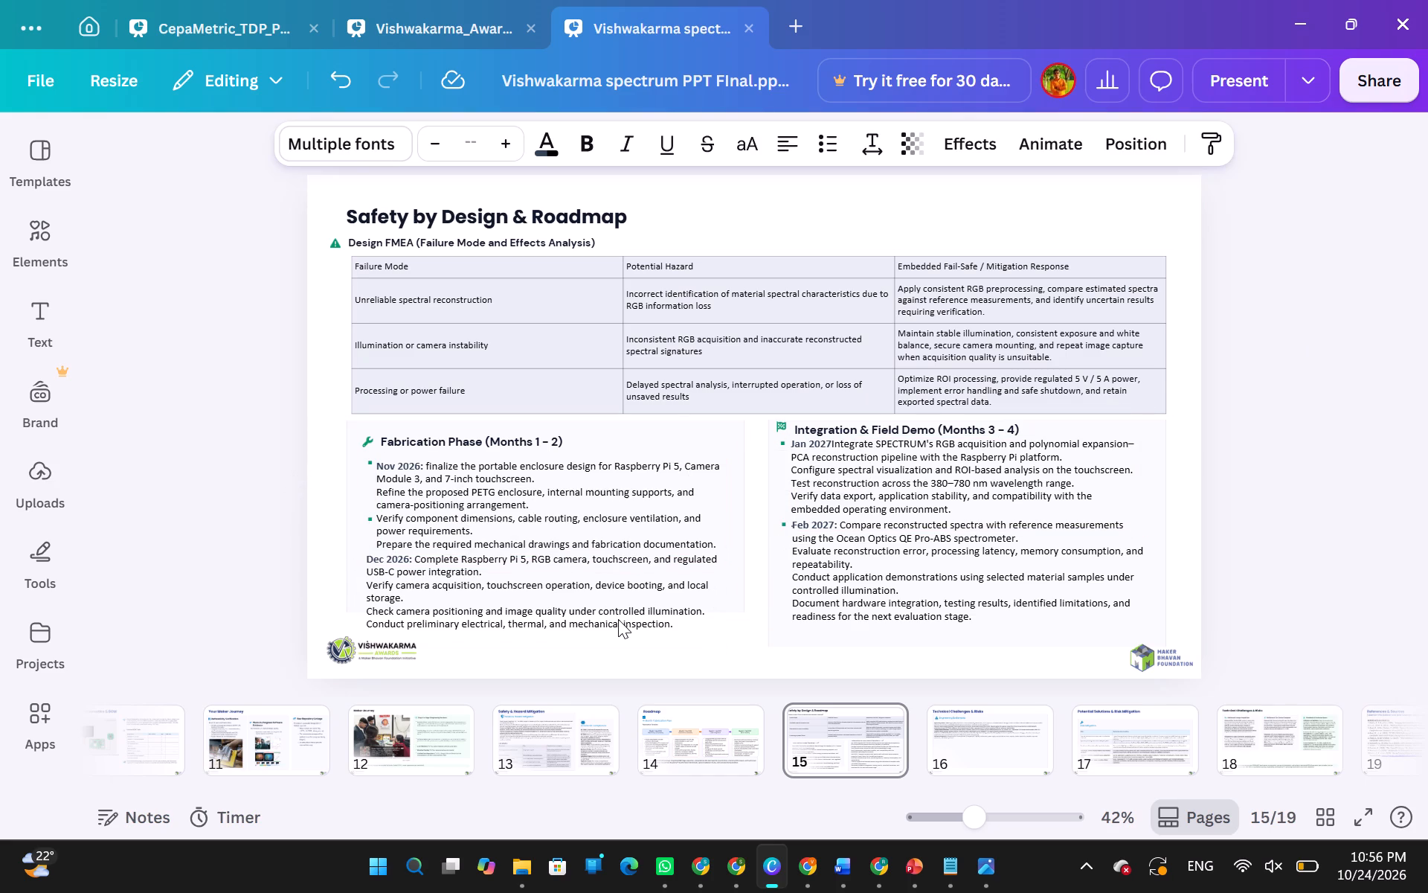
{"action": "key", "text": "Right"}
{"action": "key", "text": "Right"}
{"action": "key", "text": "Right"}
{"action": "key", "text": "Right"}
{"action": "key", "text": "Right"}
{"action": "key", "text": "Right"}
{"action": "key", "text": "Right"}
{"action": "key", "text": "Right"}
{"action": "key", "text": "Right"}
{"action": "key", "text": "Right"}
{"action": "key", "text": "Right"}
{"action": "key", "text": "Right"}
{"action": "key", "text": "Right"}
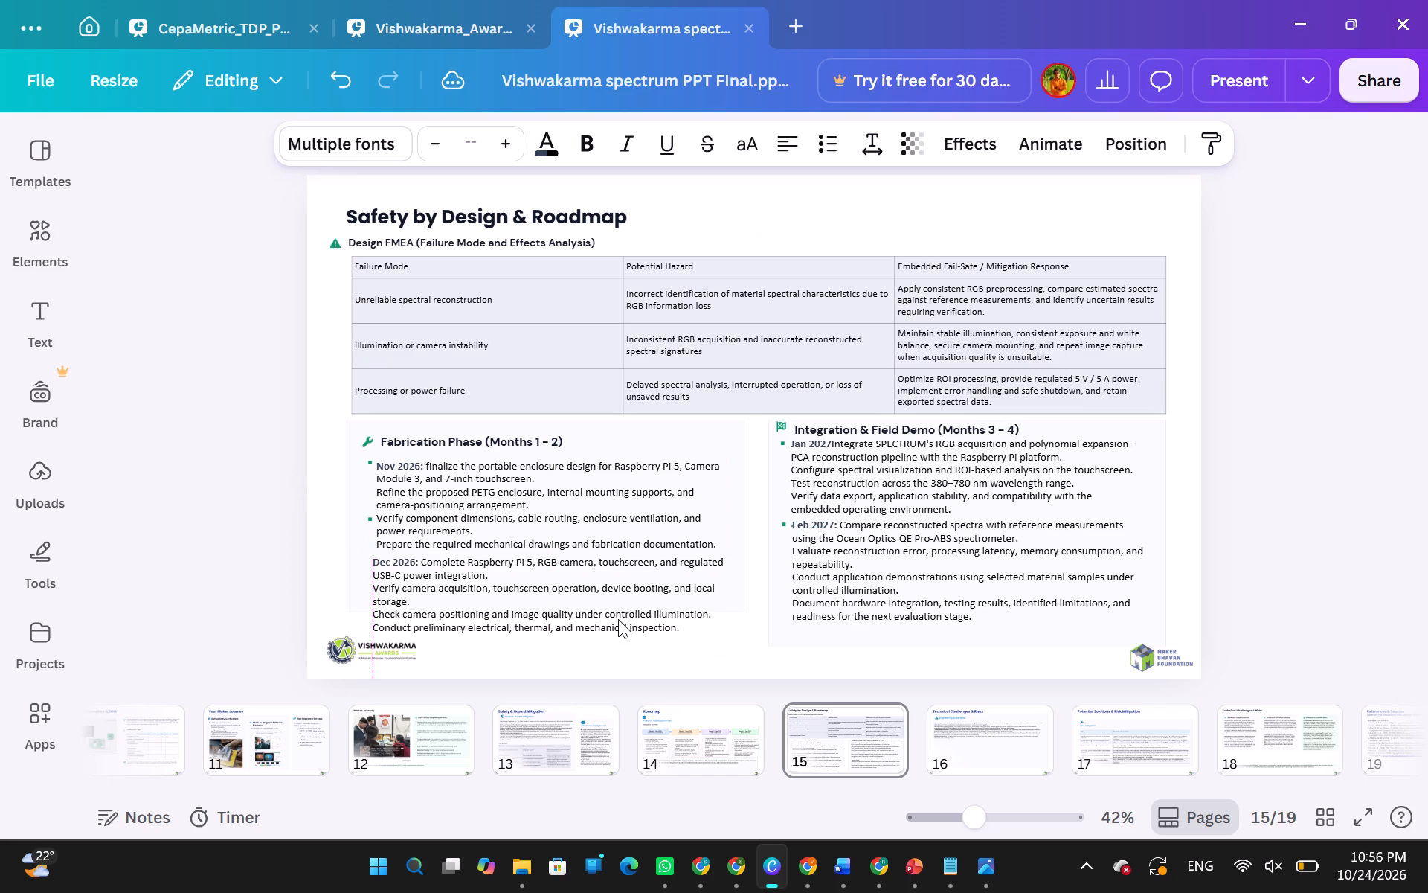
{"action": "key", "text": "Right"}
{"action": "key", "text": "Right"}
{"action": "key", "text": "Right"}
{"action": "key", "text": "Right"}
{"action": "key", "text": "Right"}
{"action": "key", "text": "Down"}
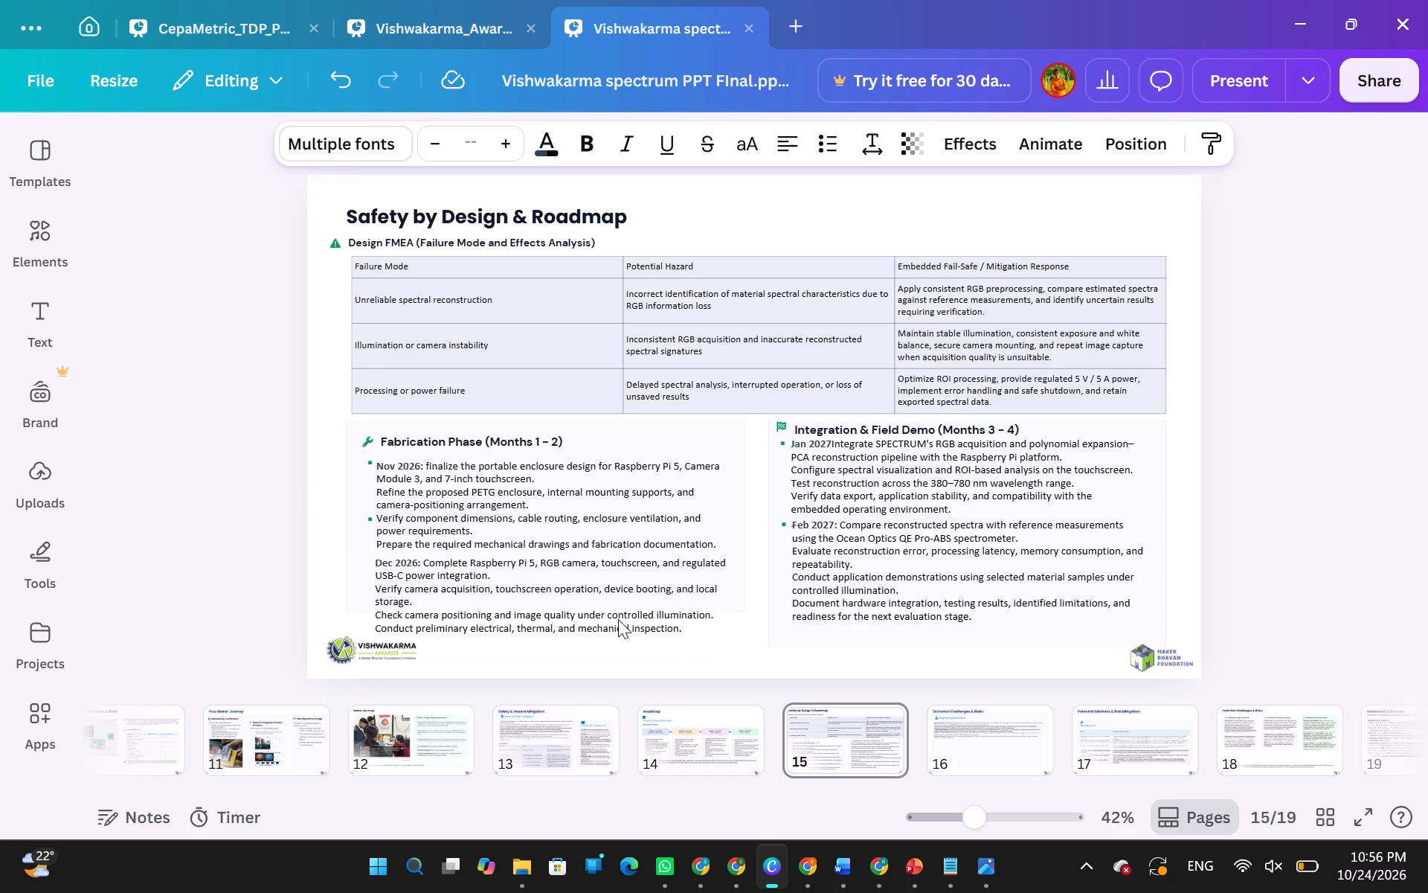
{"action": "key", "text": "Down"}
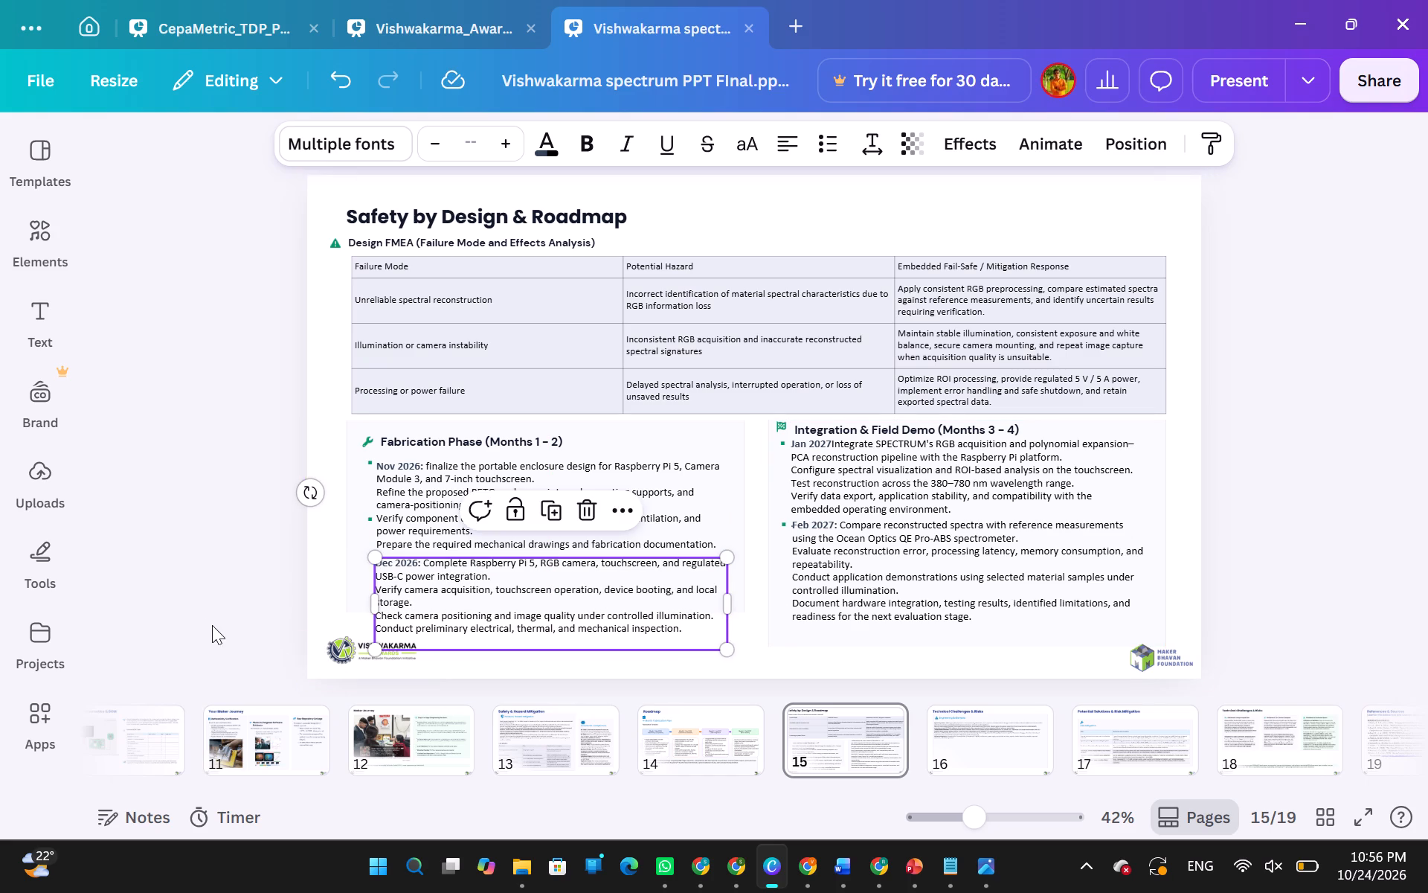
{"action": "left_click", "coordinate": [206, 621]}
Extend the Fabrication Phase panel background downward to enclose the Dec 2026 text and match the Integration panel's bottom edge.
{"action": "left_click", "coordinate": [352, 590]}
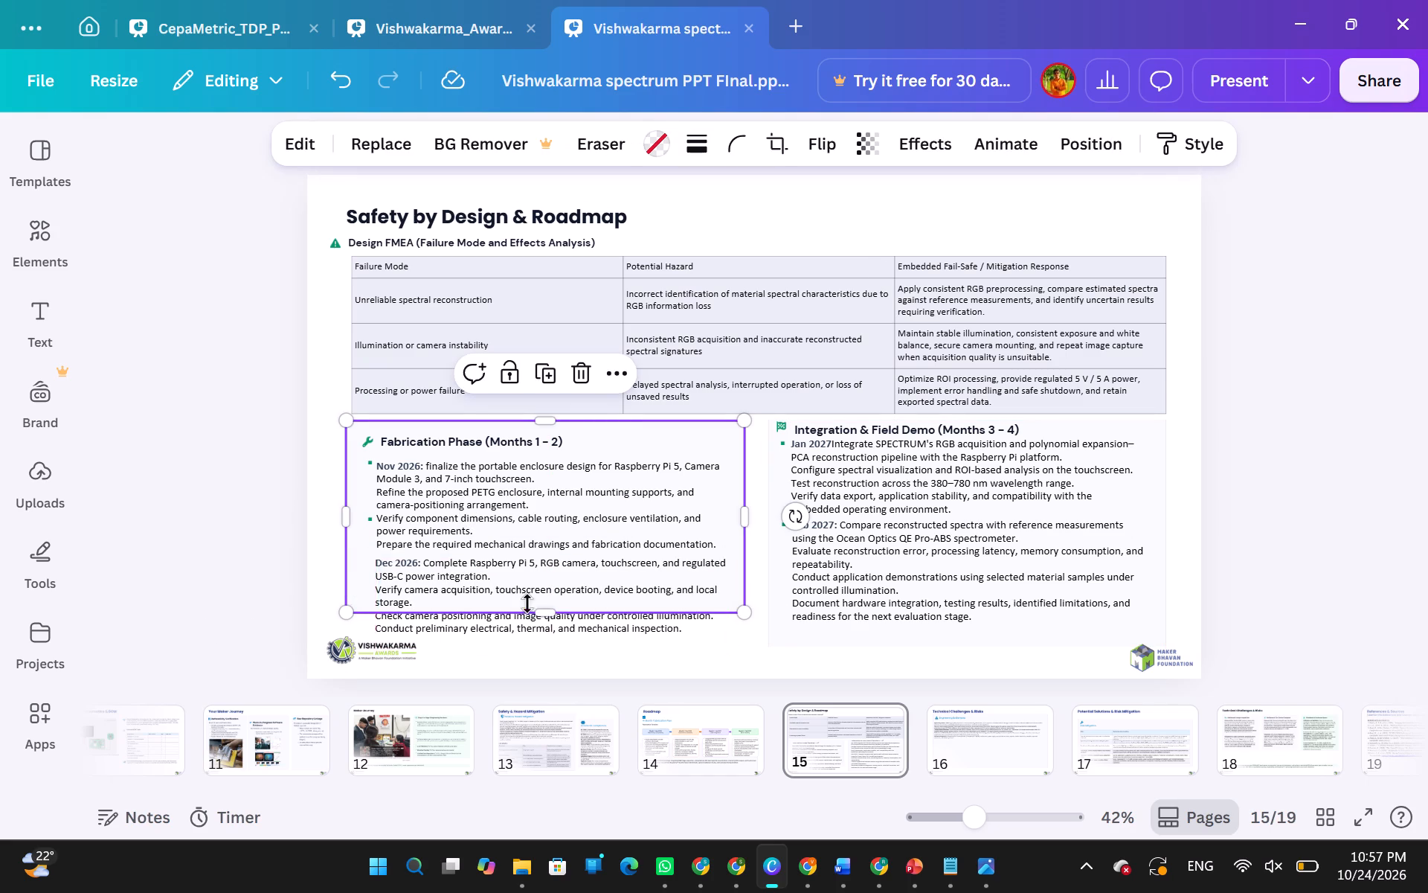
{"action": "left_click_drag", "start_coordinate": [538, 608], "coordinate": [538, 638]}
{"action": "left_click", "coordinate": [1, 657]}
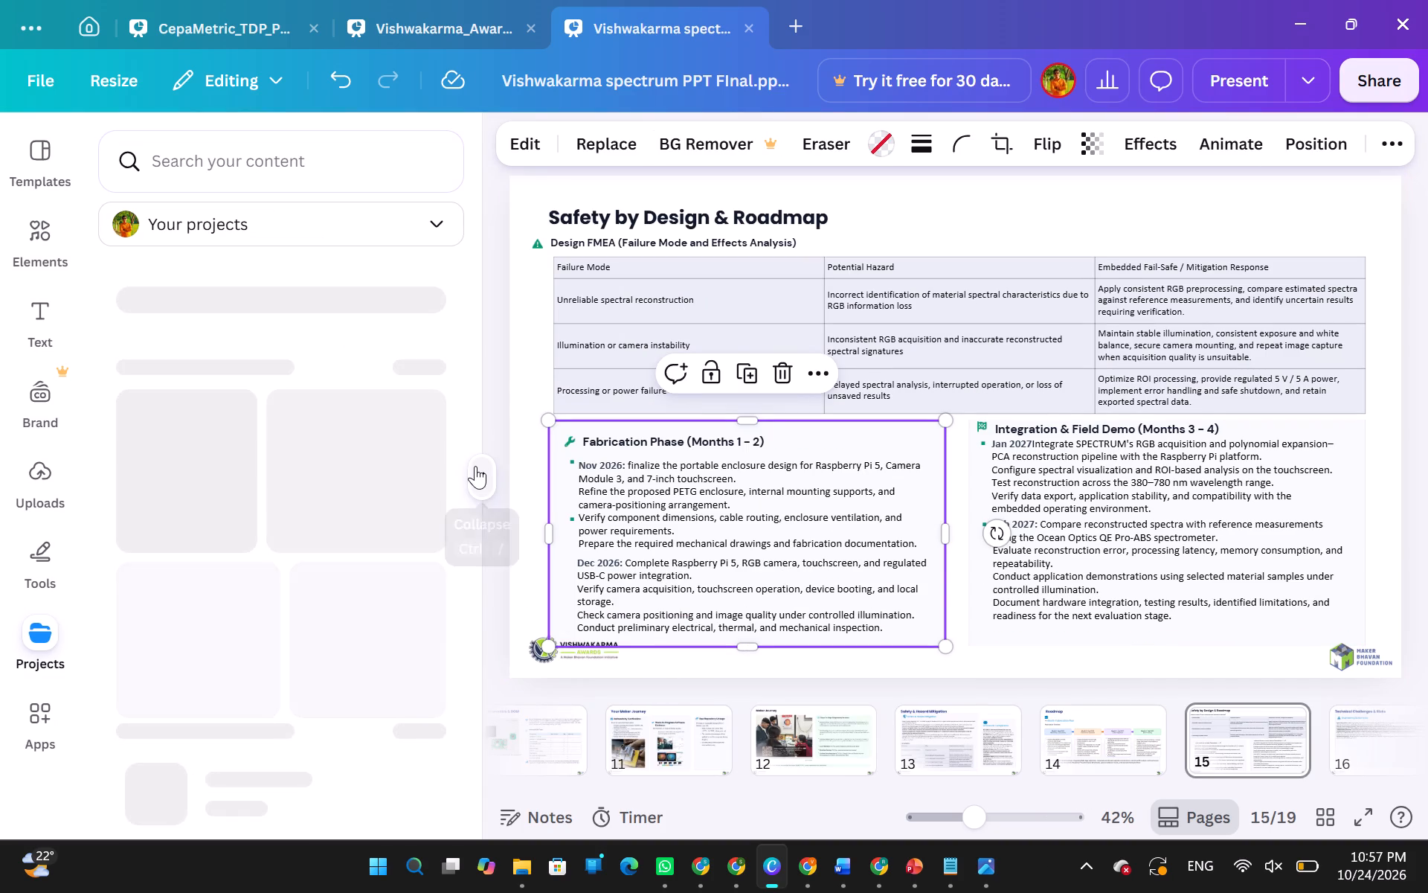
{"action": "left_click", "coordinate": [475, 466]}
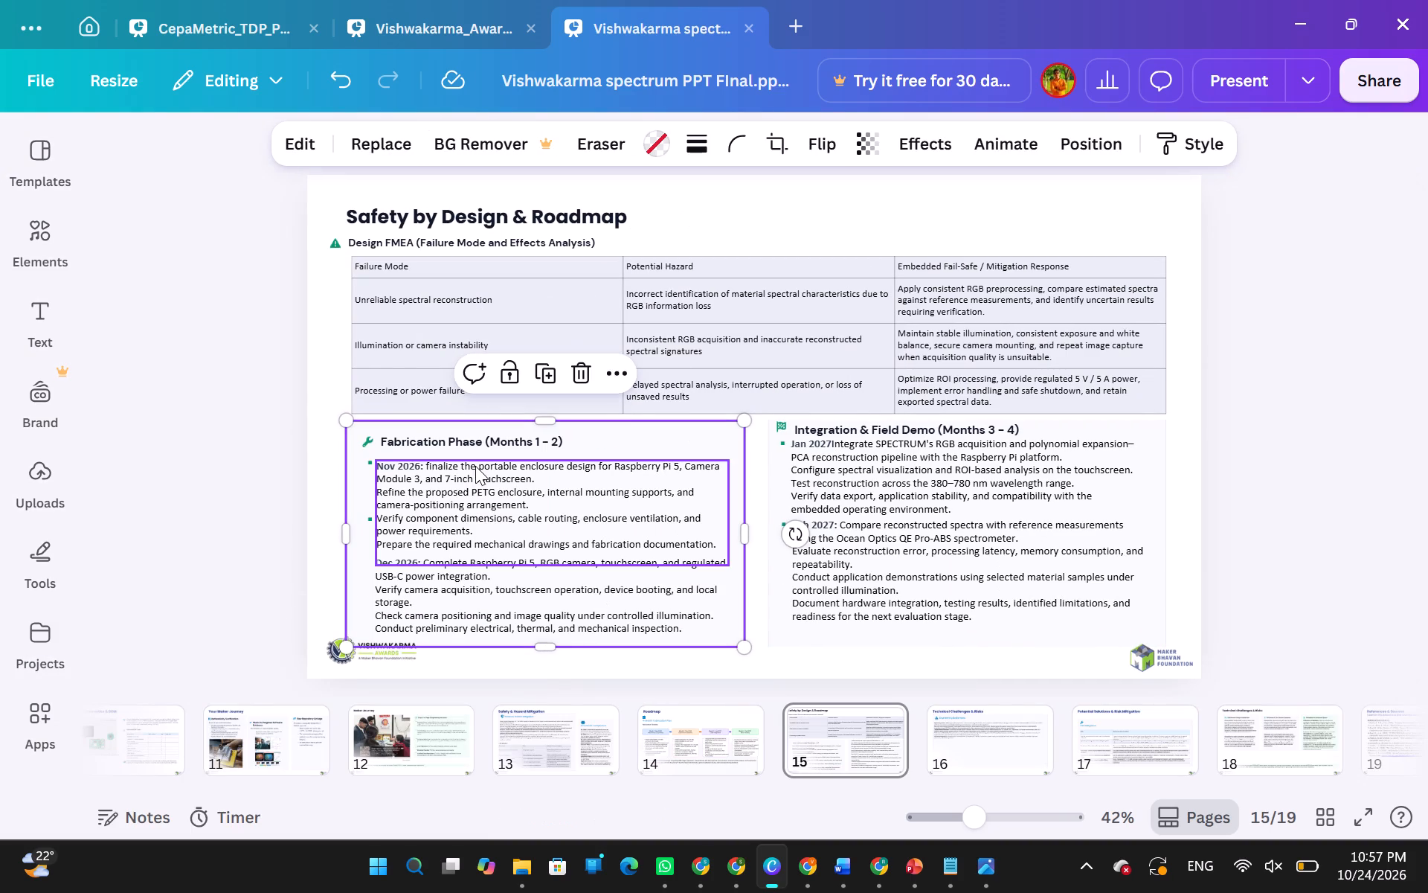
Duplicate the lower Fabrication Phase bullet and place the copy beside the Dec 2026 line, aligned with the bullets above.
{"action": "left_click", "coordinate": [368, 525]}
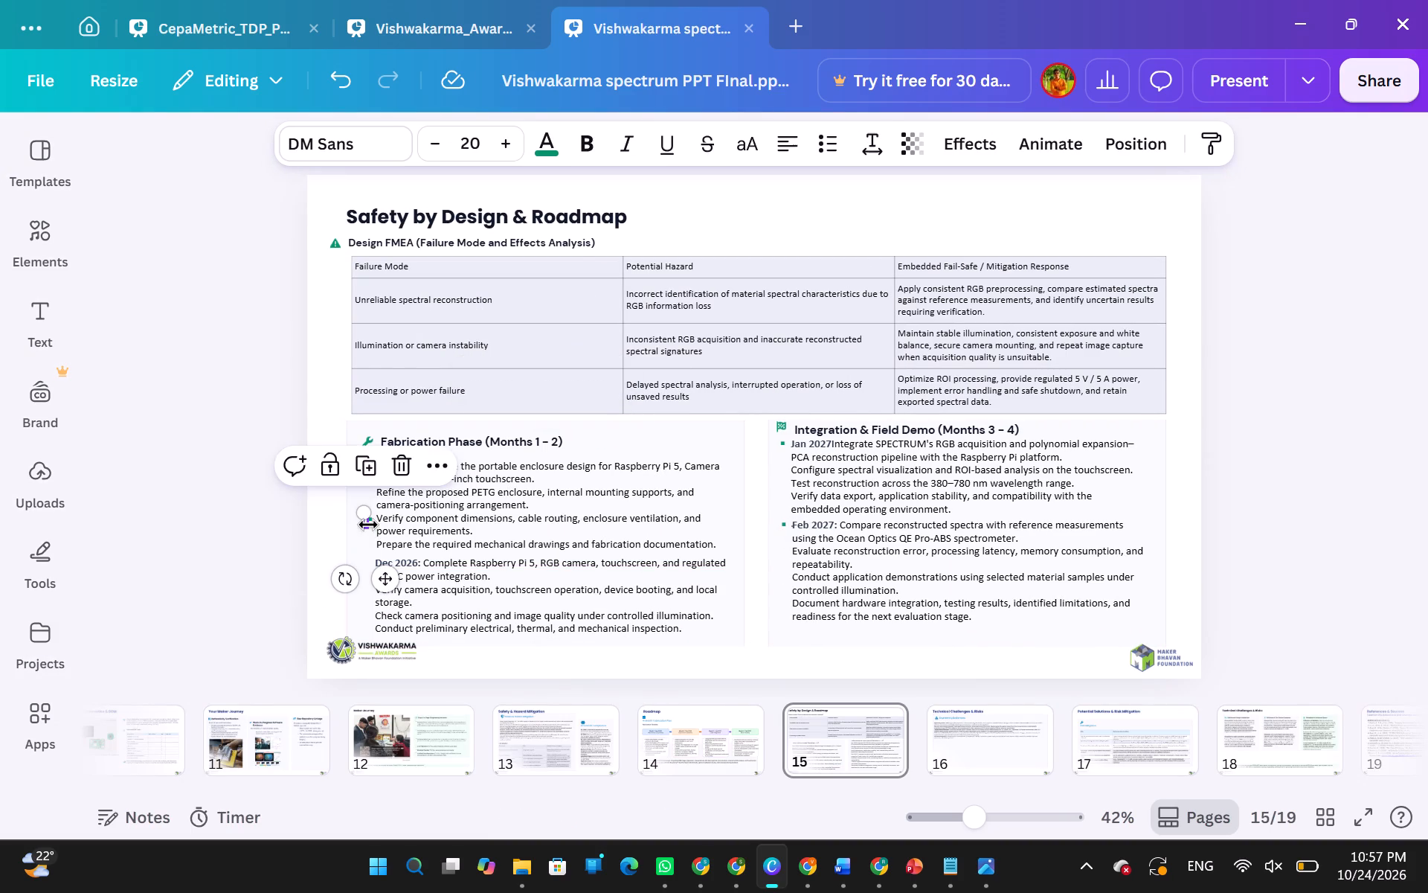
{"action": "key", "text": "ctrl+d"}
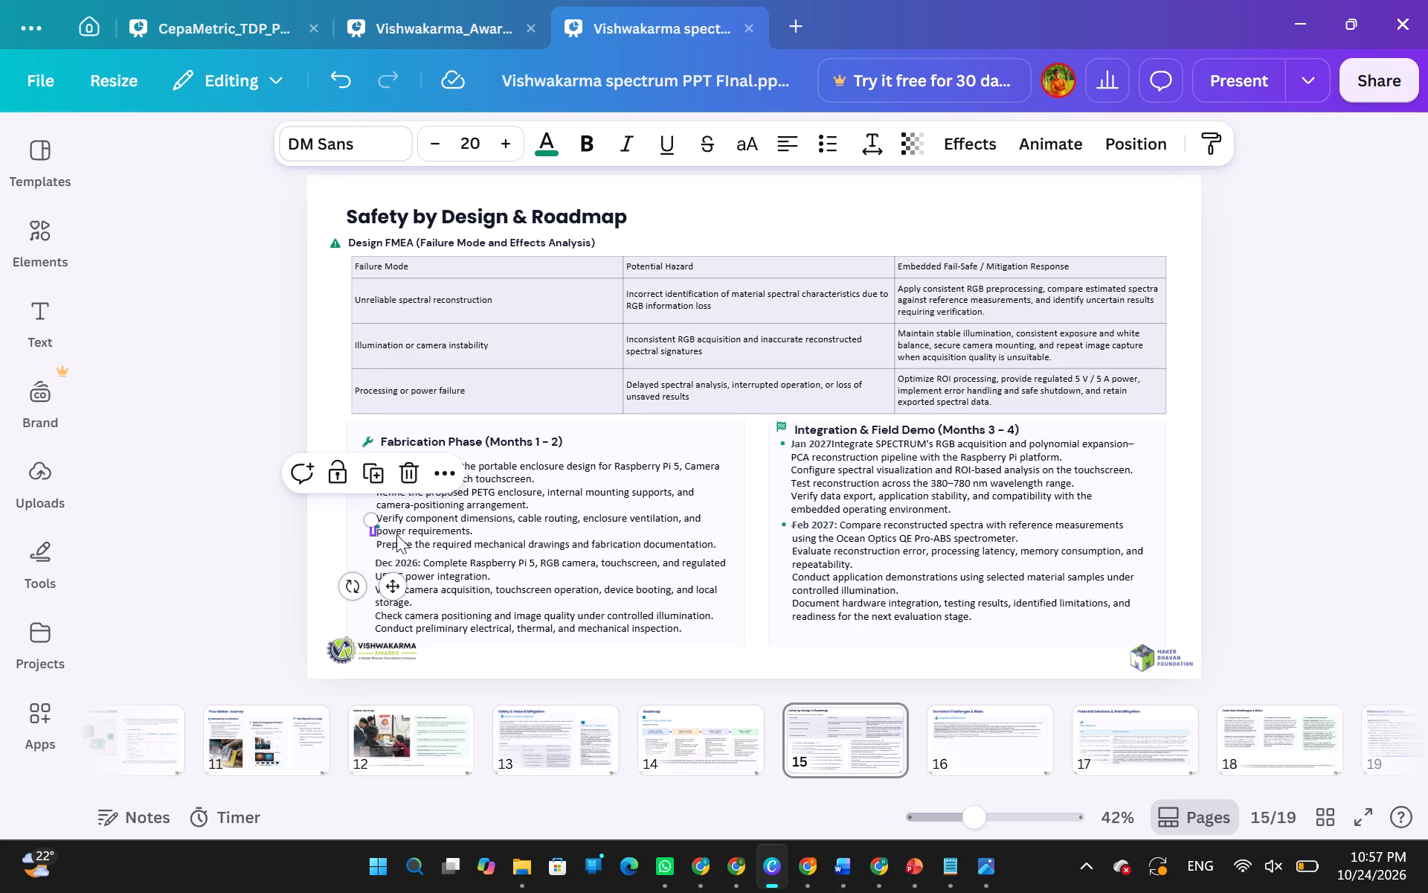
{"action": "key", "text": "Down"}
{"action": "key", "text": "Down"}
{"action": "key", "text": "Down"}
{"action": "key", "text": "Down"}
{"action": "key", "text": "Down"}
{"action": "key", "text": "Down"}
{"action": "key", "text": "Down"}
{"action": "key", "text": "Down"}
{"action": "key", "text": "Down"}
{"action": "key", "text": "Down"}
{"action": "key", "text": "Down"}
{"action": "key", "text": "Down"}
{"action": "key", "text": "Down"}
{"action": "key", "text": "Down"}
{"action": "key", "text": "Down"}
{"action": "key", "text": "Down"}
{"action": "key", "text": "Down"}
{"action": "key", "text": "Down"}
{"action": "key", "text": "Down"}
{"action": "key", "text": "Down"}
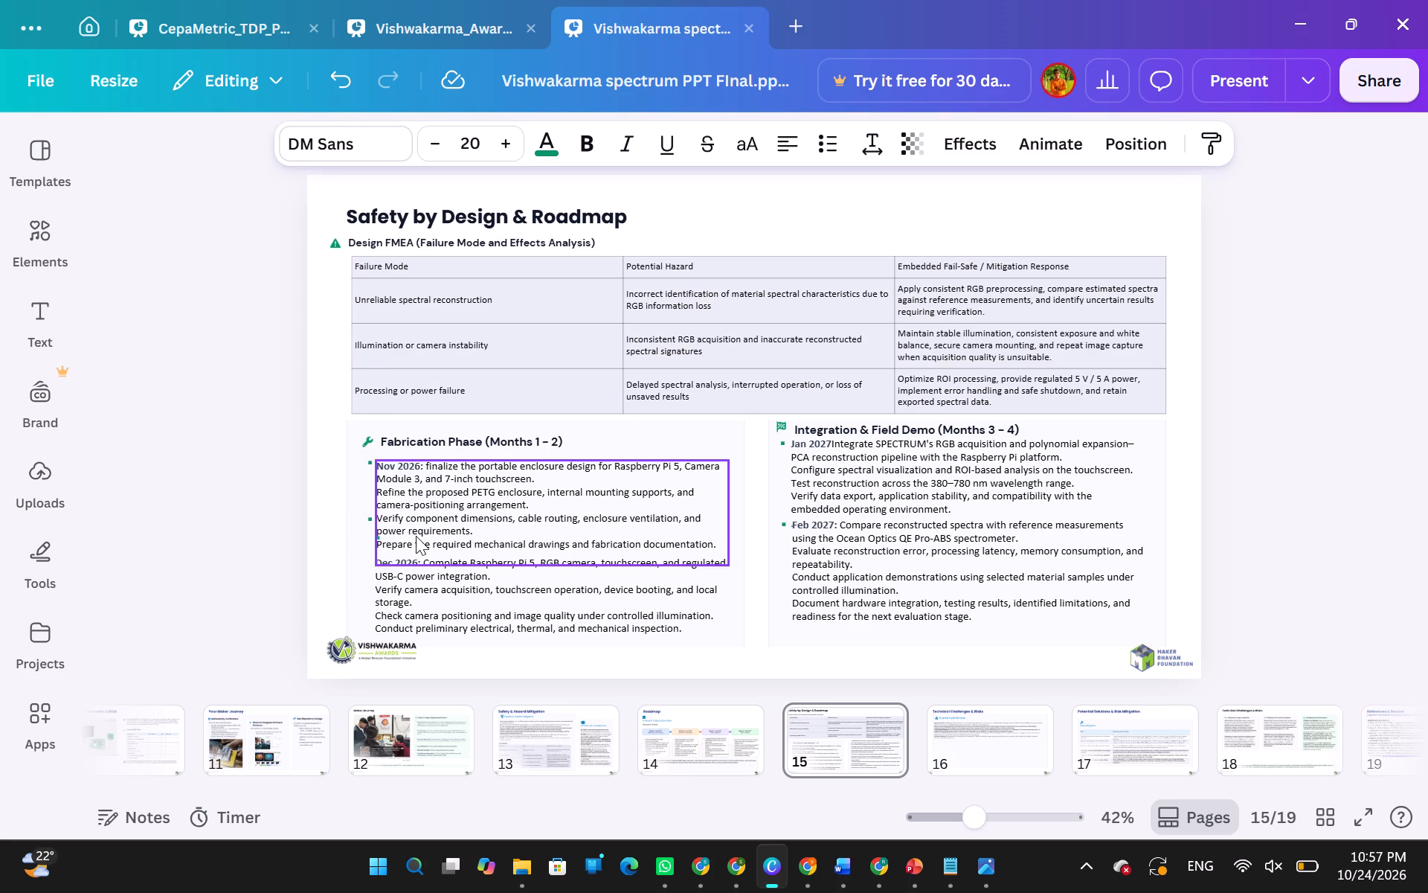
{"action": "key", "text": "Left"}
{"action": "key", "text": "Left"}
{"action": "key", "text": "Left"}
{"action": "key", "text": "Left"}
{"action": "key", "text": "Left"}
{"action": "key", "text": "Left"}
{"action": "key", "text": "Left"}
{"action": "key", "text": "Left"}
{"action": "key", "text": "Left"}
{"action": "key", "text": "Left"}
{"action": "key", "text": "Left"}
{"action": "key", "text": "Left"}
{"action": "key", "text": "Left"}
{"action": "key", "text": "Left"}
{"action": "key", "text": "Left"}
{"action": "key", "text": "Left"}
{"action": "key", "text": "Left"}
{"action": "key", "text": "Left"}
{"action": "key", "text": "Left"}
{"action": "key", "text": "Left"}
{"action": "key", "text": "Right"}
{"action": "key", "text": "Right"}
{"action": "key", "text": "Right"}
{"action": "key", "text": "Right"}
{"action": "key", "text": "Right"}
{"action": "key", "text": "Right"}
{"action": "key", "text": "Left"}
{"action": "key", "text": "Left"}
{"action": "key", "text": "Up"}
{"action": "key", "text": "Down"}
{"action": "key", "text": "Down"}
{"action": "key", "text": "Down"}
{"action": "key", "text": "Down"}
{"action": "key", "text": "Down"}
{"action": "key", "text": "Down"}
{"action": "key", "text": "Down"}
{"action": "key", "text": "Down"}
{"action": "key", "text": "Down"}
{"action": "key", "text": "Down"}
{"action": "key", "text": "Down"}
{"action": "key", "text": "Down"}
{"action": "key", "text": "Down"}
{"action": "key", "text": "Down"}
{"action": "key", "text": "Down"}
{"action": "key", "text": "Down"}
{"action": "key", "text": "Down"}
{"action": "key", "text": "Down"}
{"action": "key", "text": "Down"}
{"action": "key", "text": "Down"}
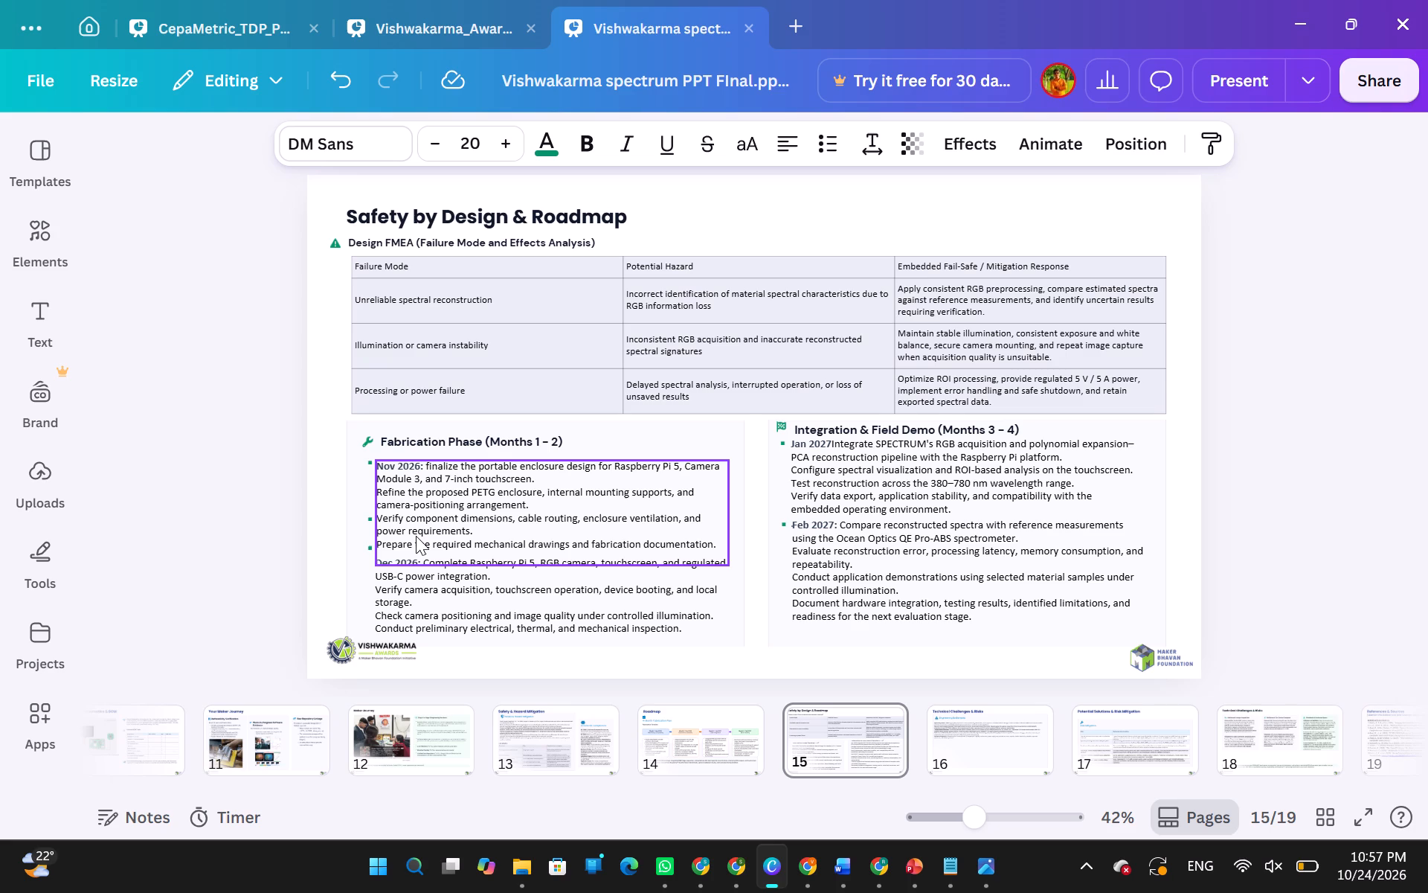
{"action": "key", "text": "Up"}
{"action": "key", "text": "Up"}
{"action": "key", "text": "Up"}
{"action": "key", "text": "Up"}
{"action": "key", "text": "Up"}
{"action": "key", "text": "Up"}
{"action": "key", "text": "Up"}
{"action": "key", "text": "Up"}
{"action": "key", "text": "Up"}
{"action": "key", "text": "Up"}
{"action": "key", "text": "Up"}
{"action": "key", "text": "Up"}
{"action": "key", "text": "Up"}
{"action": "key", "text": "Left"}
{"action": "key", "text": "Up"}
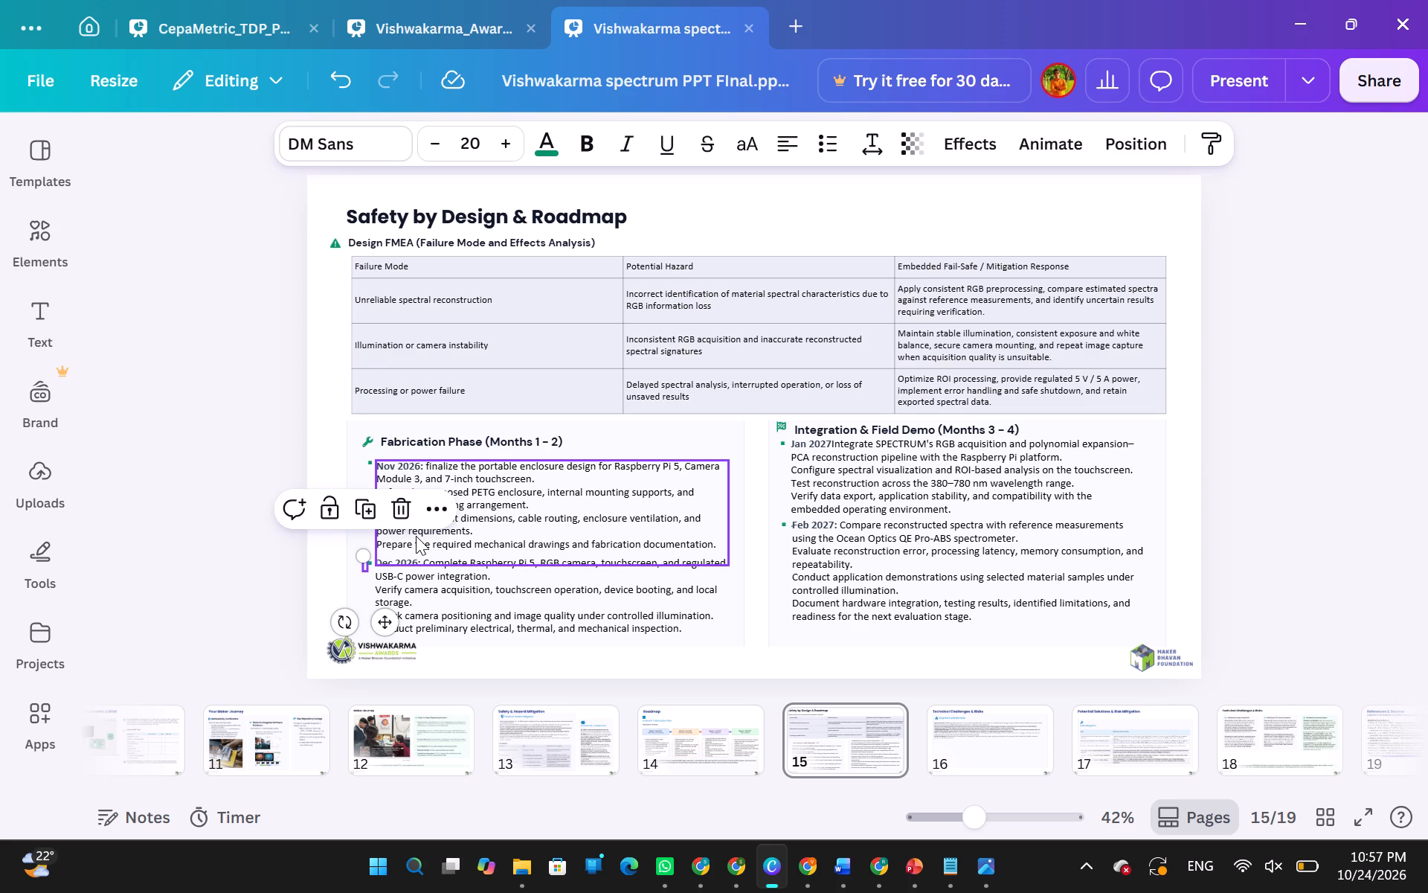
{"action": "left_click", "coordinate": [167, 509]}
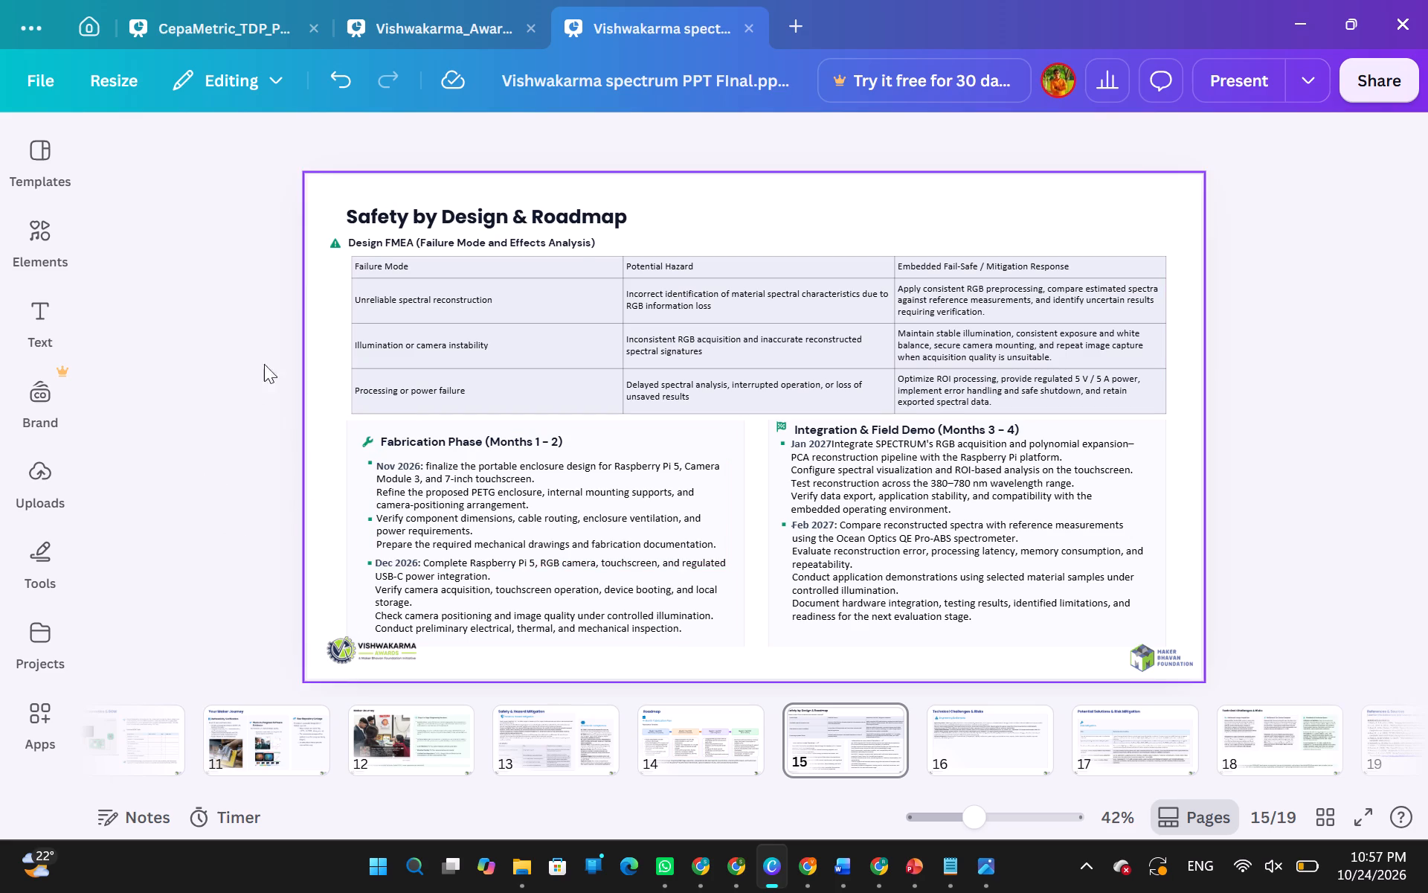
Copy the engineering challenge table from slide 16 of the PowerPoint version and paste it onto Canva slide 16.
{"action": "left_click", "coordinate": [959, 715]}
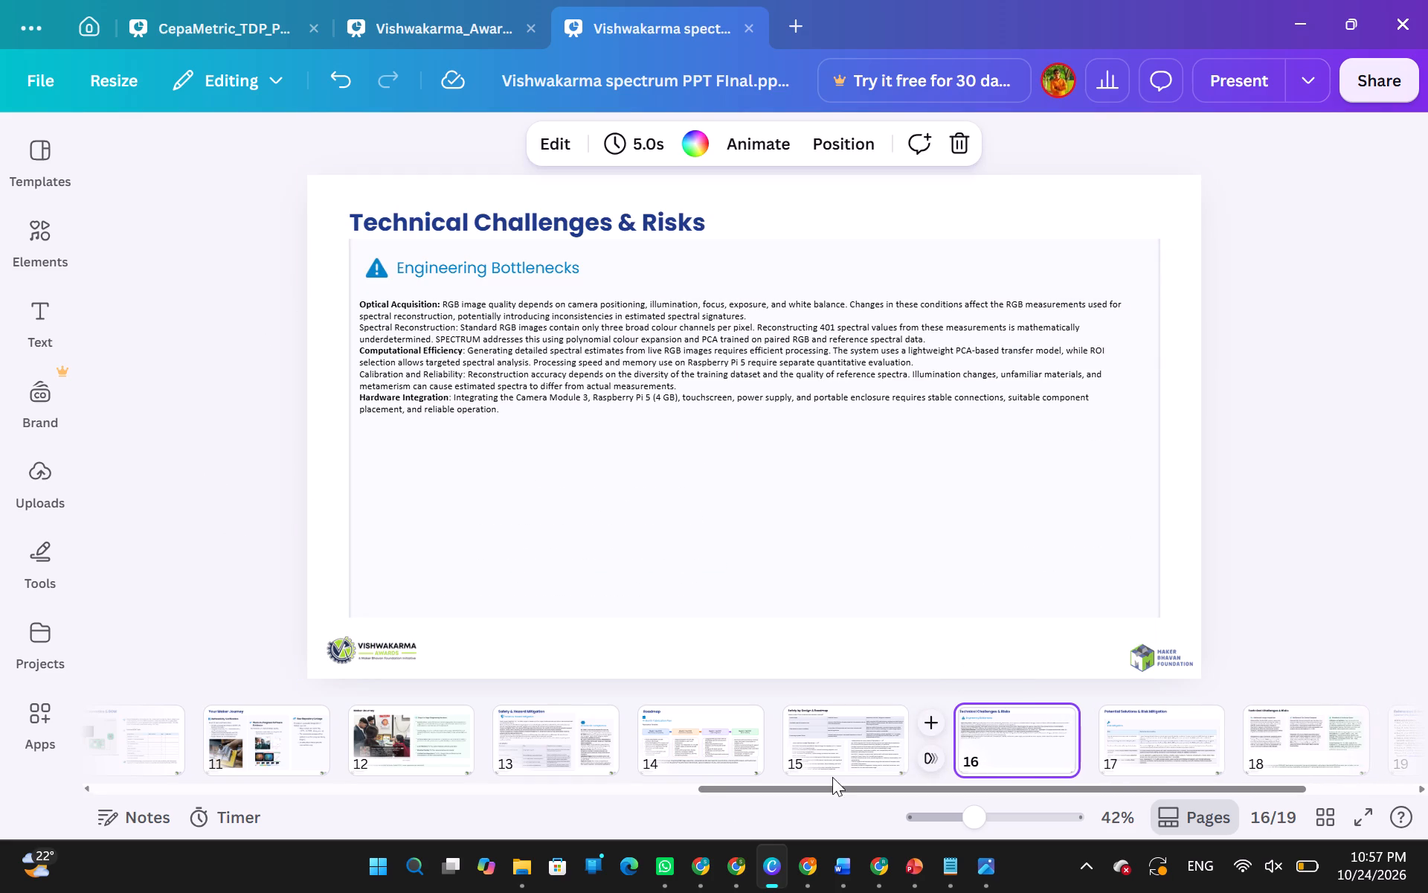
{"action": "left_click", "coordinate": [917, 871]}
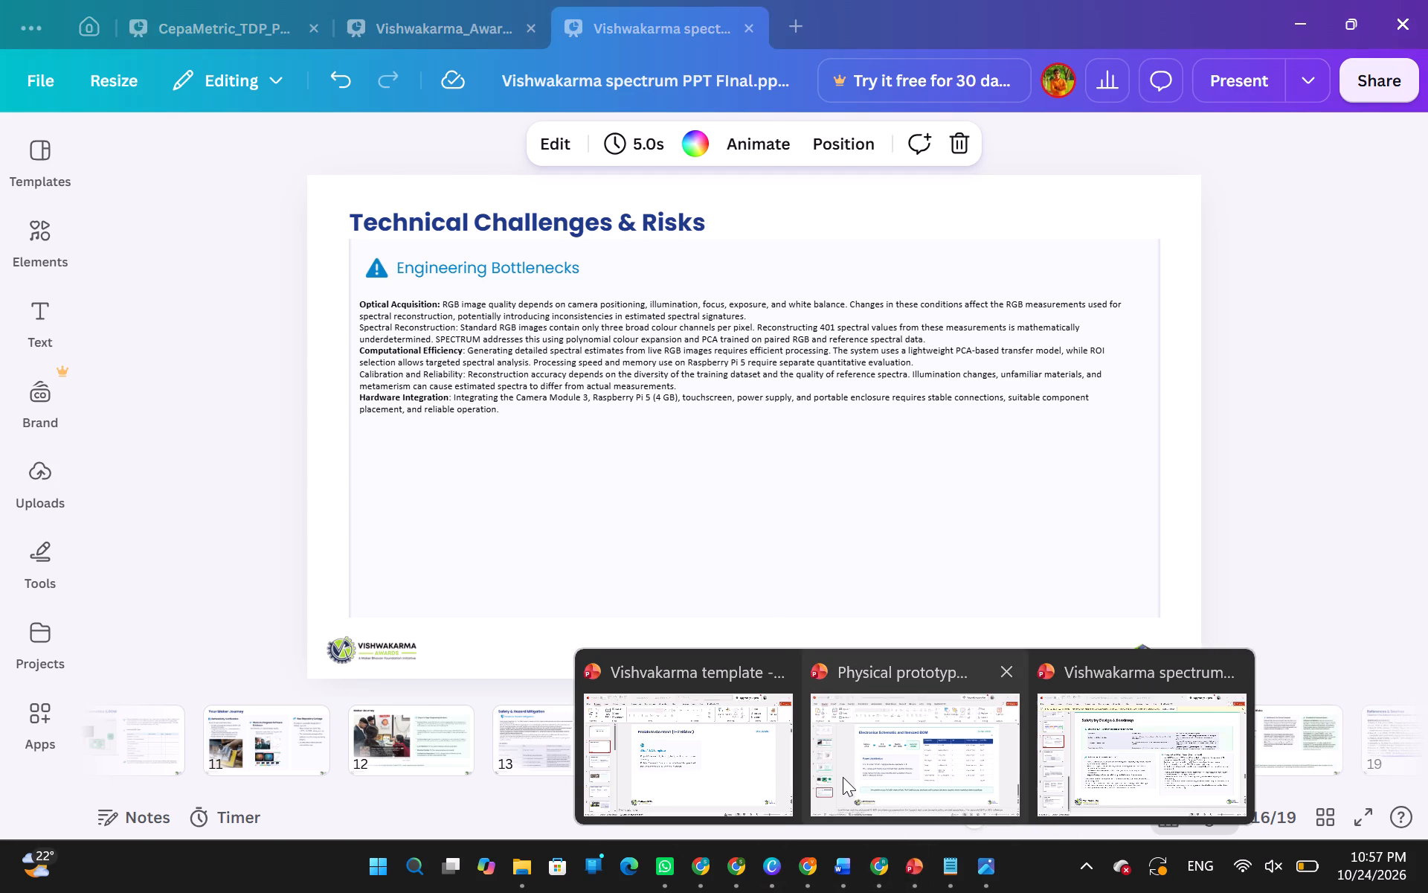
{"action": "left_click", "coordinate": [1115, 751]}
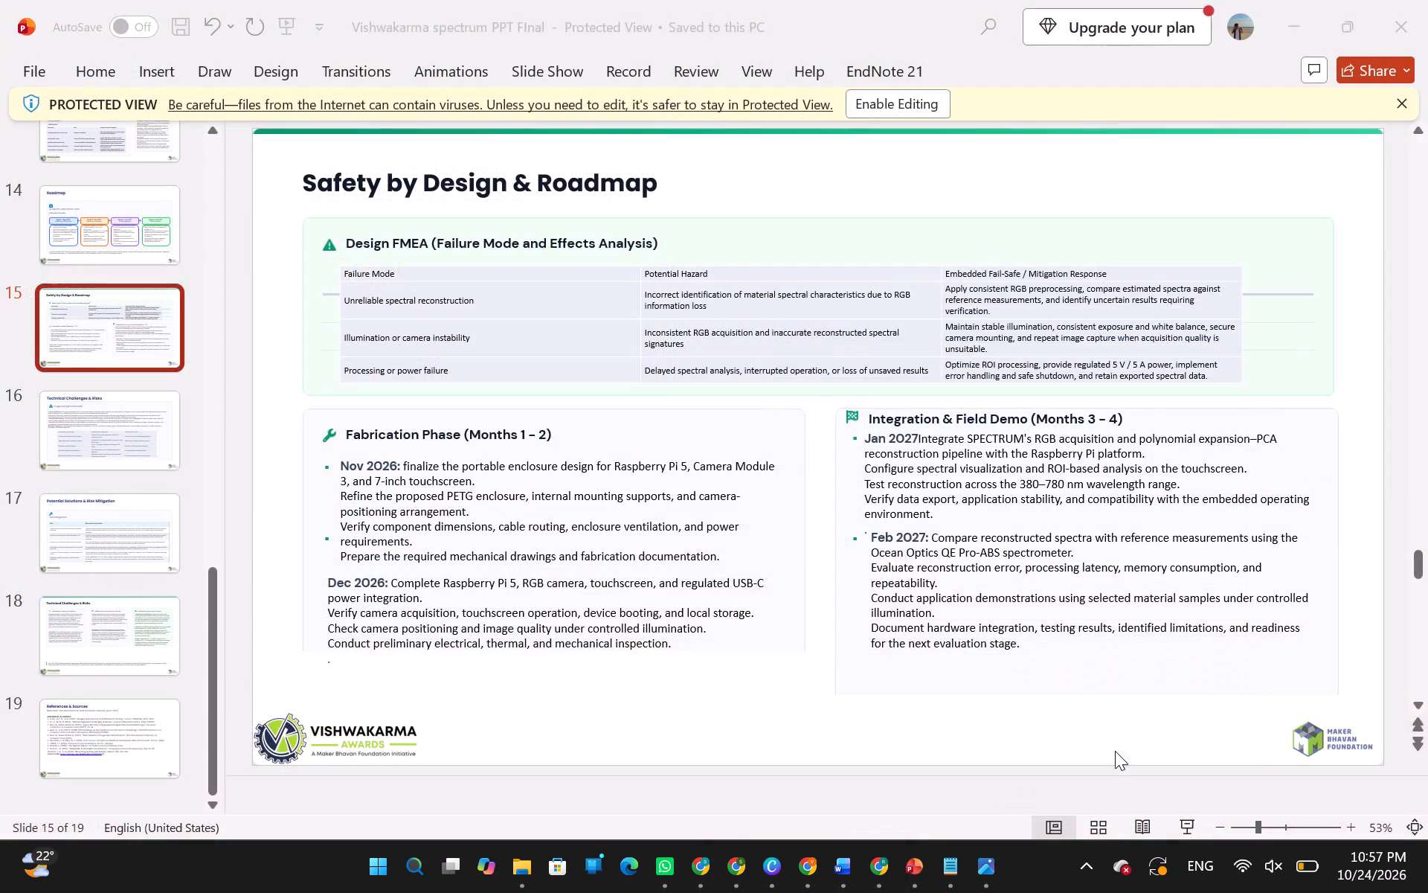
{"action": "left_click", "coordinate": [98, 548]}
{"action": "left_click", "coordinate": [121, 438]}
{"action": "left_click", "coordinate": [510, 551]}
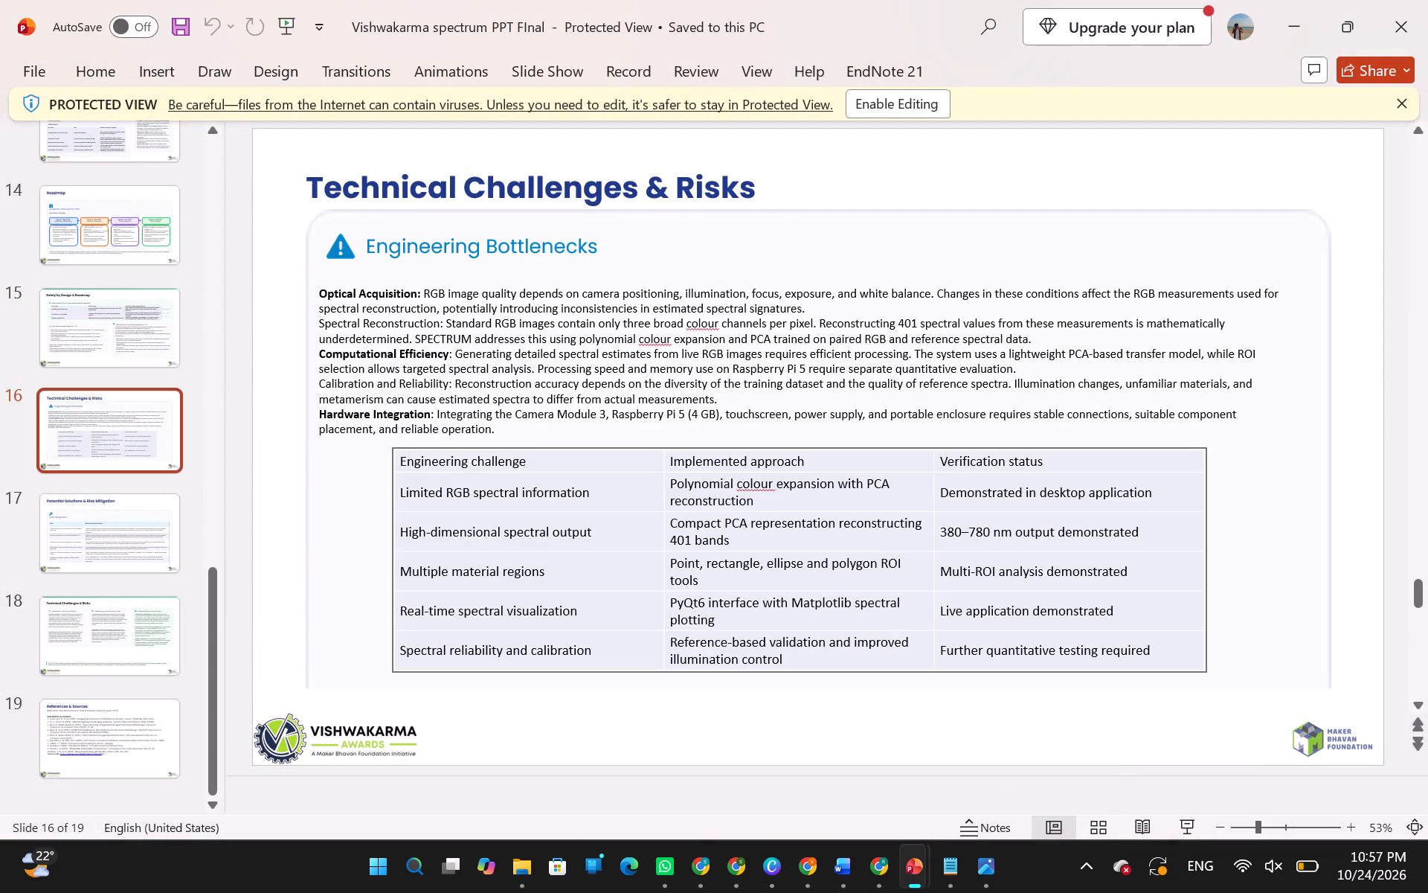
{"action": "key", "text": "ctrl+c"}
{"action": "key", "text": "alt+Tab"}
{"action": "left_click", "coordinate": [582, 441]}
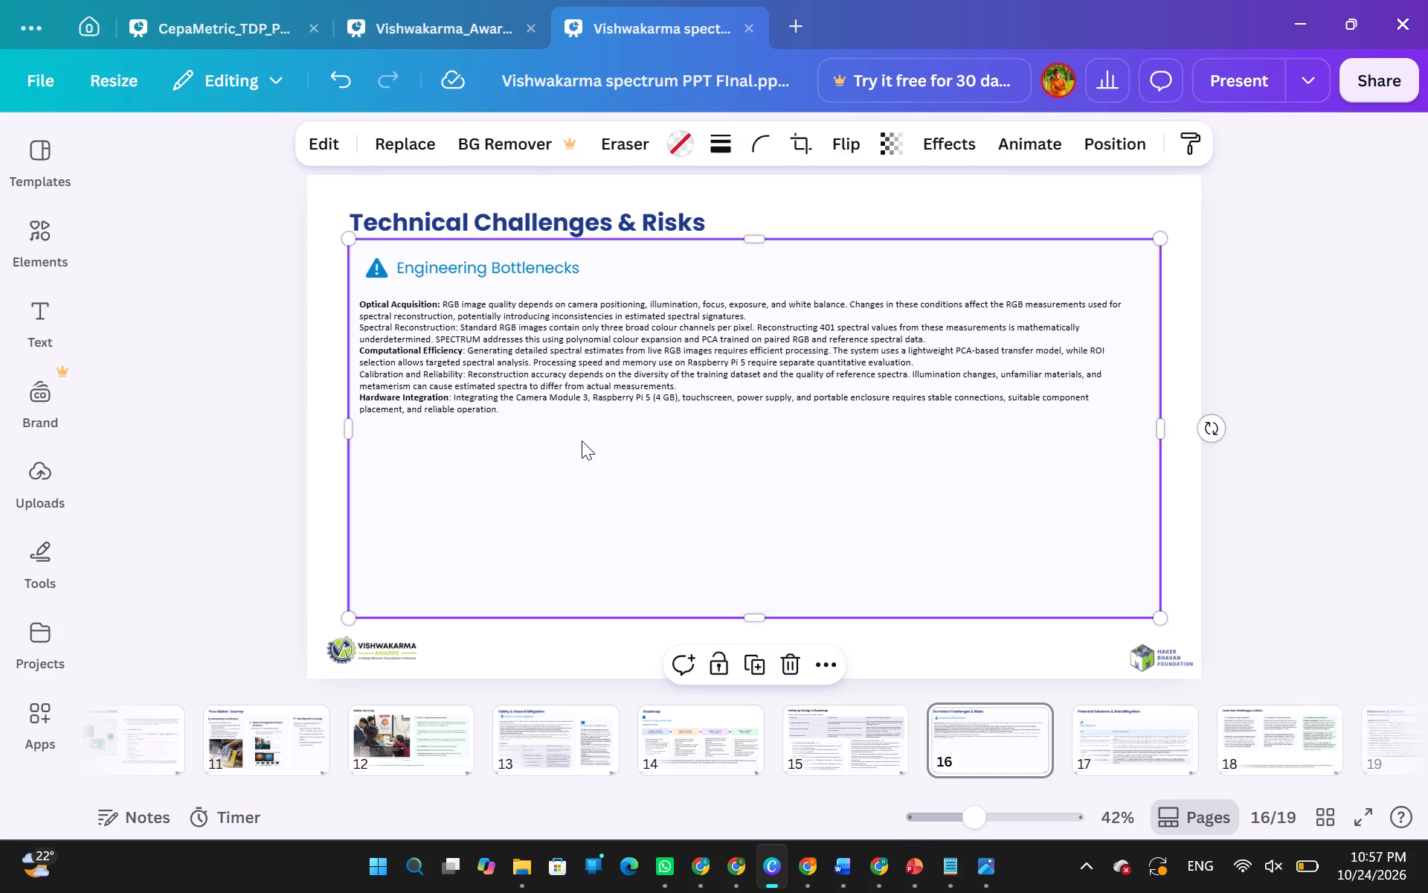
{"action": "key", "text": "ctrl+v"}
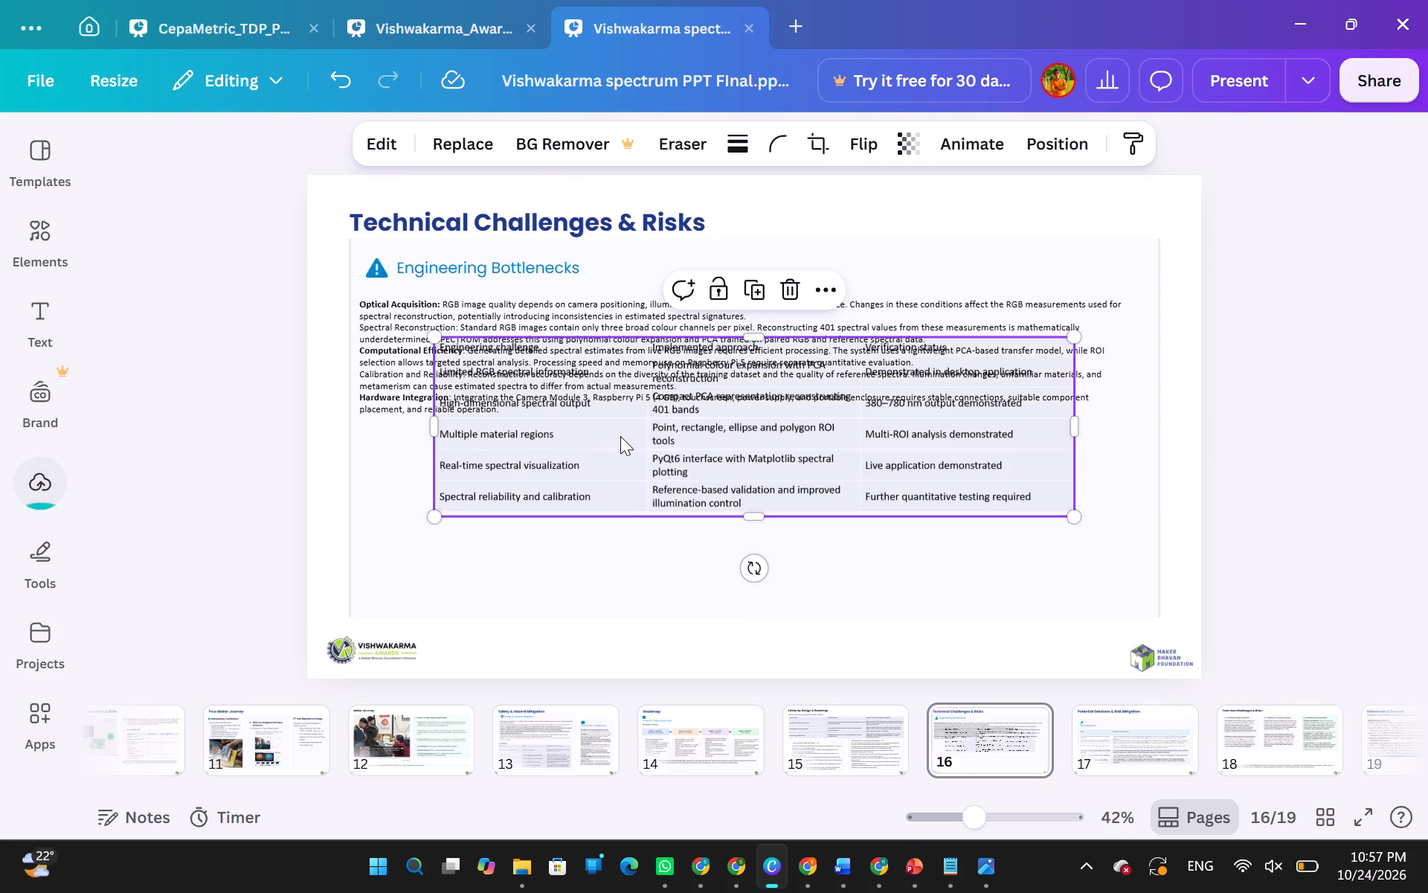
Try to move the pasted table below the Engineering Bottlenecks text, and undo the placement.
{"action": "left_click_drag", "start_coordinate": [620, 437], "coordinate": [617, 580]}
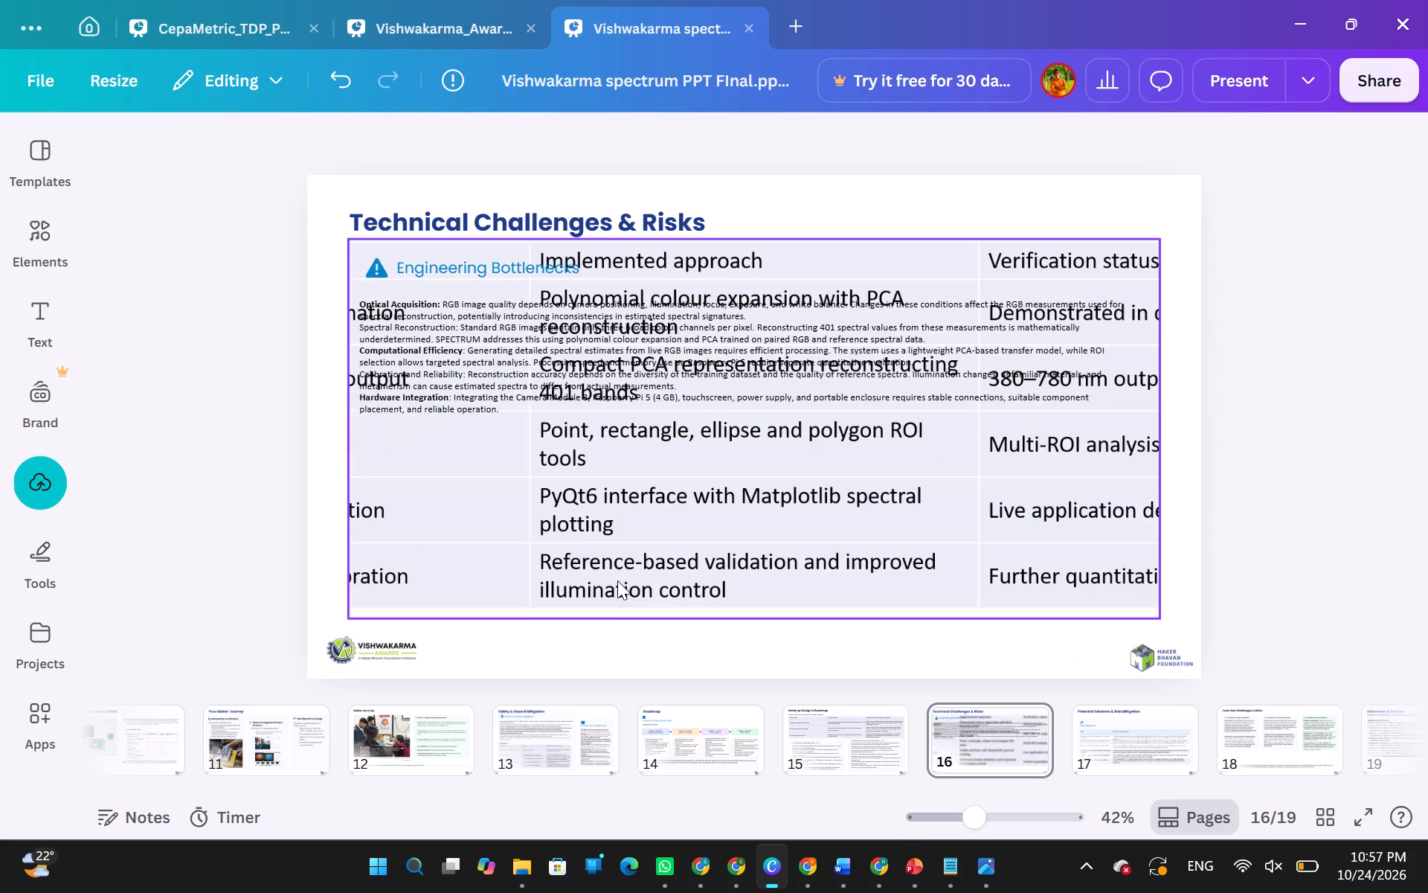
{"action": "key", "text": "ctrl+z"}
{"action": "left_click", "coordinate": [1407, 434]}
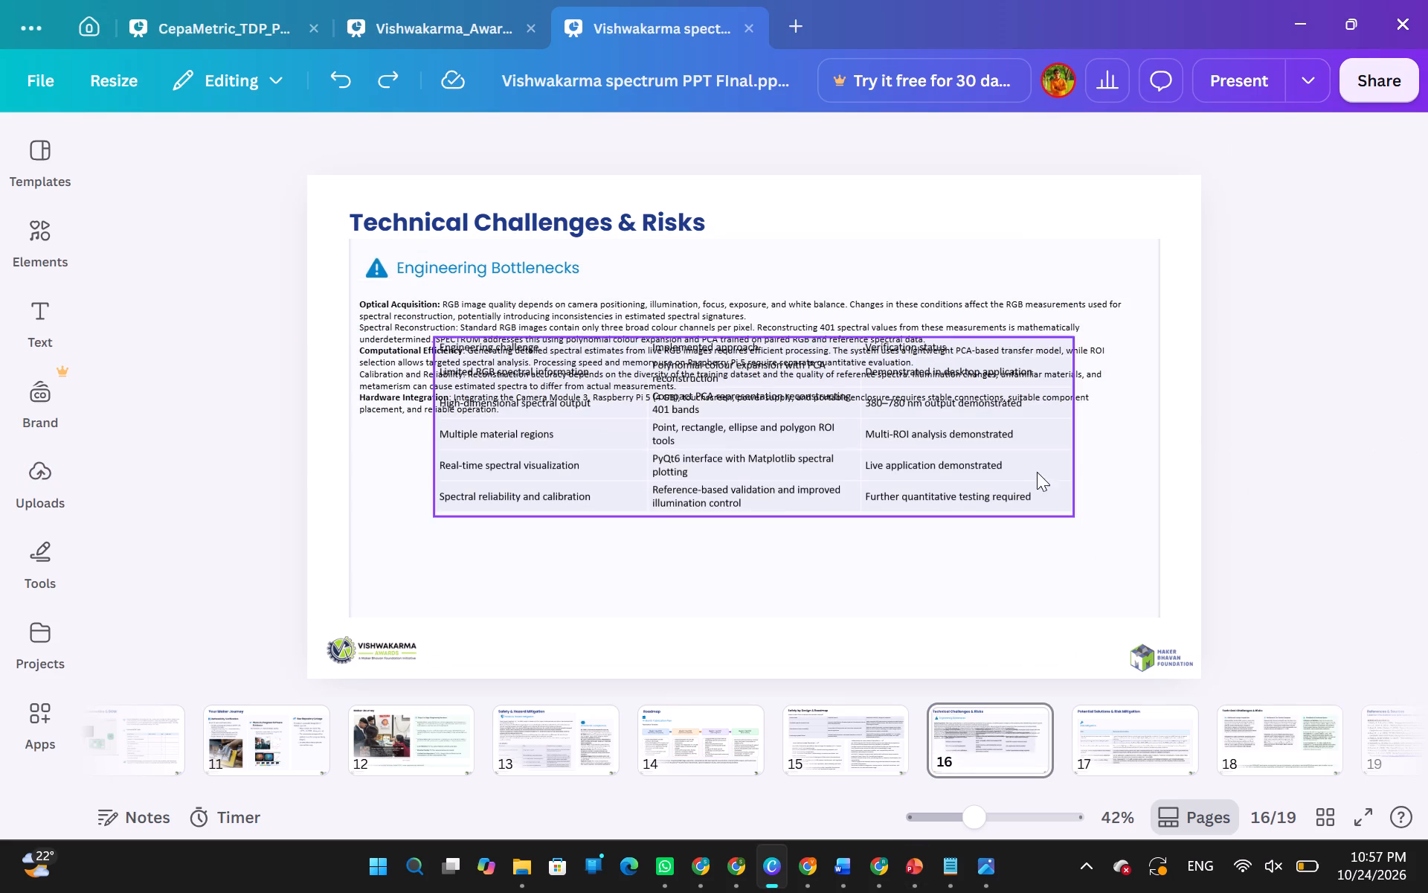
Delete the large background panel behind the Engineering Bottlenecks content, including its image frame.
{"action": "left_click", "coordinate": [1145, 494]}
{"action": "key", "text": "Delete"}
{"action": "key", "text": "Delete"}
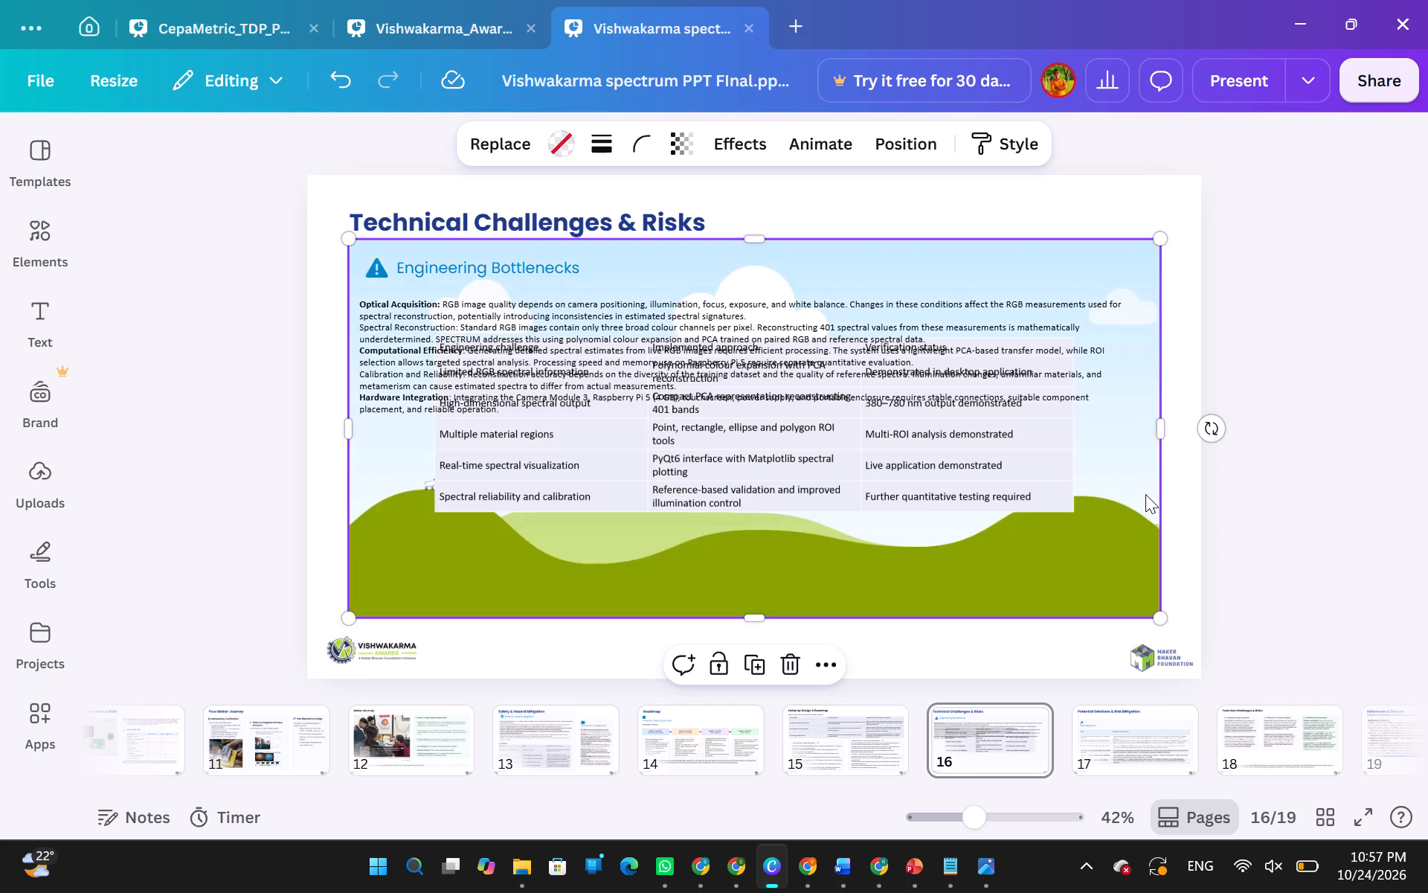
Move the engineering challenge table down into the empty area below the Engineering Bottlenecks text.
{"action": "left_click_drag", "start_coordinate": [1025, 449], "coordinate": [1008, 565]}
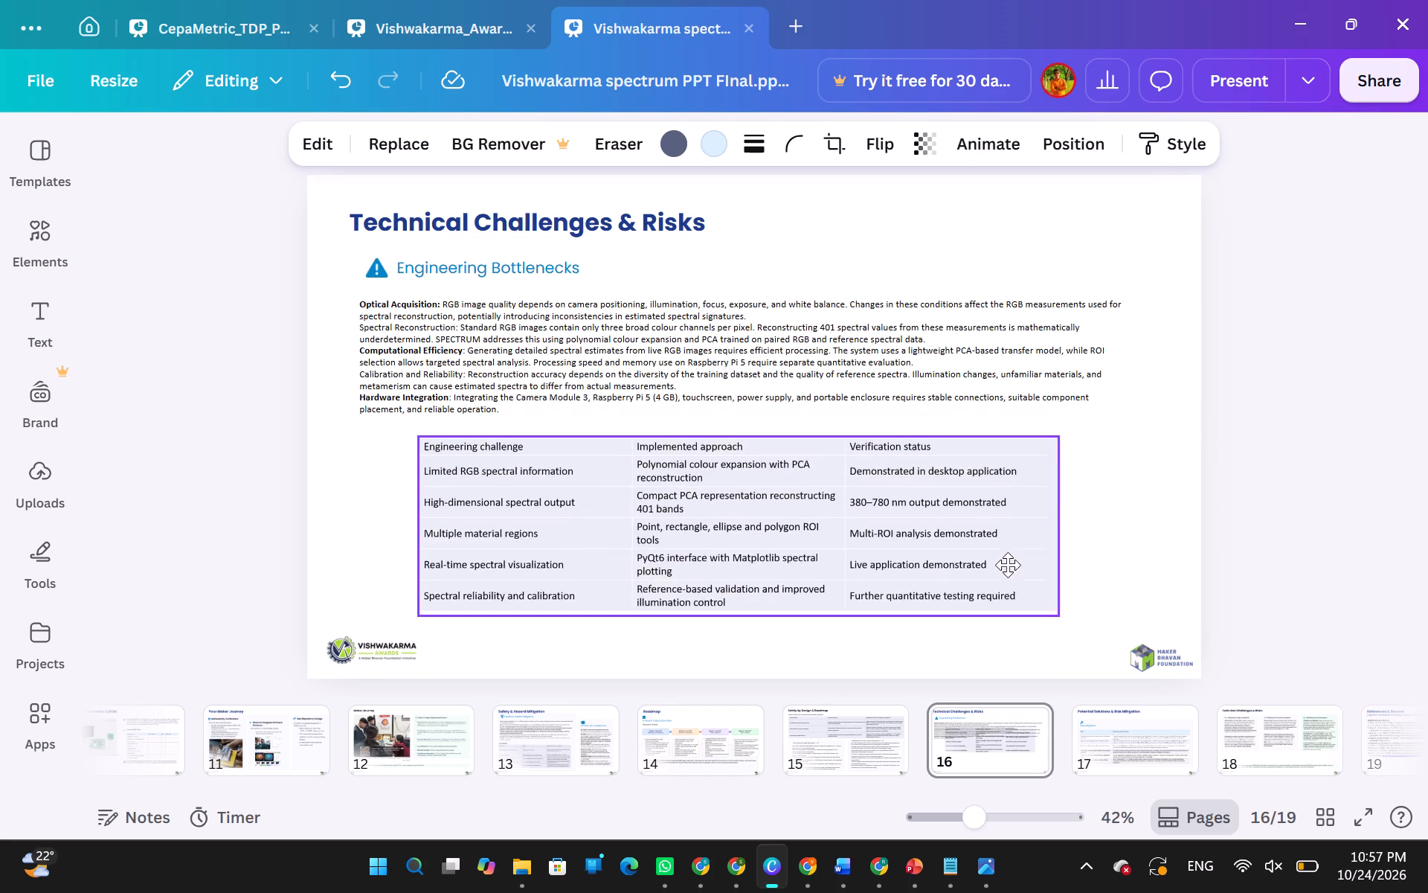
{"action": "left_click_drag", "start_coordinate": [1008, 565], "coordinate": [1007, 578]}
Set all of the Engineering Bottlenecks body text to font size 18.
{"action": "left_click", "coordinate": [374, 316]}
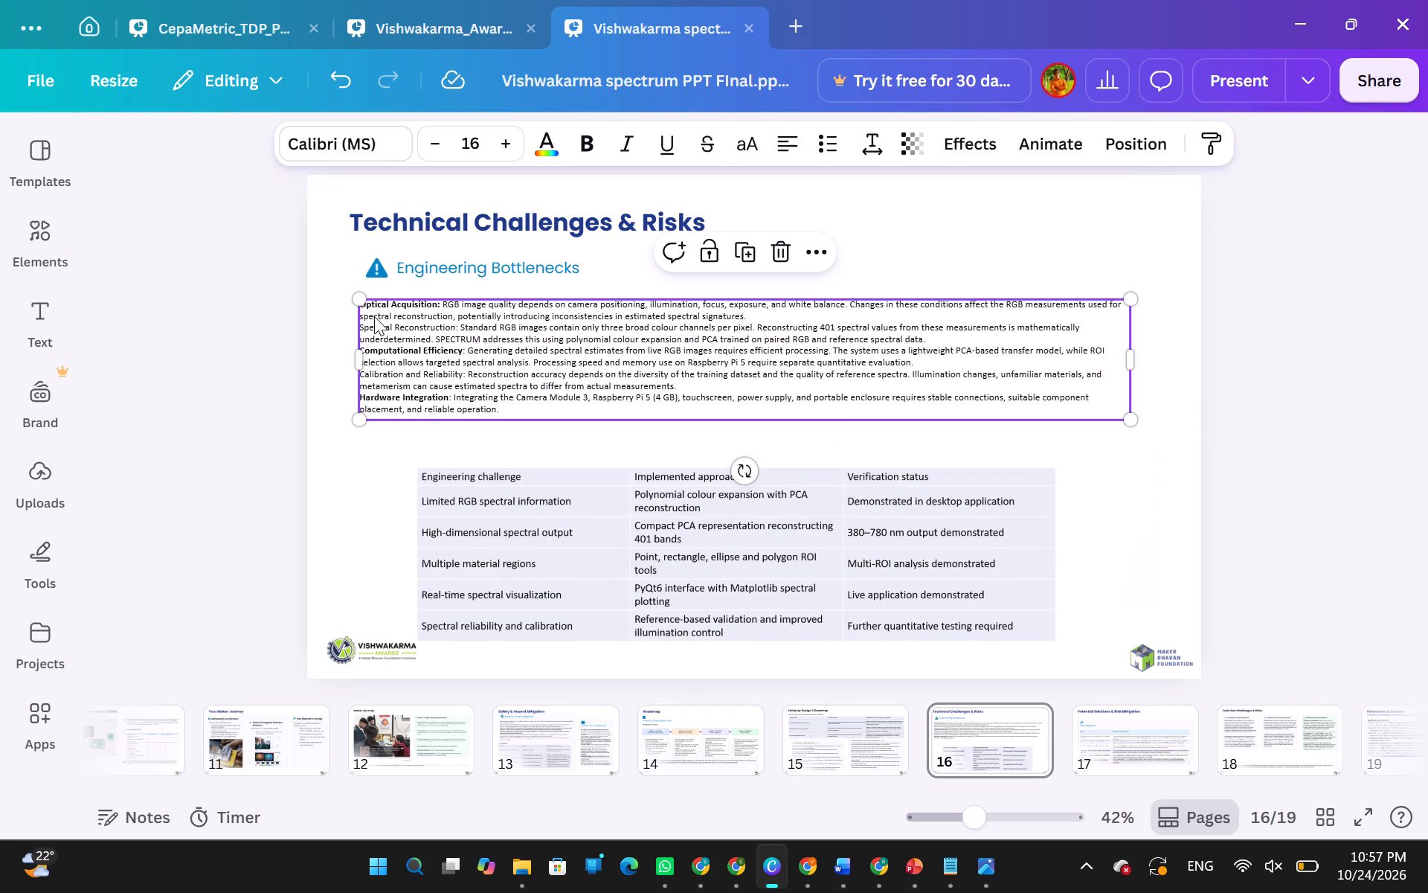
{"action": "double_click", "coordinate": [374, 316]}
{"action": "key", "text": "ctrl+a"}
{"action": "key", "text": "ctrl+shift+period"}
{"action": "key", "text": "ctrl+shift+period"}
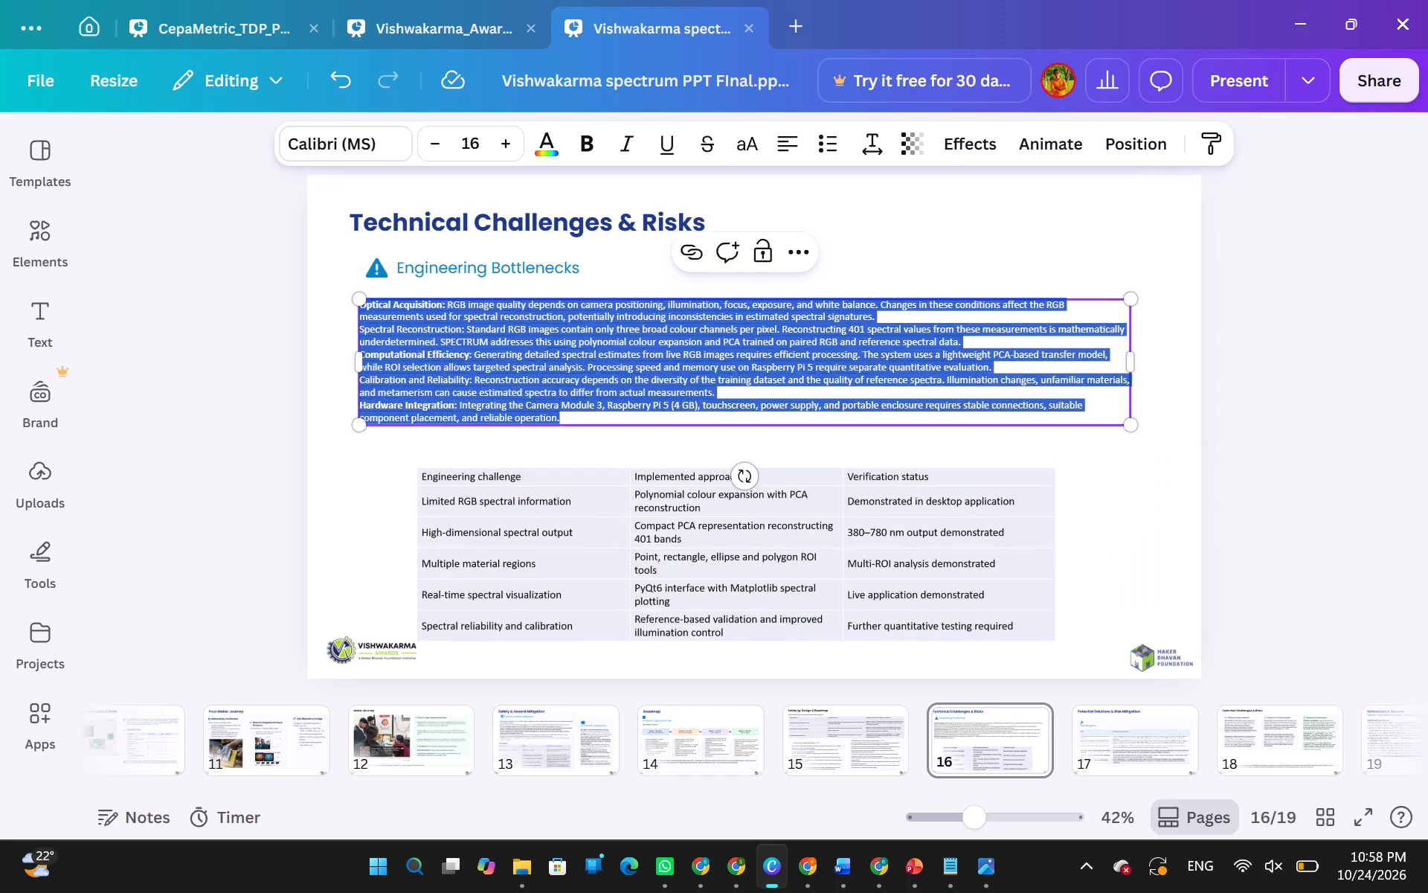
{"action": "key", "text": "ctrl+shift+period"}
{"action": "key", "text": "ctrl+shift+comma"}
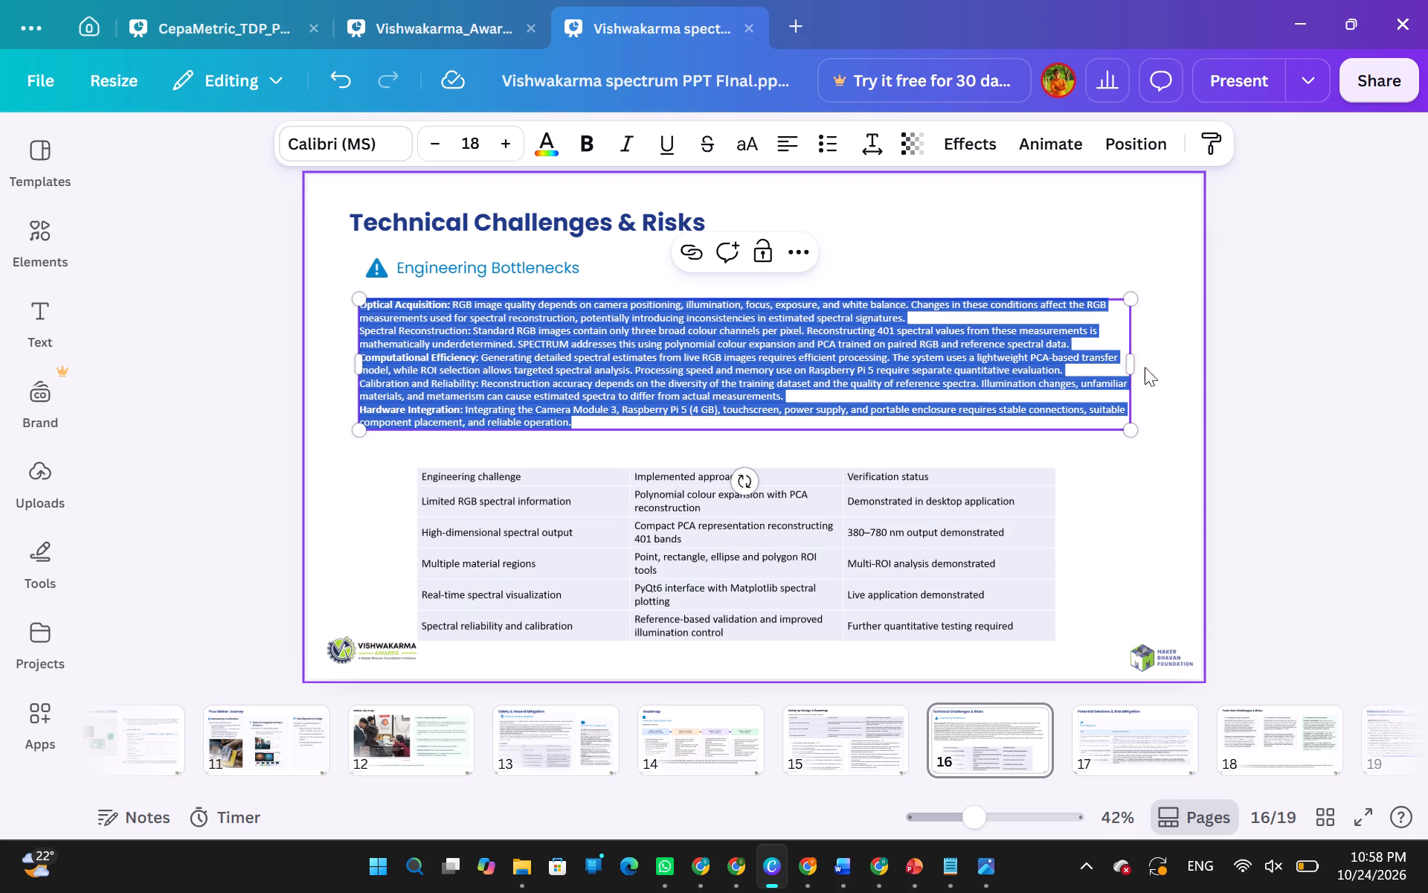
Widen the Engineering Bottlenecks text box on both sides, aligning its left edge with the slide title.
{"action": "left_click_drag", "start_coordinate": [1132, 365], "coordinate": [1179, 368]}
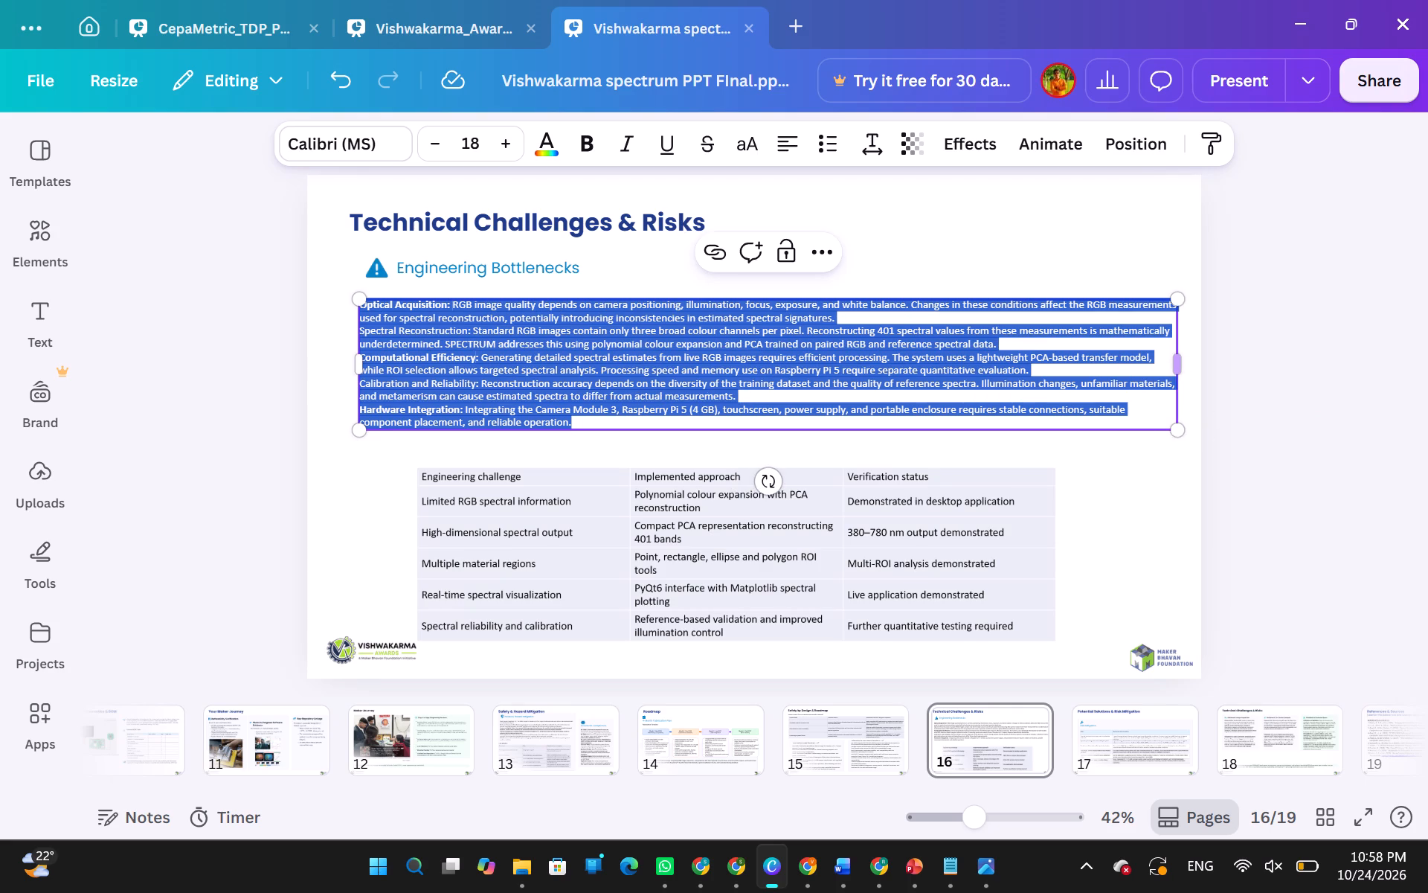
{"action": "left_click_drag", "start_coordinate": [356, 367], "coordinate": [348, 368]}
{"action": "left_click_drag", "start_coordinate": [348, 368], "coordinate": [341, 368]}
{"action": "left_click", "coordinate": [1287, 281]}
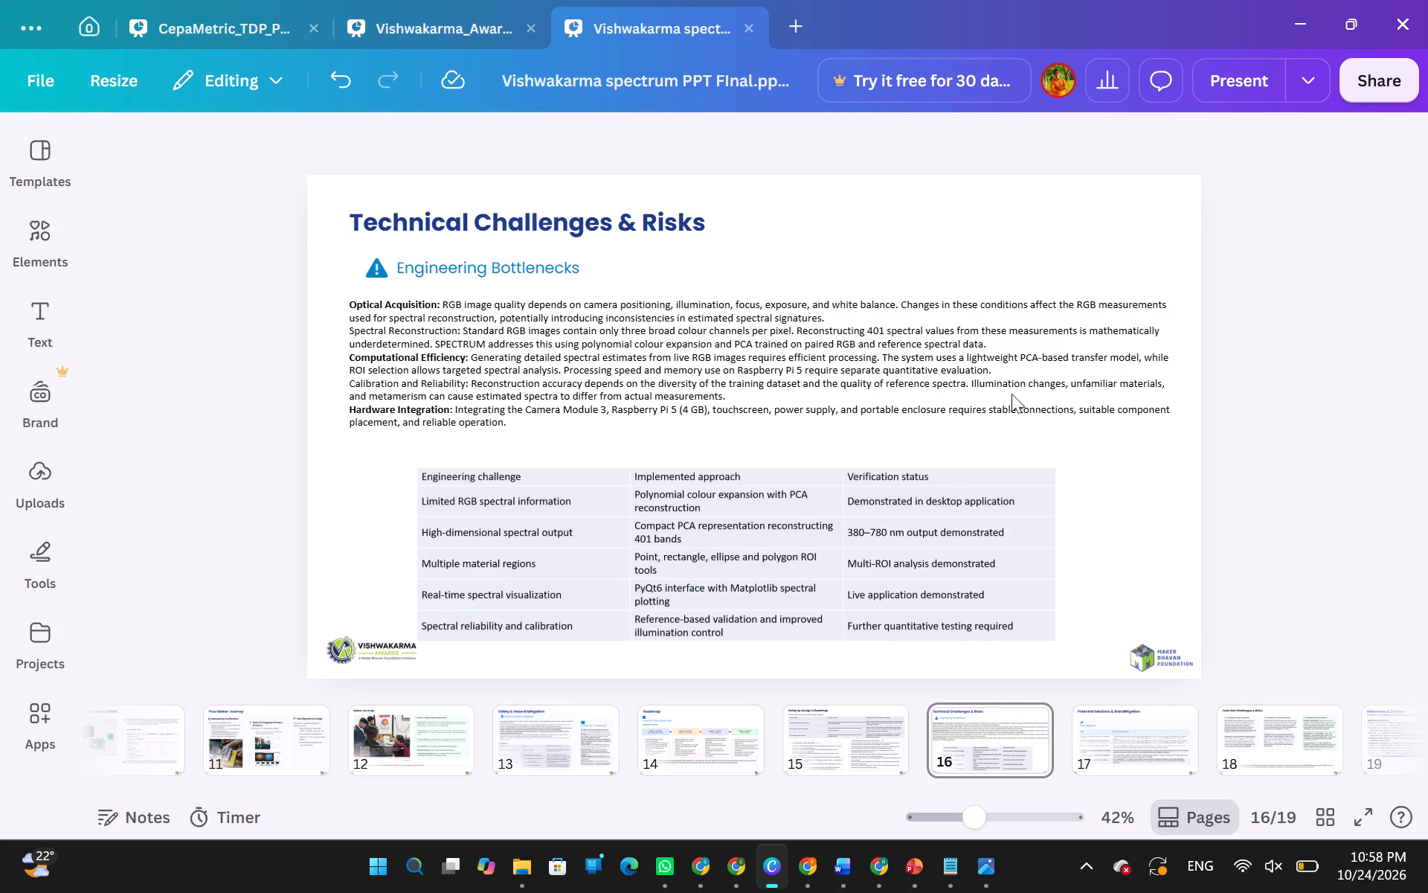
Set the Engineering Bottlenecks body text to size 19 and slightly increase its line spacing.
{"action": "left_click", "coordinate": [766, 481]}
{"action": "double_click", "coordinate": [939, 363]}
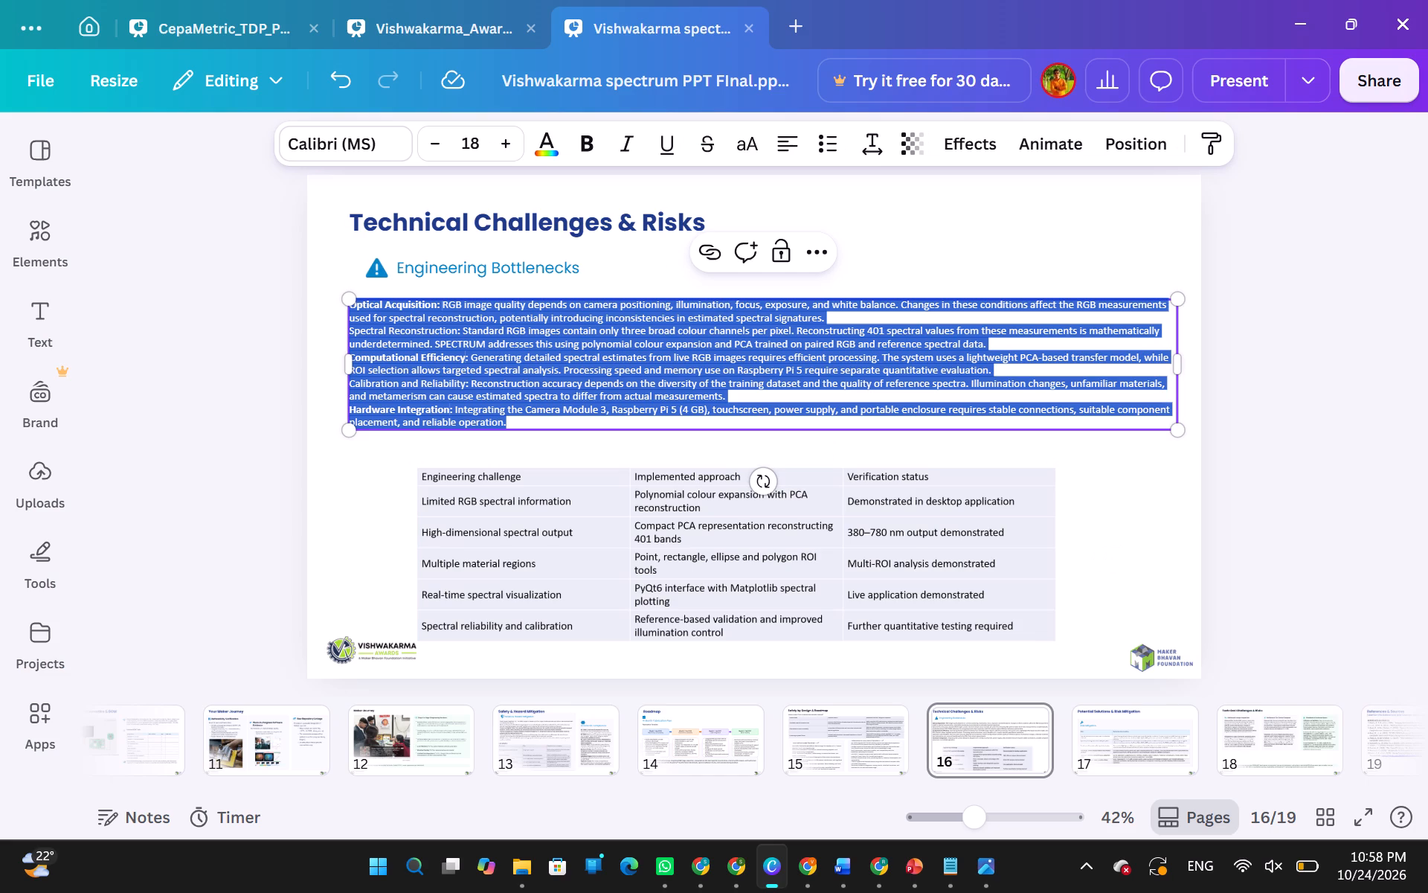
{"action": "key", "text": "ctrl+shift+period"}
{"action": "left_click", "coordinate": [886, 129]}
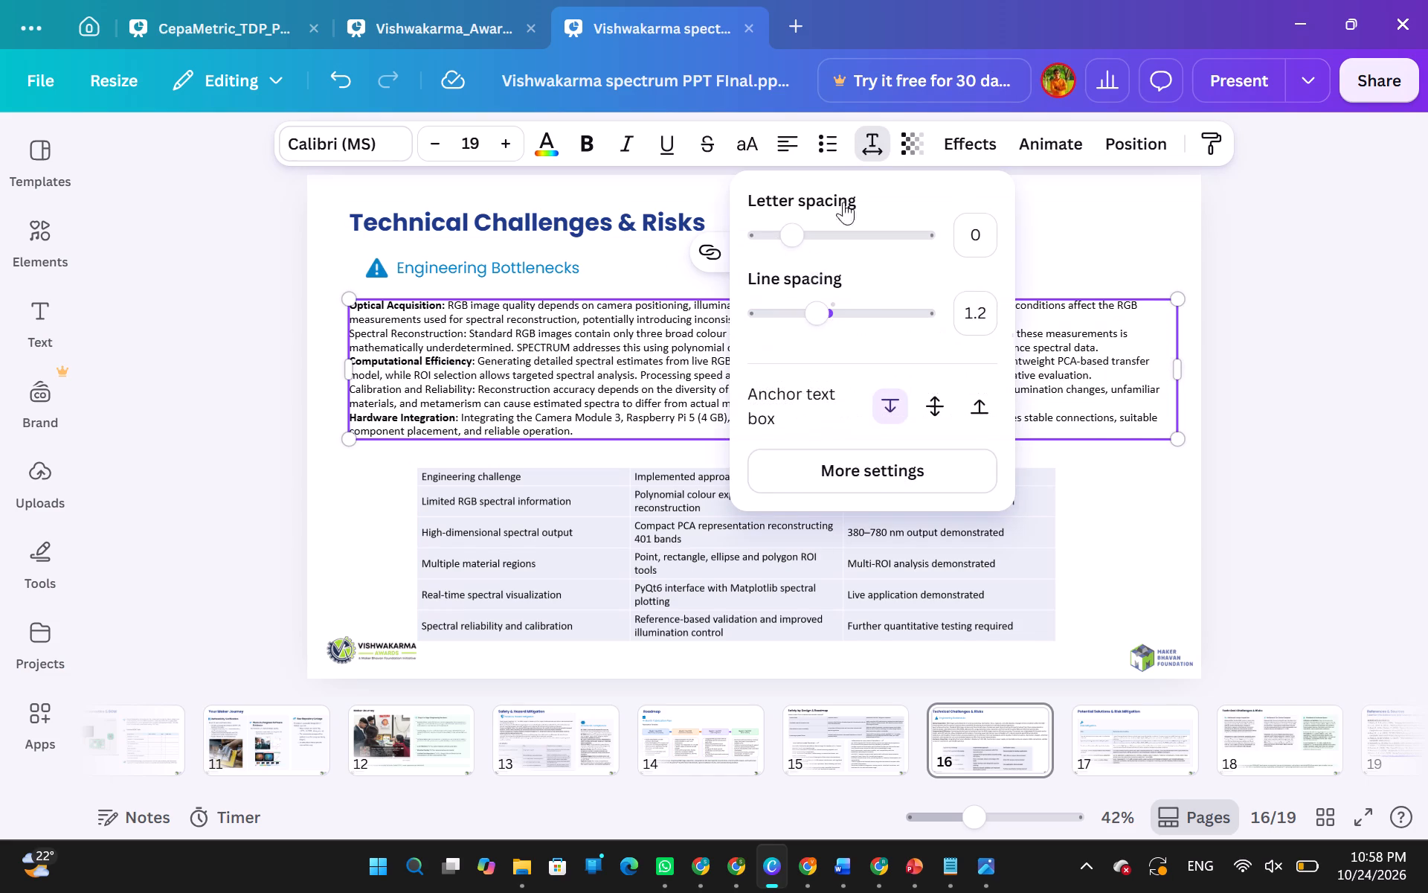
{"action": "left_click_drag", "start_coordinate": [818, 317], "coordinate": [826, 321]}
{"action": "left_click", "coordinate": [1198, 330]}
Set all of the Engineering Bottlenecks body text to font size 20.
{"action": "double_click", "coordinate": [886, 330]}
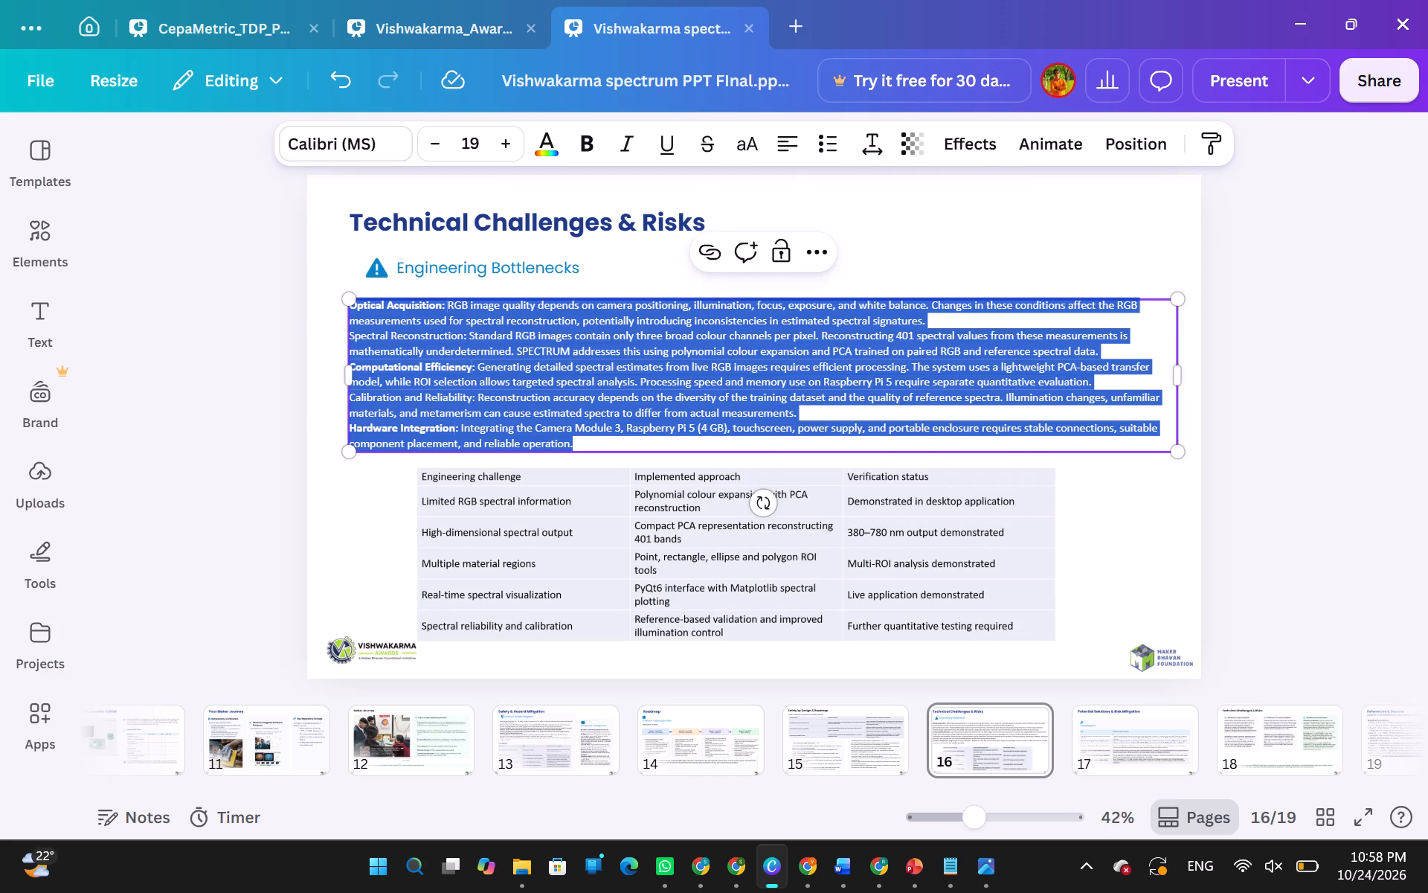
{"action": "key", "text": "ctrl+a"}
{"action": "key", "text": "ctrl+shift+period"}
{"action": "key", "text": "ctrl+shift+period"}
{"action": "key", "text": "ctrl+shift+comma"}
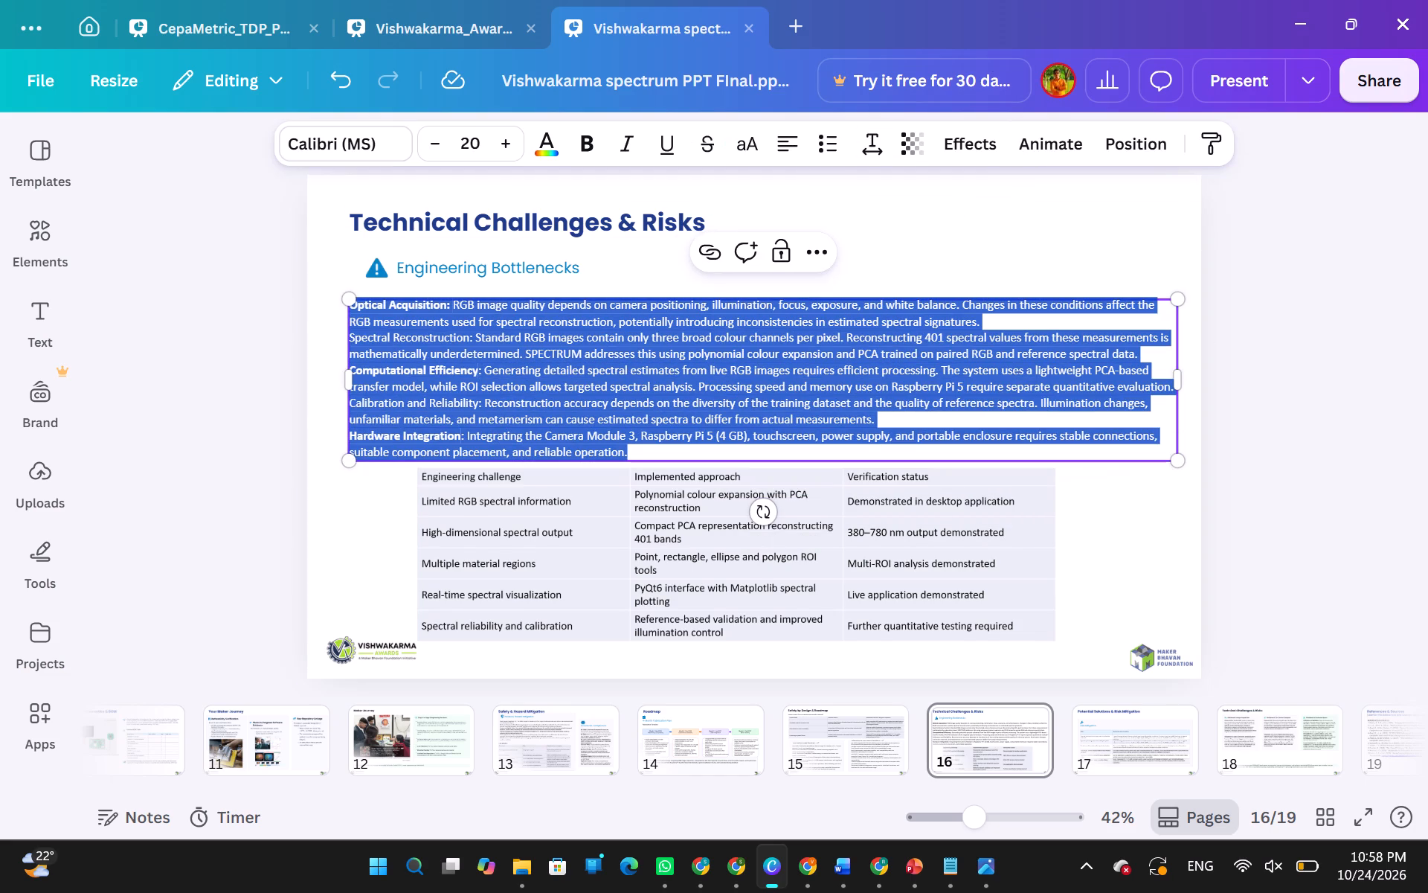
{"action": "left_click", "coordinate": [1244, 375]}
Crop the engineering challenge table's right edge to trim the blank space beside the Verification status text.
{"action": "left_click", "coordinate": [773, 596]}
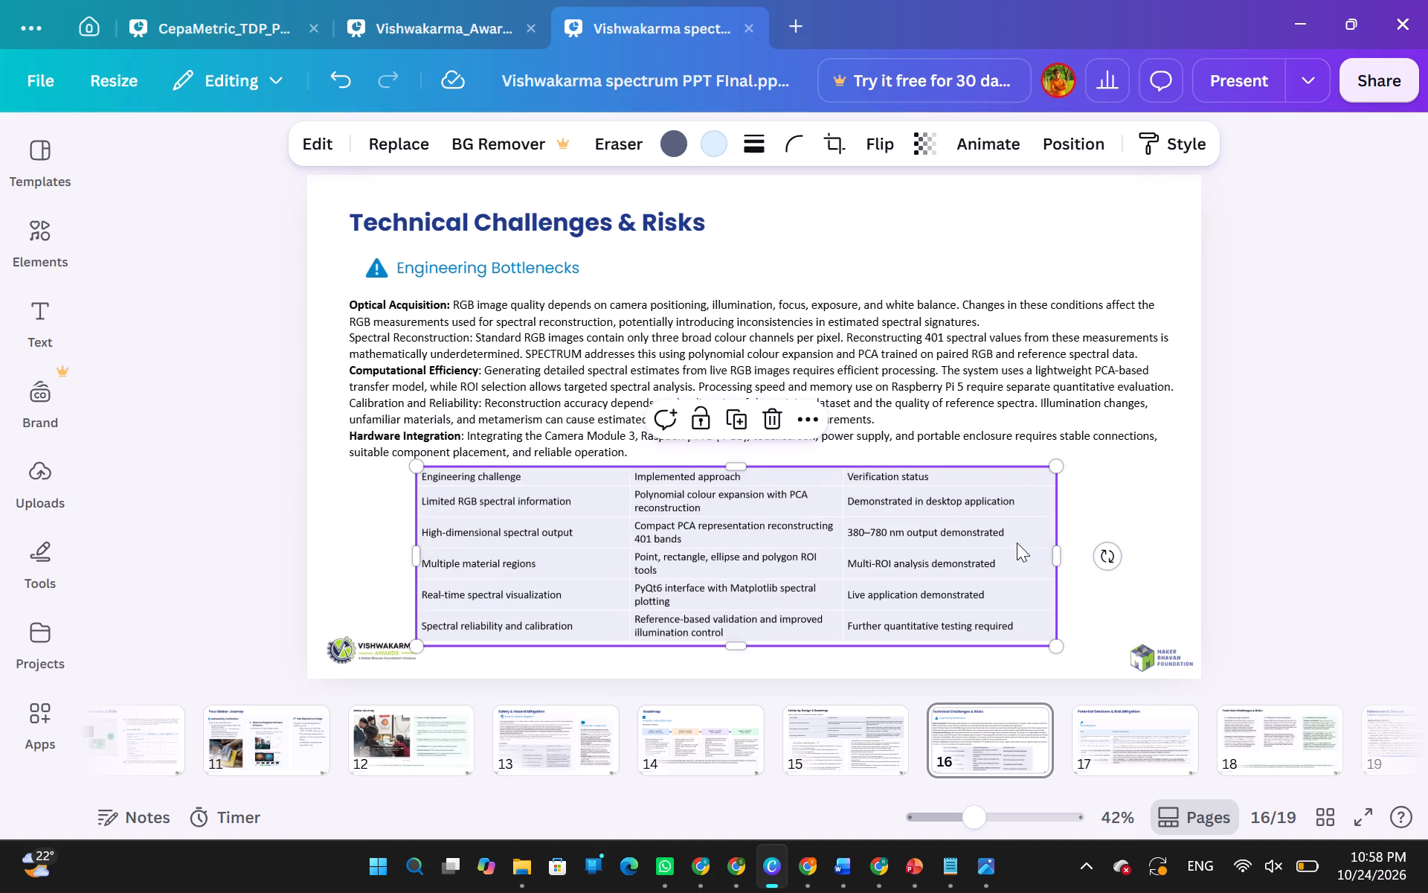
{"action": "left_click_drag", "start_coordinate": [1056, 548], "coordinate": [1019, 573]}
{"action": "left_click", "coordinate": [1260, 444]}
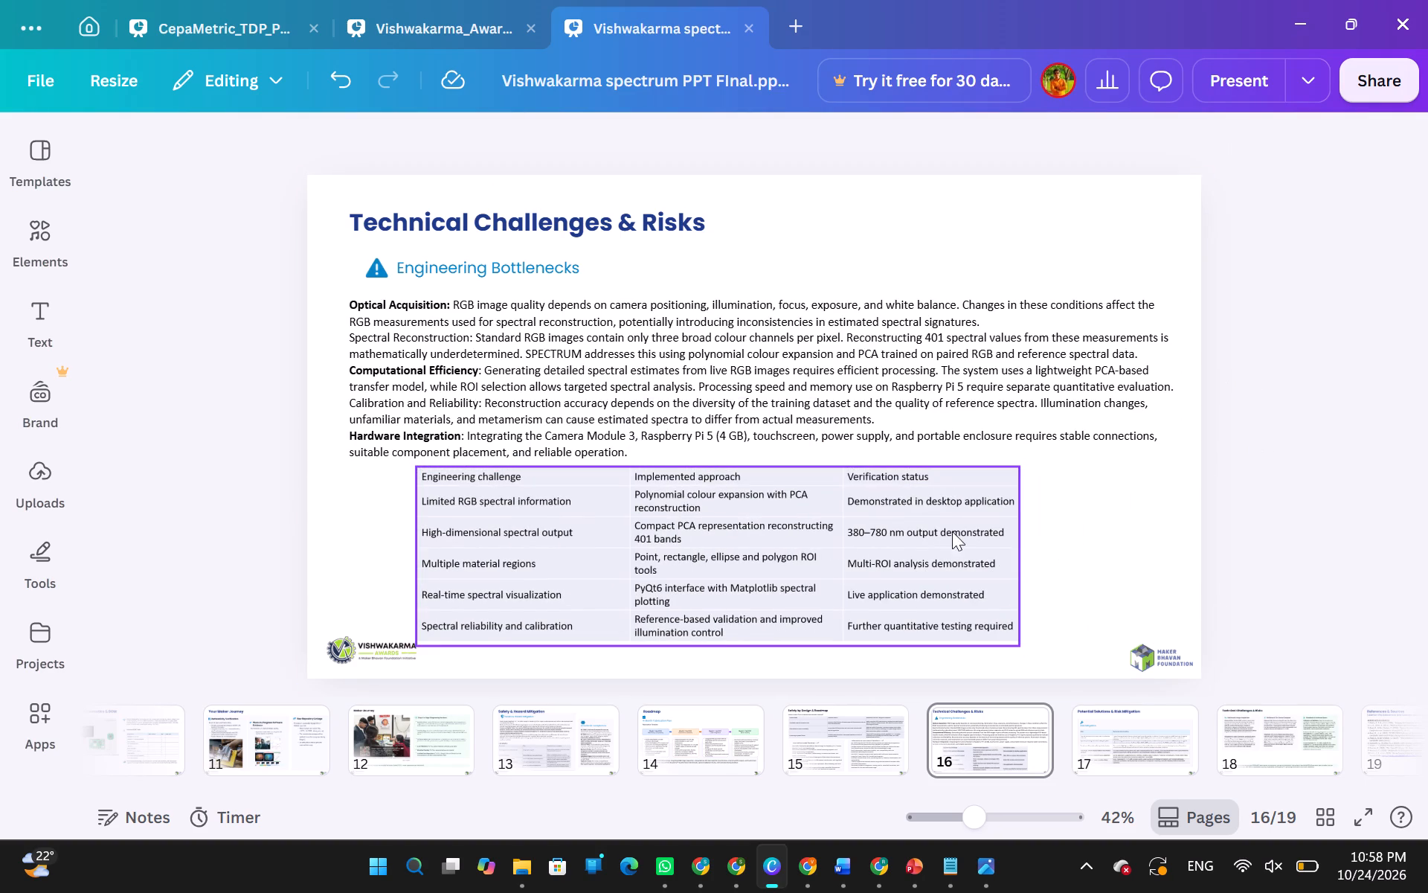
Move the engineering challenge table slightly right and up so it sits directly under the body text, clear of the Vishwakarma logo.
{"action": "left_click_drag", "start_coordinate": [937, 534], "coordinate": [954, 533]}
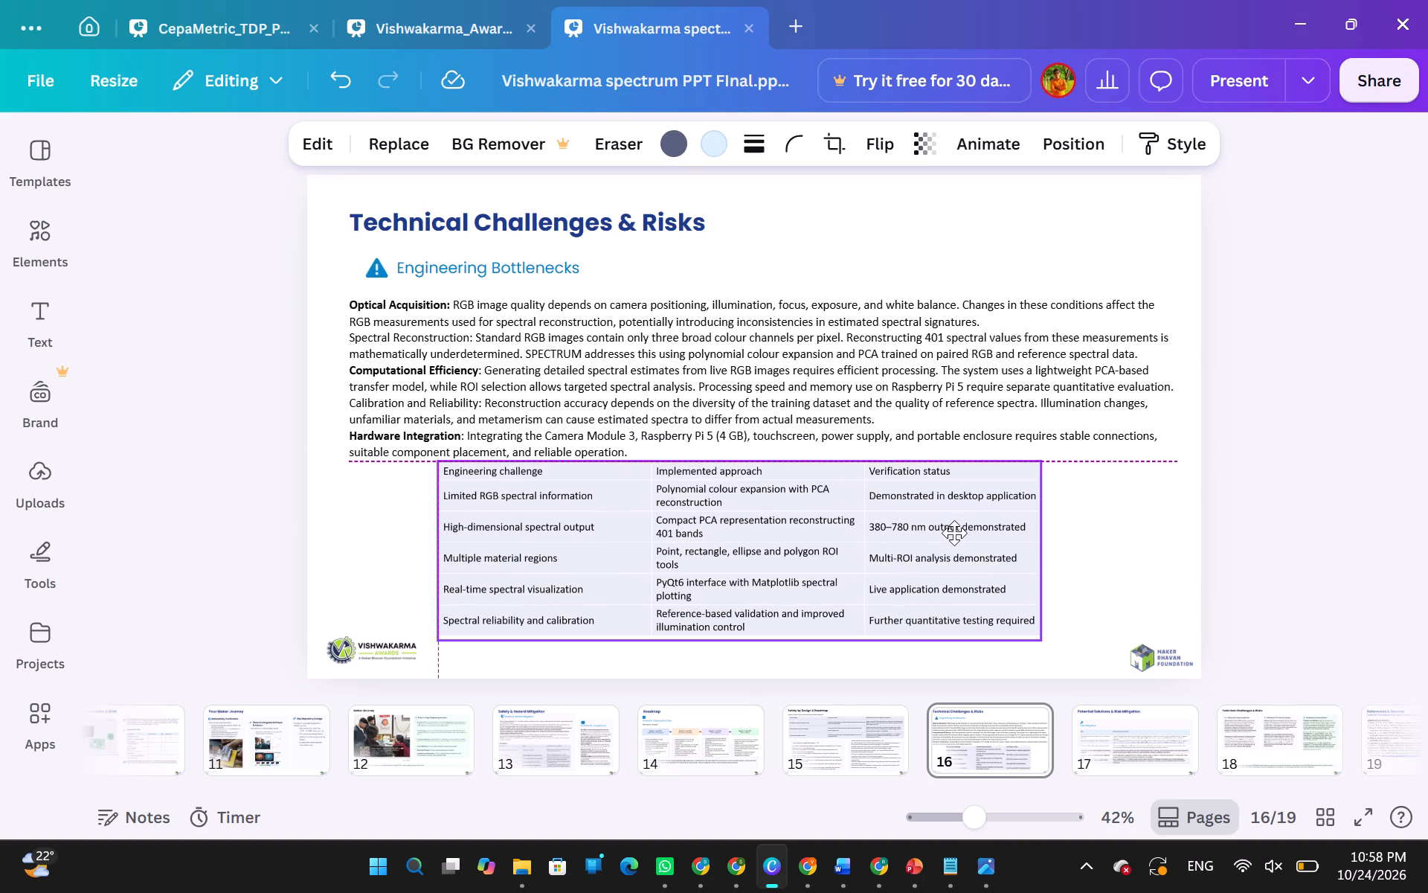
{"action": "left_click_drag", "start_coordinate": [954, 533], "coordinate": [954, 534]}
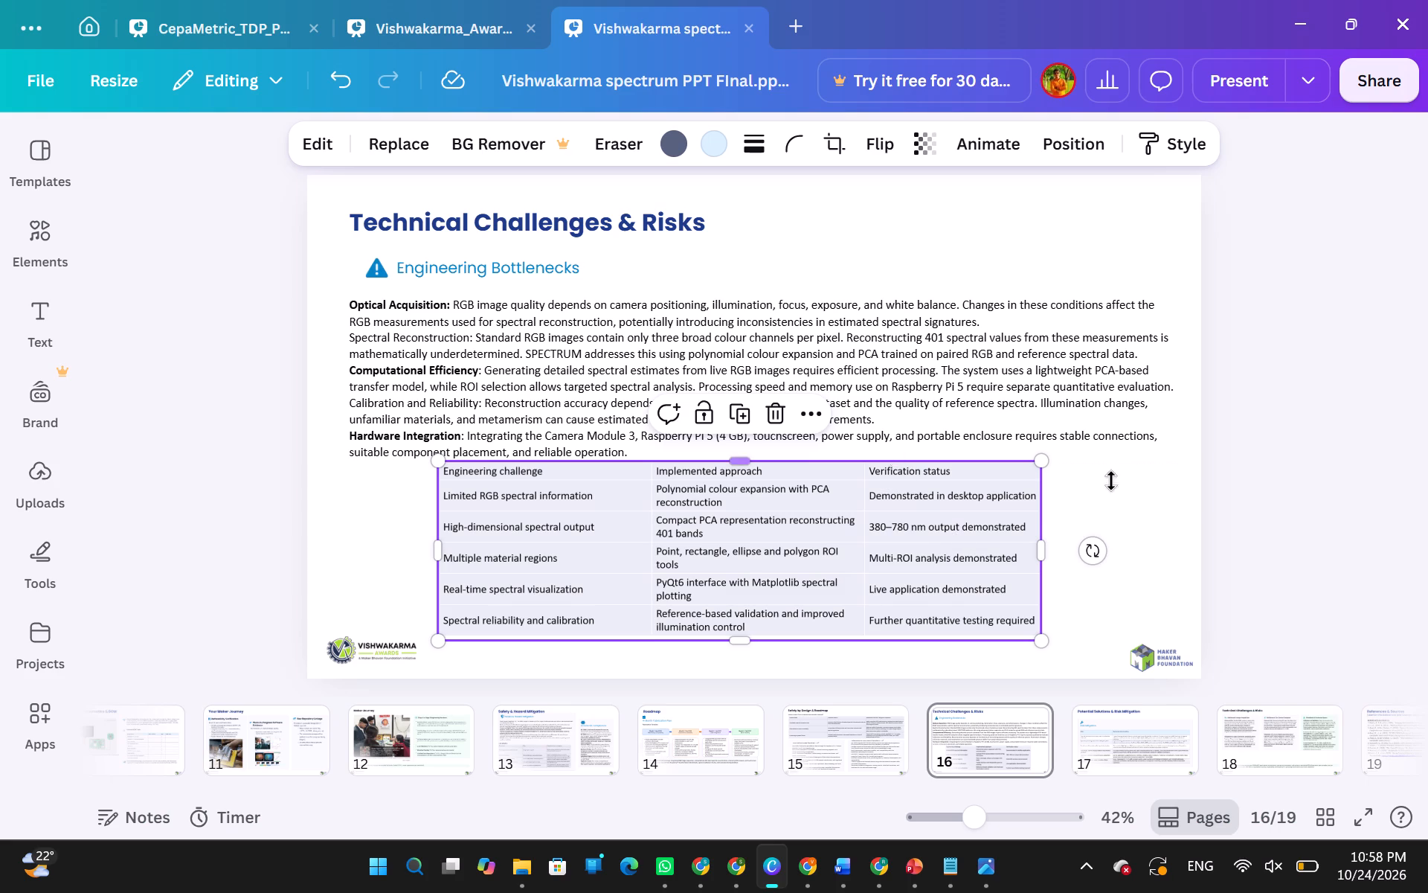
Centre the engineering challenge table horizontally on the slide and lower it slightly to leave a gap below the body text.
{"action": "left_click", "coordinate": [1427, 530]}
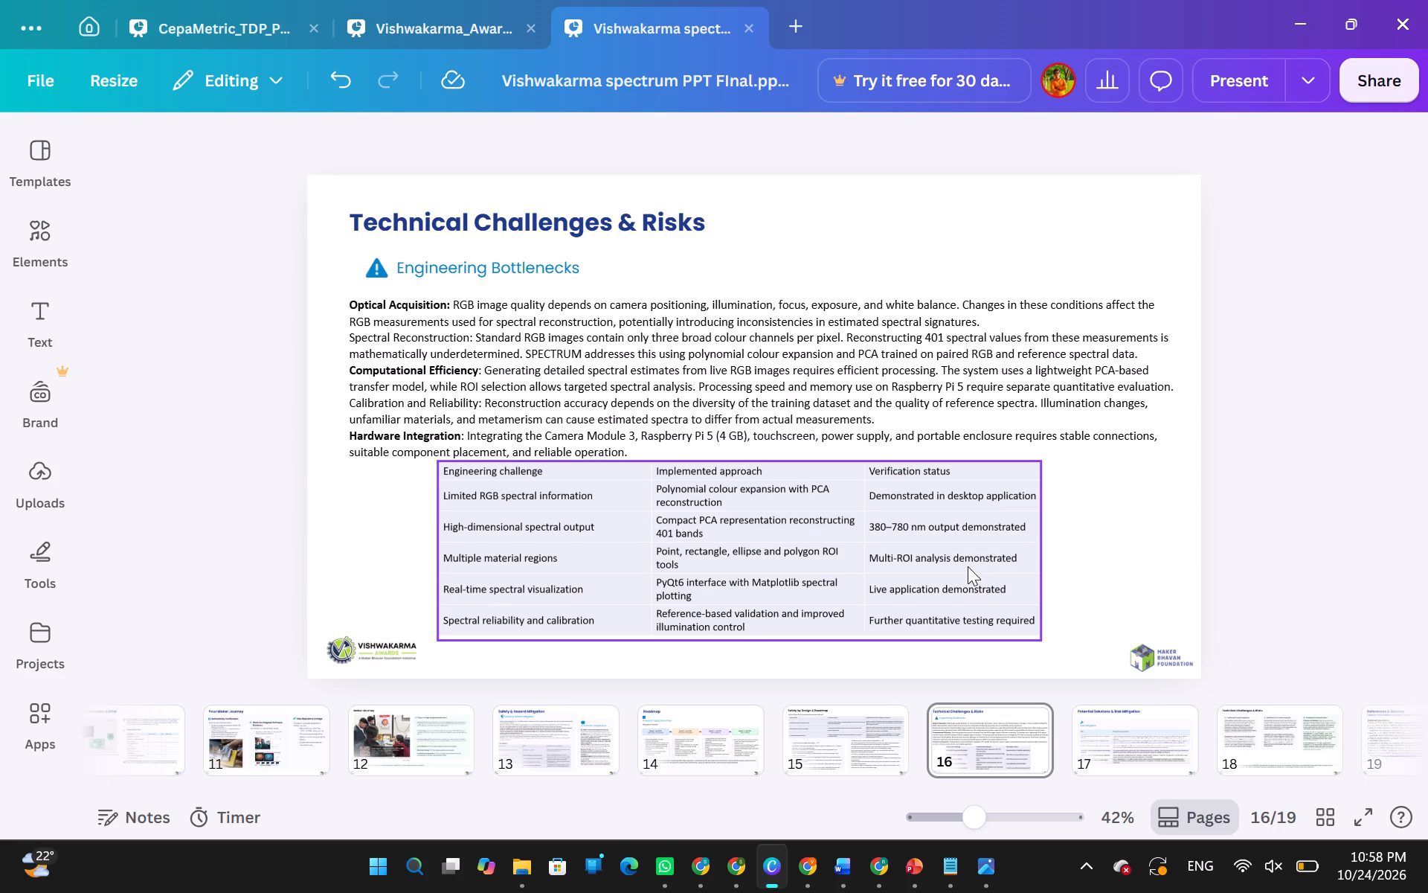
{"action": "left_click_drag", "start_coordinate": [968, 566], "coordinate": [984, 571]}
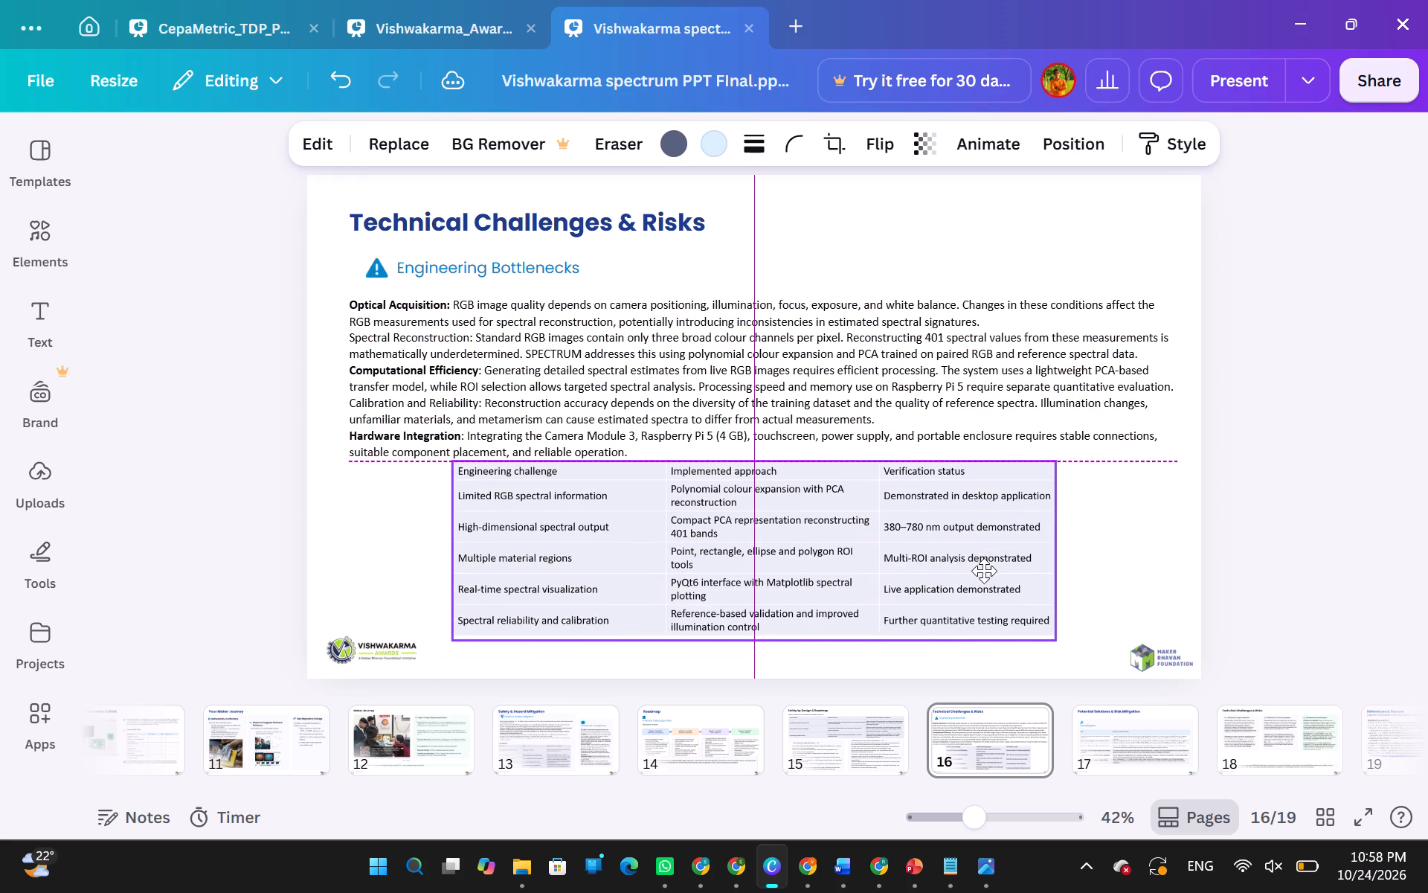
{"action": "left_click_drag", "start_coordinate": [984, 571], "coordinate": [985, 574]}
{"action": "left_click", "coordinate": [1253, 434]}
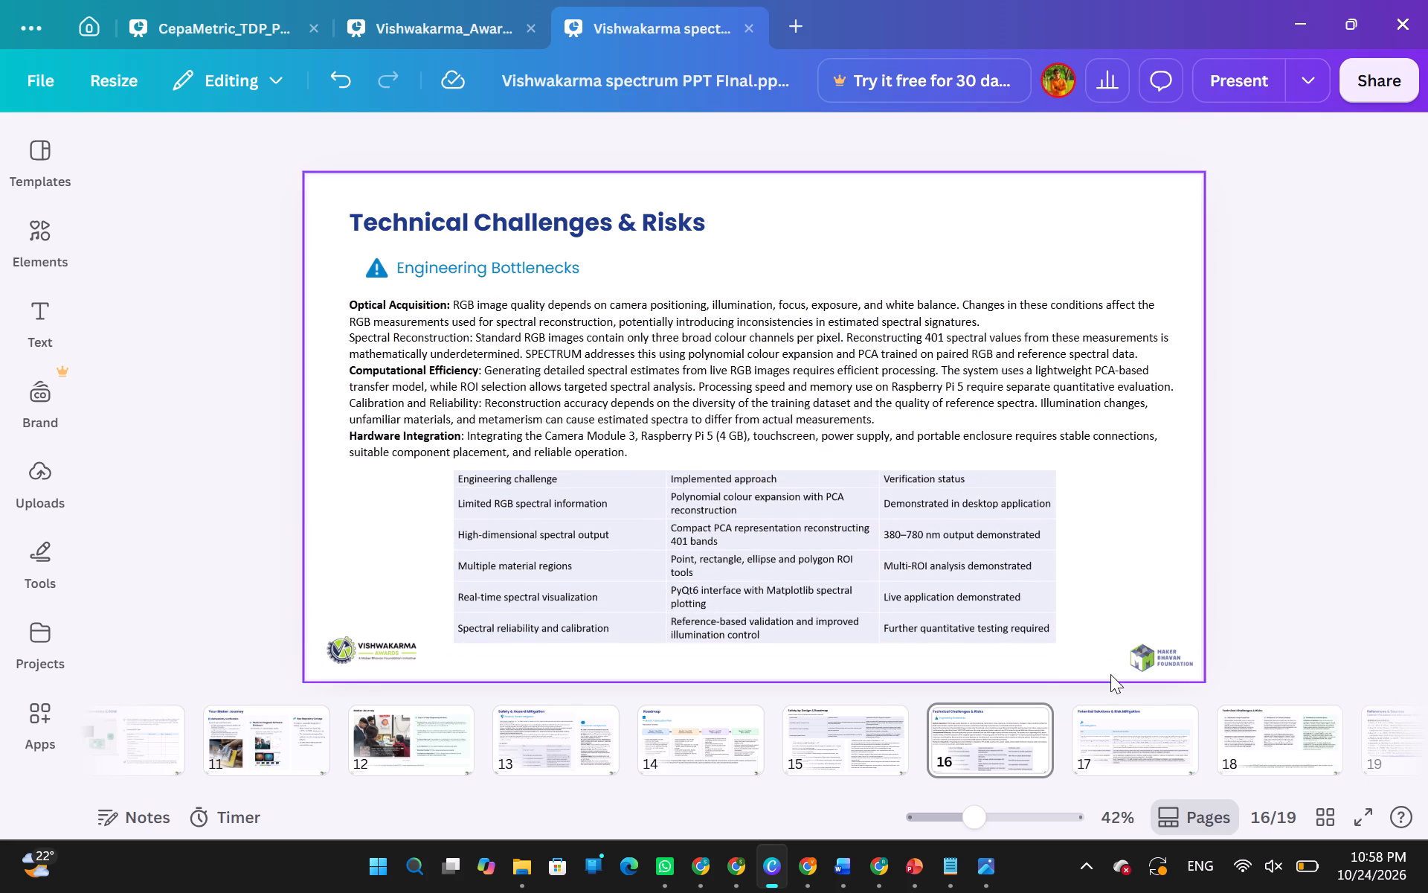
Compare slide 17, Potential Solutions & Risk Mitigation, with its PowerPoint version, and look over PowerPoint slides 18 and 19.
{"action": "left_click", "coordinate": [1184, 734]}
{"action": "key", "text": "alt+Tab"}
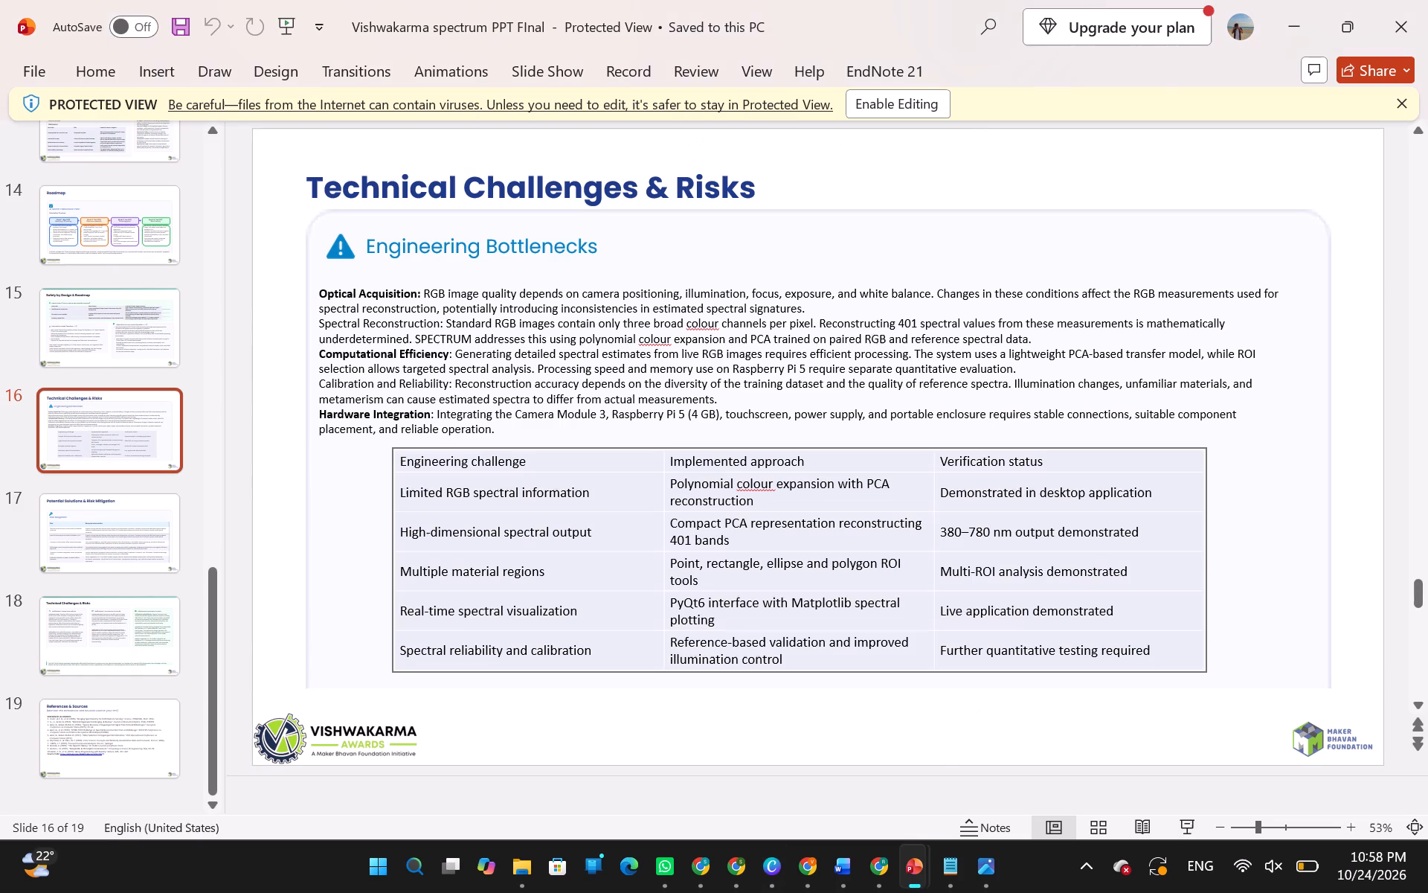
{"action": "left_click", "coordinate": [120, 545]}
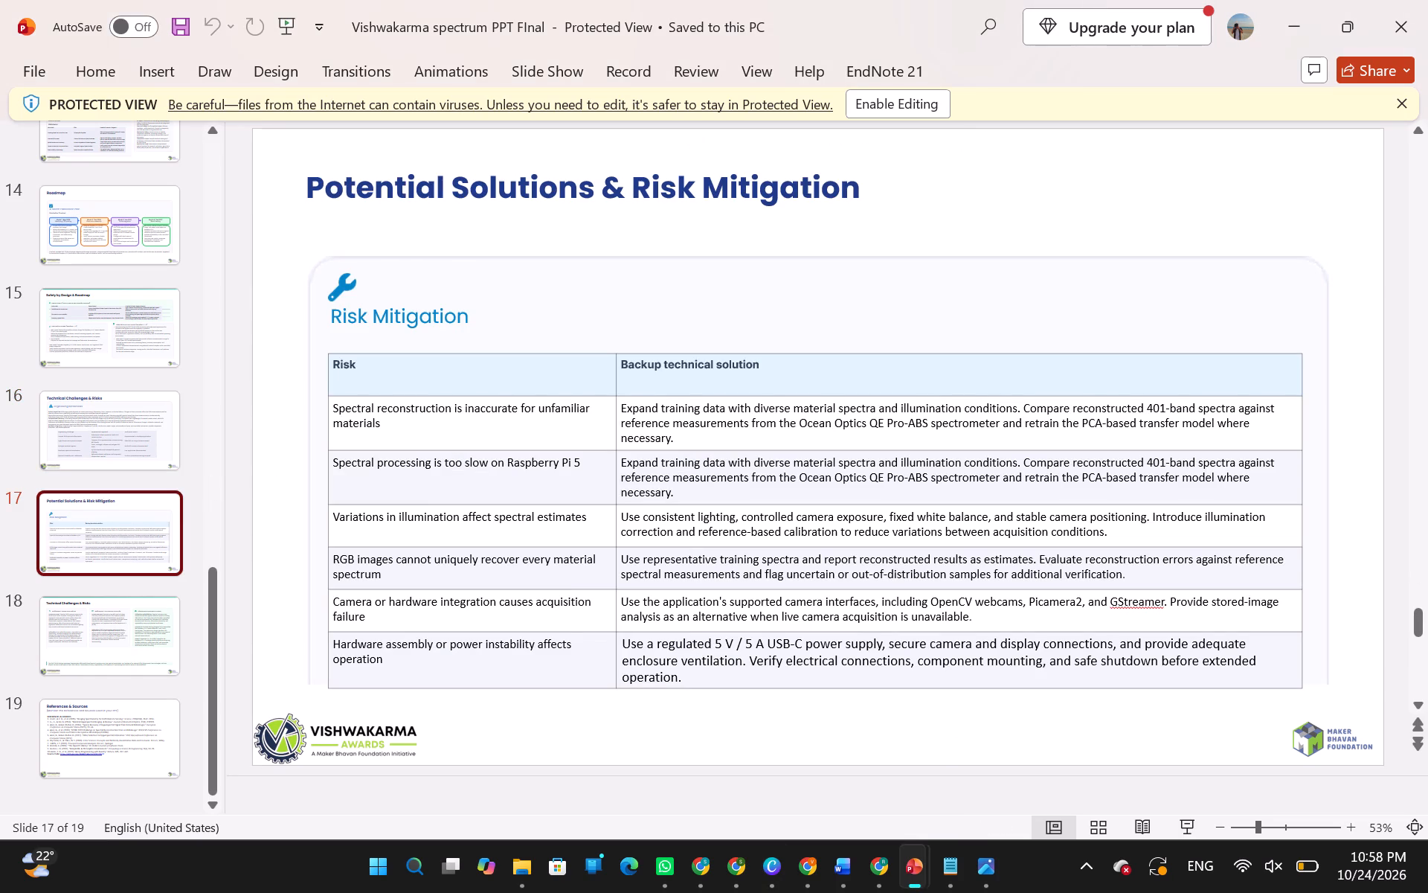
{"action": "key", "text": "alt+Tab"}
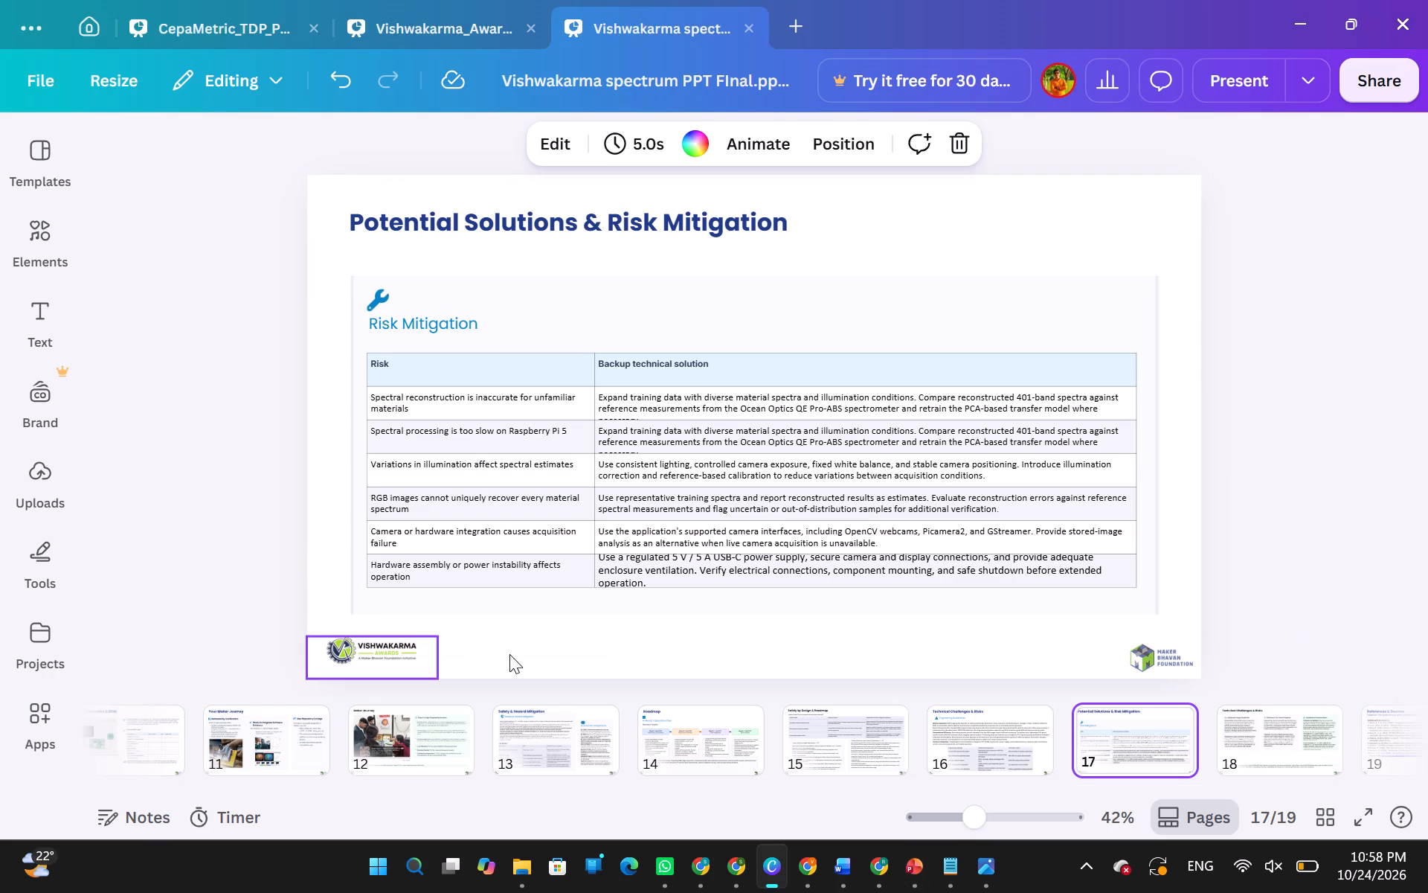
{"action": "key", "text": "alt+Tab"}
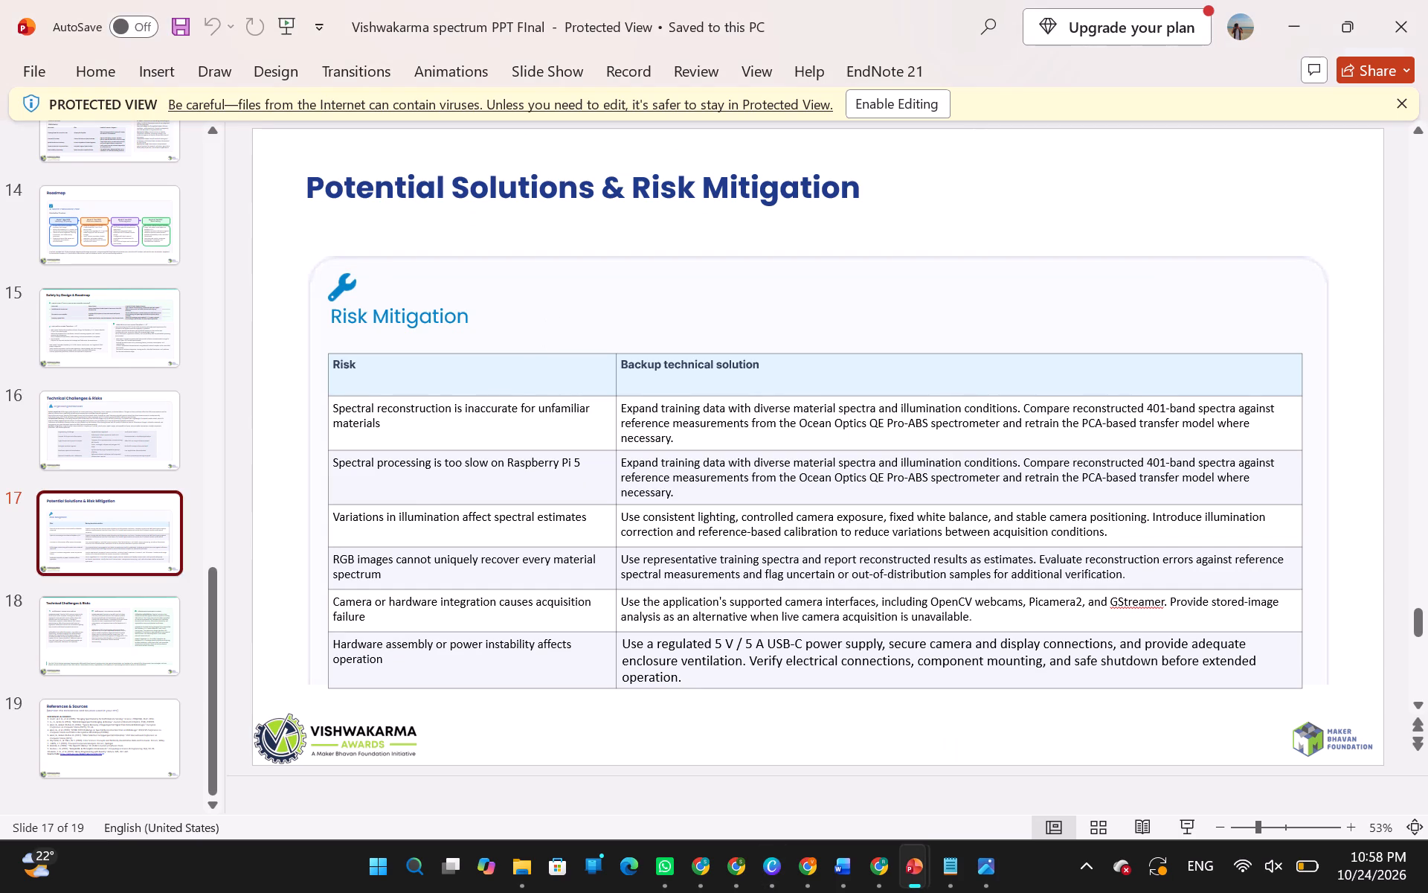
{"action": "left_click", "coordinate": [138, 641]}
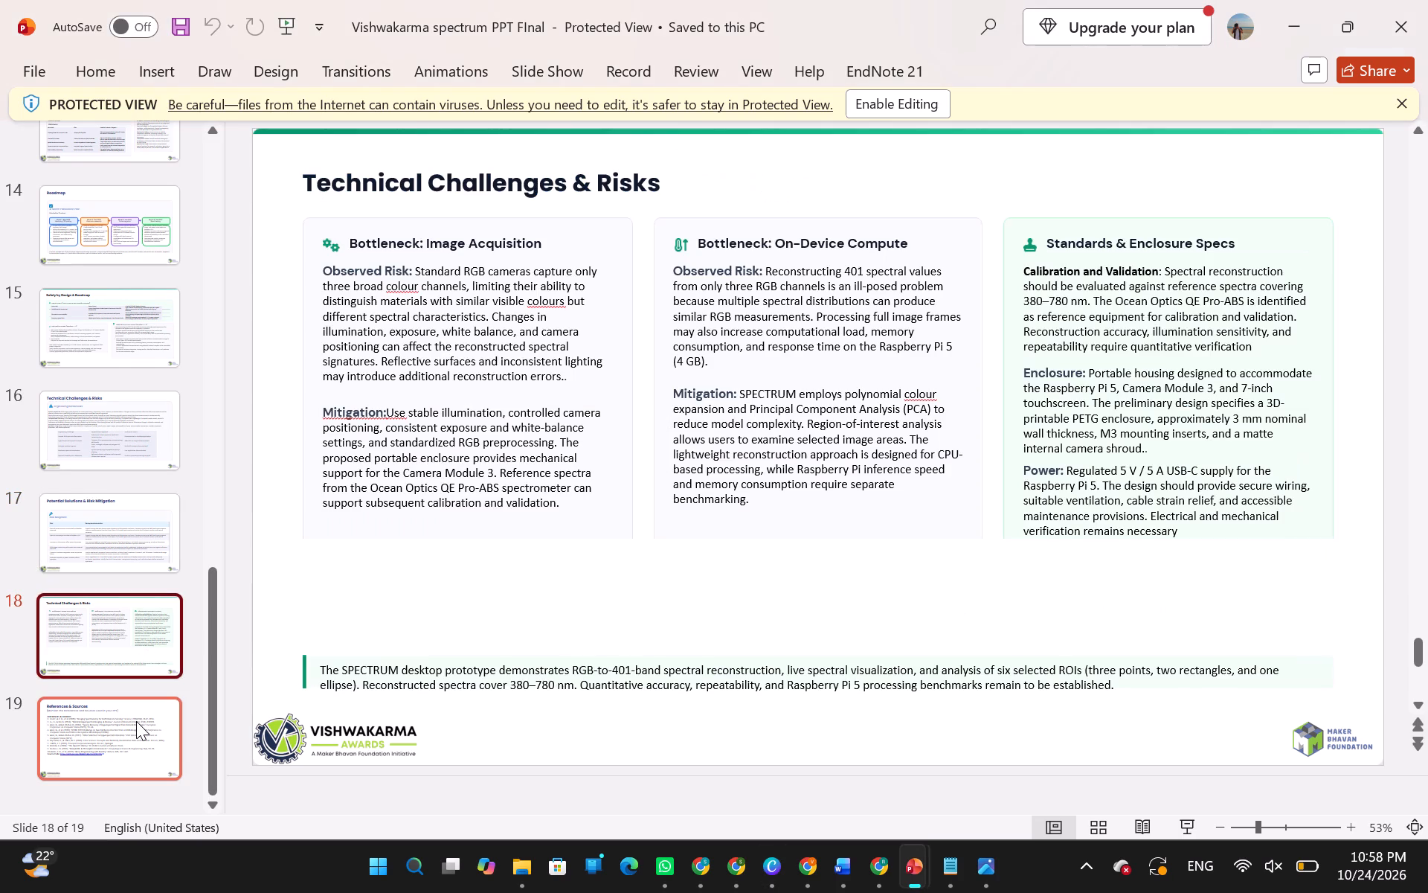
{"action": "left_click", "coordinate": [136, 721]}
{"action": "left_click", "coordinate": [126, 516]}
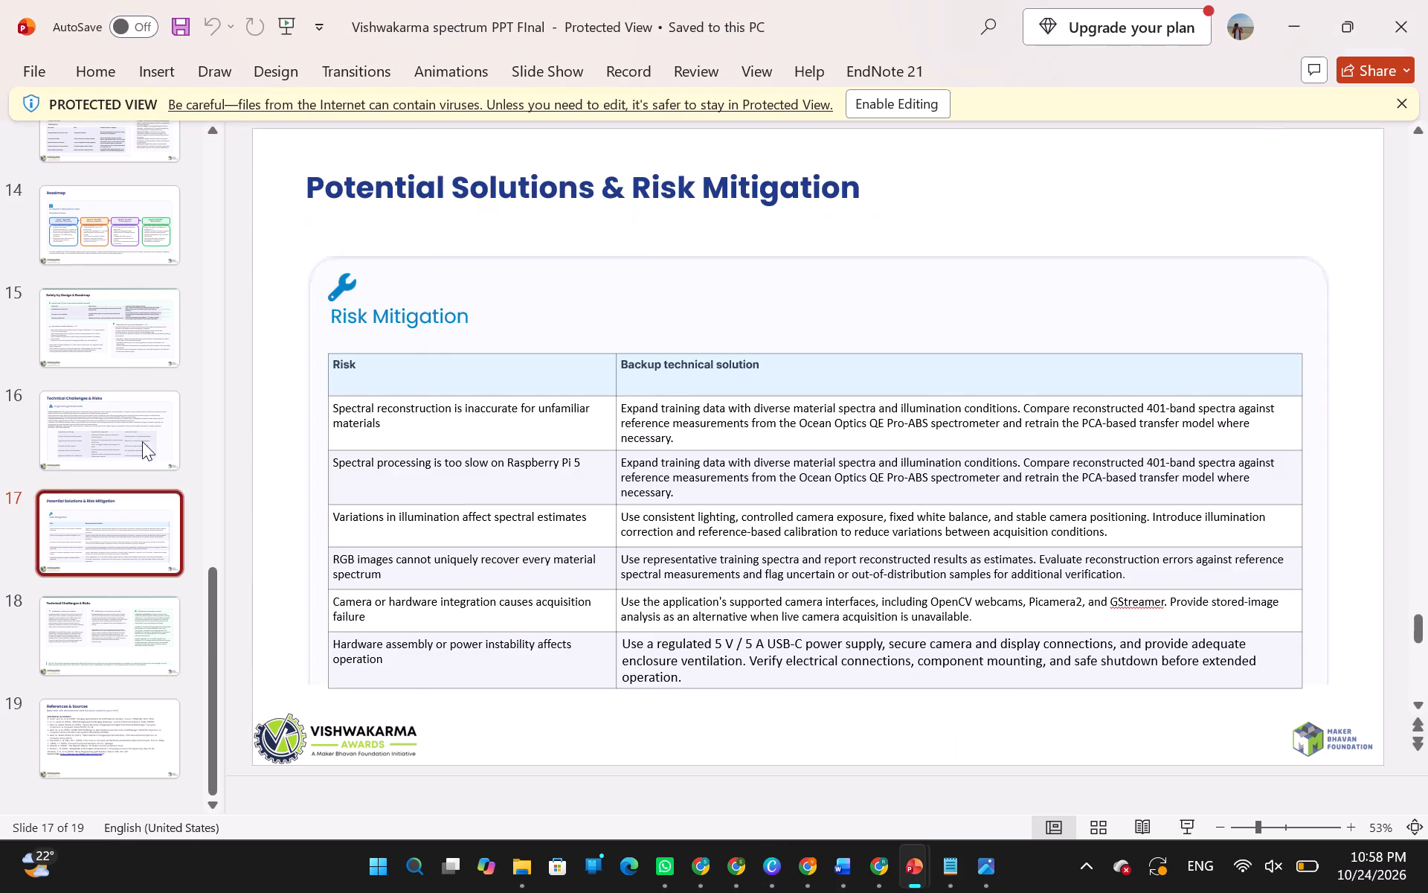
Review slides 14 to 16 in PowerPoint and compare the slide 14 Roadmap with its Canva version.
{"action": "left_click", "coordinate": [142, 412]}
{"action": "left_click", "coordinate": [128, 342]}
{"action": "left_click", "coordinate": [142, 280]}
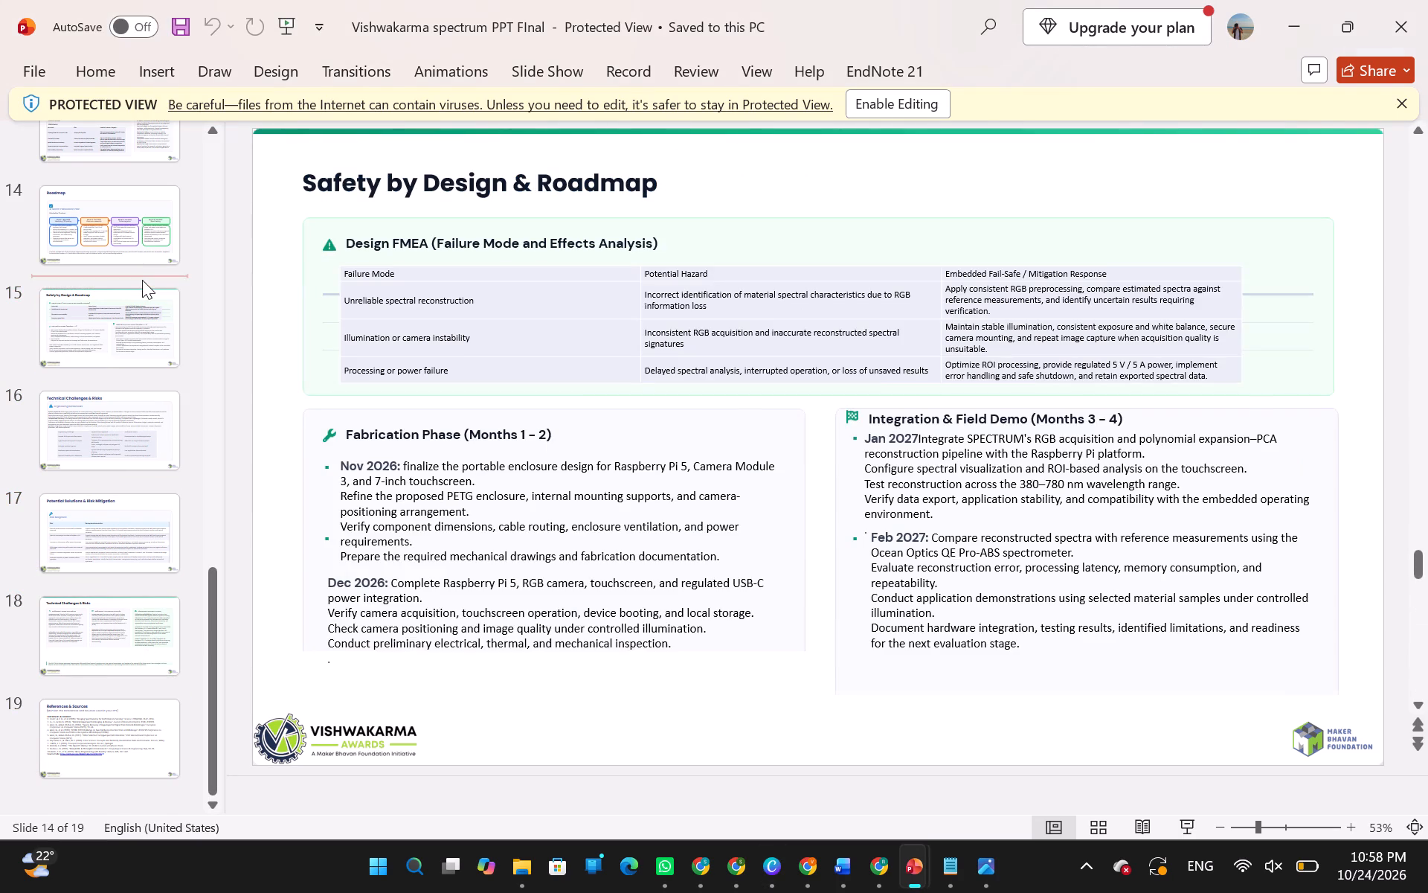
{"action": "left_click", "coordinate": [124, 370]}
{"action": "left_click", "coordinate": [119, 321]}
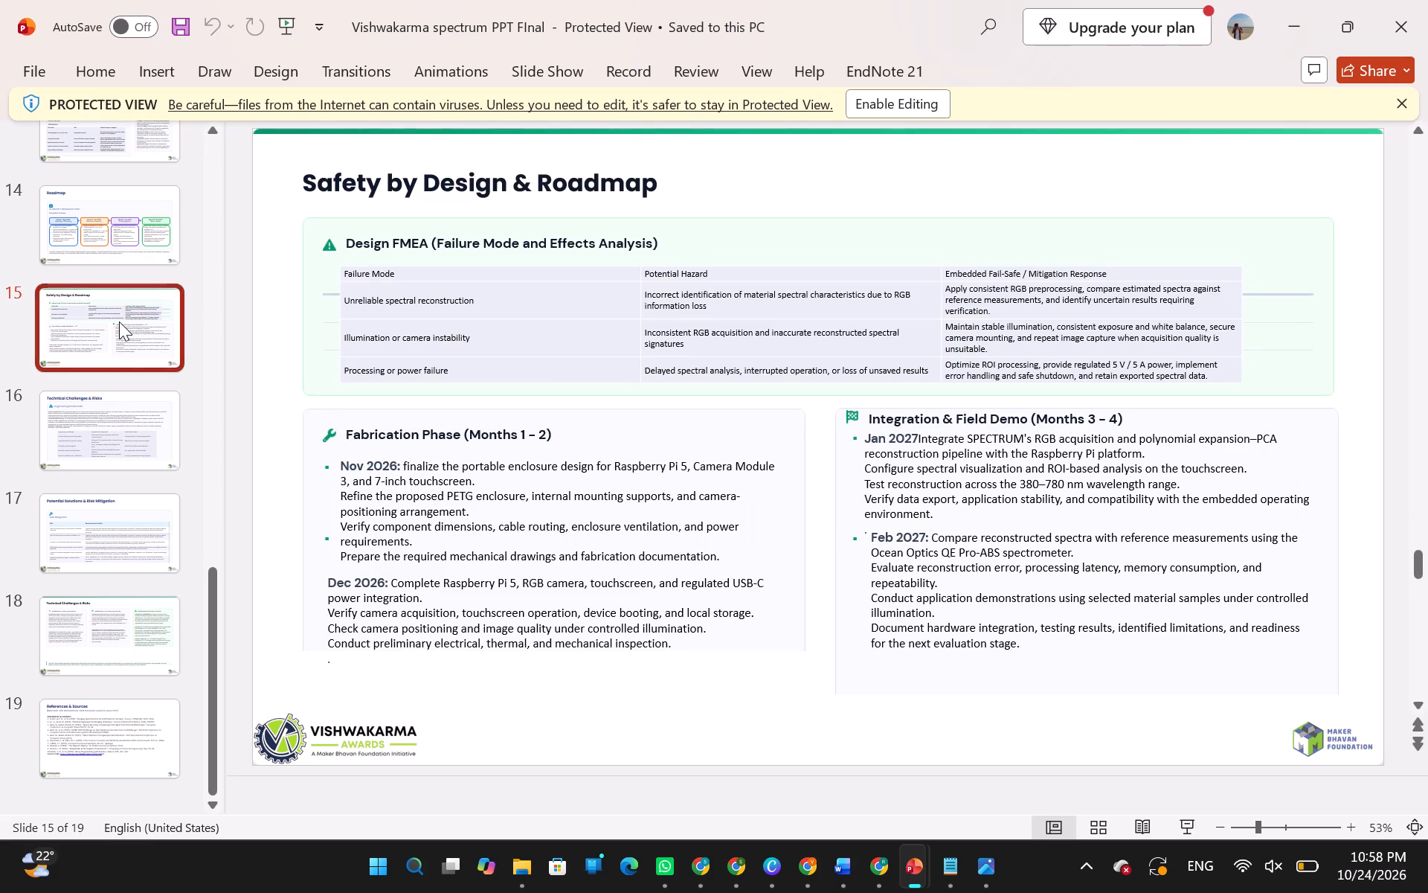
{"action": "left_click", "coordinate": [122, 431]}
{"action": "left_click", "coordinate": [117, 321]}
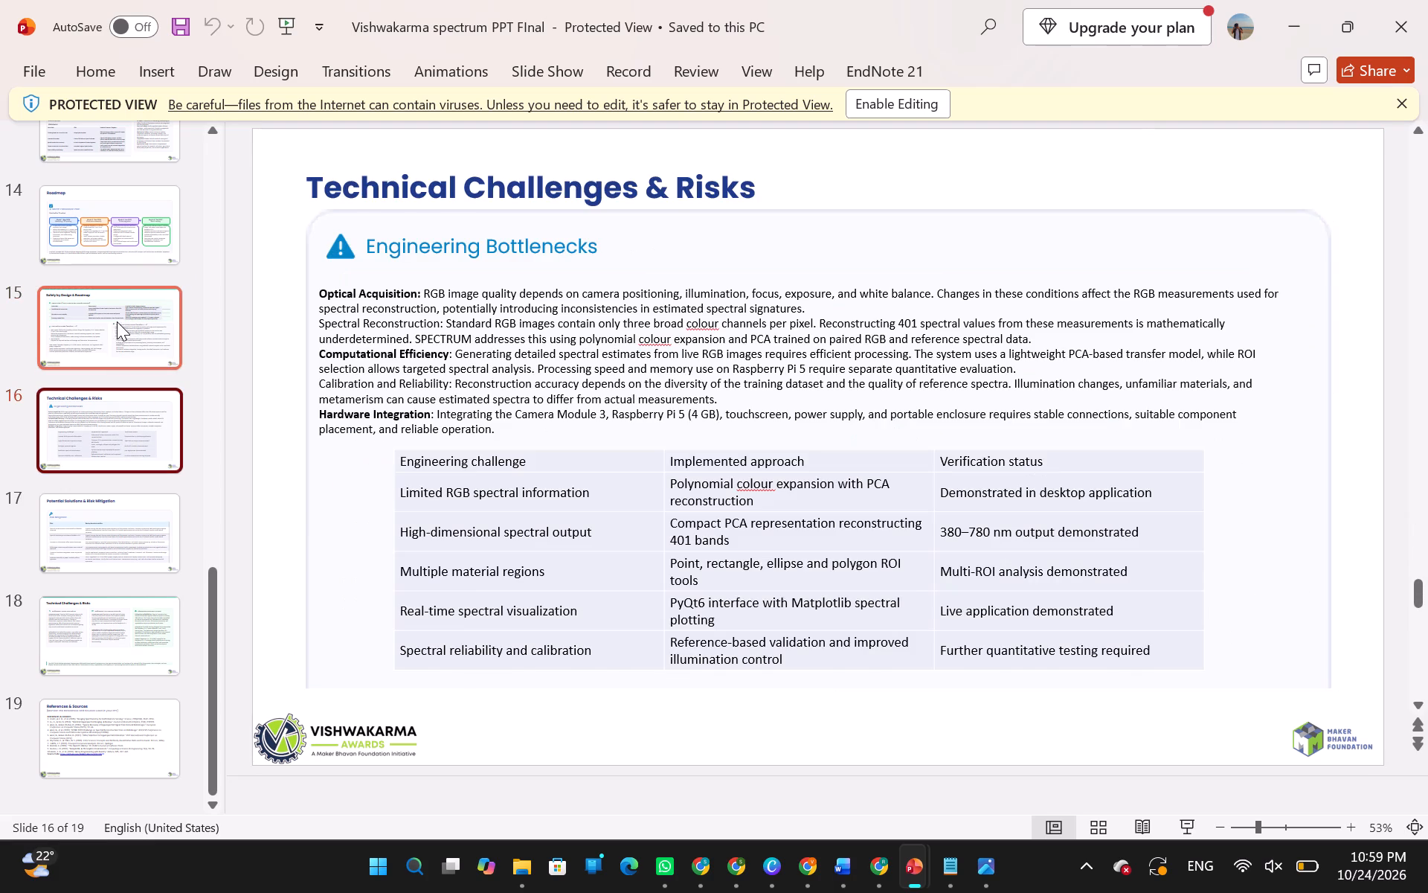
{"action": "left_click", "coordinate": [116, 276]}
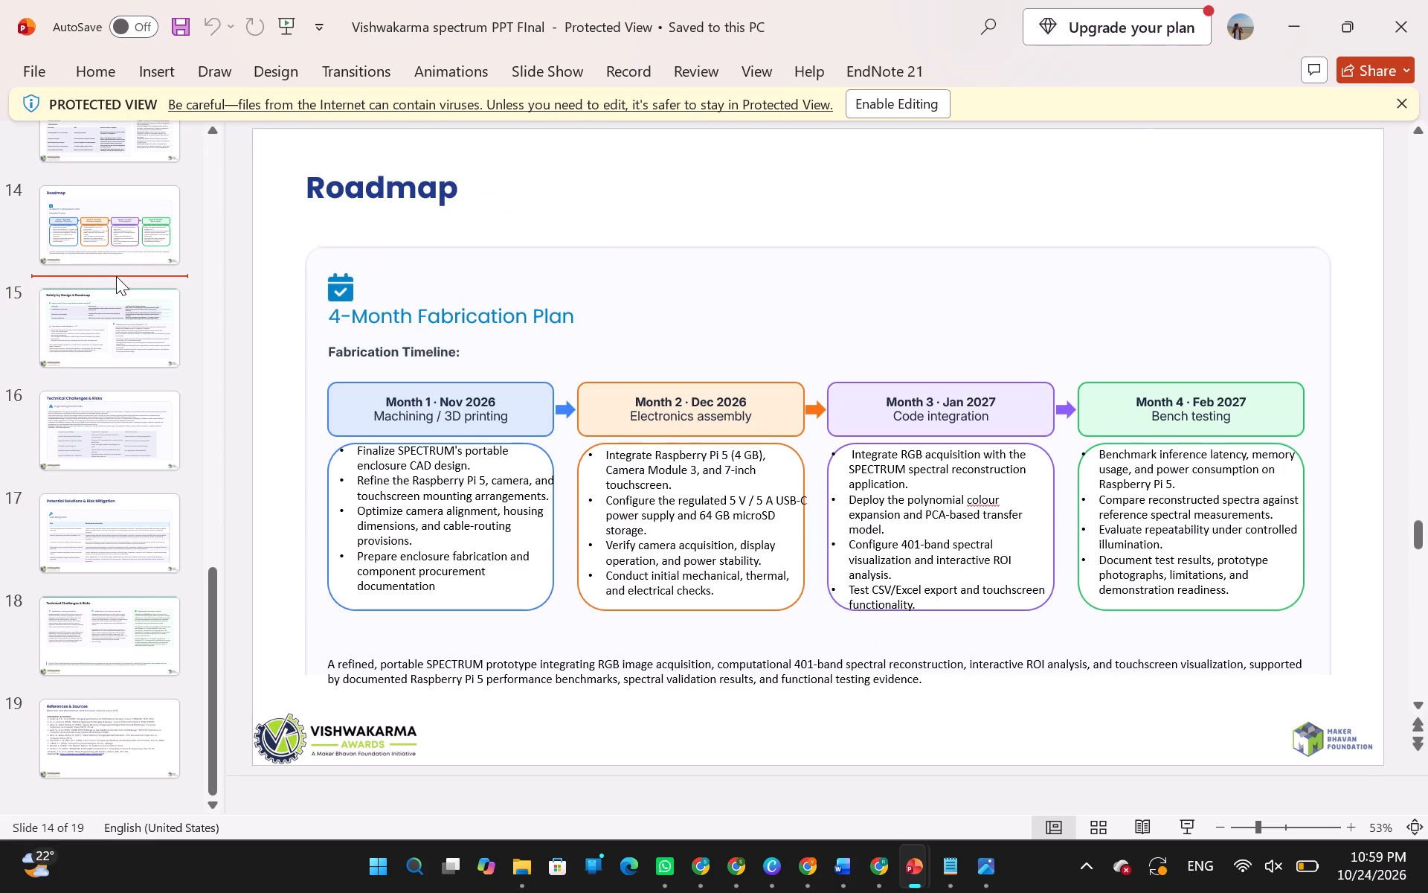
{"action": "key", "text": "alt+Tab"}
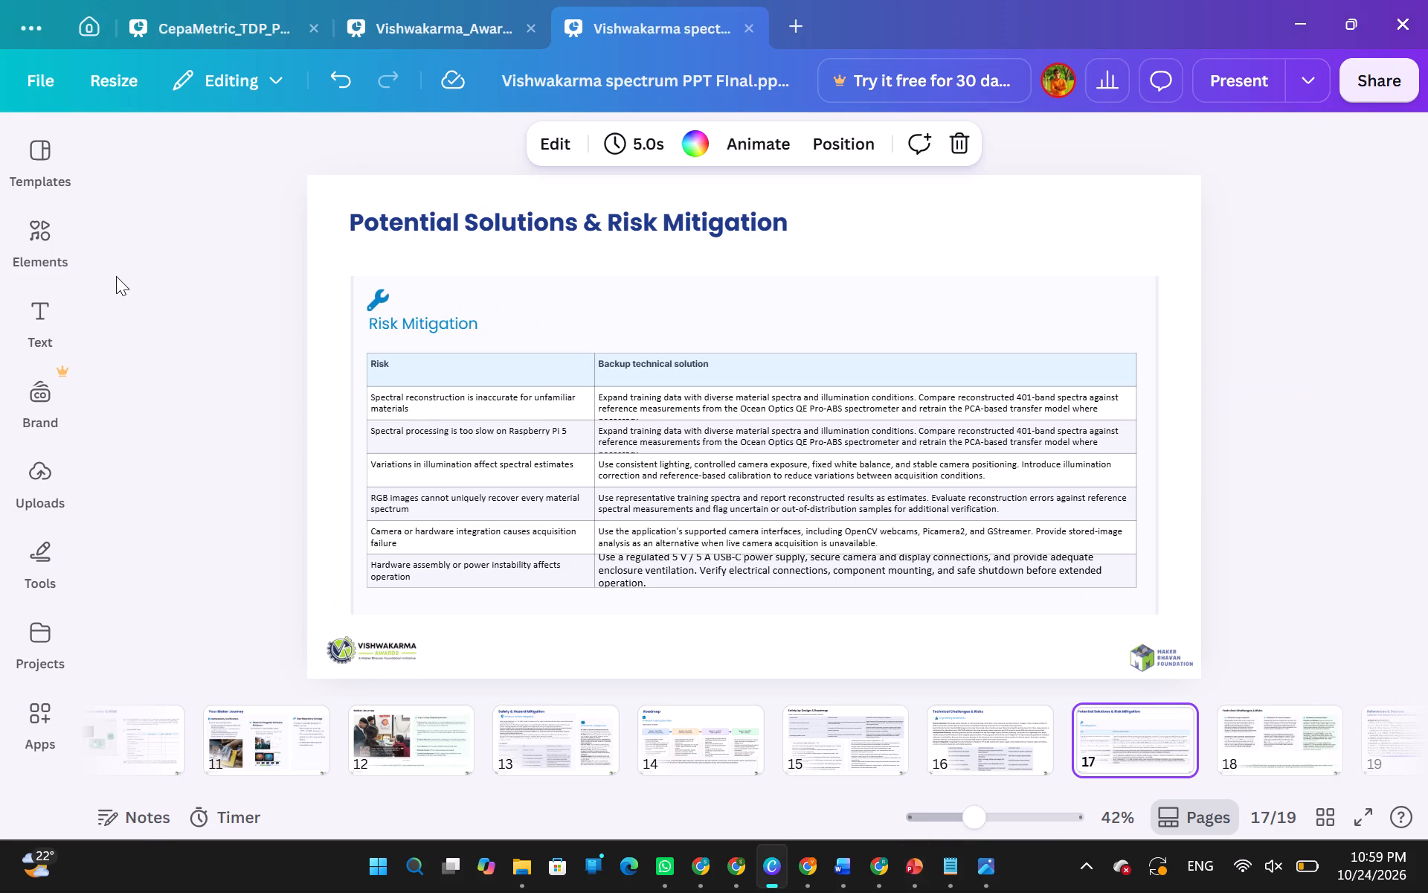
{"action": "key", "text": "alt+Tab"}
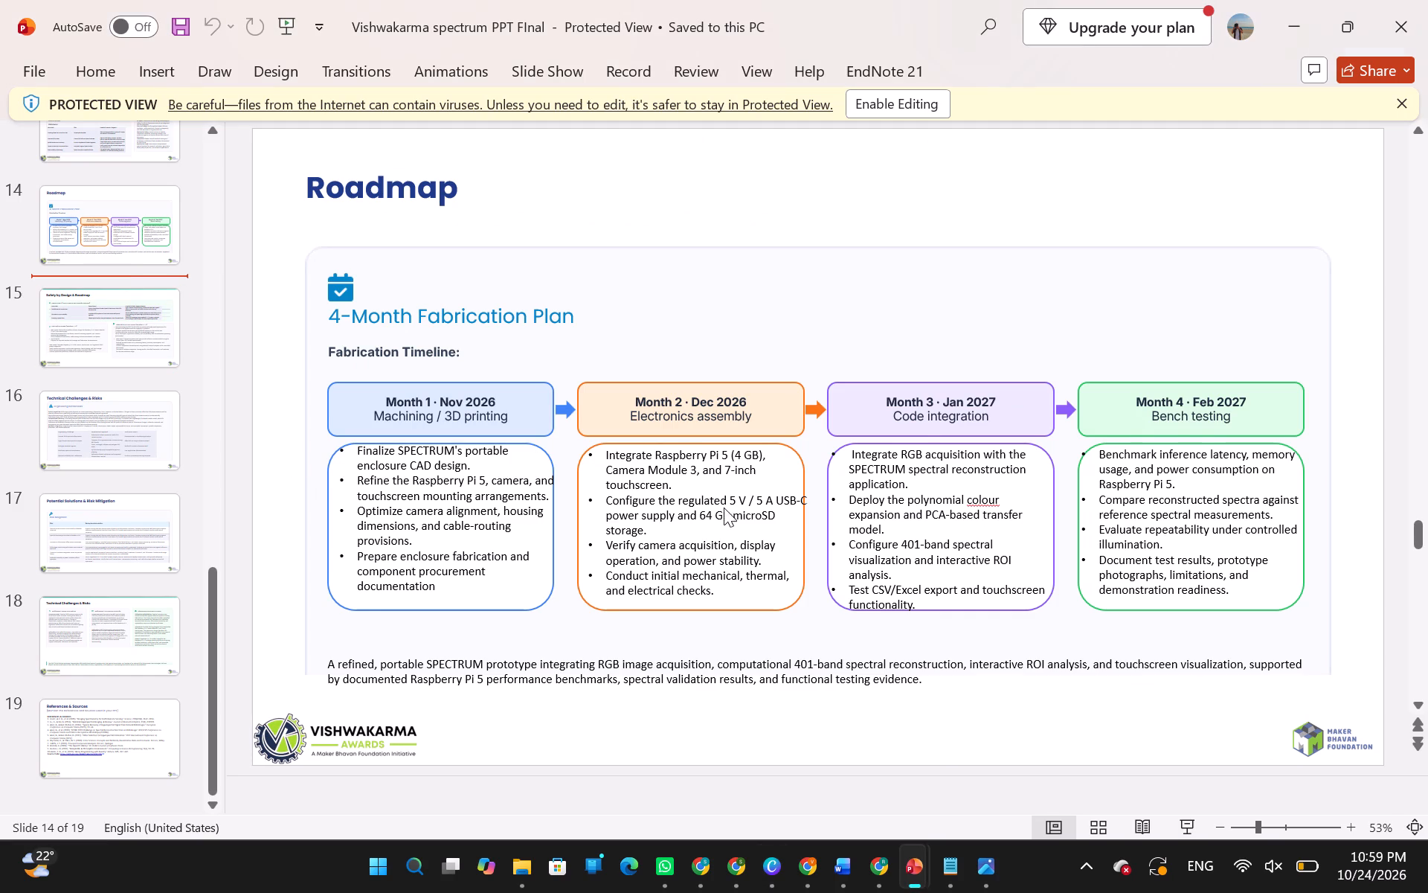
{"action": "key", "text": "alt+Tab"}
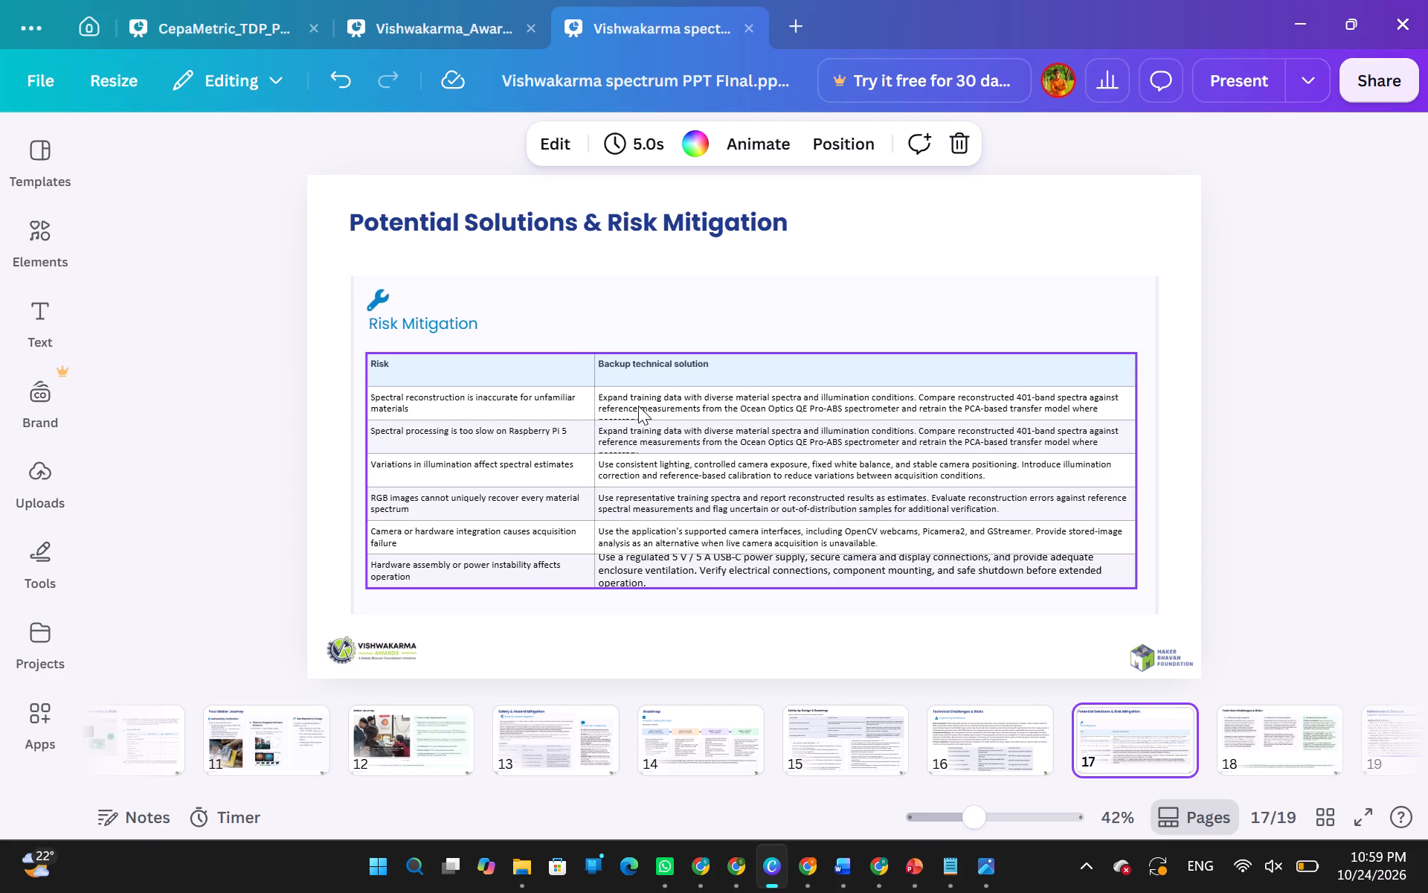
{"action": "left_click", "coordinate": [366, 734]}
{"action": "left_click", "coordinate": [593, 729]}
{"action": "left_click", "coordinate": [701, 734]}
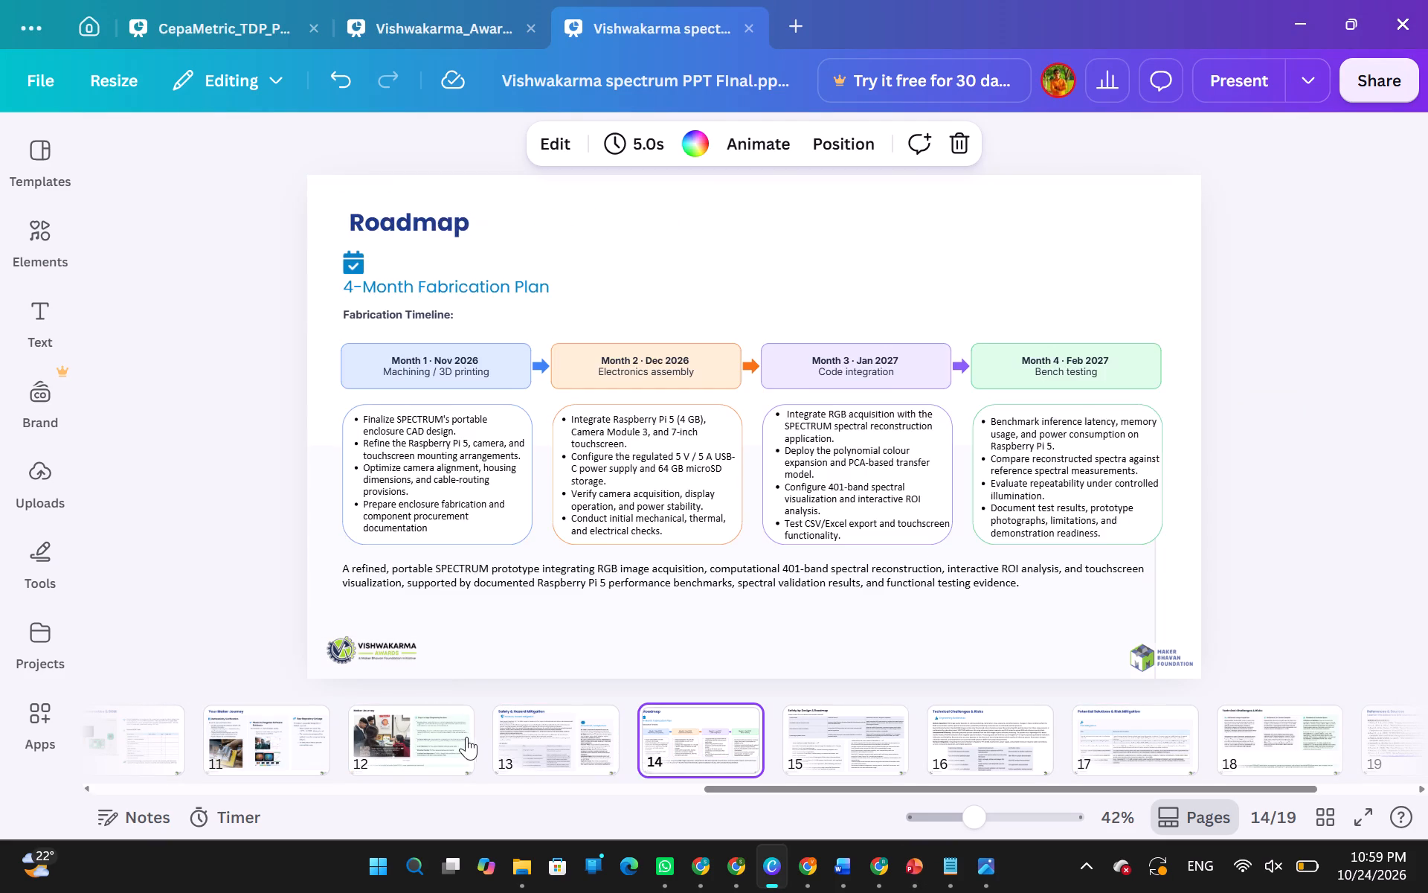
Compare the Safety & Hazard Mitigation slide 13, including its FMEA matrix, between Canva and PowerPoint.
{"action": "left_click", "coordinate": [460, 737]}
{"action": "key", "text": "alt+Tab"}
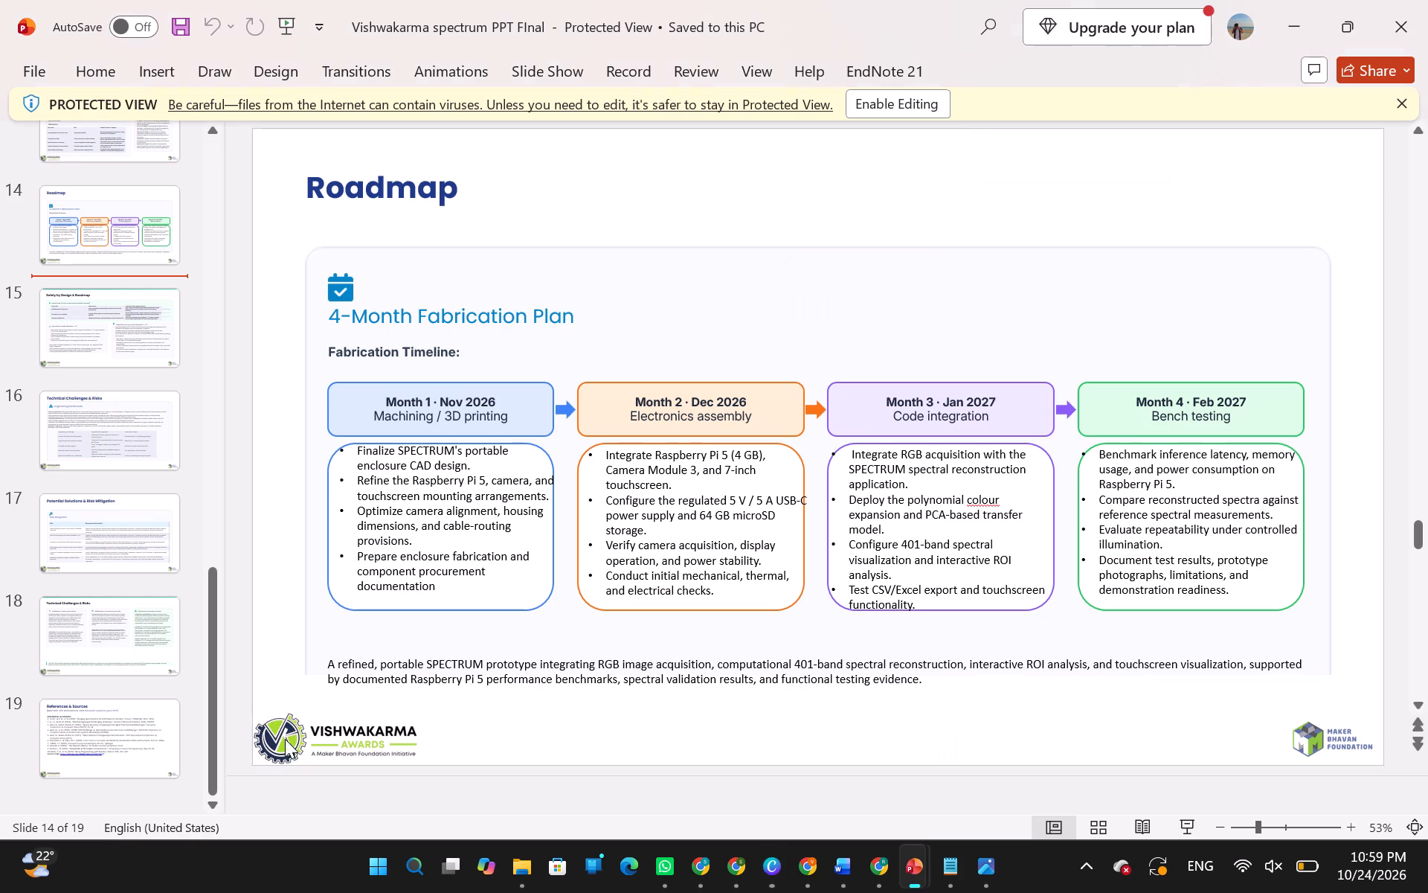
{"action": "left_click", "coordinate": [84, 271]}
{"action": "left_click", "coordinate": [115, 363]}
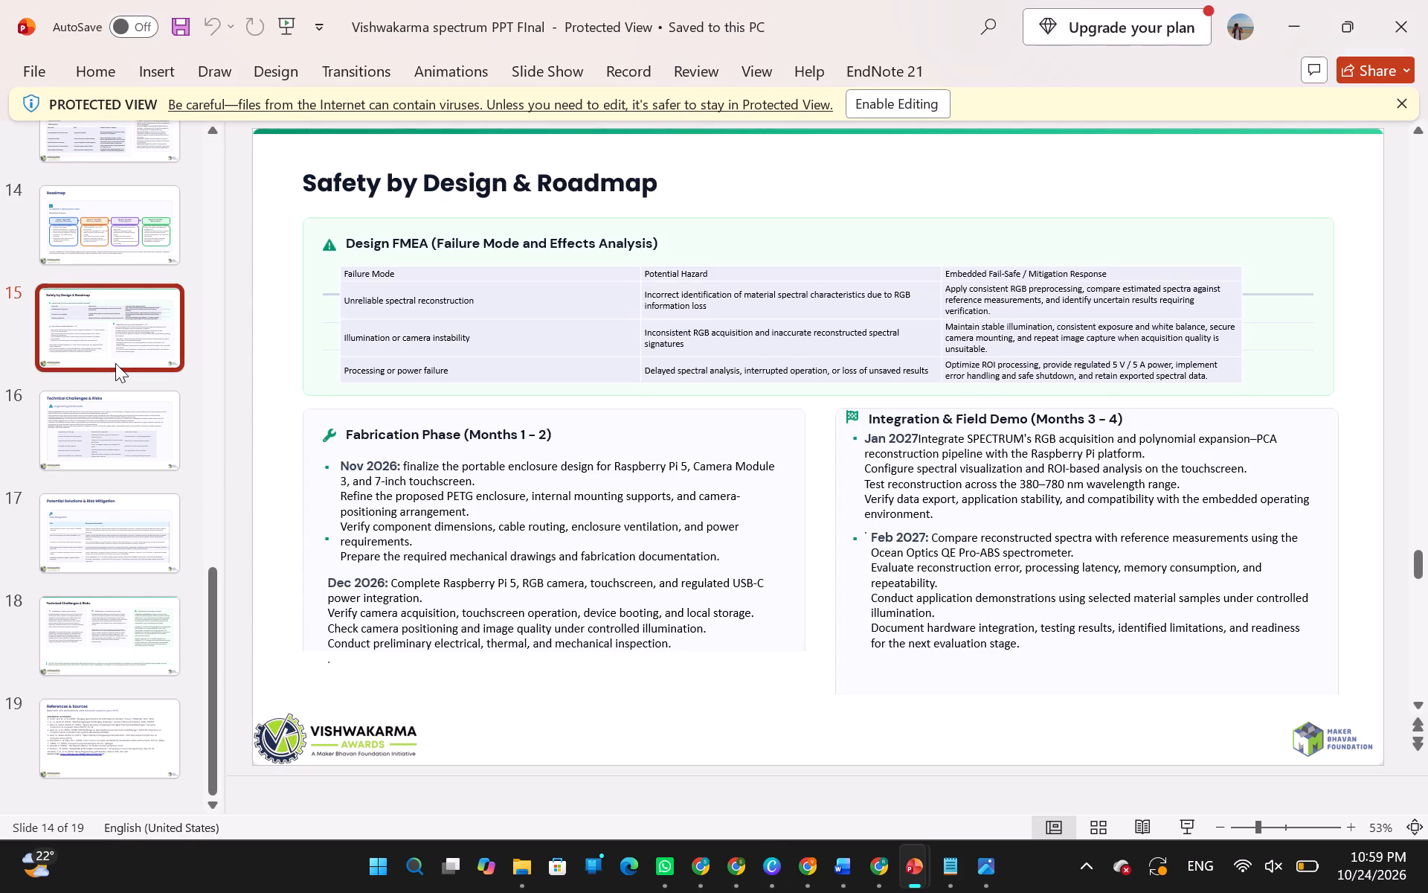
{"action": "key", "text": "alt+Tab"}
{"action": "key", "text": "alt+Tab"}
{"action": "key", "text": "alt+Tab"}
{"action": "left_click", "coordinate": [582, 730]}
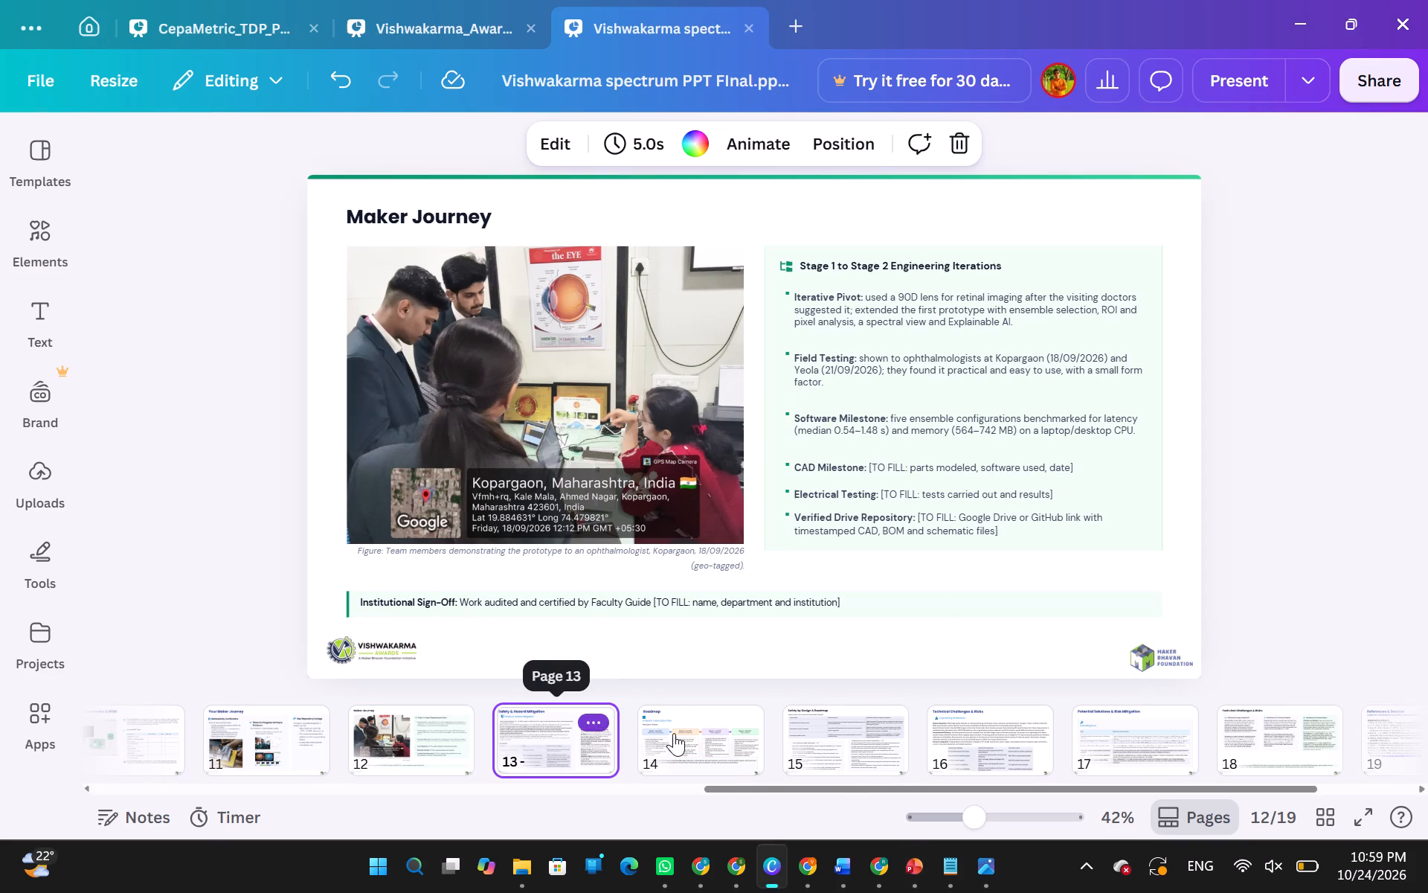
{"action": "left_click", "coordinate": [677, 733]}
{"action": "left_click", "coordinate": [554, 765]}
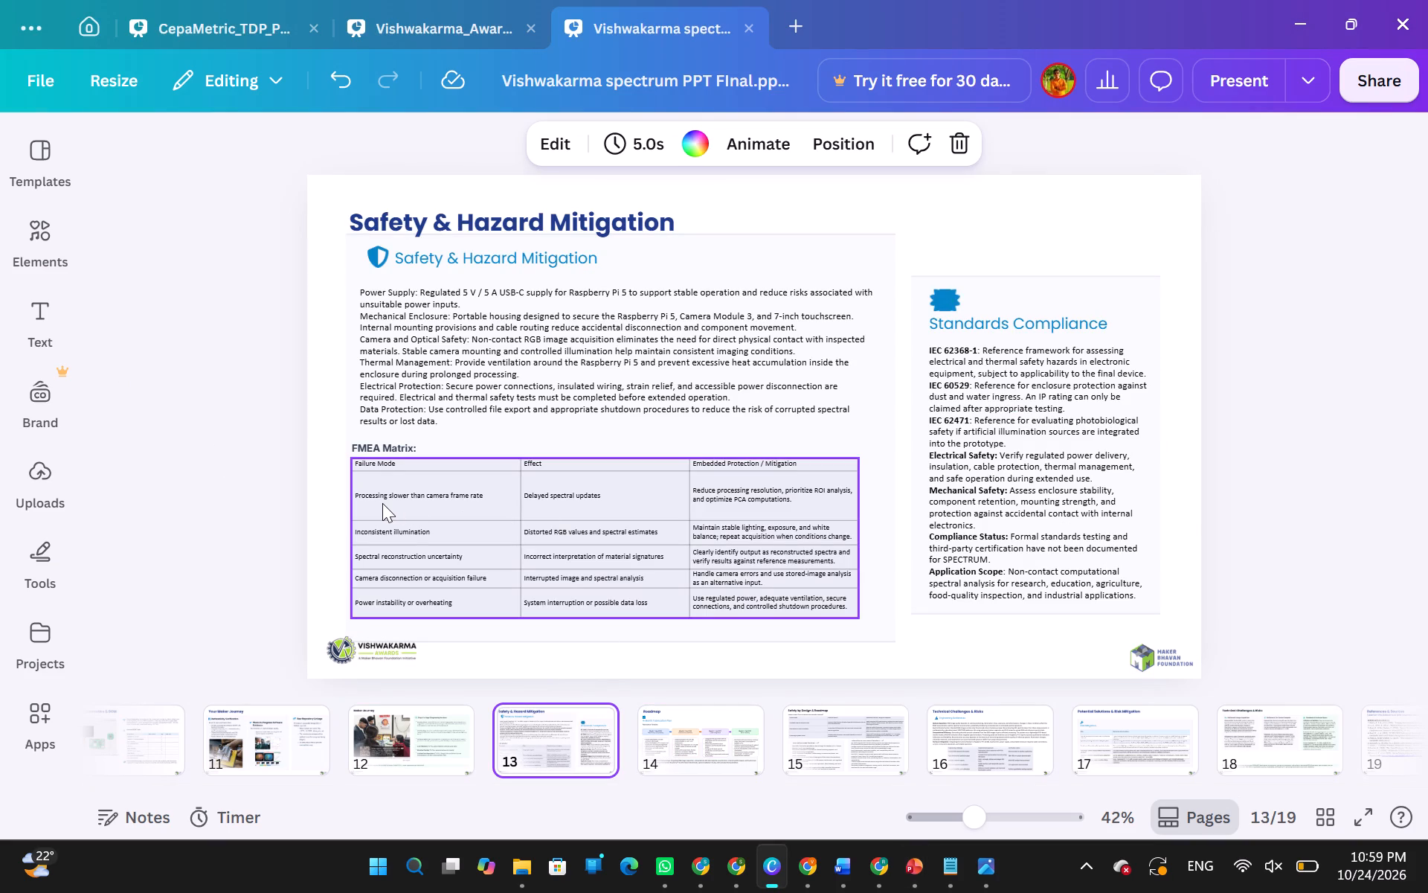
{"action": "key", "text": "alt+Tab"}
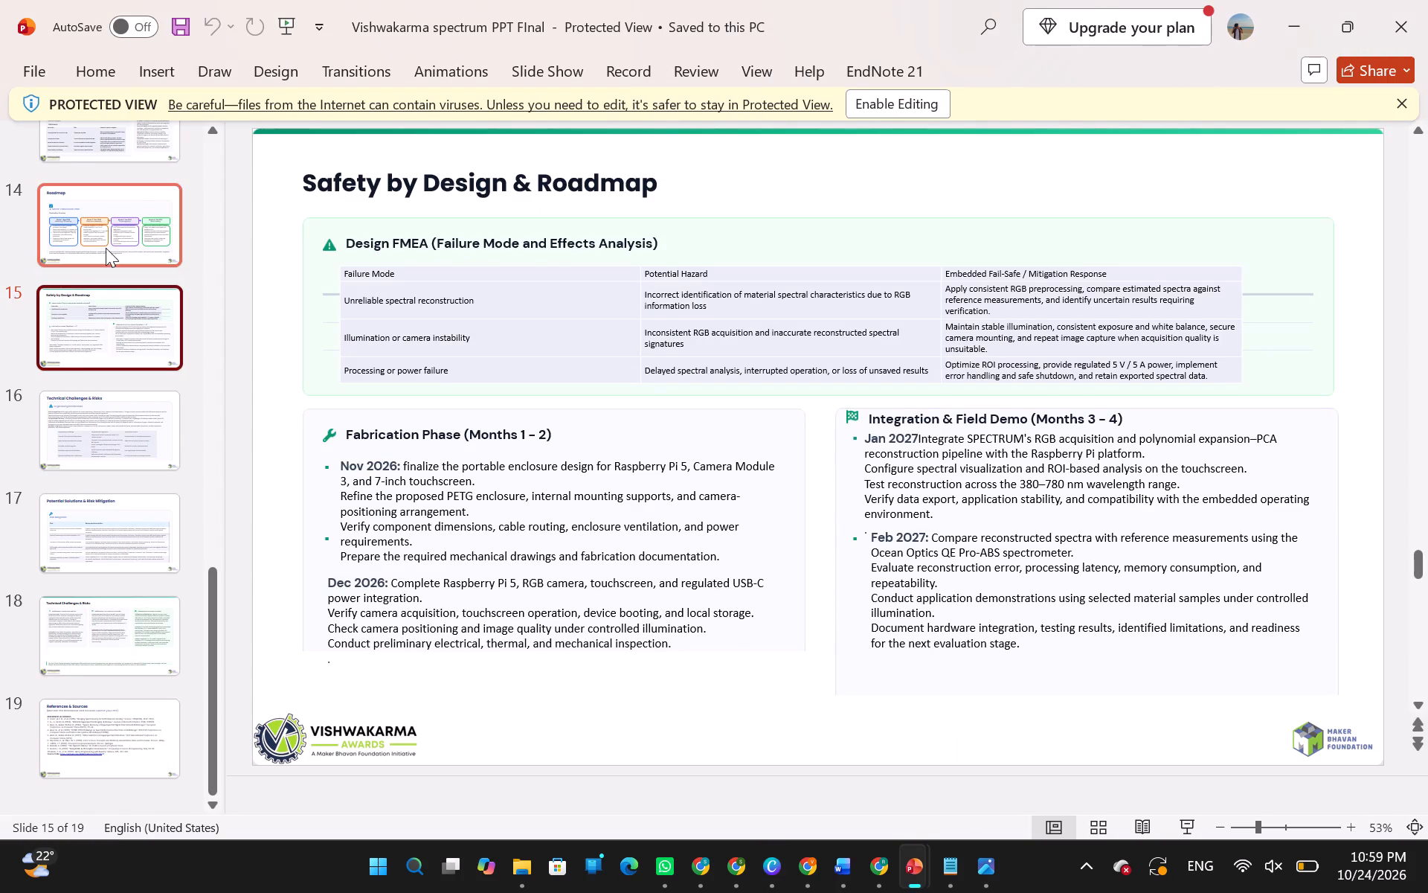
{"action": "left_click", "coordinate": [122, 149]}
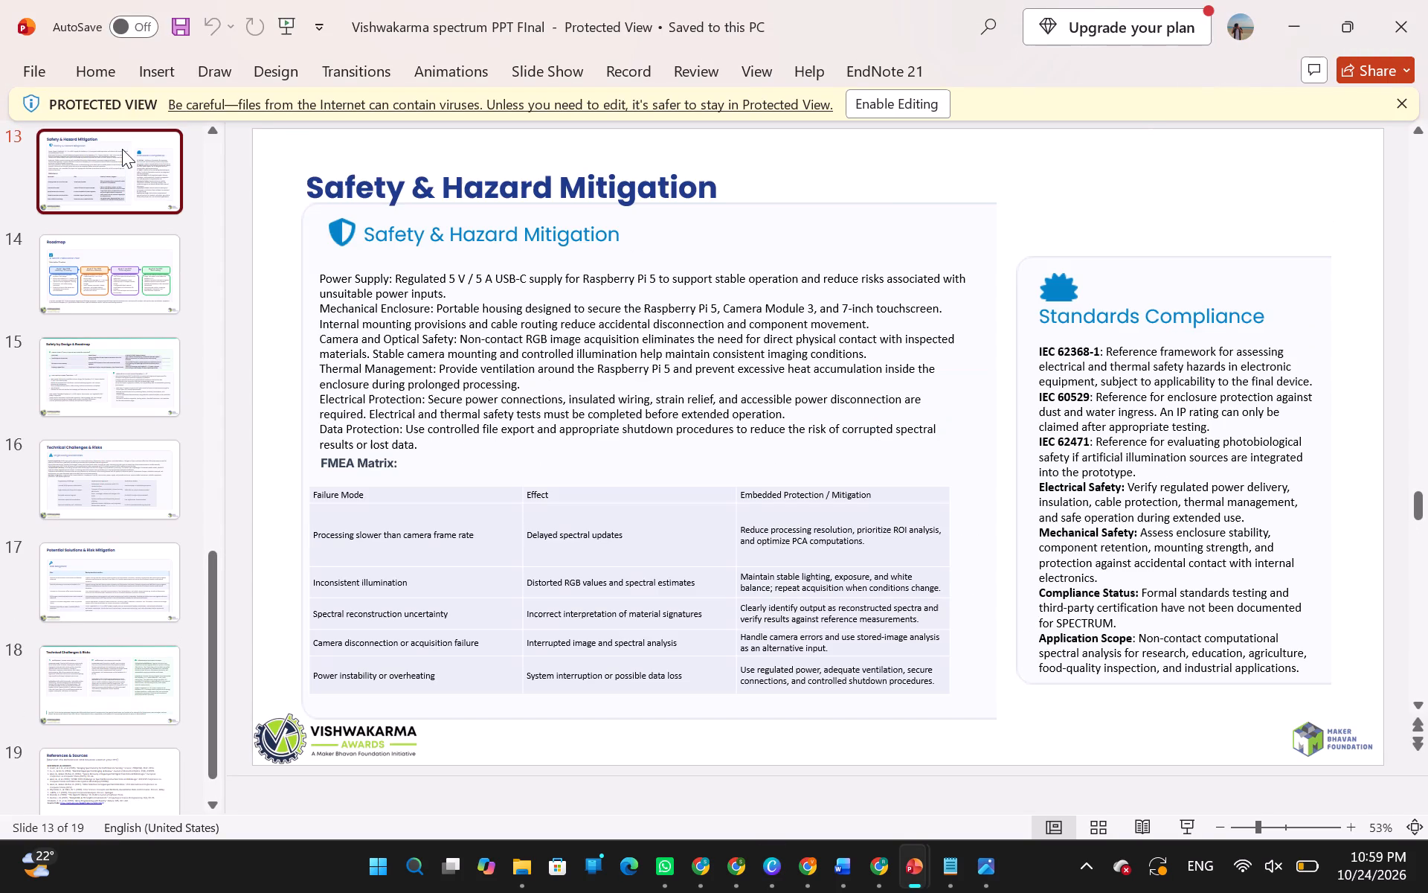
{"action": "key", "text": "alt+Tab"}
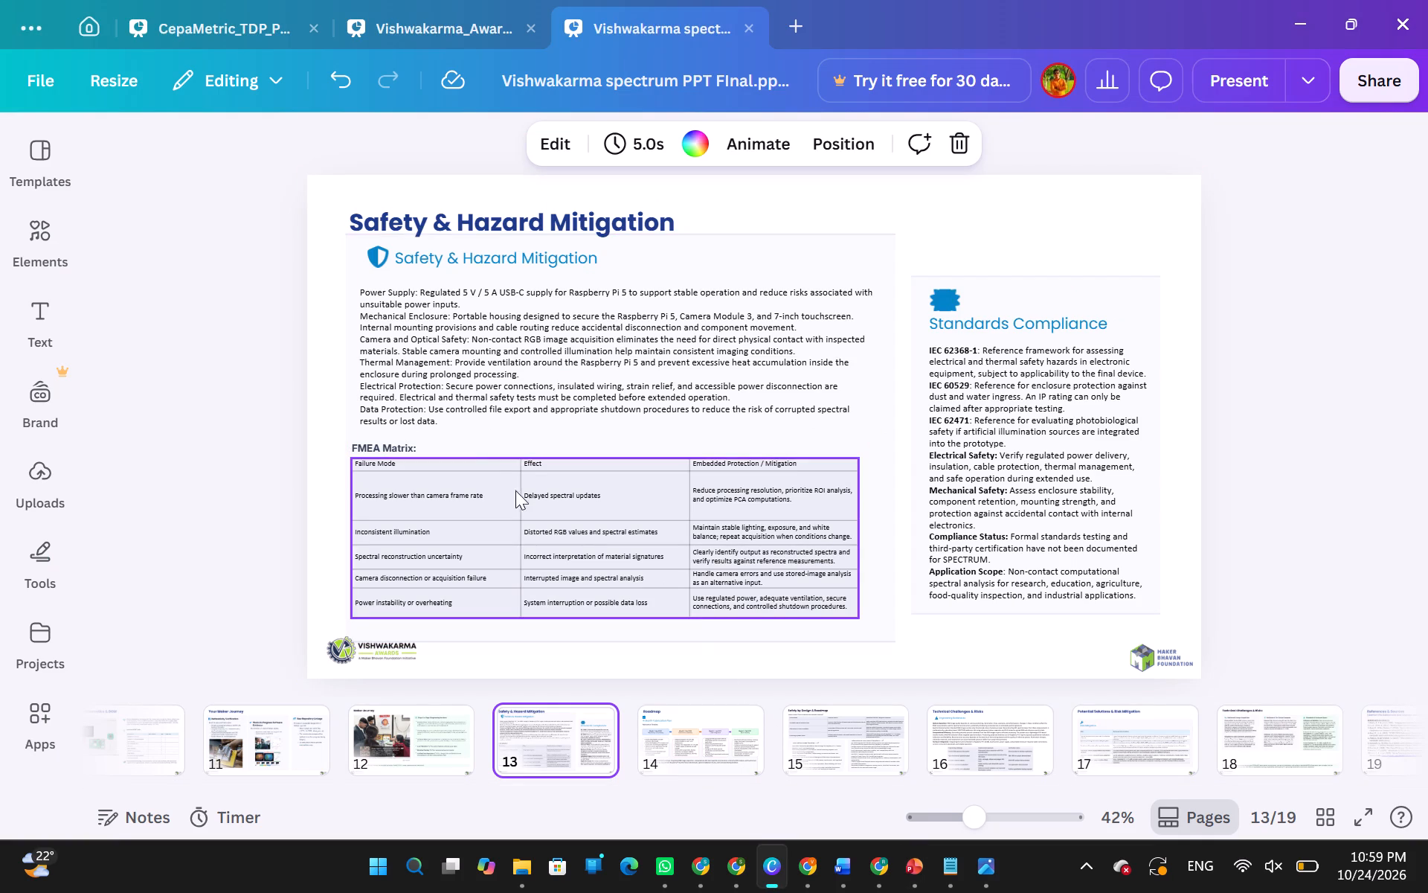
{"action": "key", "text": "alt+Tab"}
{"action": "key", "text": "alt+Tab"}
Examine the Electronics Schematics & BOM slide 10 and the Your Maker Journey slide 11 in Canva.
{"action": "left_click", "coordinate": [268, 737]}
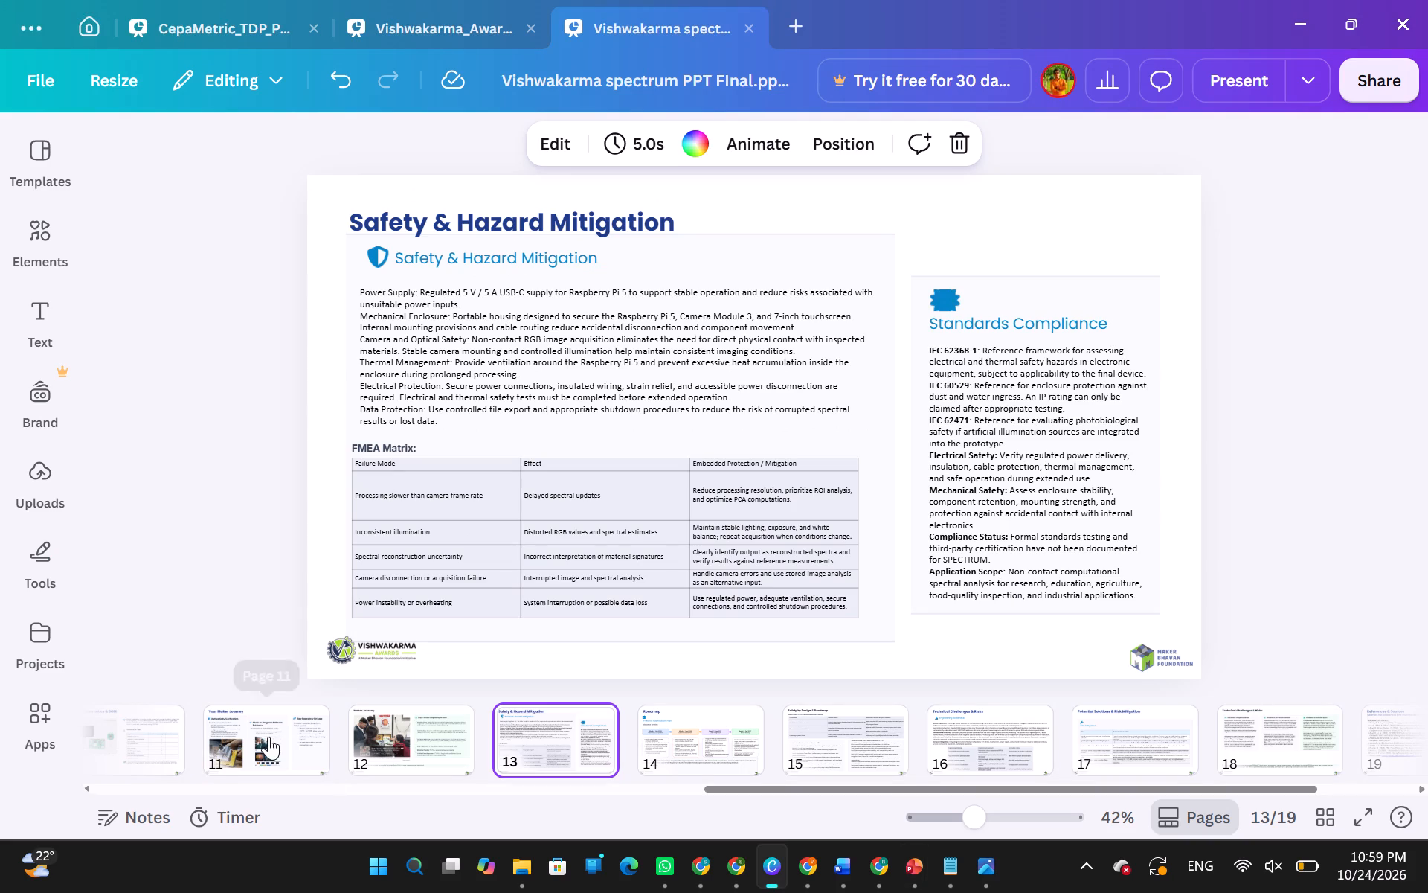
{"action": "left_click", "coordinate": [180, 742]}
{"action": "left_click", "coordinate": [357, 746]}
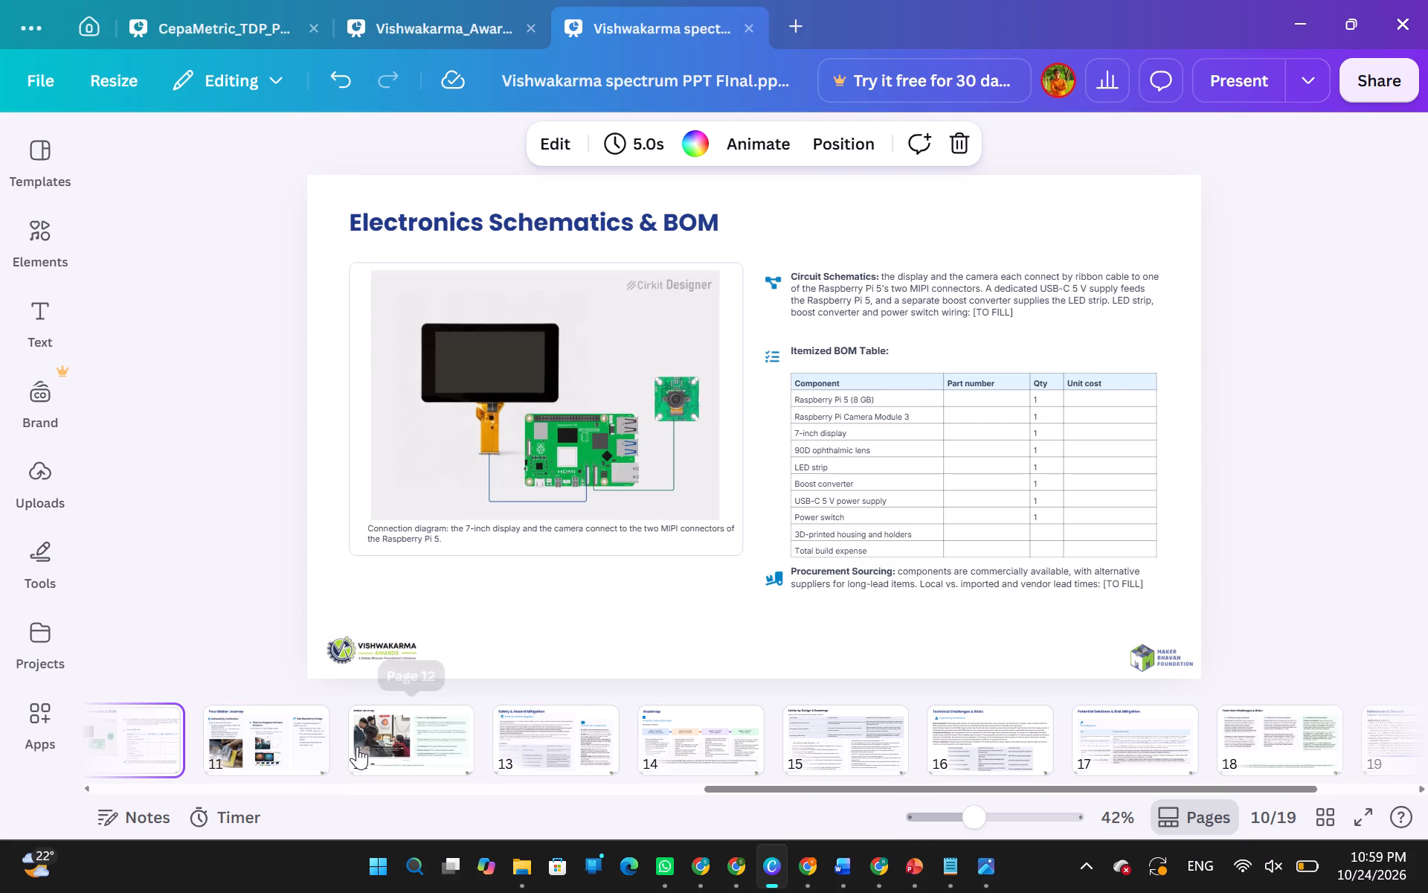
{"action": "left_click", "coordinate": [230, 726]}
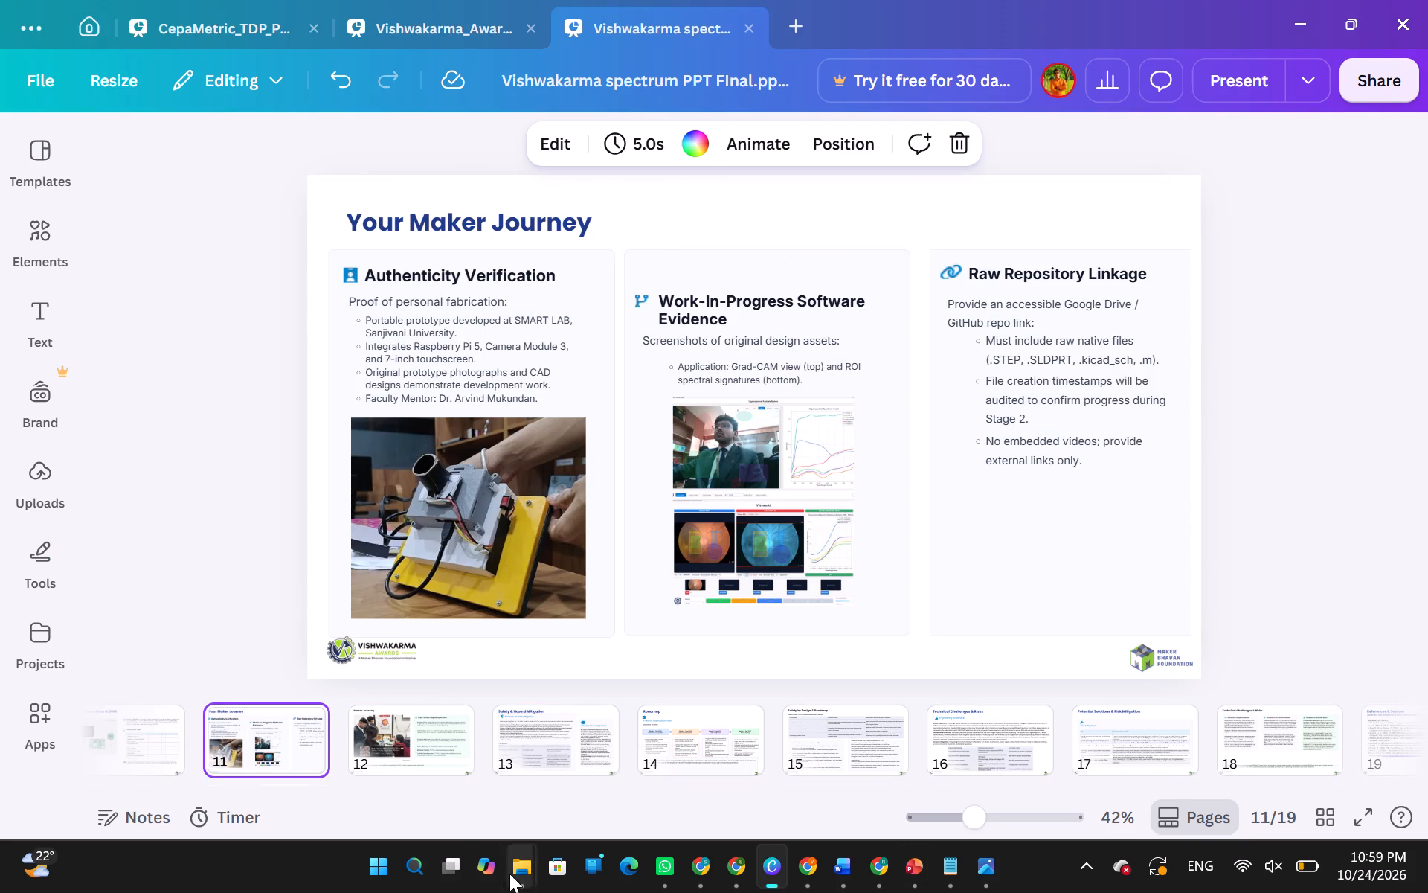
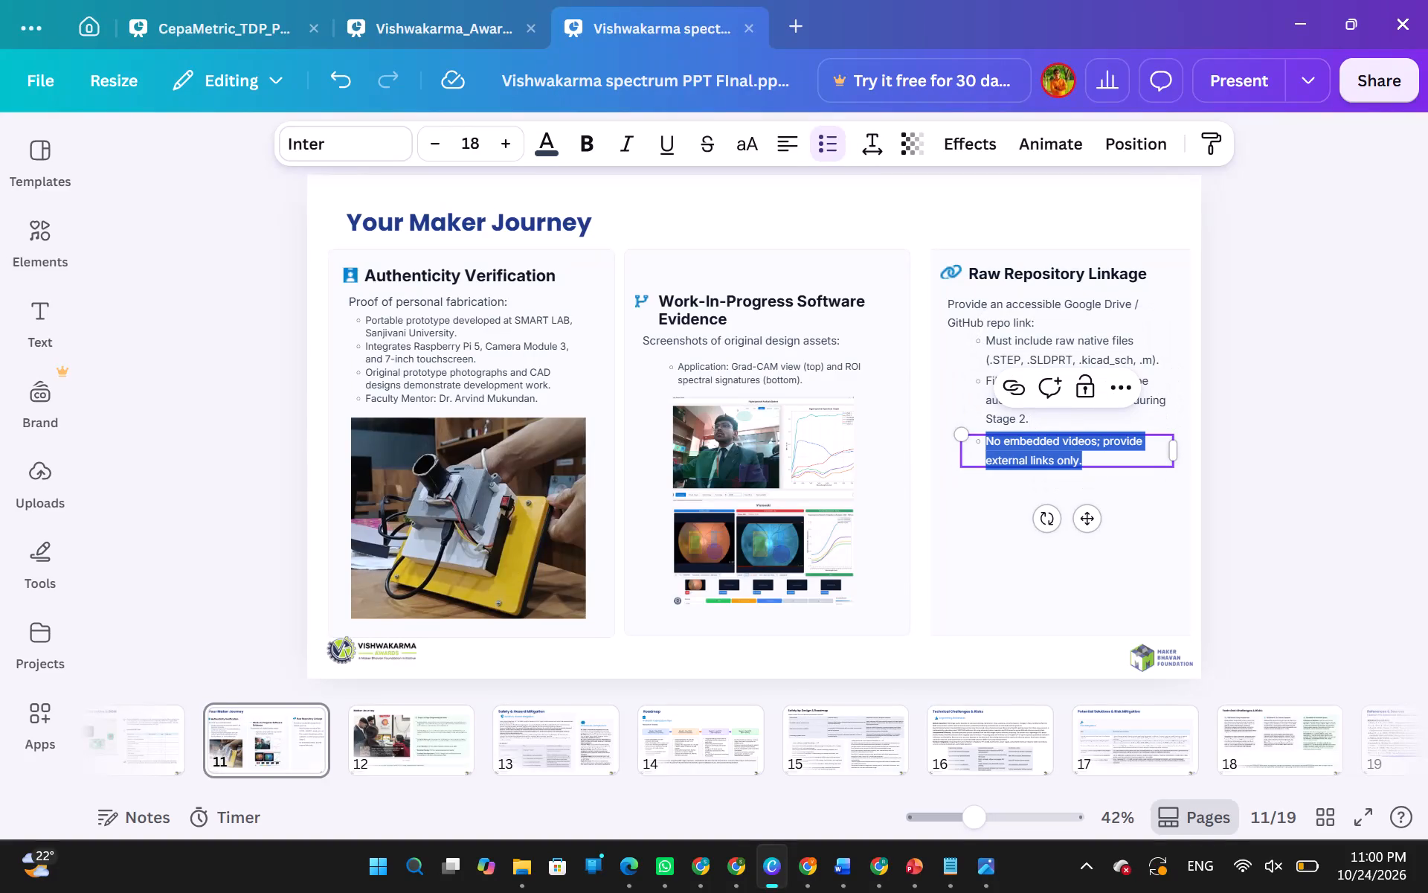
{"action": "type", "text": "Video Link"}
{"action": "type", "text": "-"}
{"action": "key", "text": "space"}
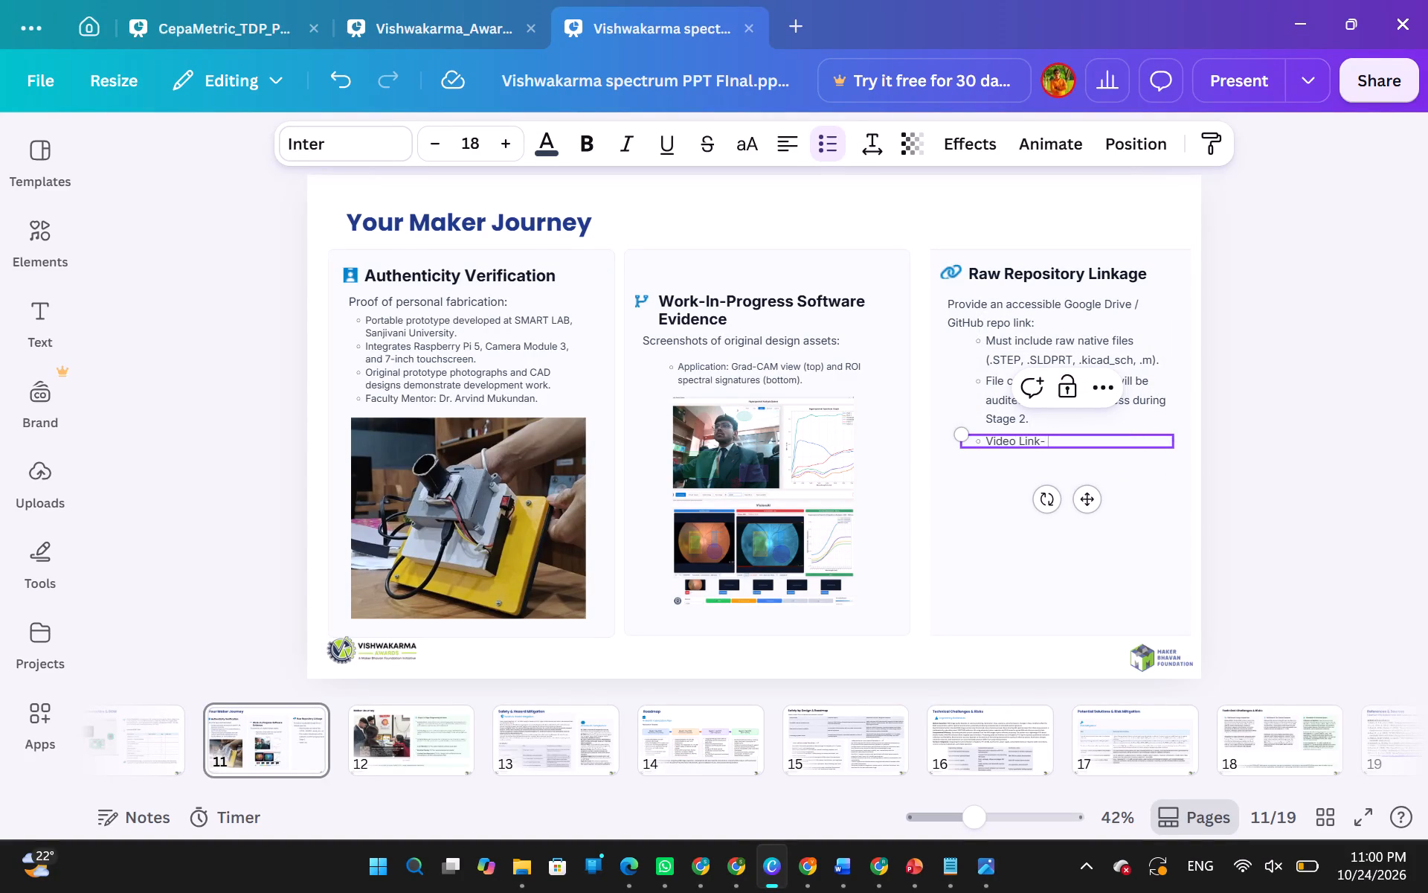
{"action": "key", "text": "ctrl+v"}
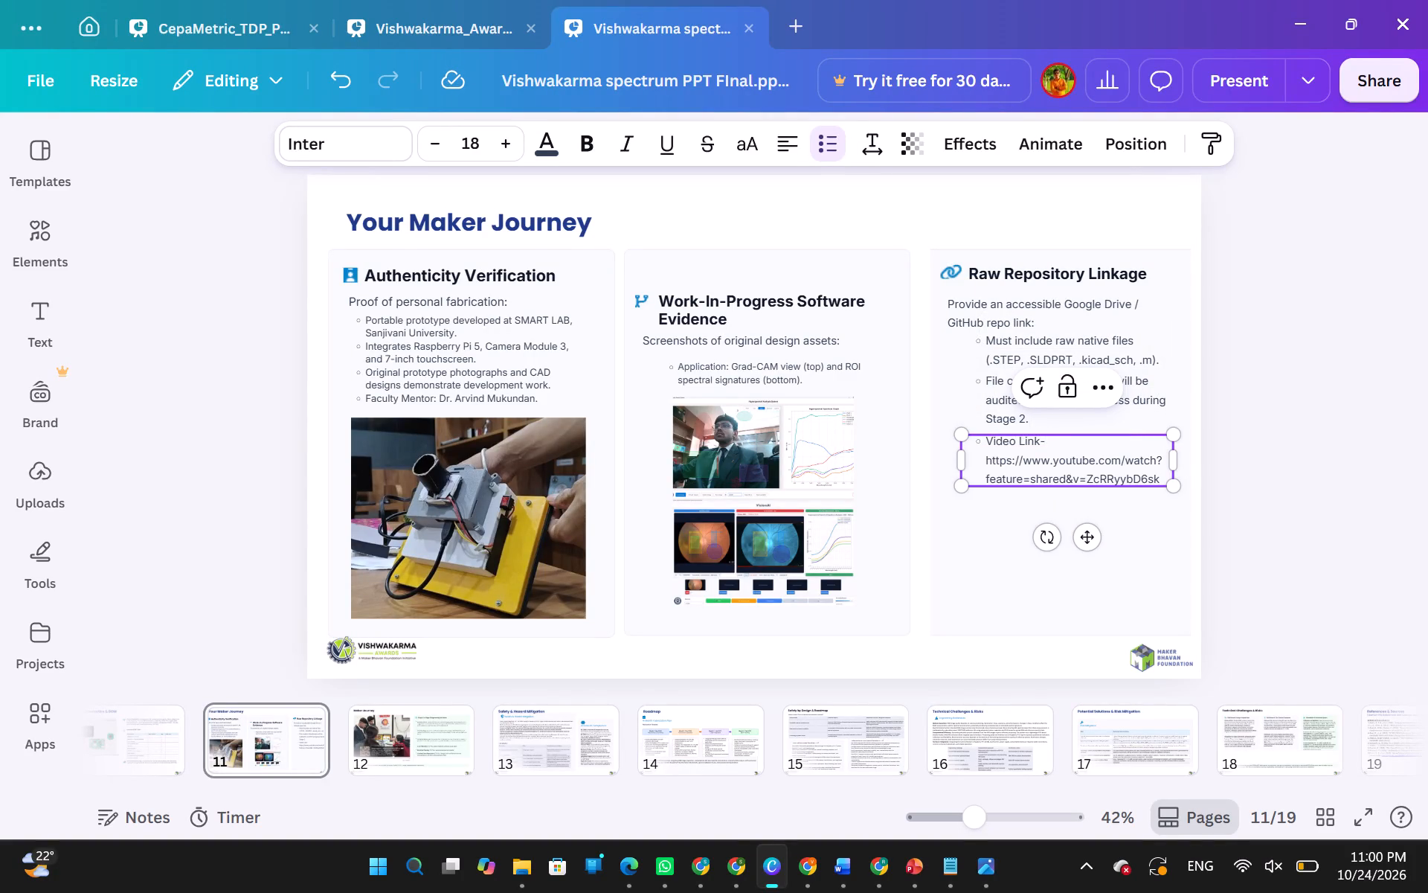
{"action": "left_click", "coordinate": [1247, 478]}
{"action": "left_click_drag", "start_coordinate": [1077, 451], "coordinate": [1075, 468]}
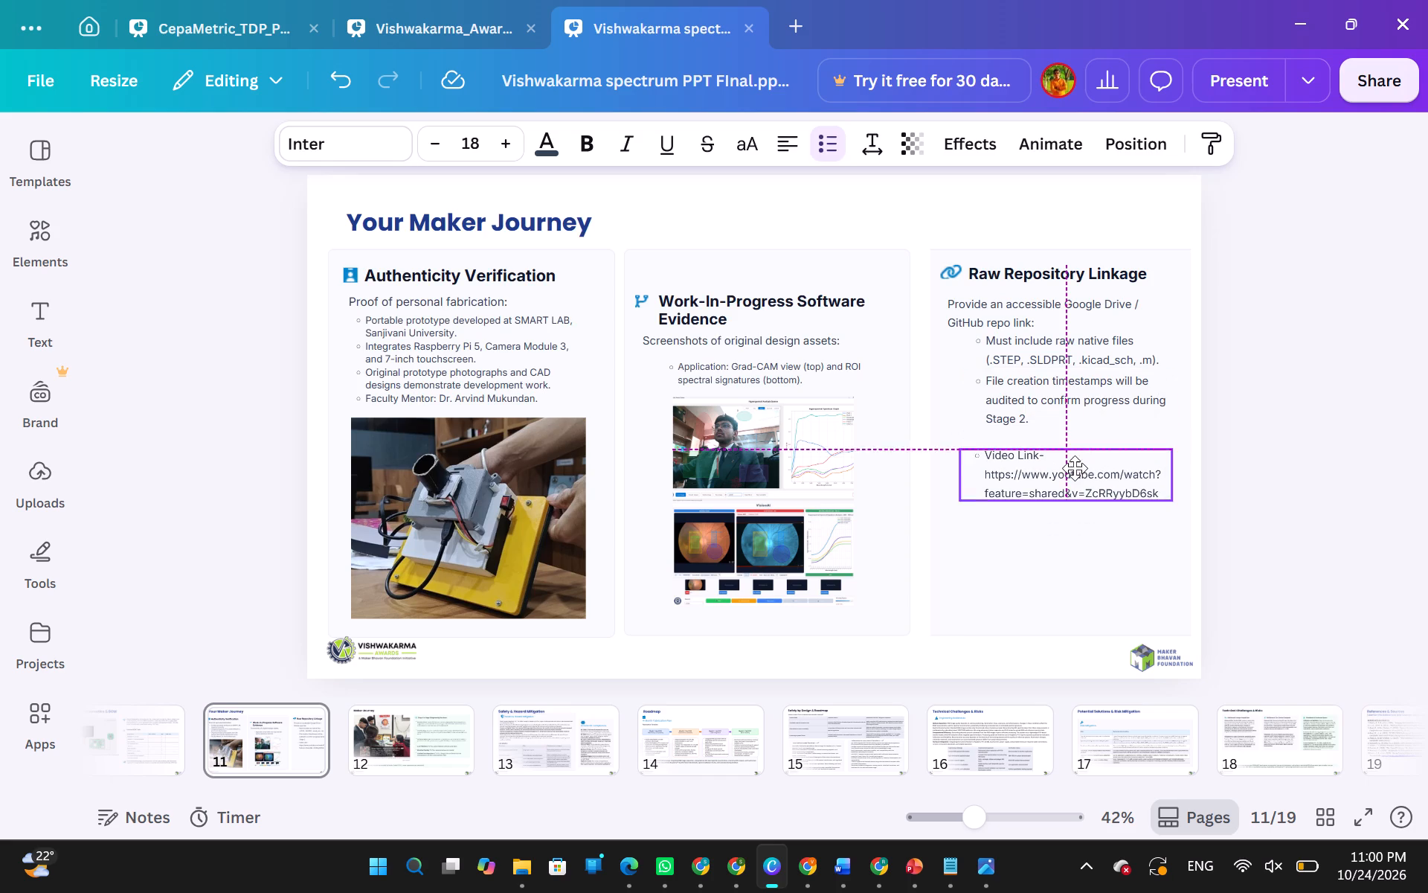
{"action": "left_click_drag", "start_coordinate": [1075, 468], "coordinate": [1076, 484]}
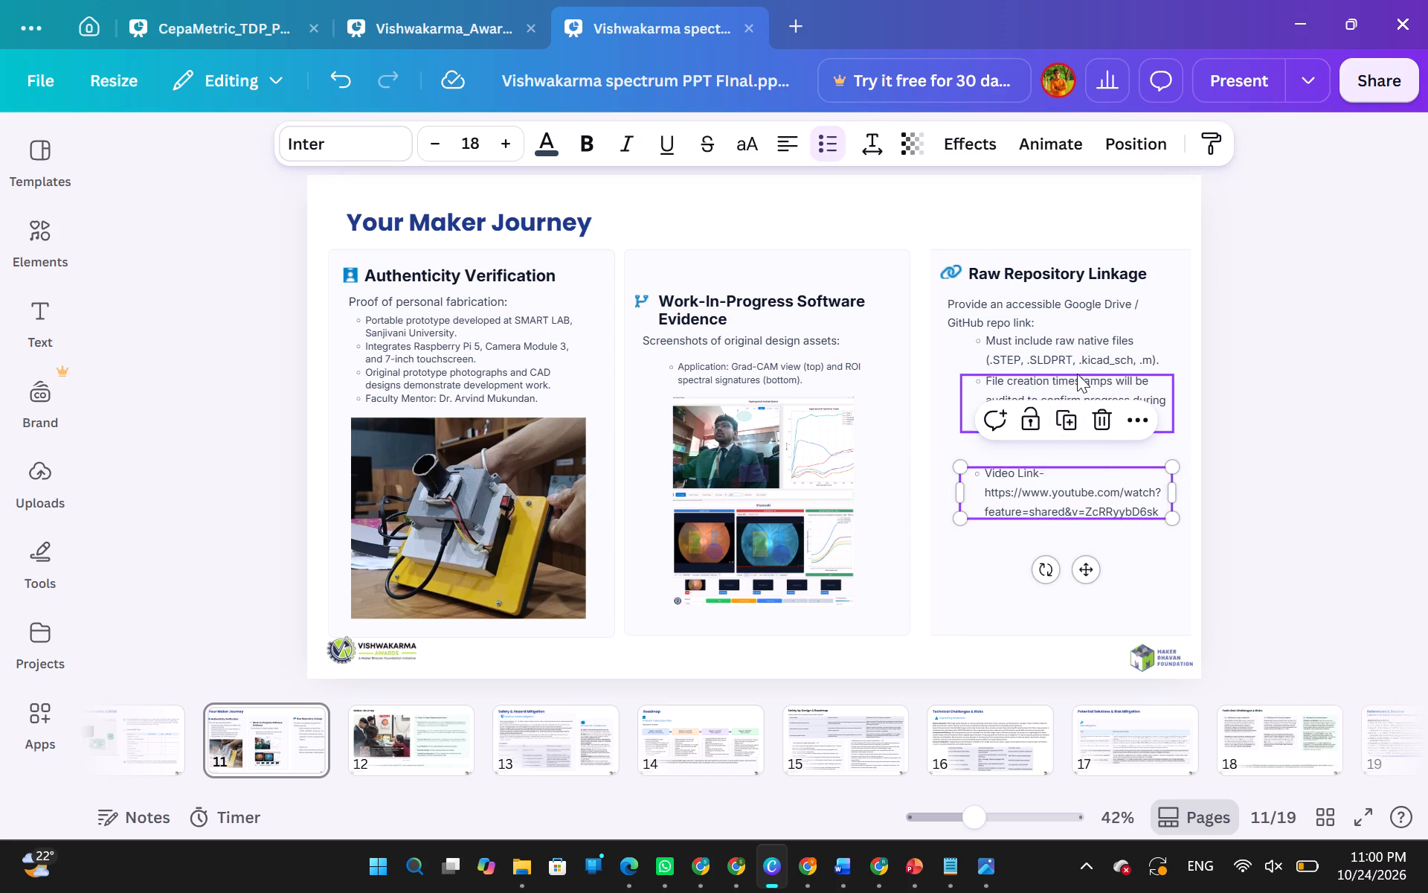
Delete the file creation timestamps and raw native files bullets under Raw Repository Linkage, including the leftover empty bullet.
{"action": "left_click", "coordinate": [1077, 374]}
{"action": "key", "text": "Delete"}
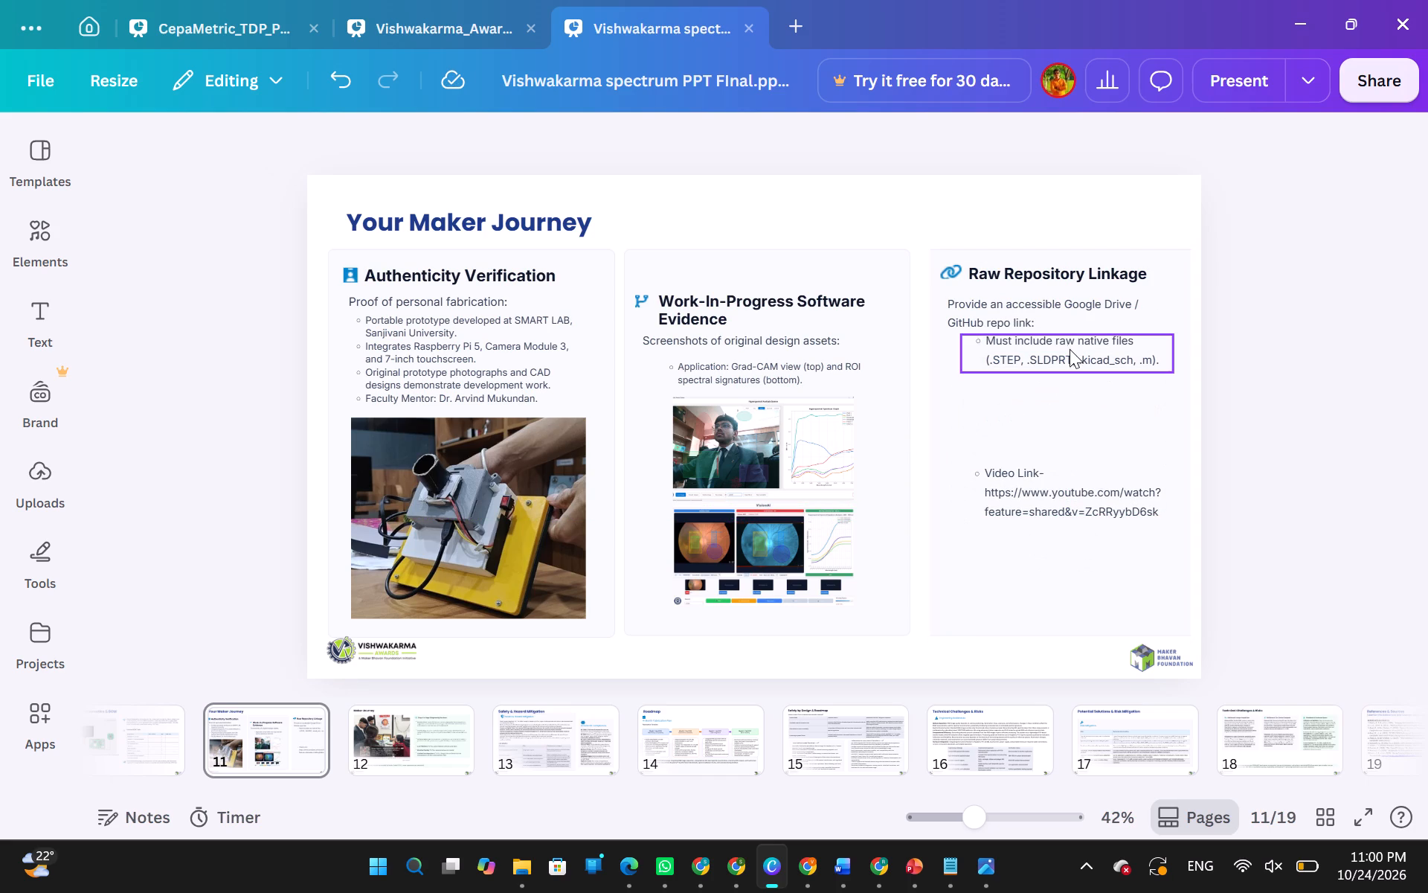
{"action": "left_click_drag", "start_coordinate": [1070, 348], "coordinate": [1069, 388]}
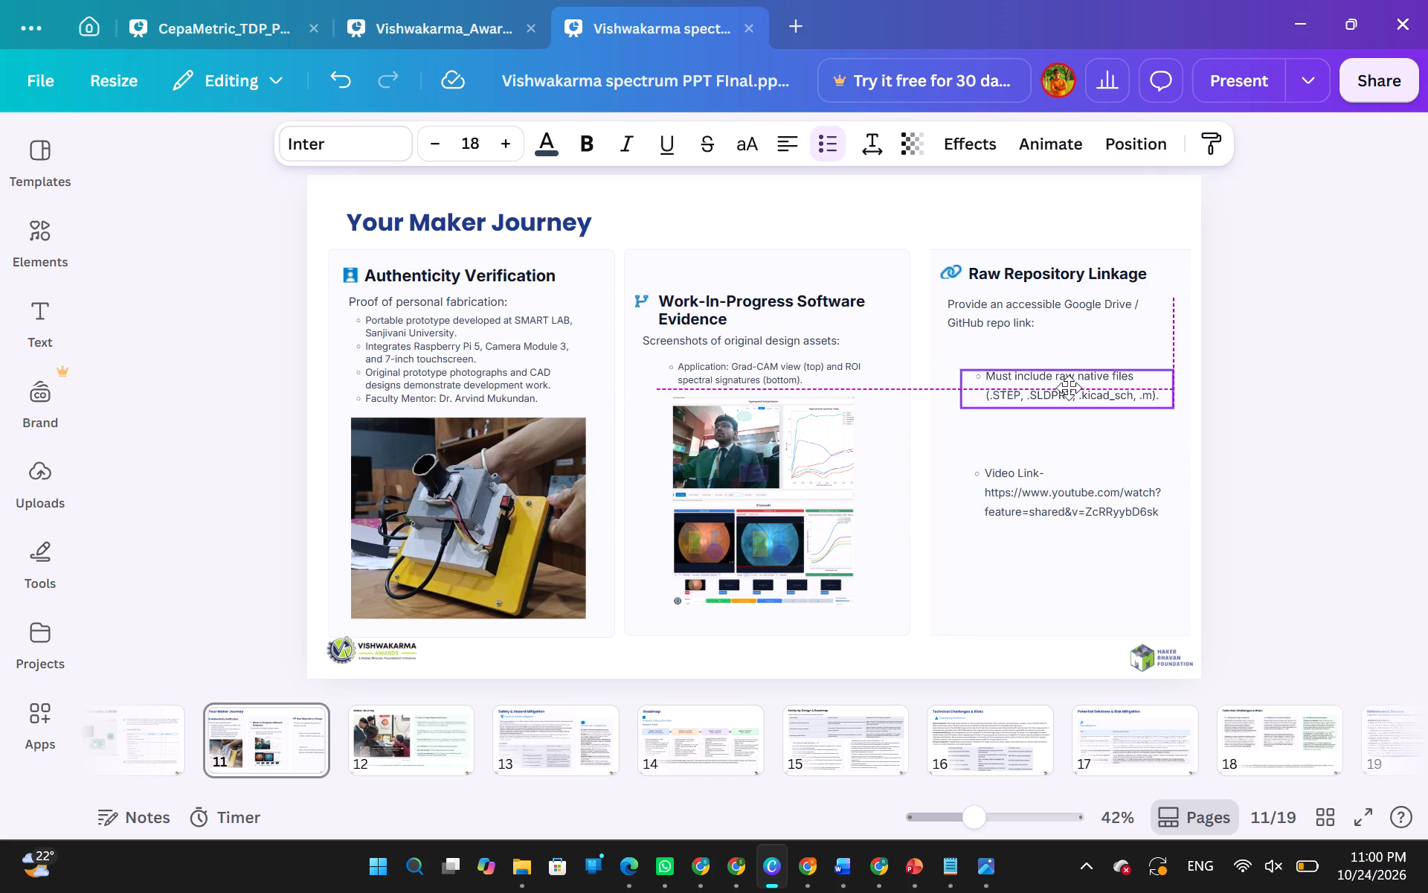
{"action": "double_click", "coordinate": [1093, 395]}
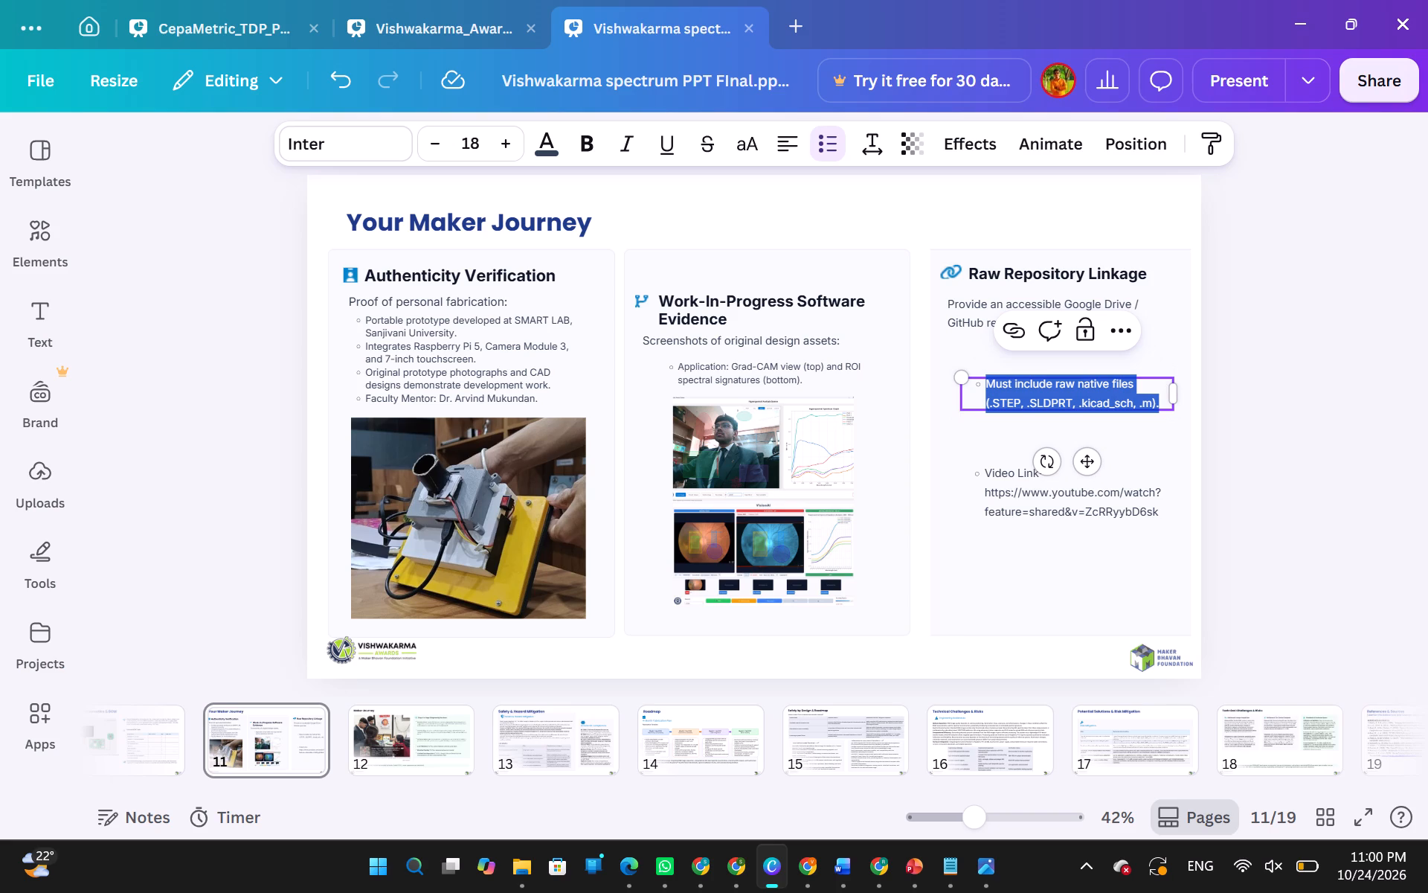
{"action": "key", "text": "shift+g"}
{"action": "key", "text": "BackSpace"}
{"action": "left_click", "coordinate": [1290, 356]}
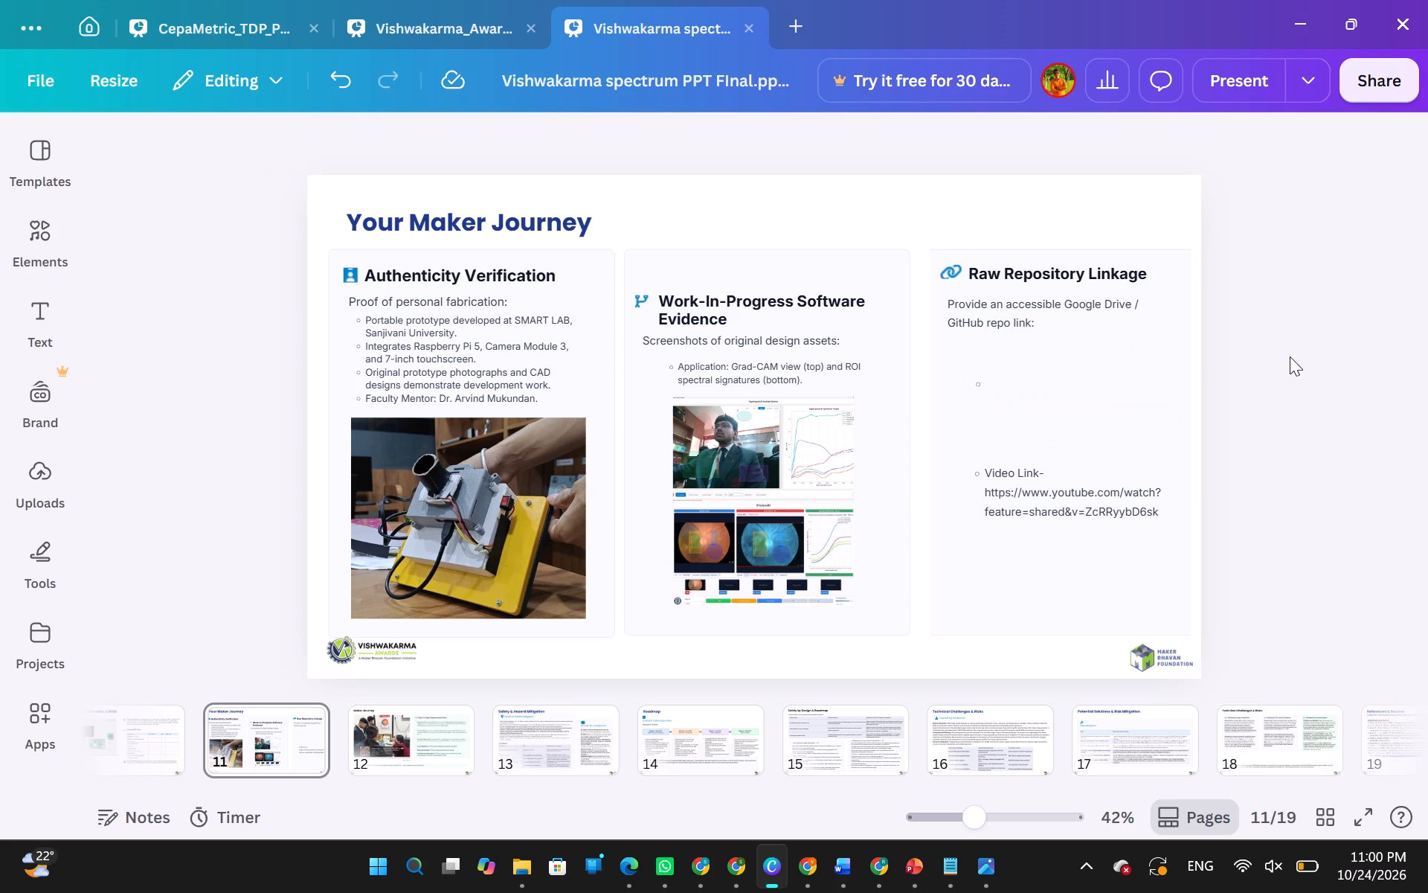
{"action": "left_click", "coordinate": [1016, 375]}
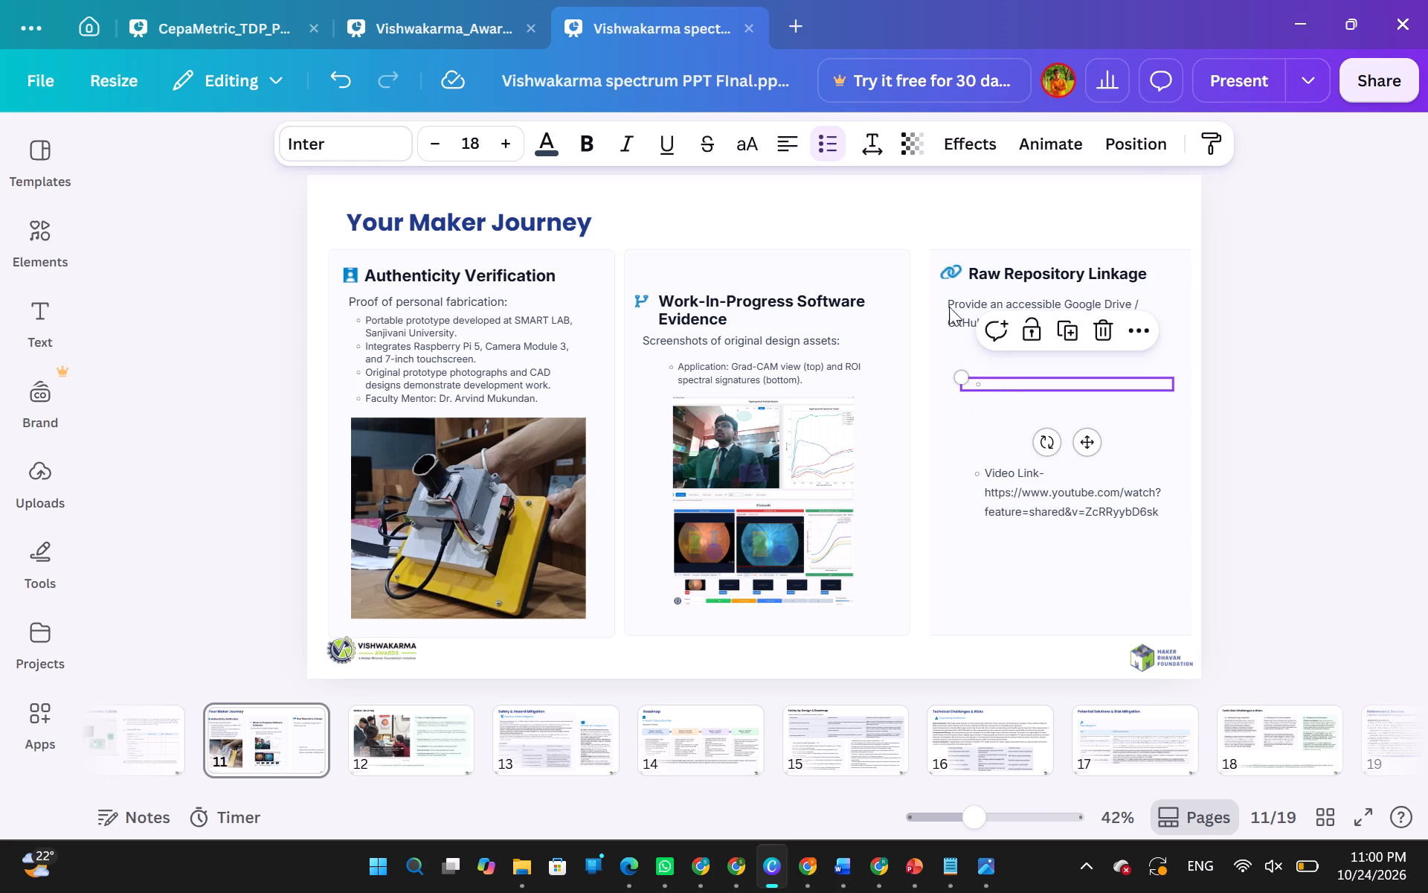
{"action": "key", "text": "Delete"}
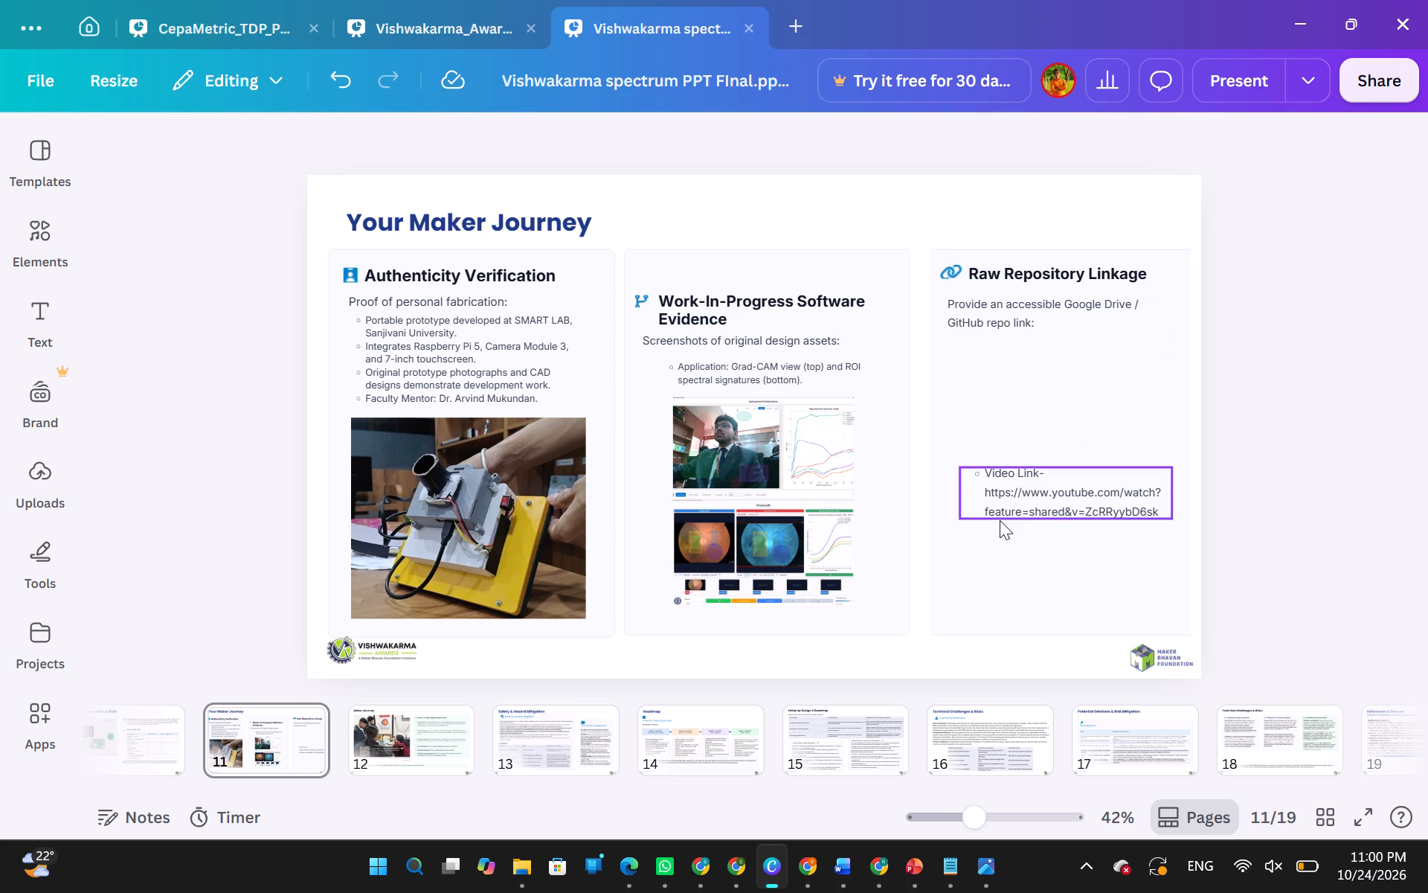
Move the Video Link bullet up beneath the "GitHub repo link:" text in the Raw Repository Linkage card.
{"action": "left_click_drag", "start_coordinate": [1023, 499], "coordinate": [1019, 402]}
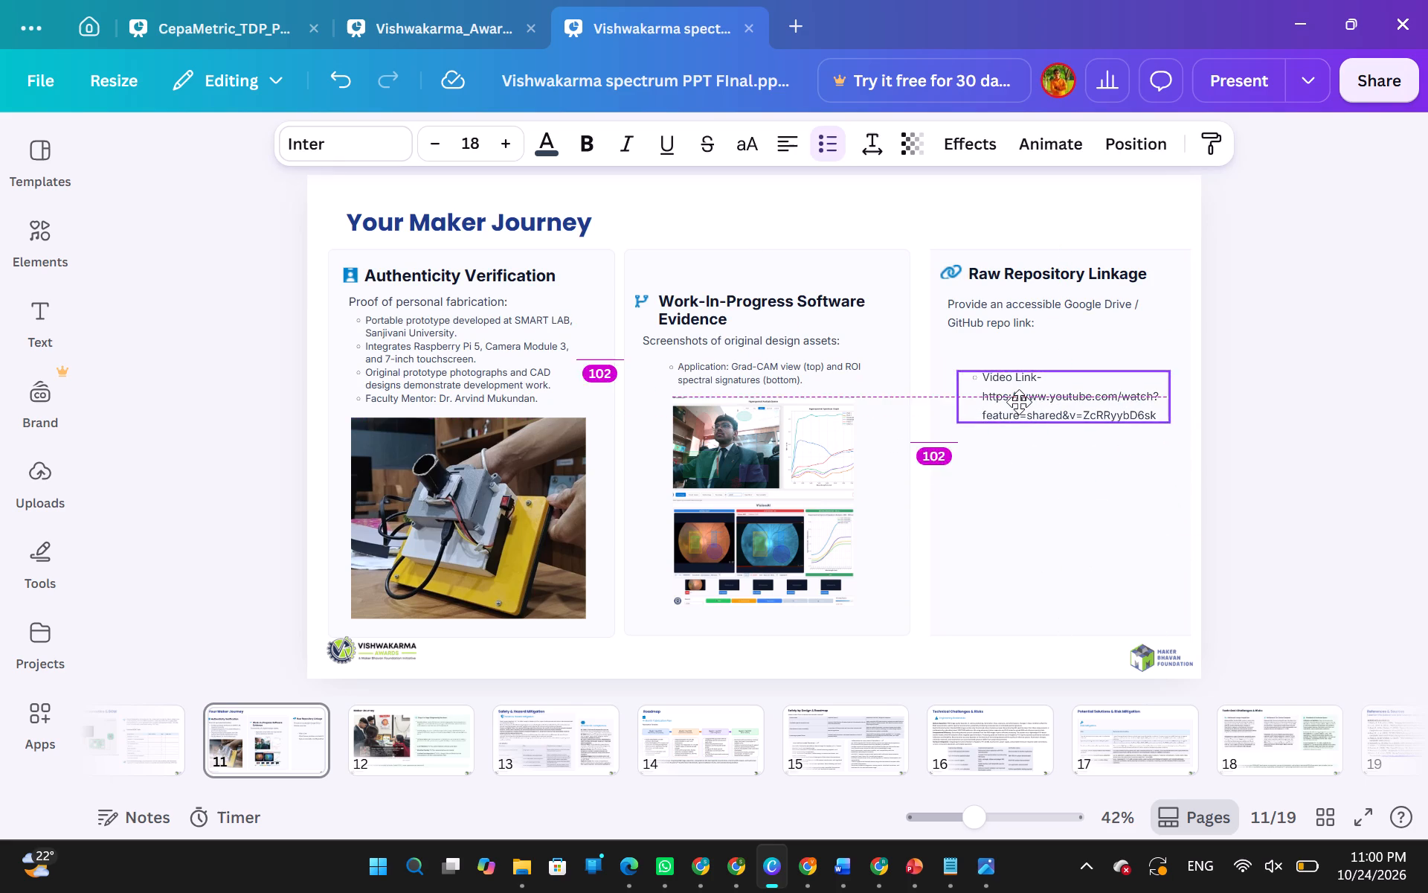
{"action": "left_click_drag", "start_coordinate": [1019, 402], "coordinate": [1001, 381]}
{"action": "left_click_drag", "start_coordinate": [1066, 366], "coordinate": [1066, 381]}
Add a new line after "GitHub repo link:" in the Raw Repository Linkage text.
{"action": "left_click", "coordinate": [1145, 314]}
{"action": "double_click", "coordinate": [1084, 324]}
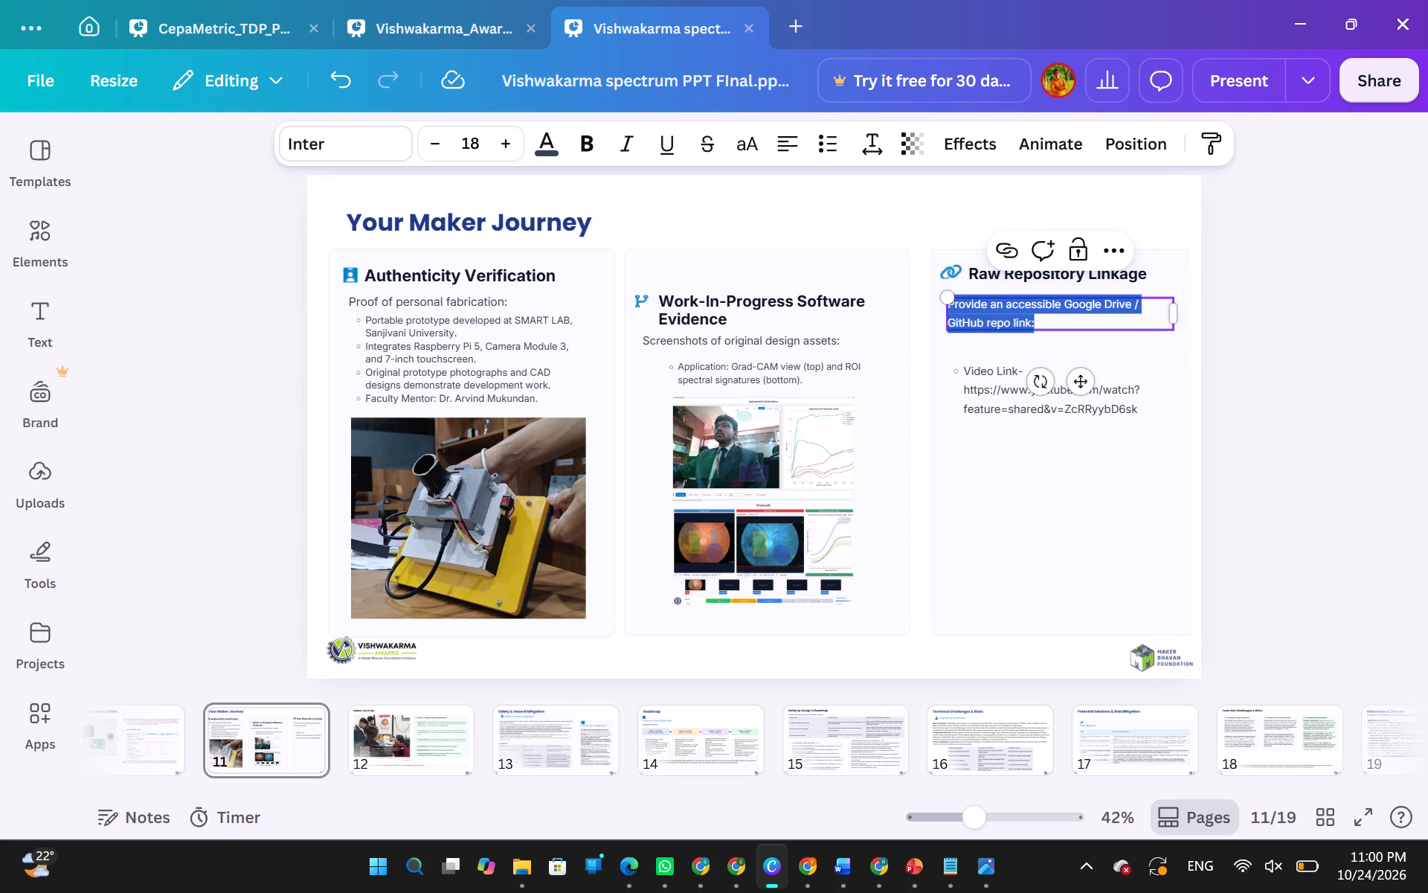
{"action": "left_click", "coordinate": [1060, 324]}
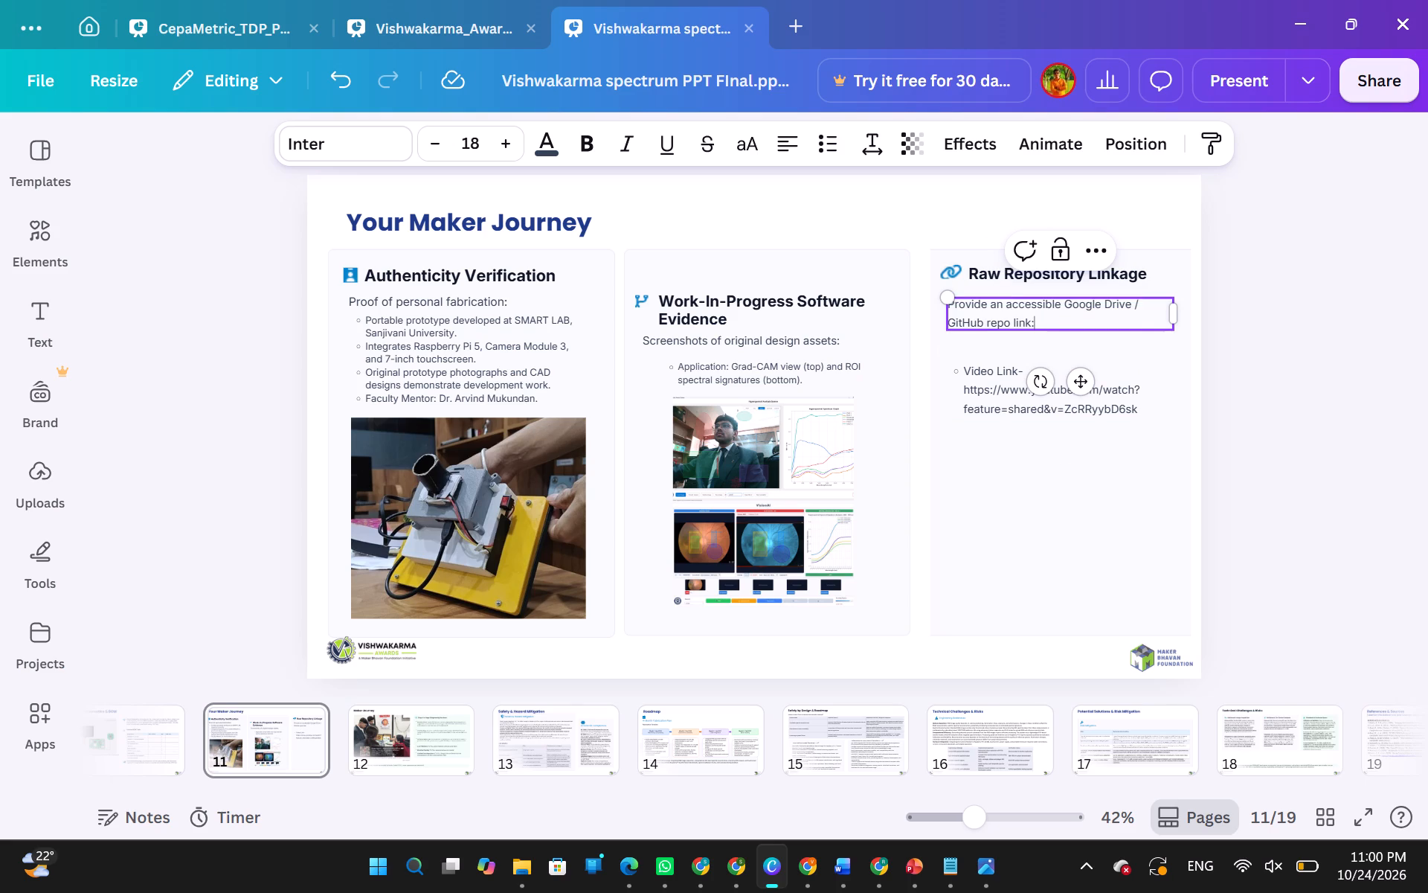
{"action": "key", "text": "shift+Return"}
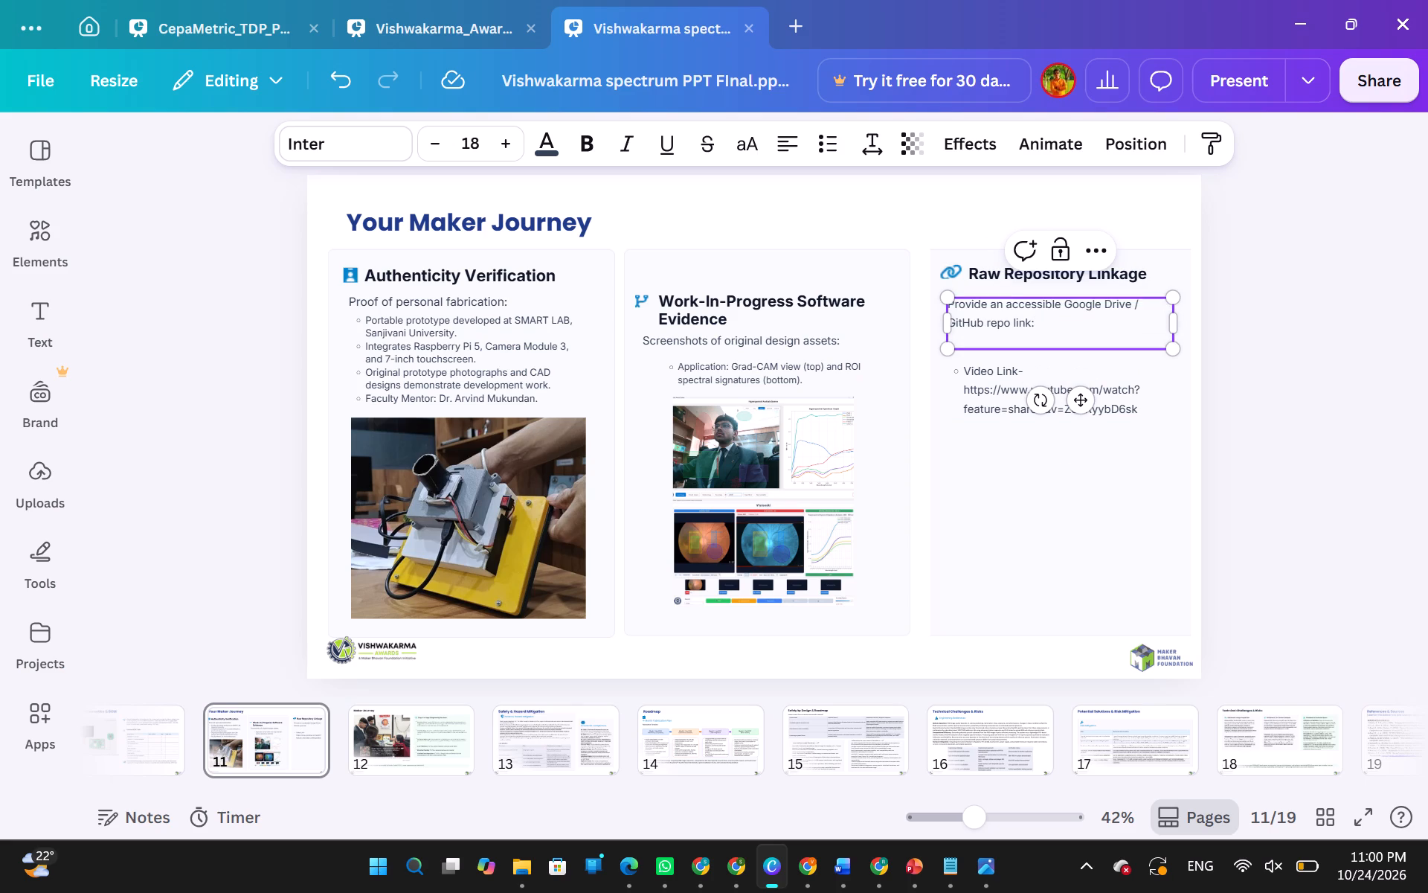
Switch to Chrome, open the Hyperspectral-Analysis-System repository in the SMARTLAB-SU GitHub account, and copy its URL.
{"action": "key", "text": "alt+Tab"}
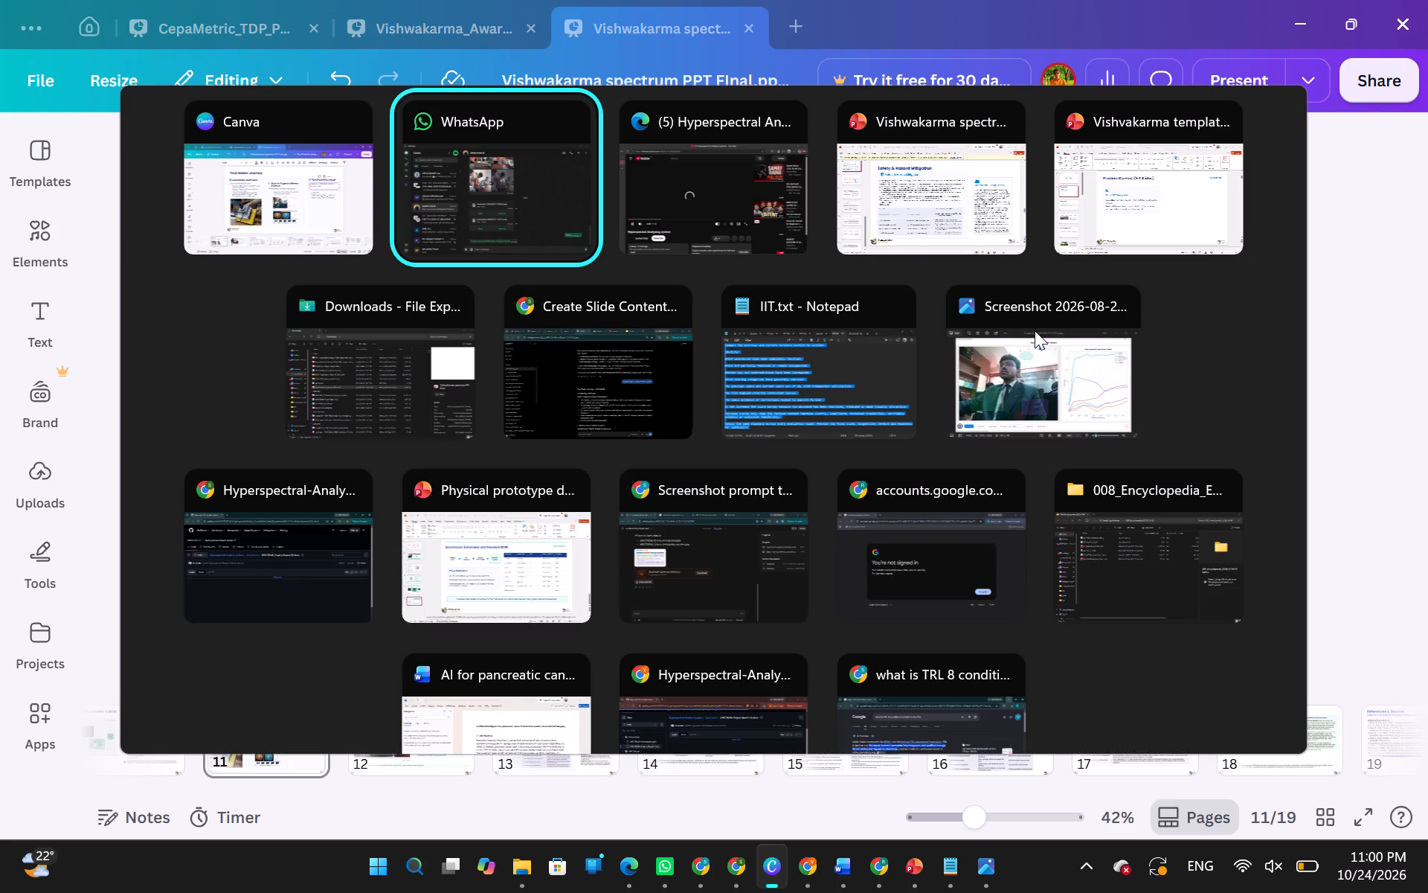
{"action": "key", "text": "alt+Tab"}
{"action": "key", "text": "alt+Tab"}
{"action": "key", "text": "alt+Tab"}
{"action": "key", "text": "alt+Tab"}
{"action": "key", "text": "alt+Tab"}
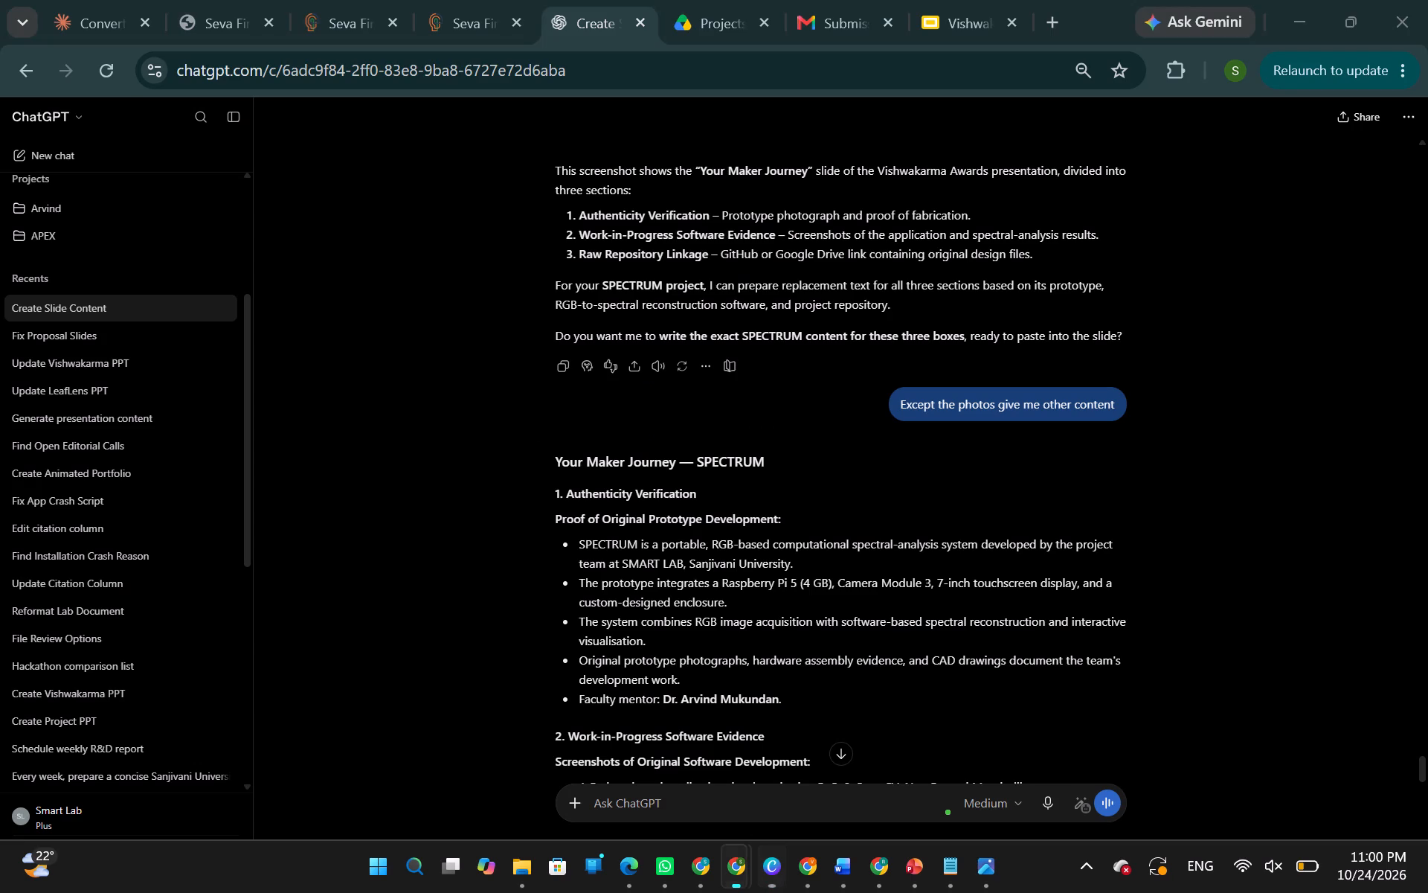
{"action": "left_click", "coordinate": [1047, 8]}
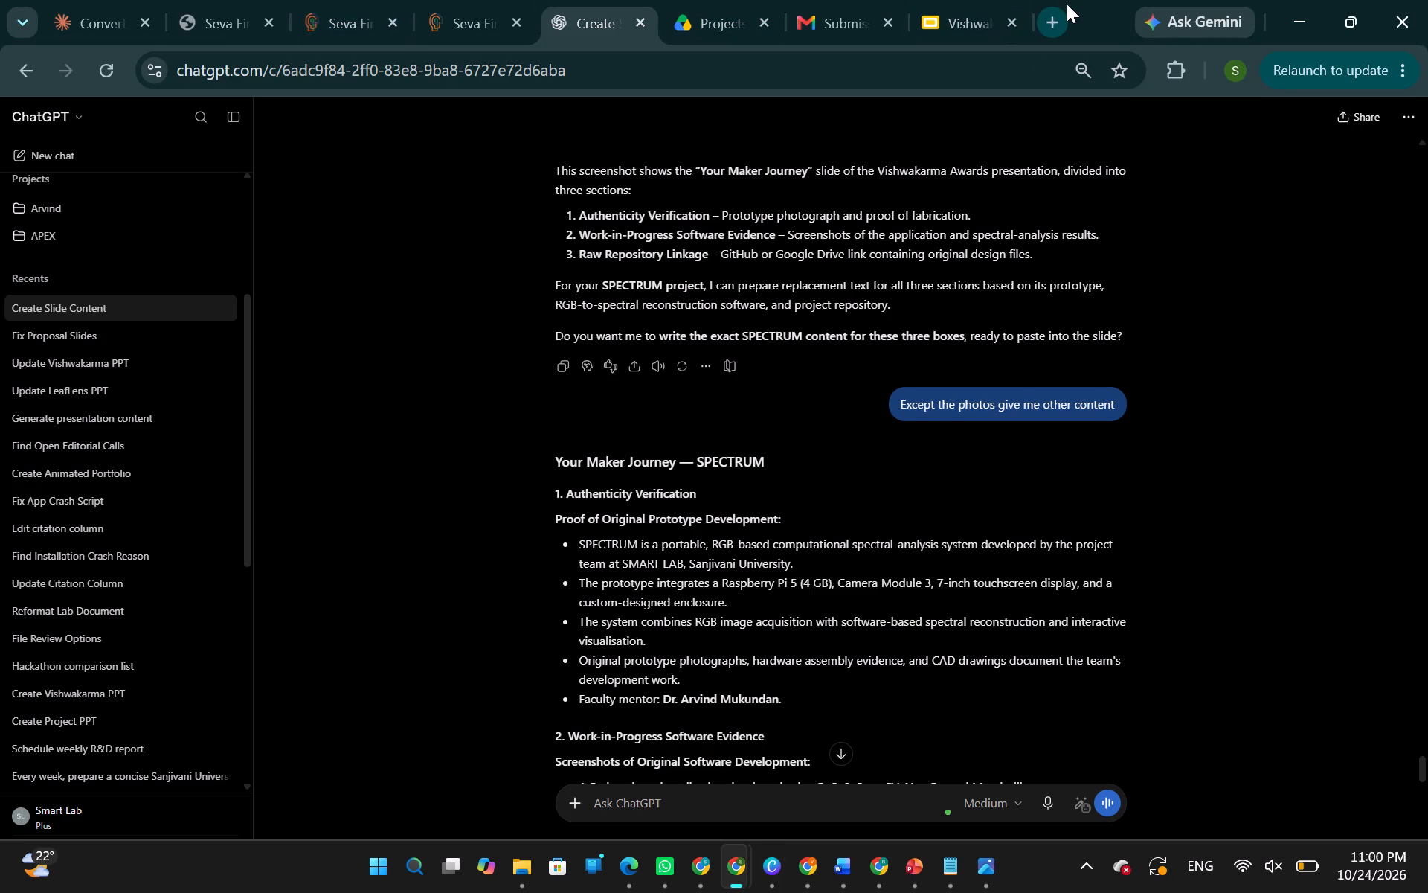
{"action": "type", "text": "git"}
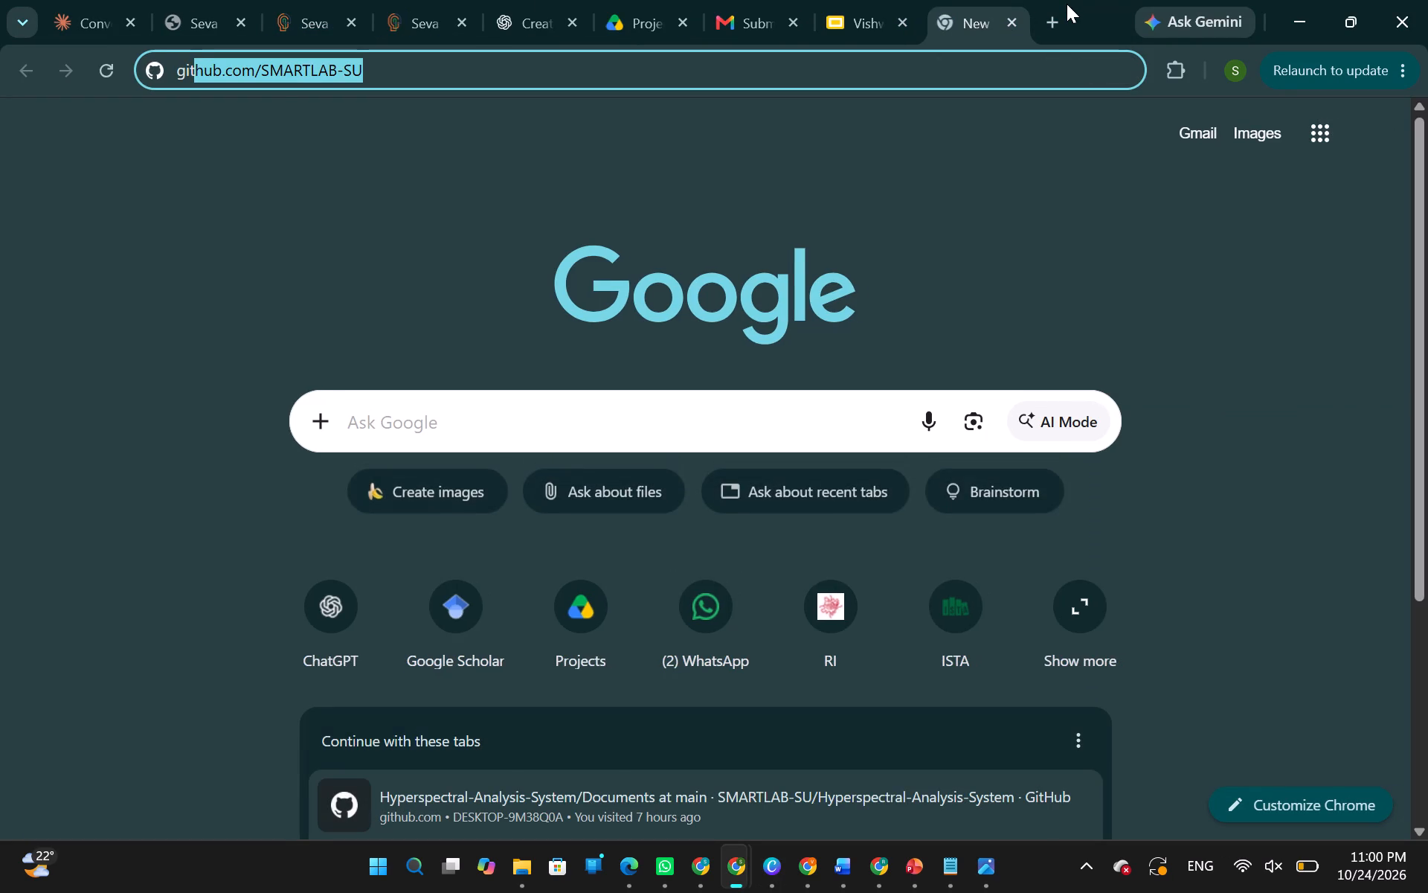
{"action": "key", "text": "Return"}
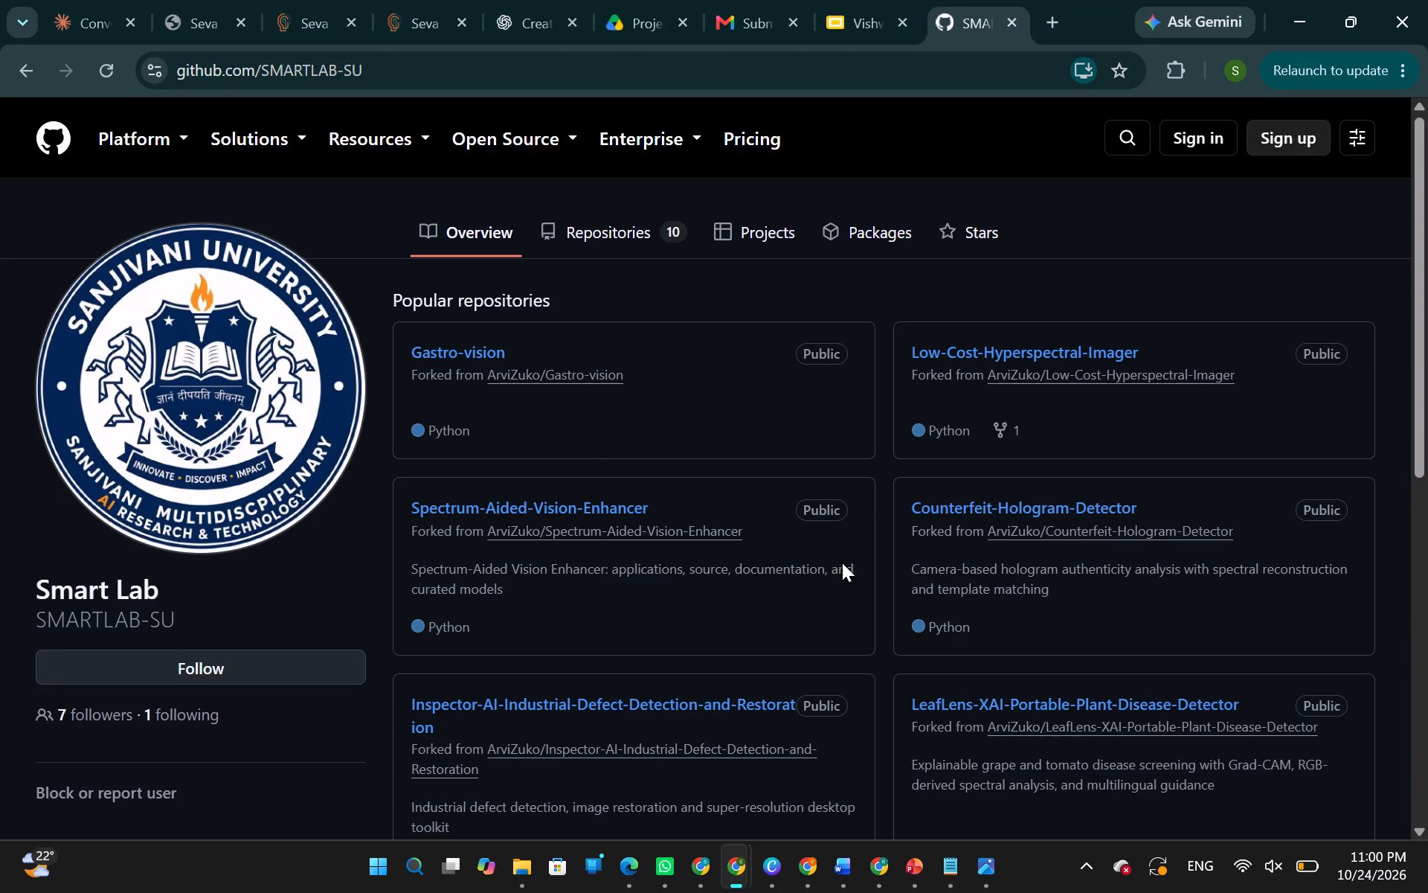
{"action": "left_click", "coordinate": [620, 239]}
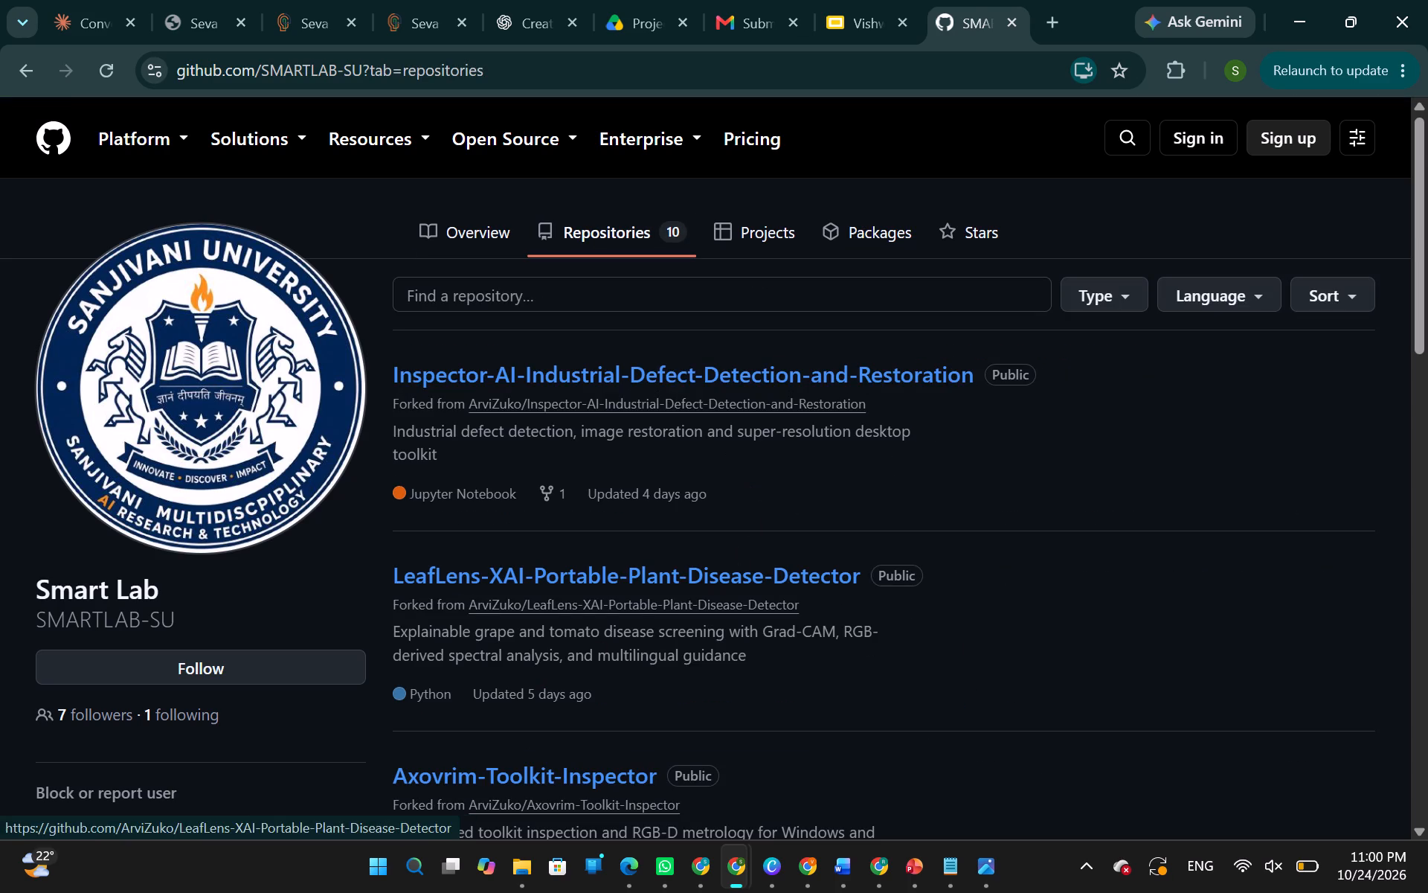
{"action": "scroll", "coordinate": [580, 659], "scroll_direction": "down", "scroll_amount": 2}
{"action": "scroll", "coordinate": [540, 724], "scroll_direction": "down", "scroll_amount": 2}
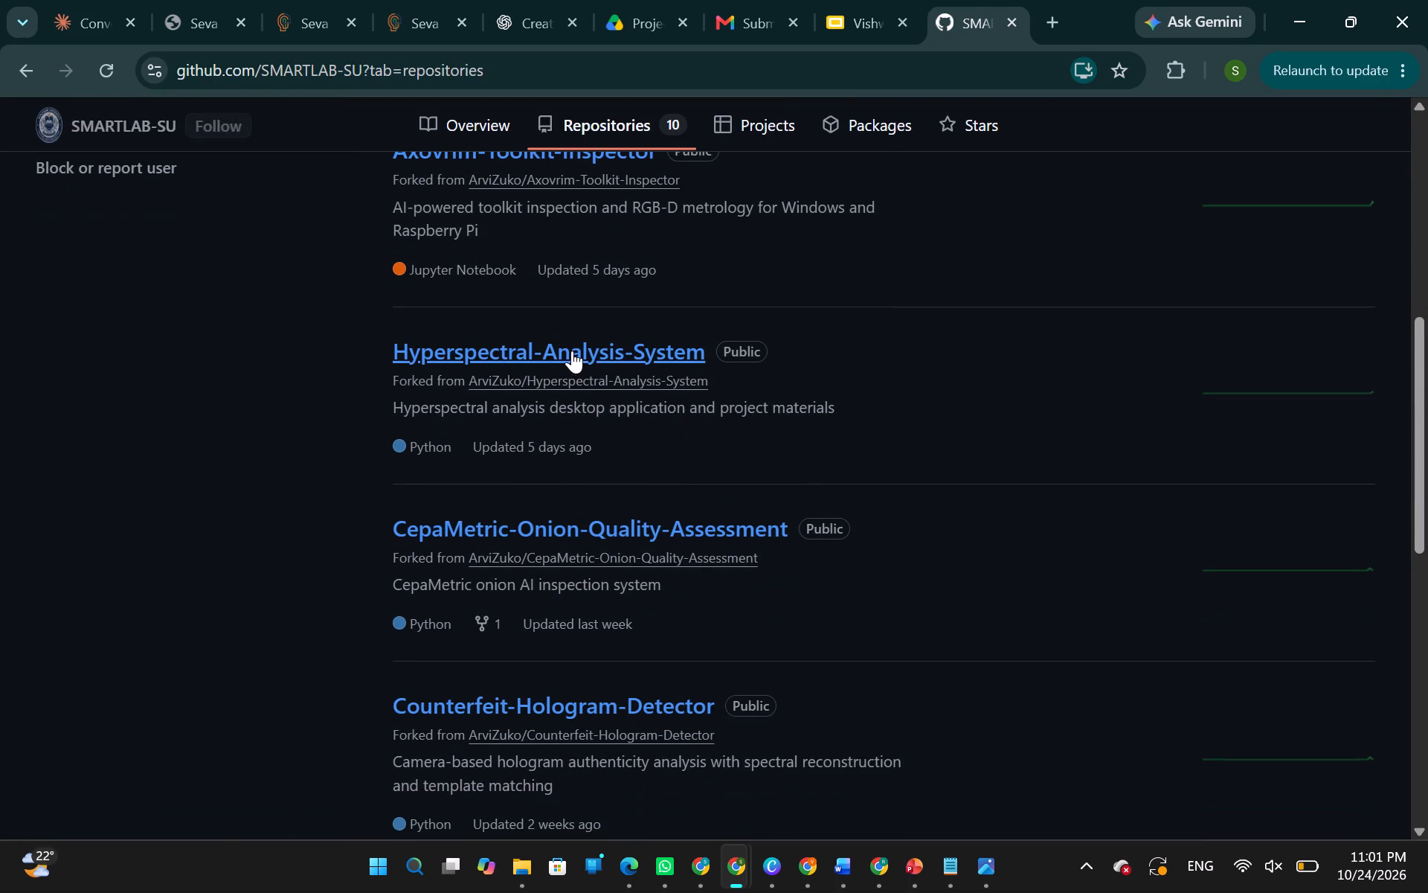
{"action": "left_click", "coordinate": [572, 351]}
{"action": "left_click", "coordinate": [640, 64]}
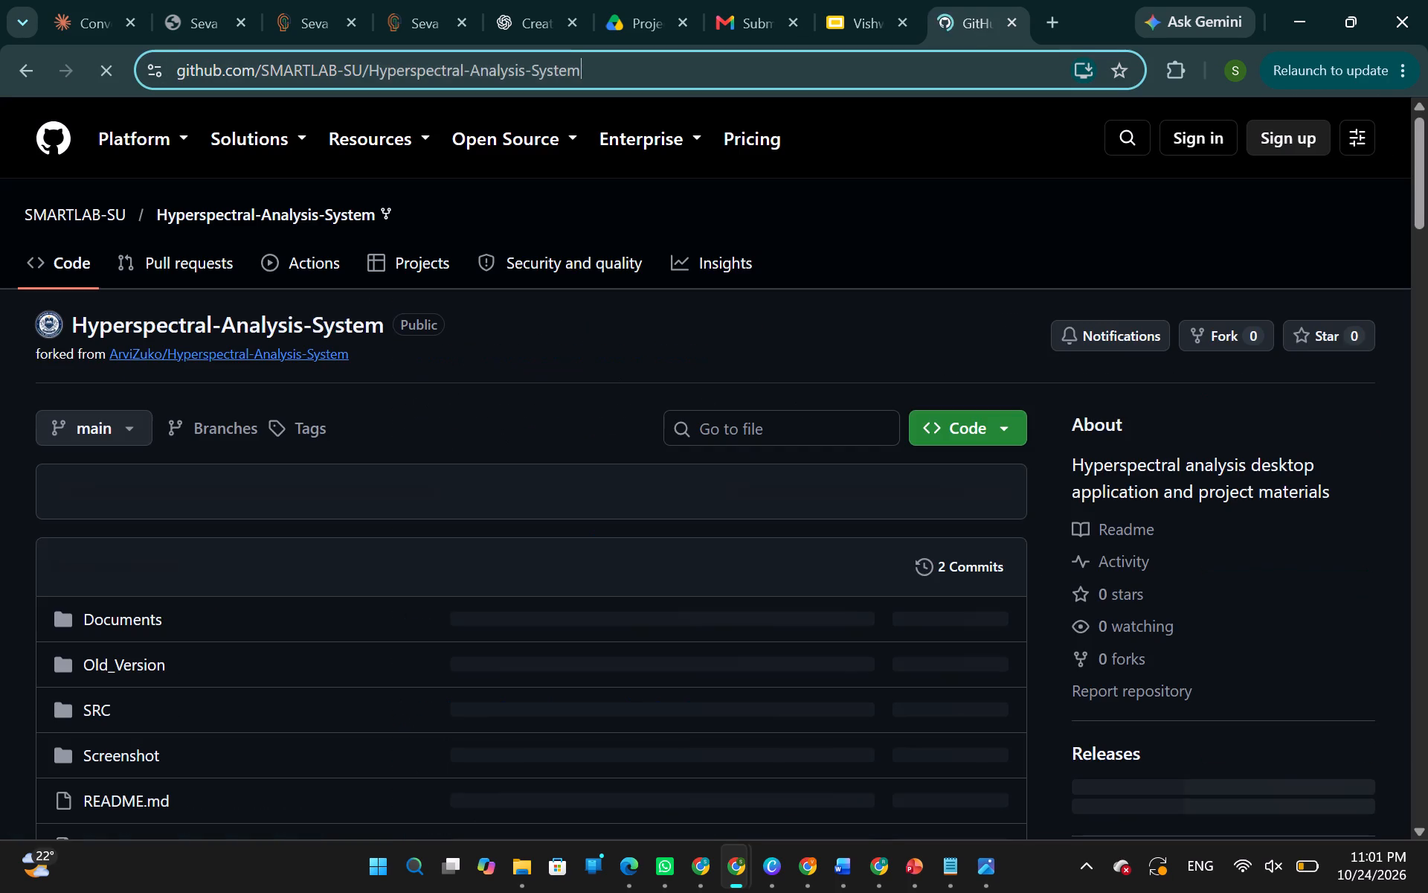
{"action": "key", "text": "ctrl+c"}
Back in Canva, paste the Hyperspectral-Analysis-System repository URL on a line below "GitHub repo link:".
{"action": "key", "text": "alt+Tab"}
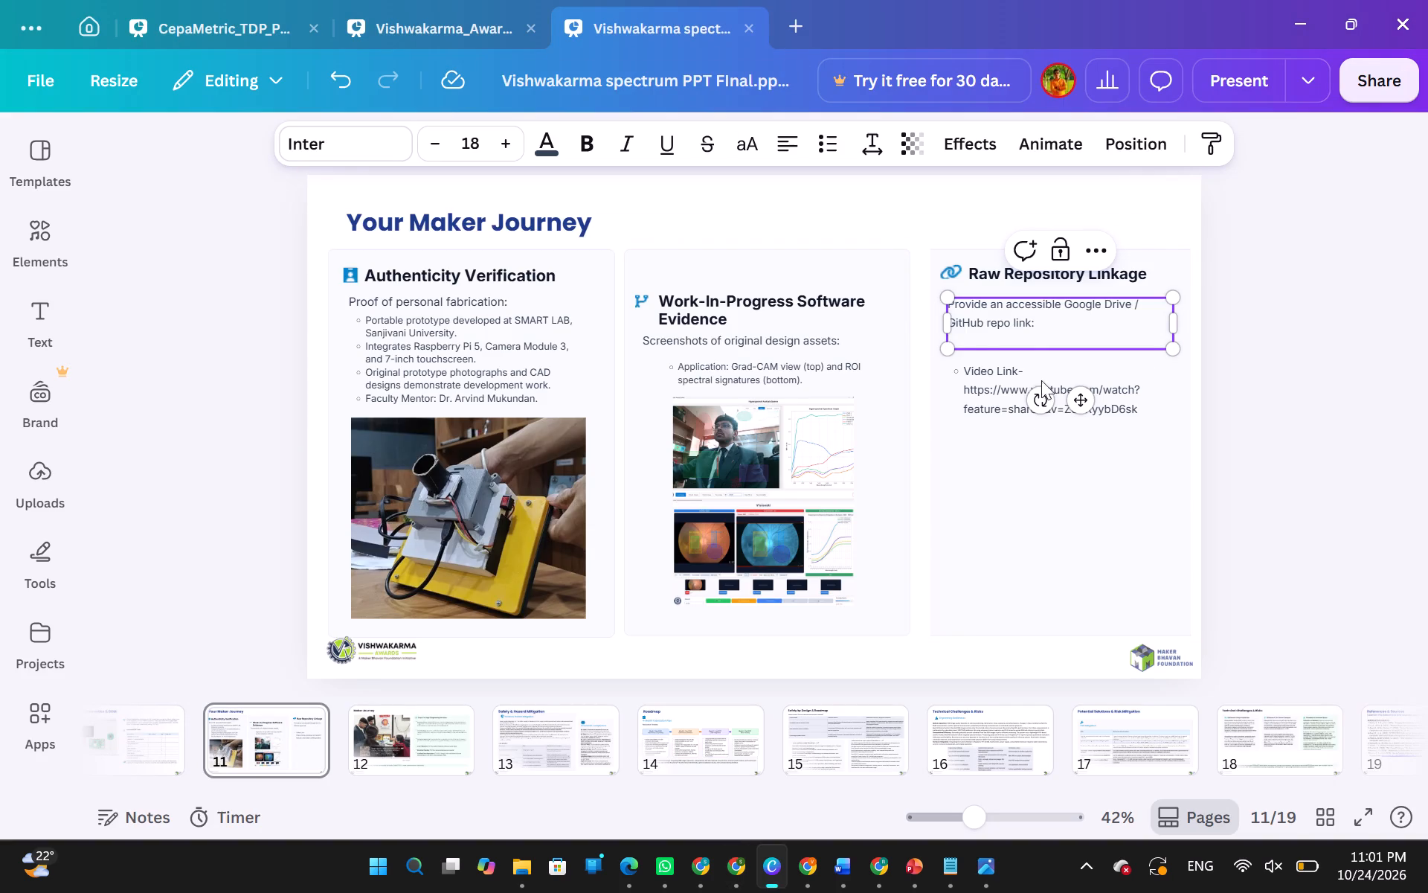
{"action": "double_click", "coordinate": [1044, 324]}
{"action": "left_click", "coordinate": [1008, 342]}
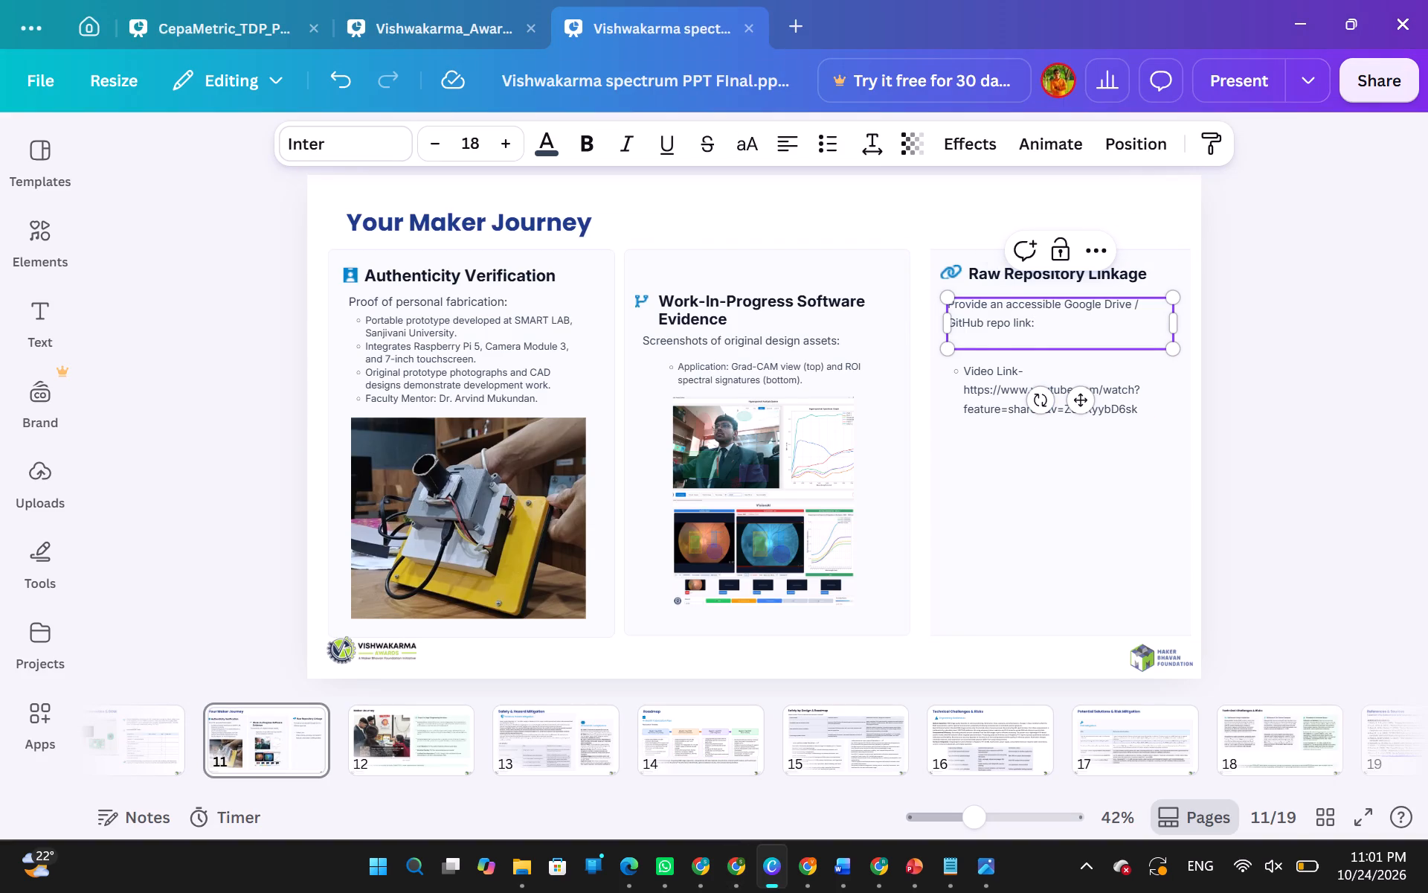
{"action": "left_click", "coordinate": [1034, 339]}
{"action": "left_click", "coordinate": [1055, 332]}
{"action": "key", "text": "shift+Return"}
{"action": "key", "text": "ctrl+v"}
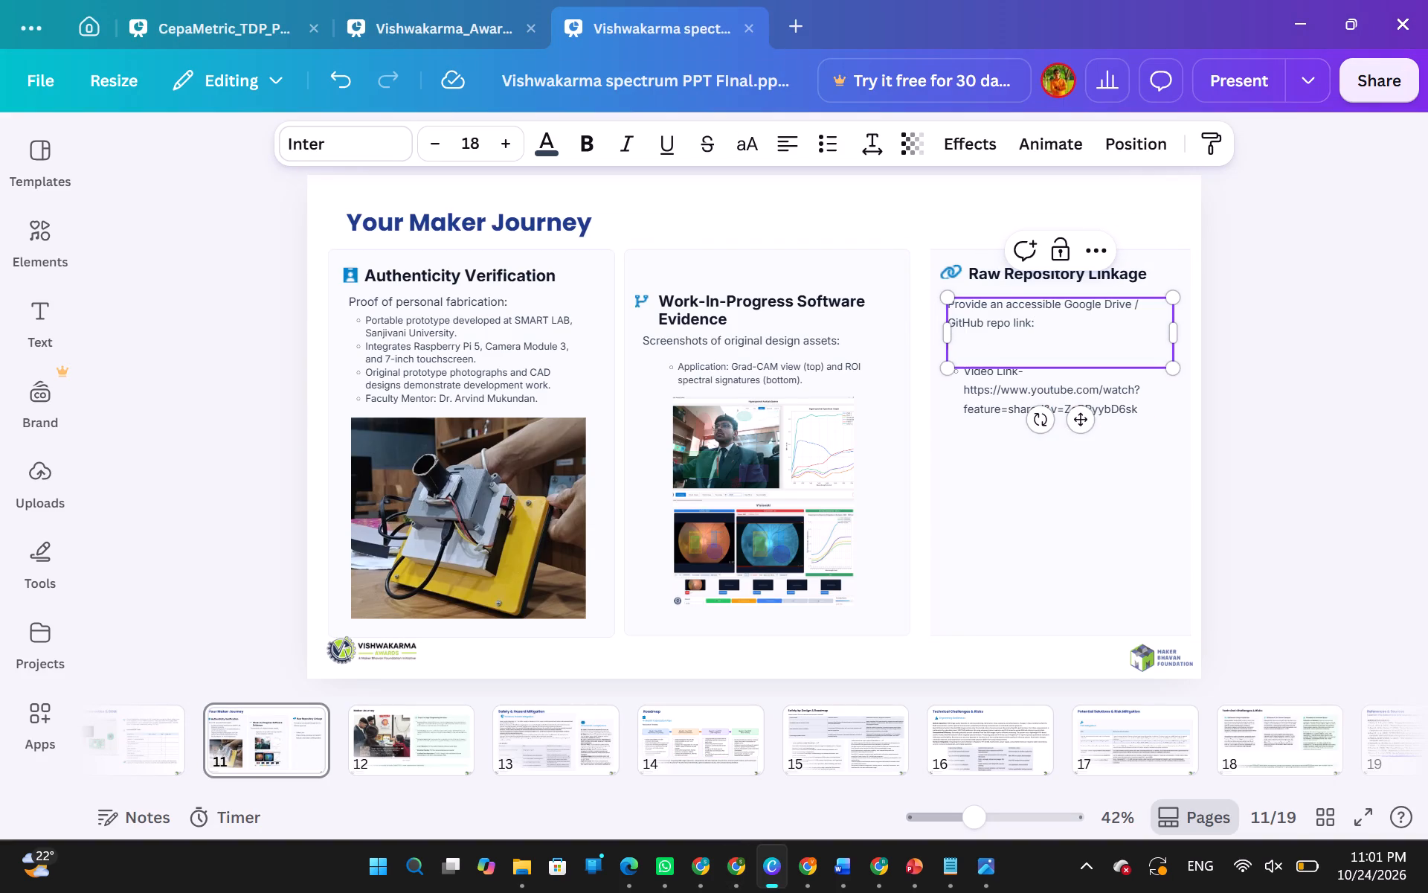
Move the Video Link bullet slightly down so it sits clear of the repository URL.
{"action": "left_click", "coordinate": [1273, 369]}
{"action": "left_click_drag", "start_coordinate": [1108, 408], "coordinate": [1104, 428]}
{"action": "left_click", "coordinate": [1255, 388]}
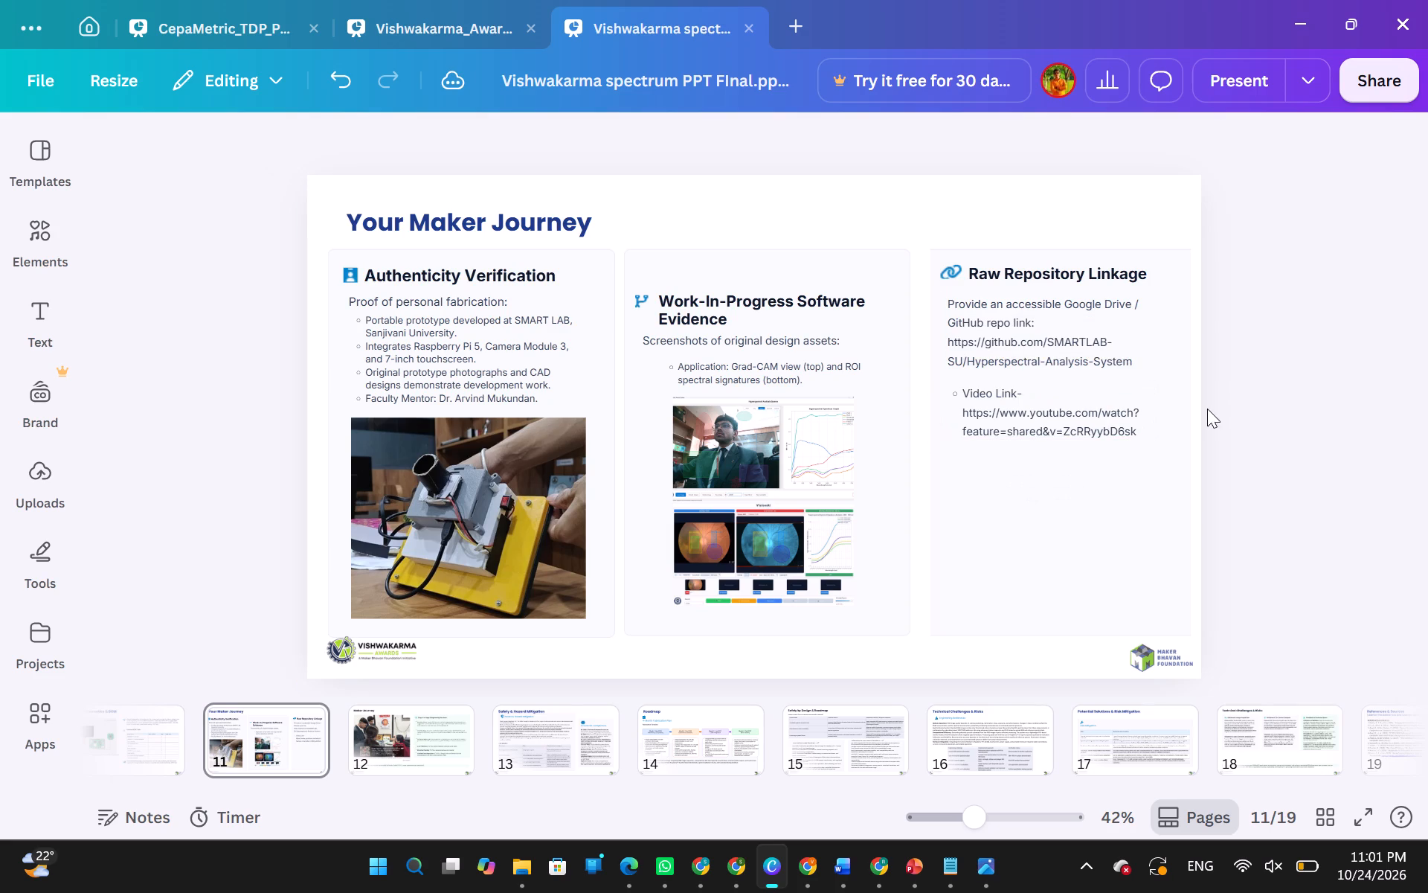
Download Screenshot 2026-08-04 154642.png from the repository's Screenshot folder on GitHub in Chrome.
{"action": "key", "text": "alt+Tab"}
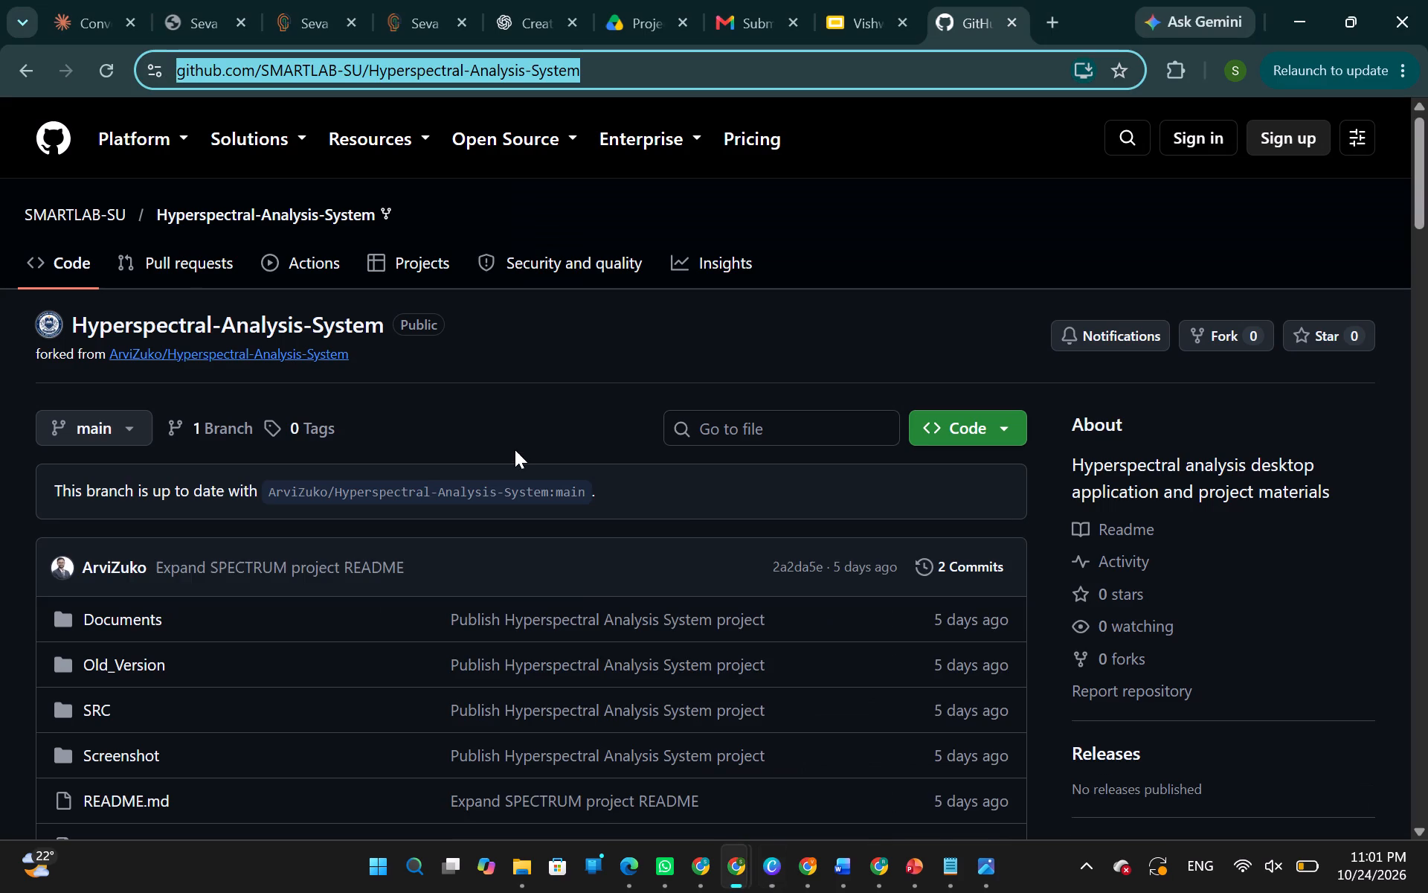
{"action": "scroll", "coordinate": [278, 610], "scroll_direction": "down", "scroll_amount": 1}
{"action": "left_click", "coordinate": [118, 682]}
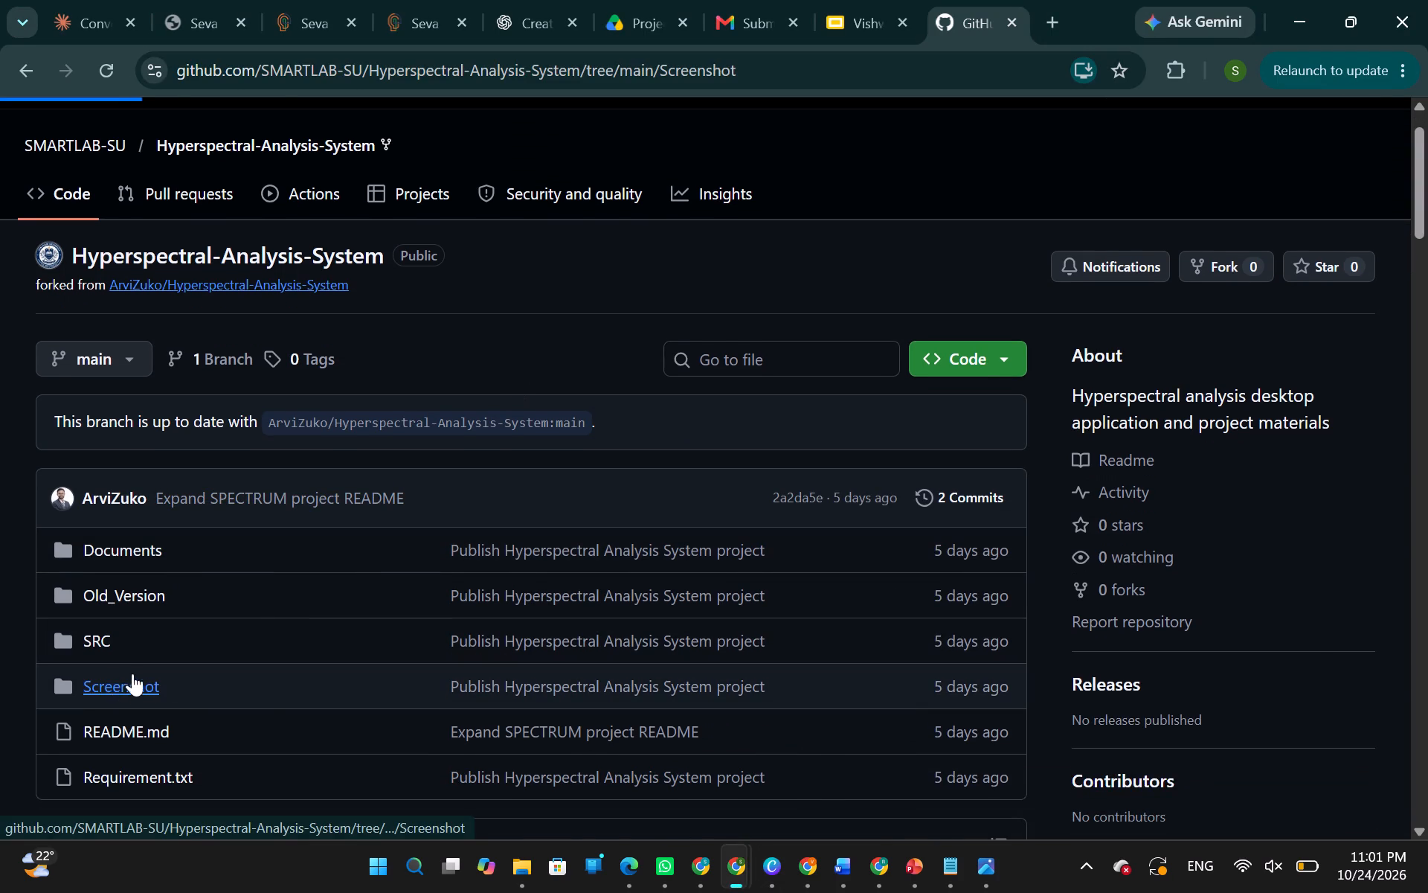
{"action": "left_click", "coordinate": [259, 595]}
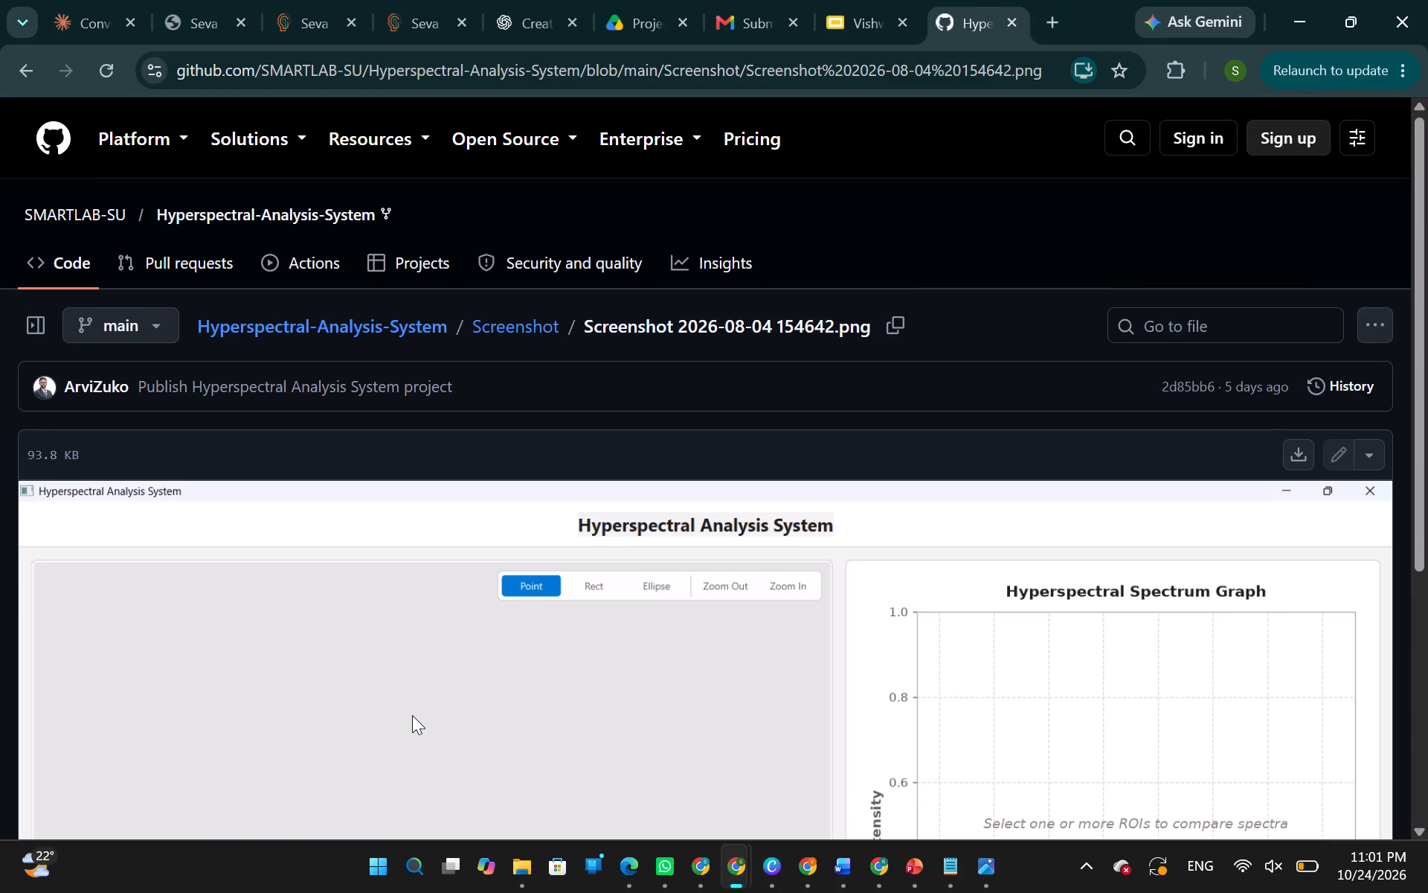
{"action": "scroll", "coordinate": [412, 715], "scroll_direction": "down", "scroll_amount": 5}
{"action": "key", "text": "alt+Tab"}
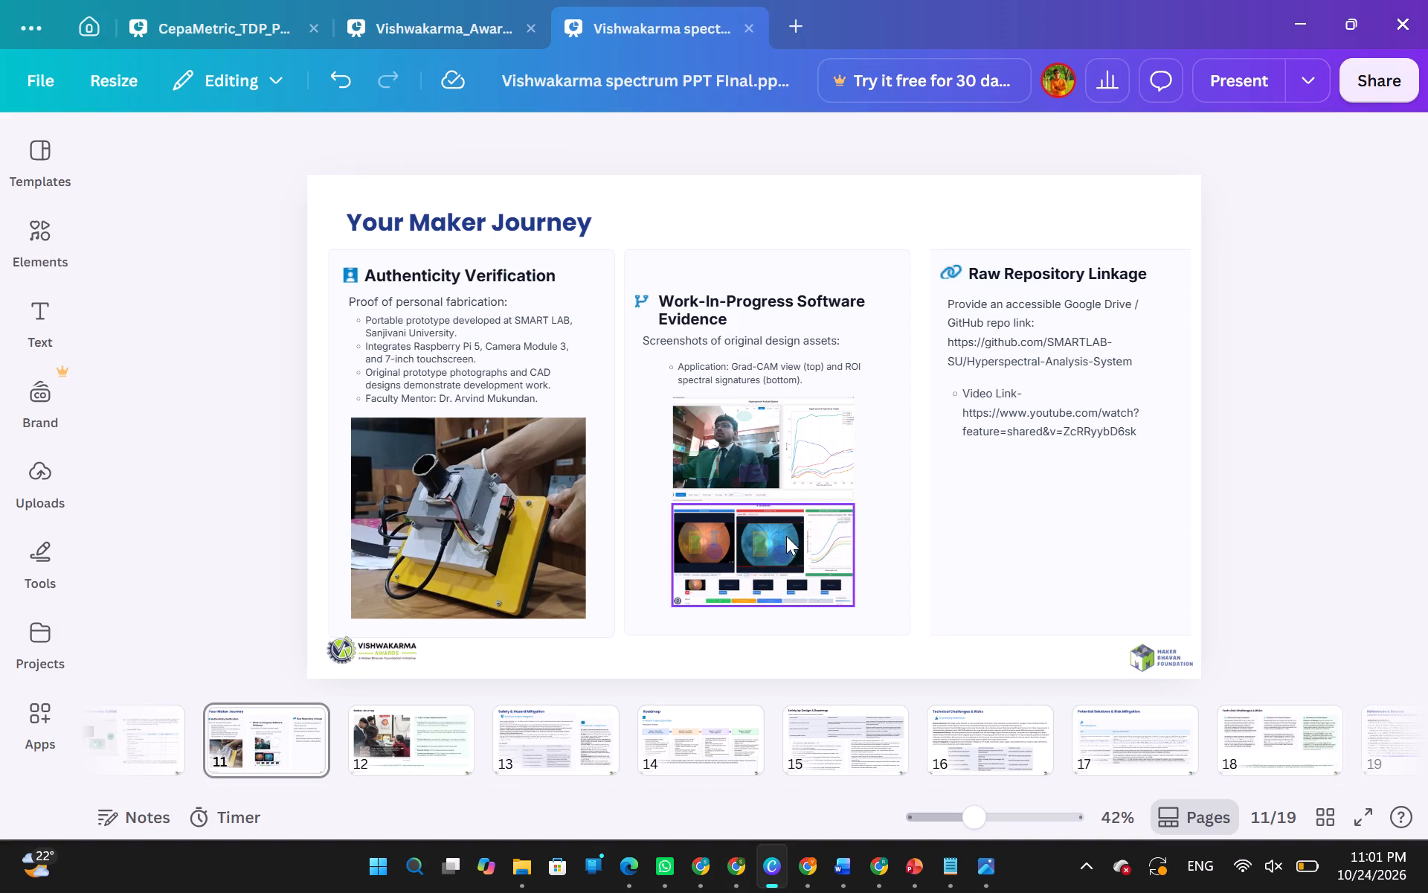
{"action": "key", "text": "alt+Tab"}
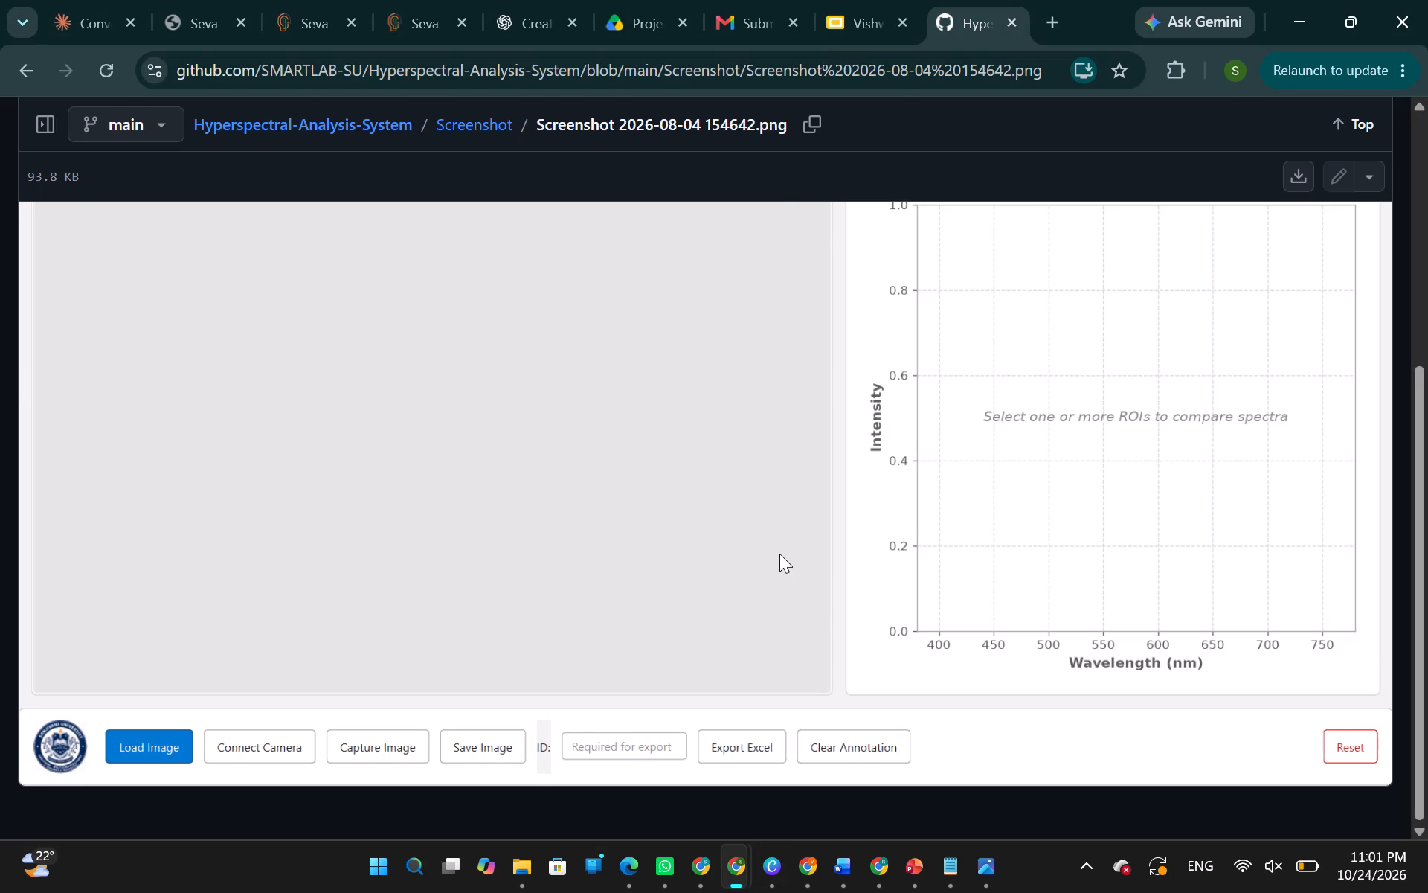
{"action": "scroll", "coordinate": [779, 554], "scroll_direction": "up", "scroll_amount": 2}
{"action": "left_click", "coordinate": [1310, 237]}
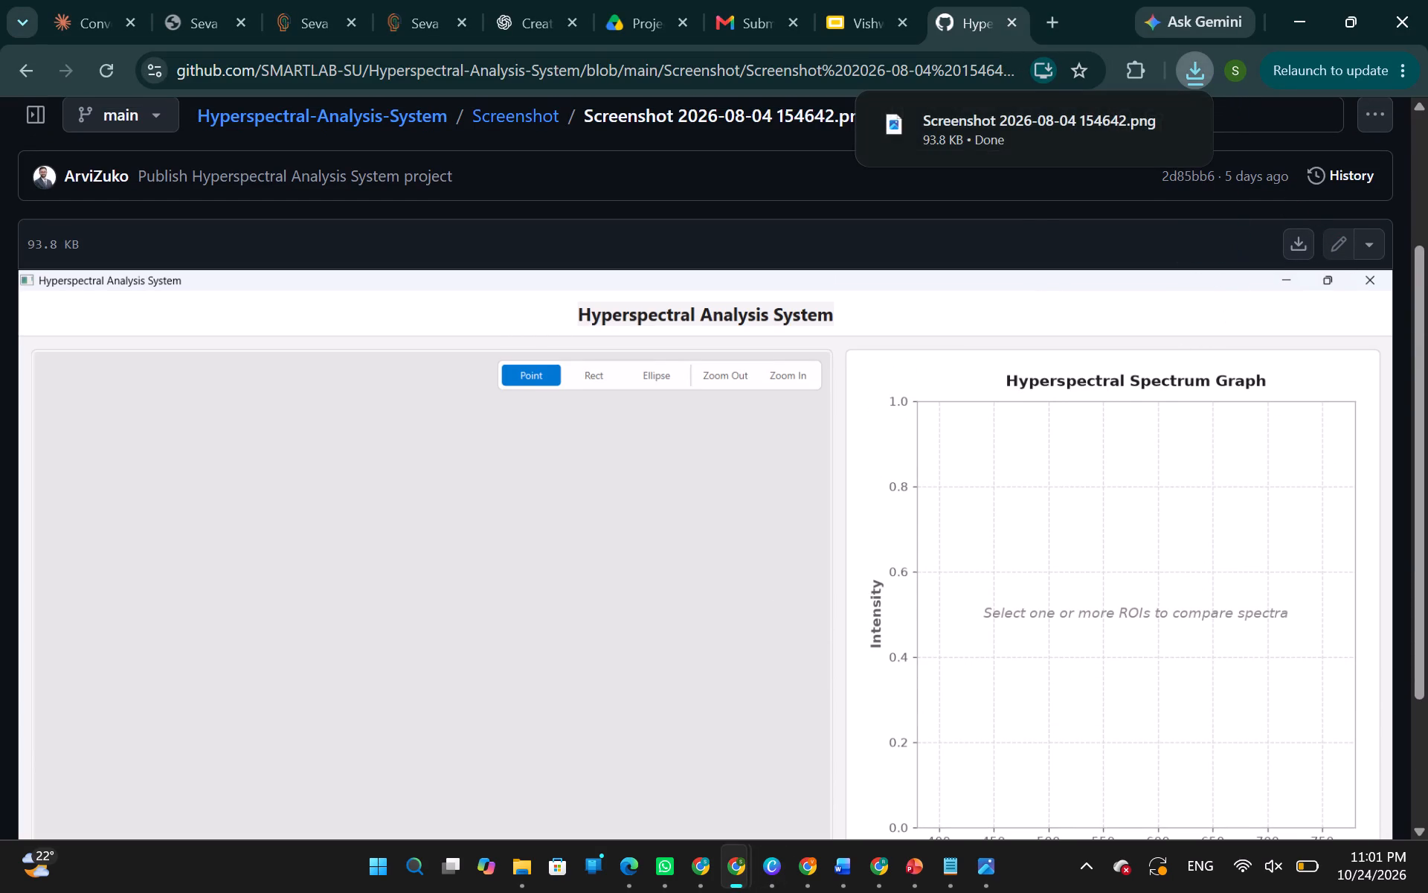
Back in Canva, delete the lower eye-scan screenshot from the Work-In-Progress Software Evidence column, leaving its image frame empty.
{"action": "key", "text": "alt+Tab"}
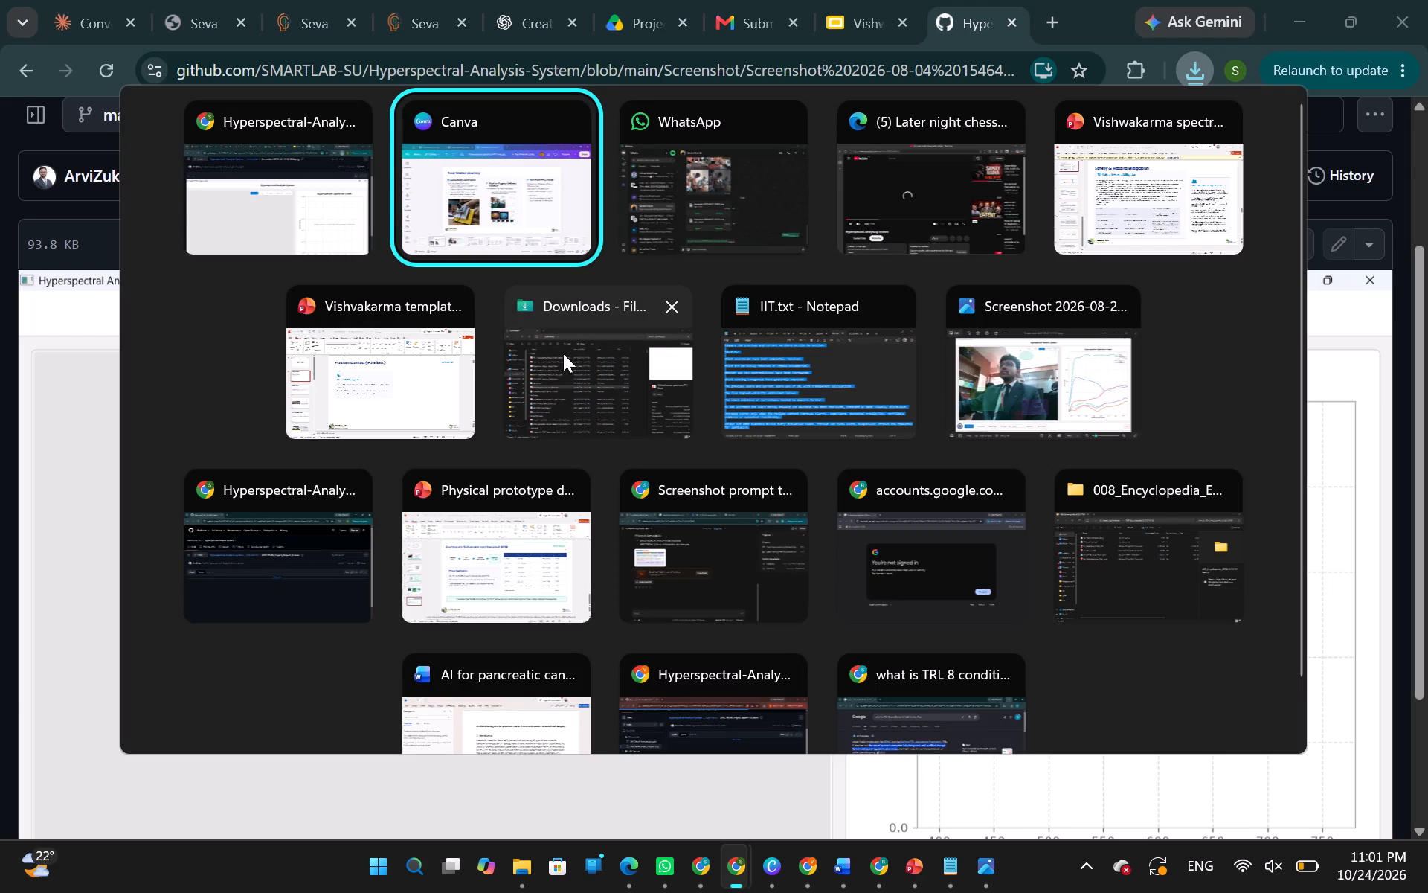
{"action": "left_click", "coordinate": [537, 219]}
{"action": "left_click", "coordinate": [736, 546]}
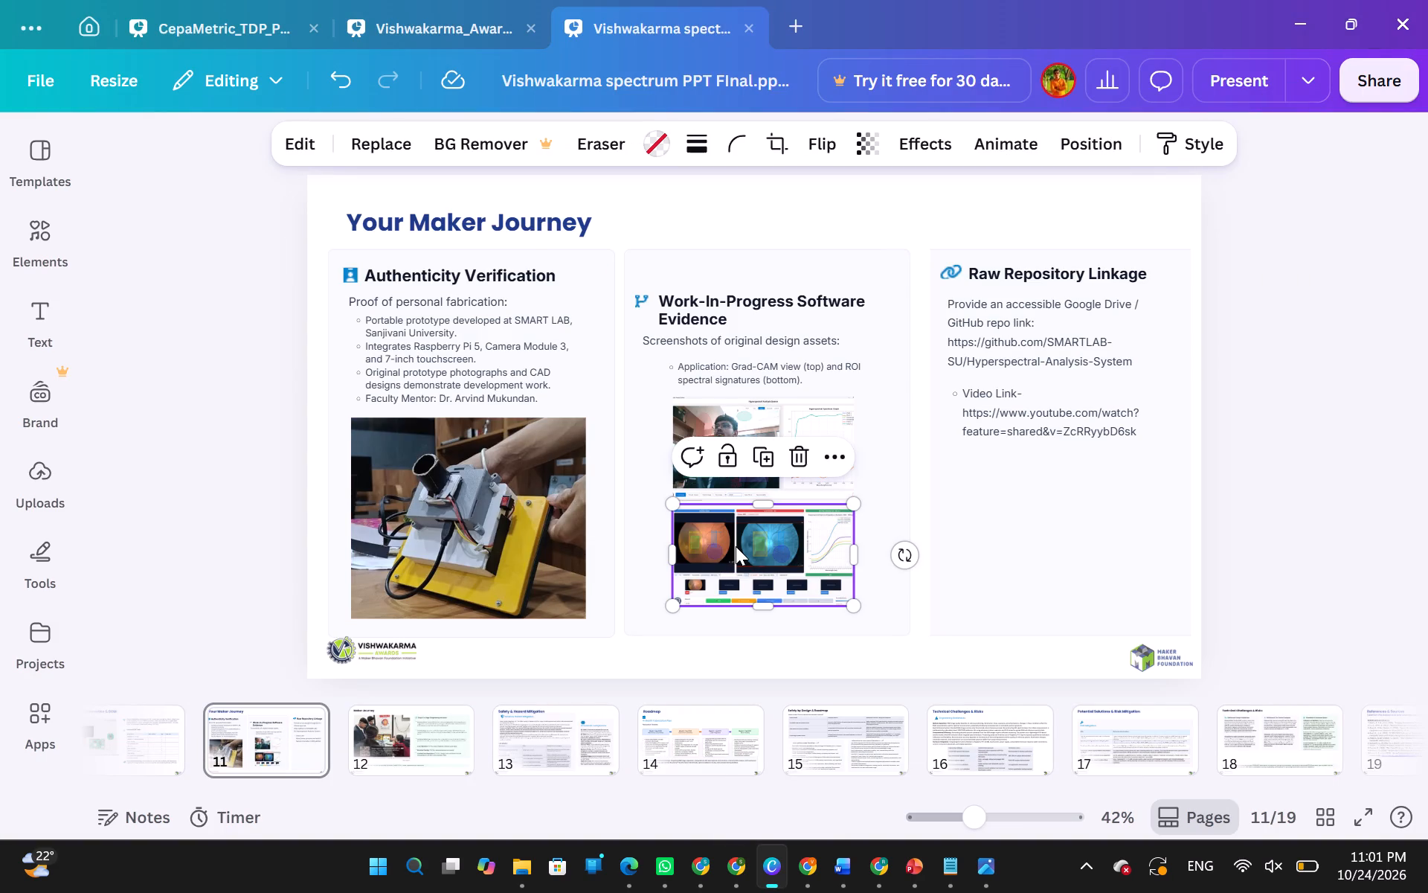
{"action": "key", "text": "Delete"}
Copy the downloaded Screenshot 2026-08-04 154642.png from the Photos viewer and place it in the empty lower frame on Canva slide 11.
{"action": "key", "text": "alt+Tab"}
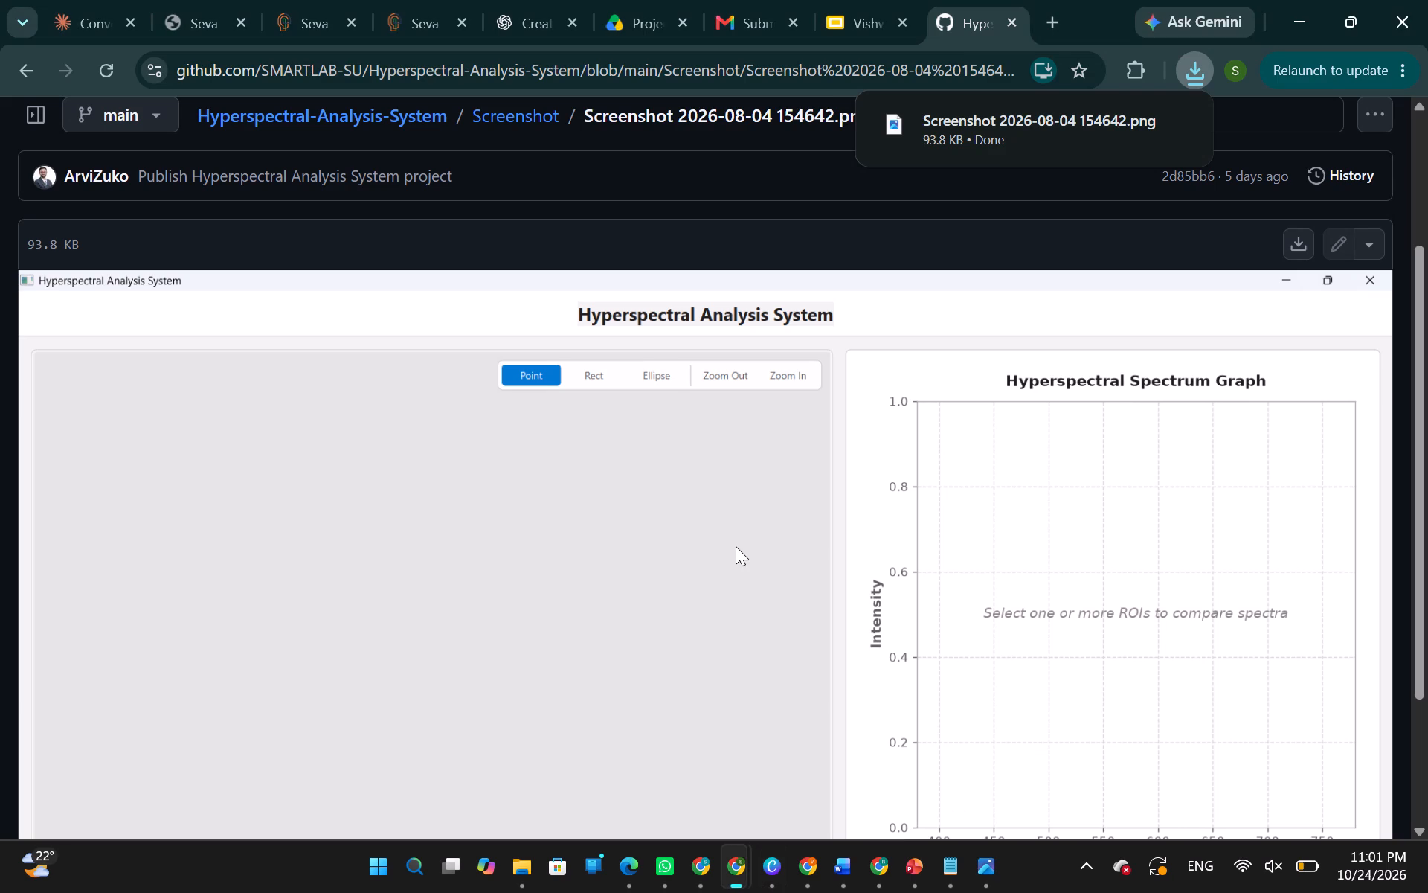
{"action": "left_click", "coordinate": [1014, 127]}
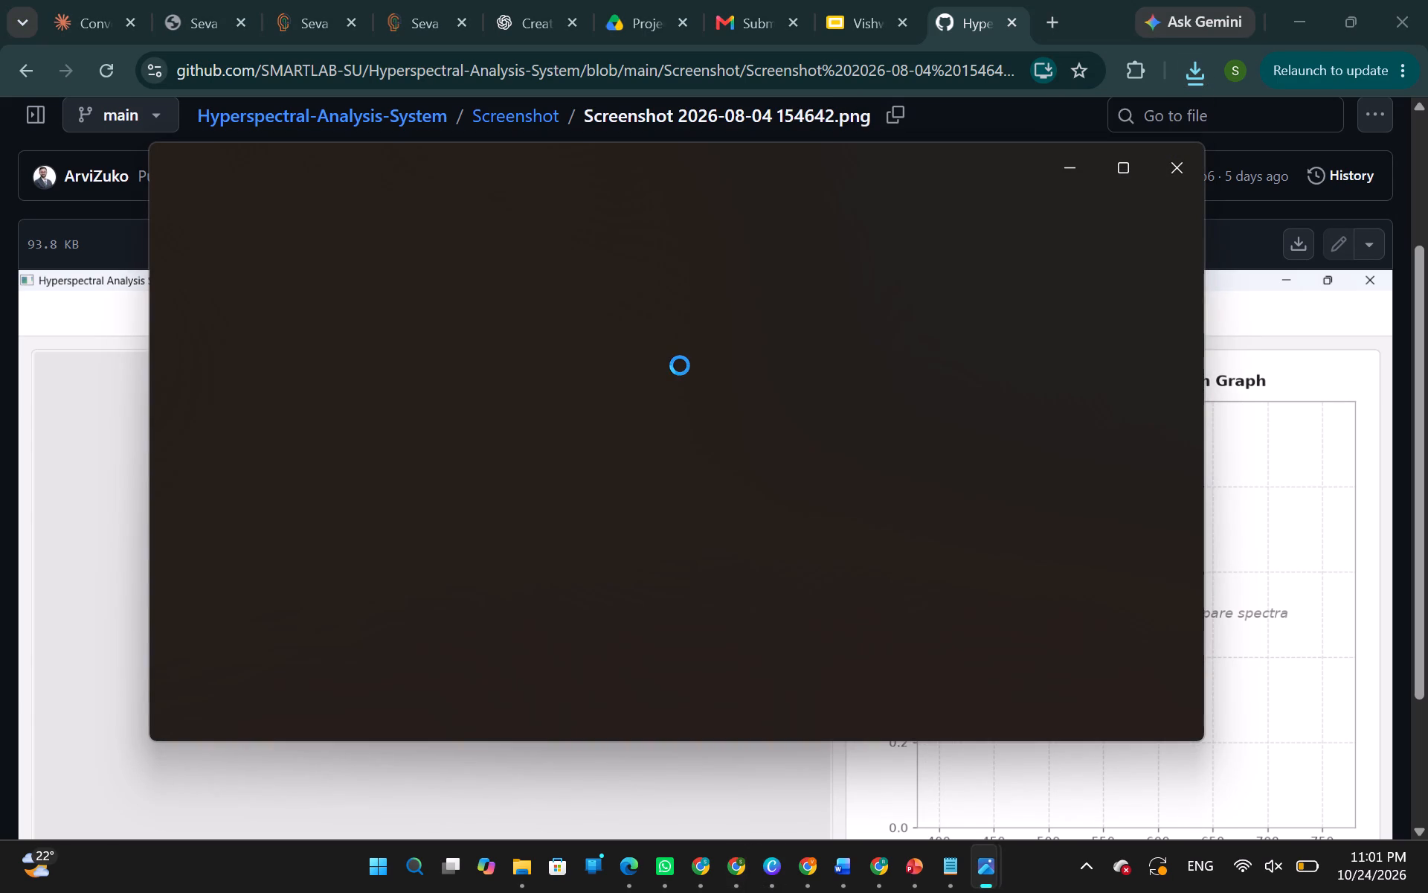
{"action": "key", "text": "ctrl+c"}
{"action": "left_click", "coordinate": [680, 365]}
{"action": "key", "text": "alt+Tab"}
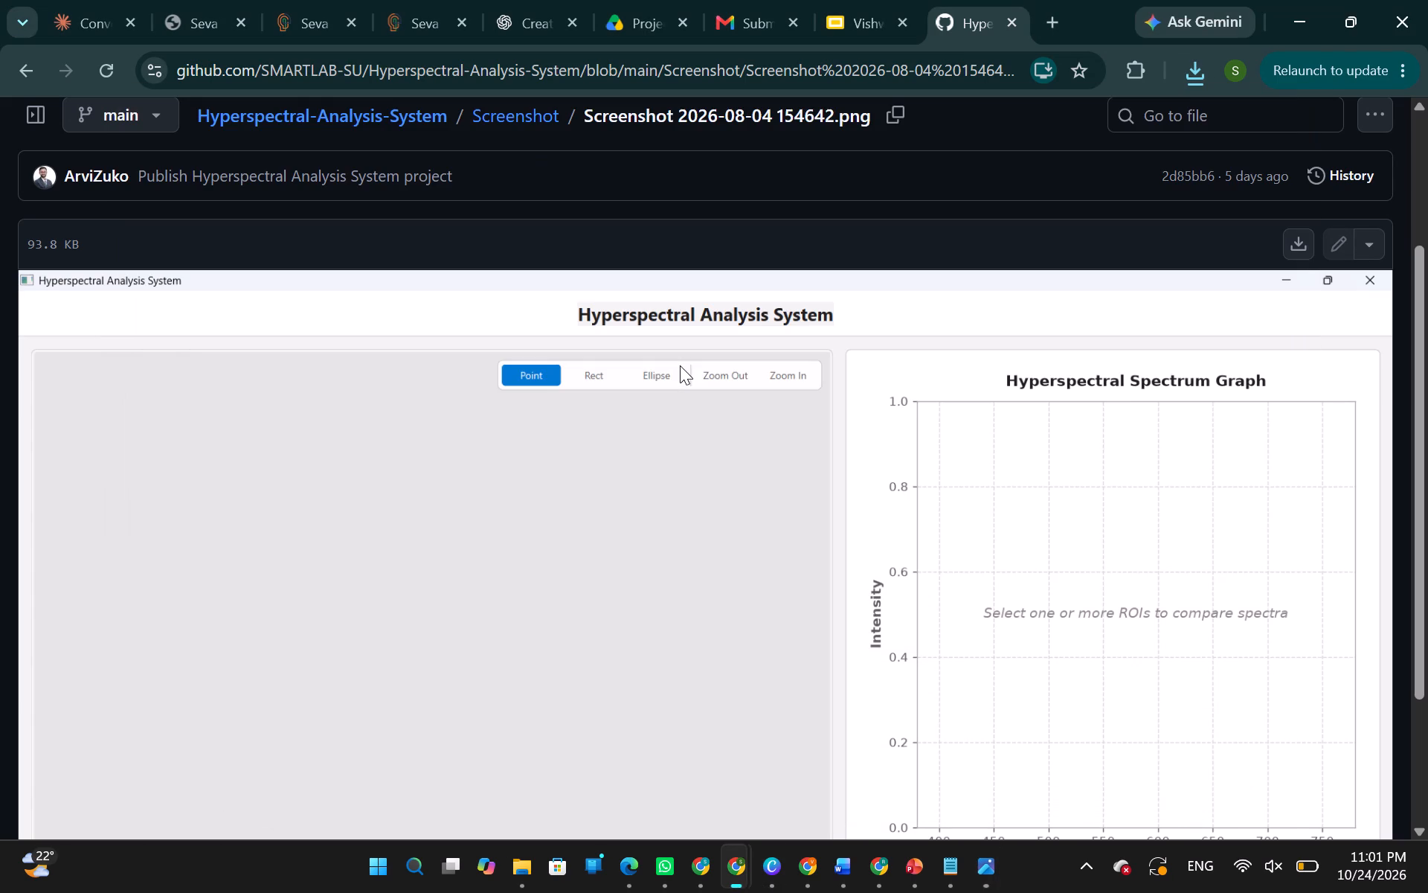
{"action": "key", "text": "alt+Tab"}
{"action": "key", "text": "alt+Tab"}
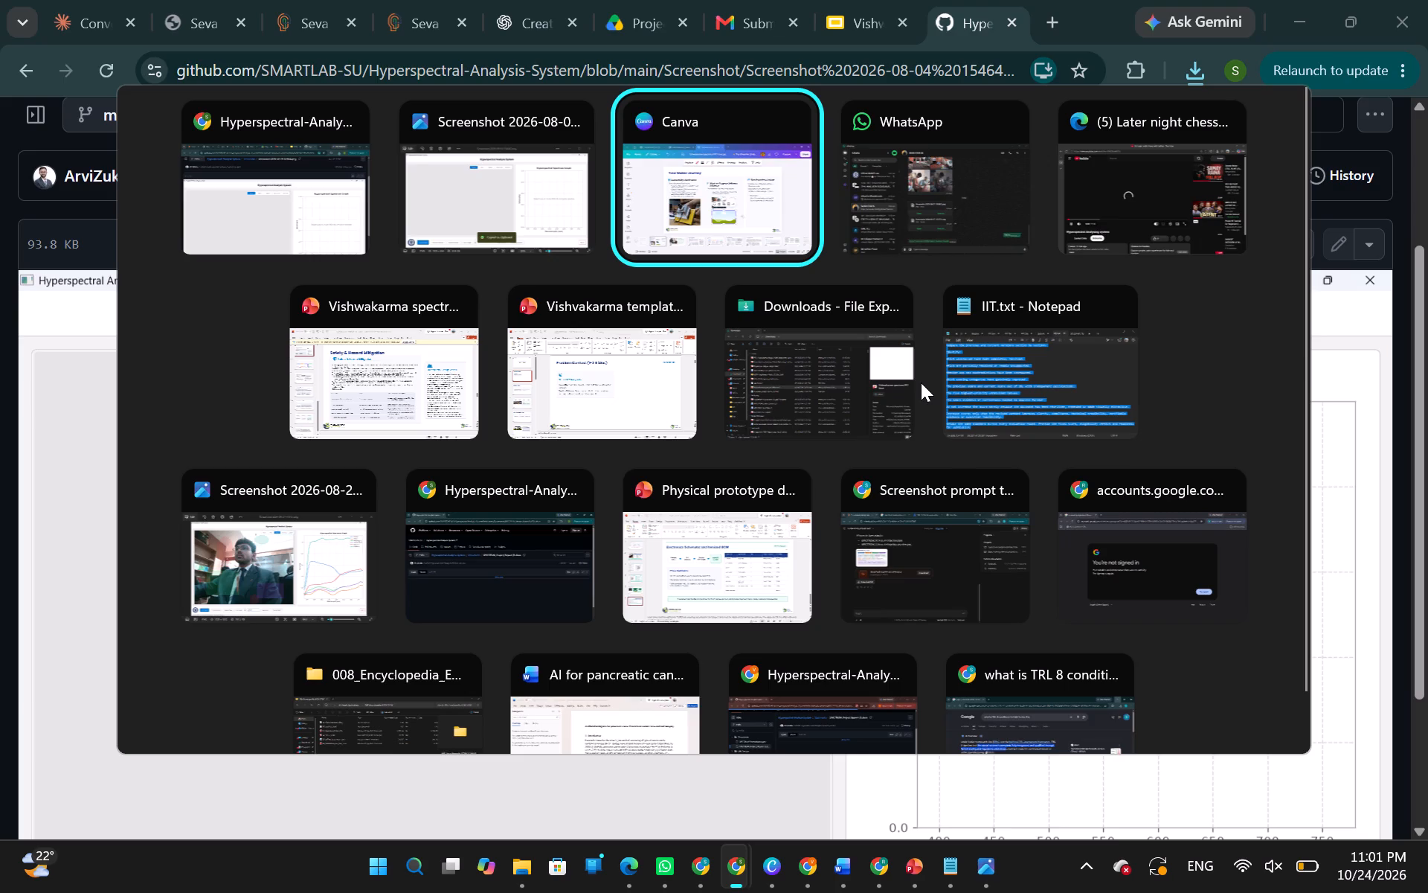
{"action": "key", "text": "ctrl+v"}
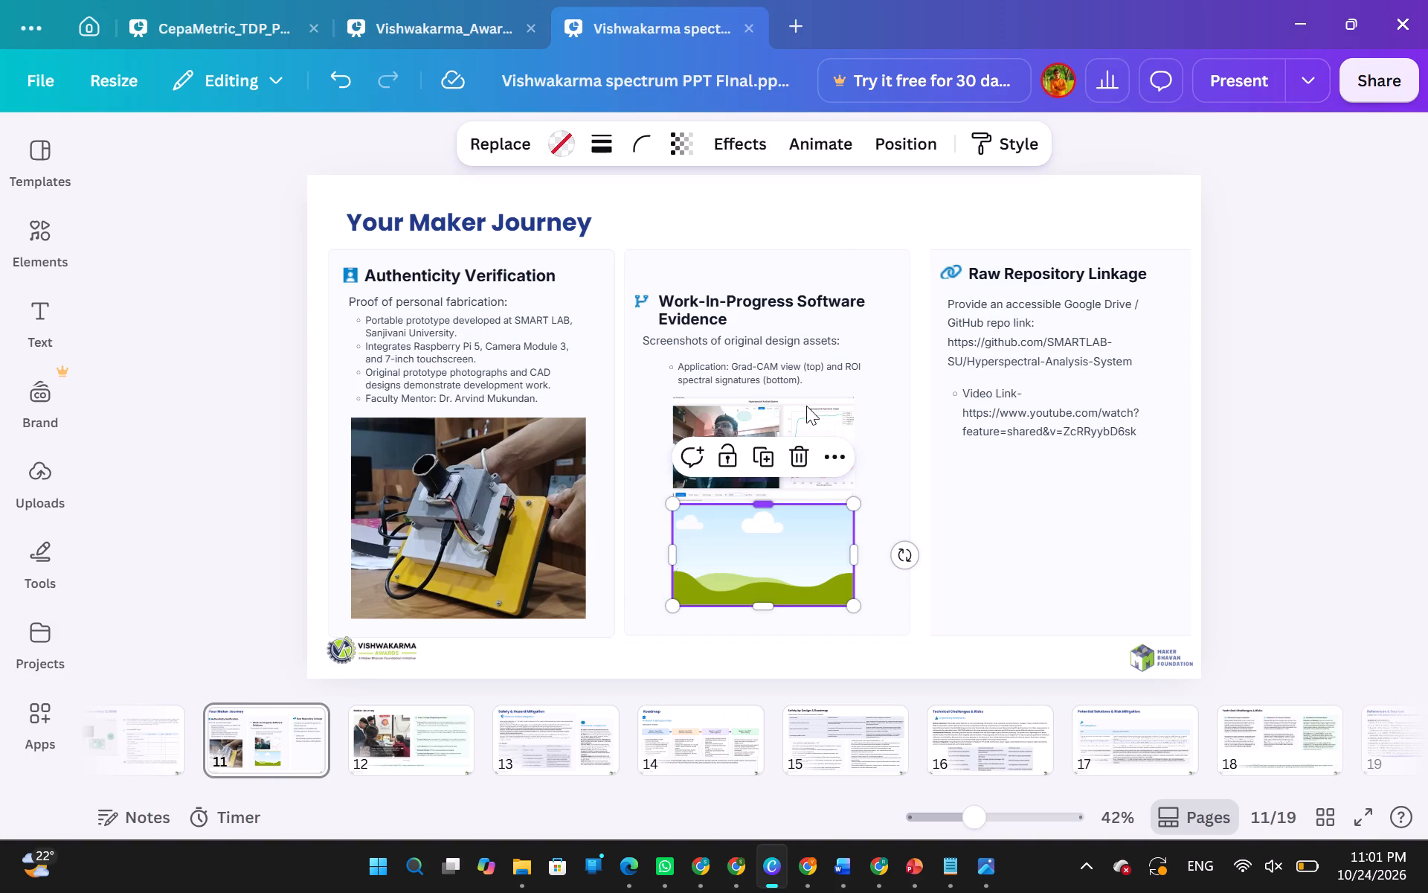
{"action": "left_click_drag", "start_coordinate": [814, 402], "coordinate": [783, 542]}
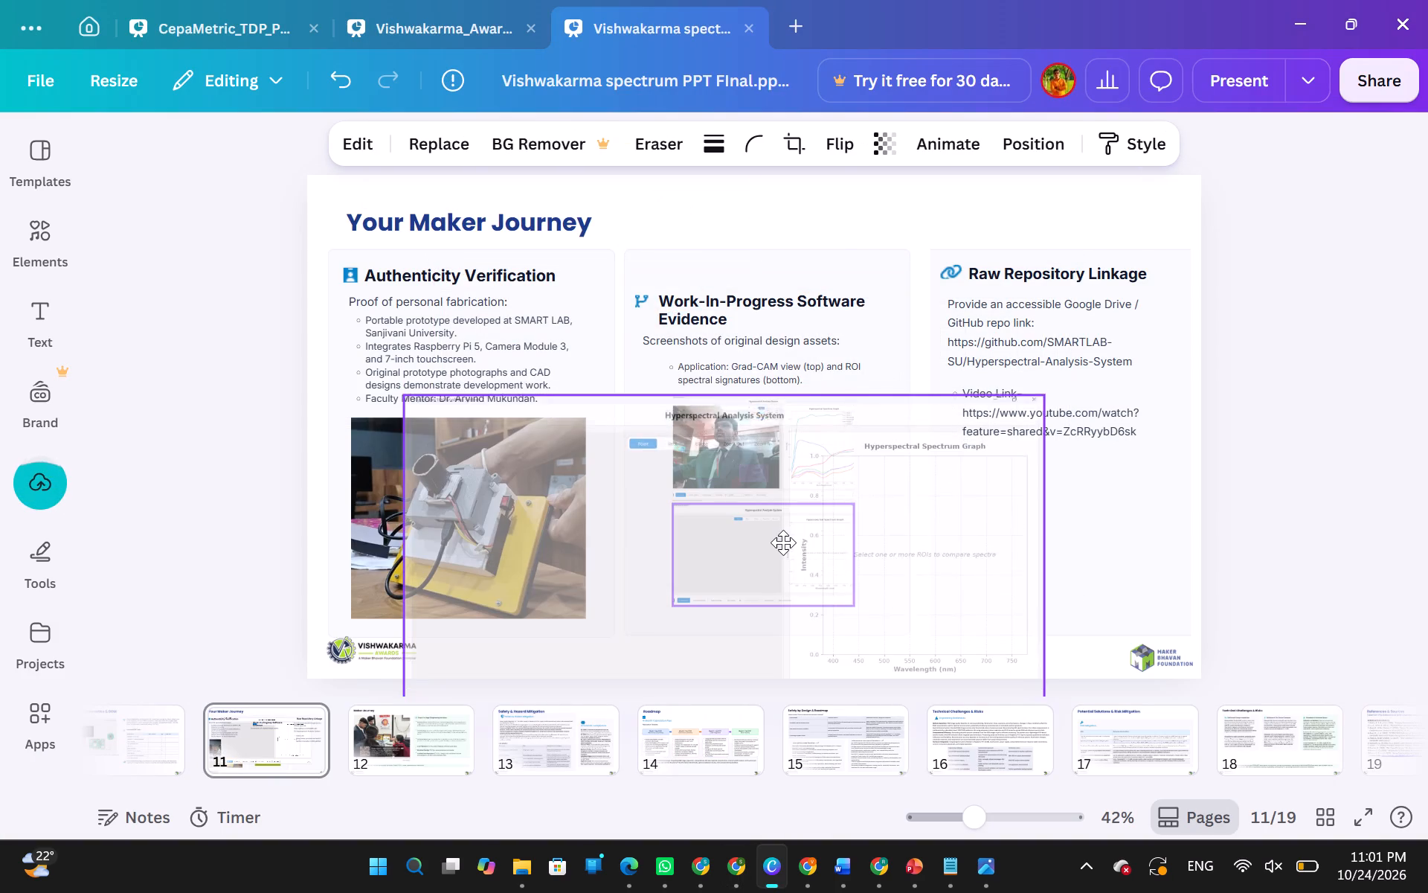
{"action": "left_click_drag", "start_coordinate": [783, 542], "coordinate": [782, 542]}
Enlarge the lower application screenshot so it fills most of the Software Evidence column's width beneath the upper screenshot.
{"action": "left_click", "coordinate": [684, 583]}
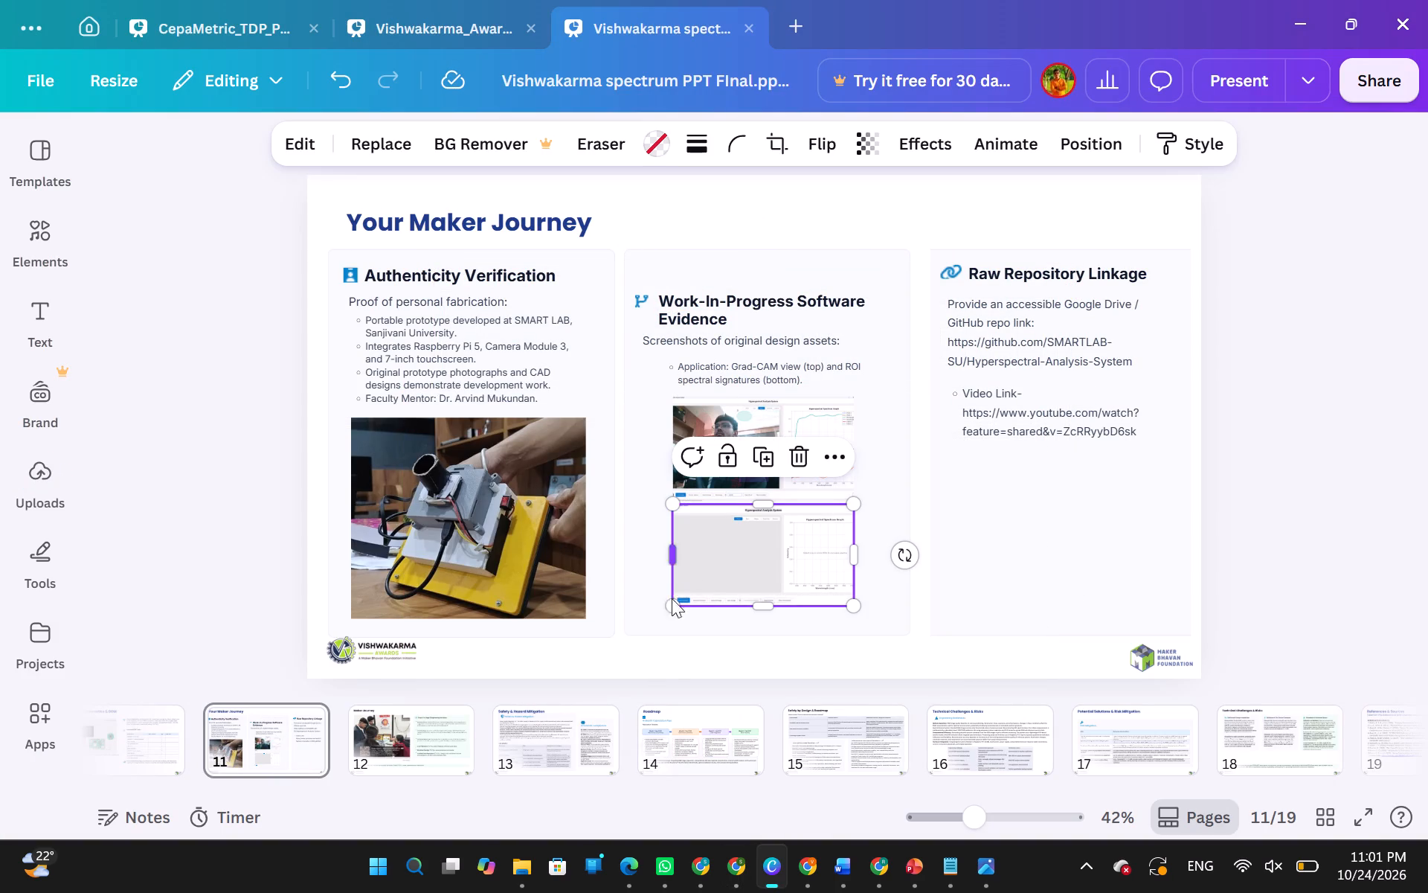
{"action": "left_click_drag", "start_coordinate": [673, 604], "coordinate": [639, 637]}
{"action": "left_click_drag", "start_coordinate": [853, 625], "coordinate": [899, 640]}
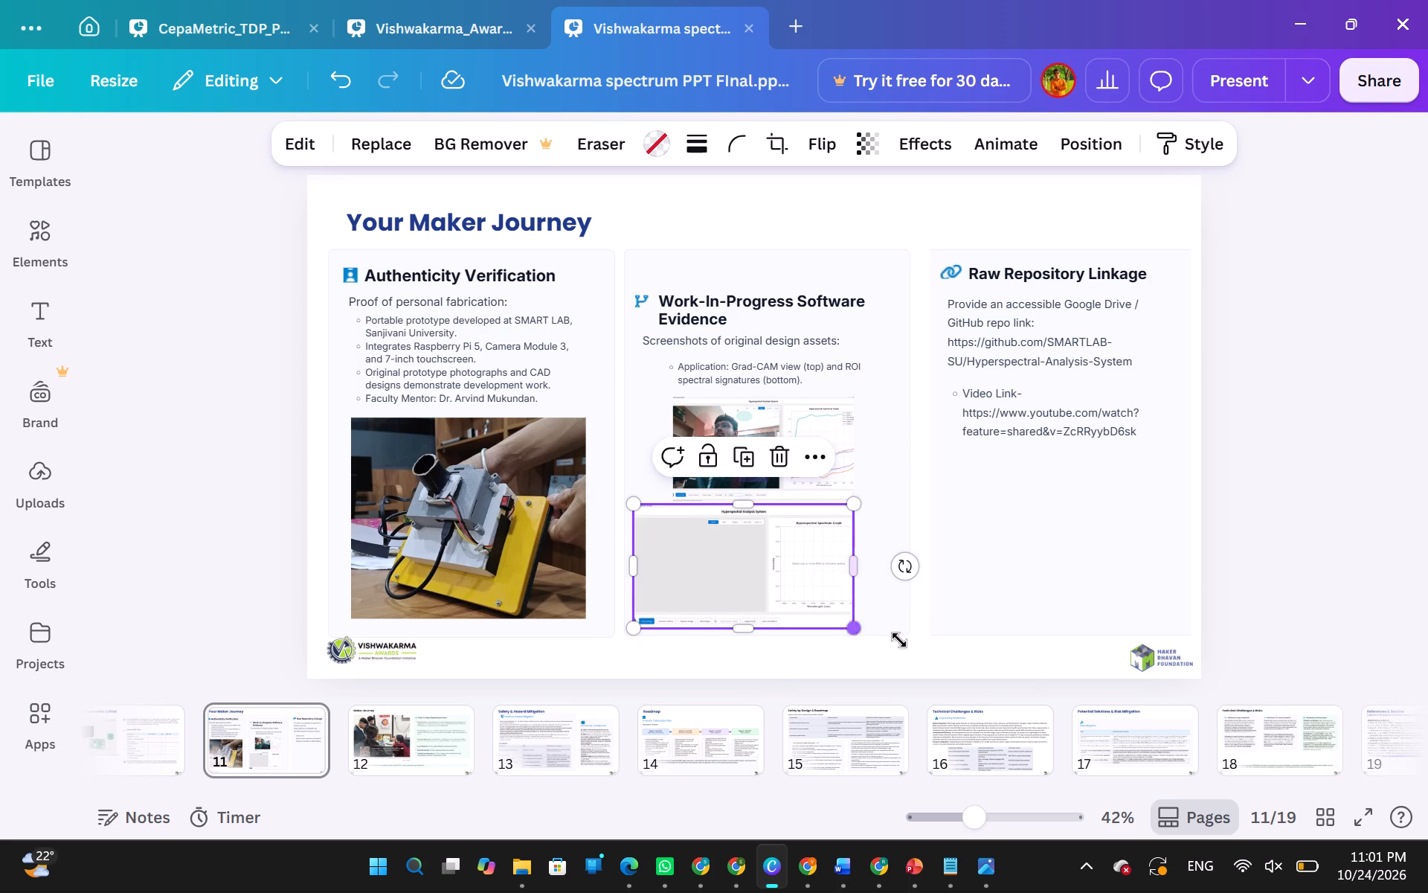
{"action": "left_click_drag", "start_coordinate": [899, 640], "coordinate": [856, 618]}
{"action": "left_click_drag", "start_coordinate": [848, 569], "coordinate": [880, 566]}
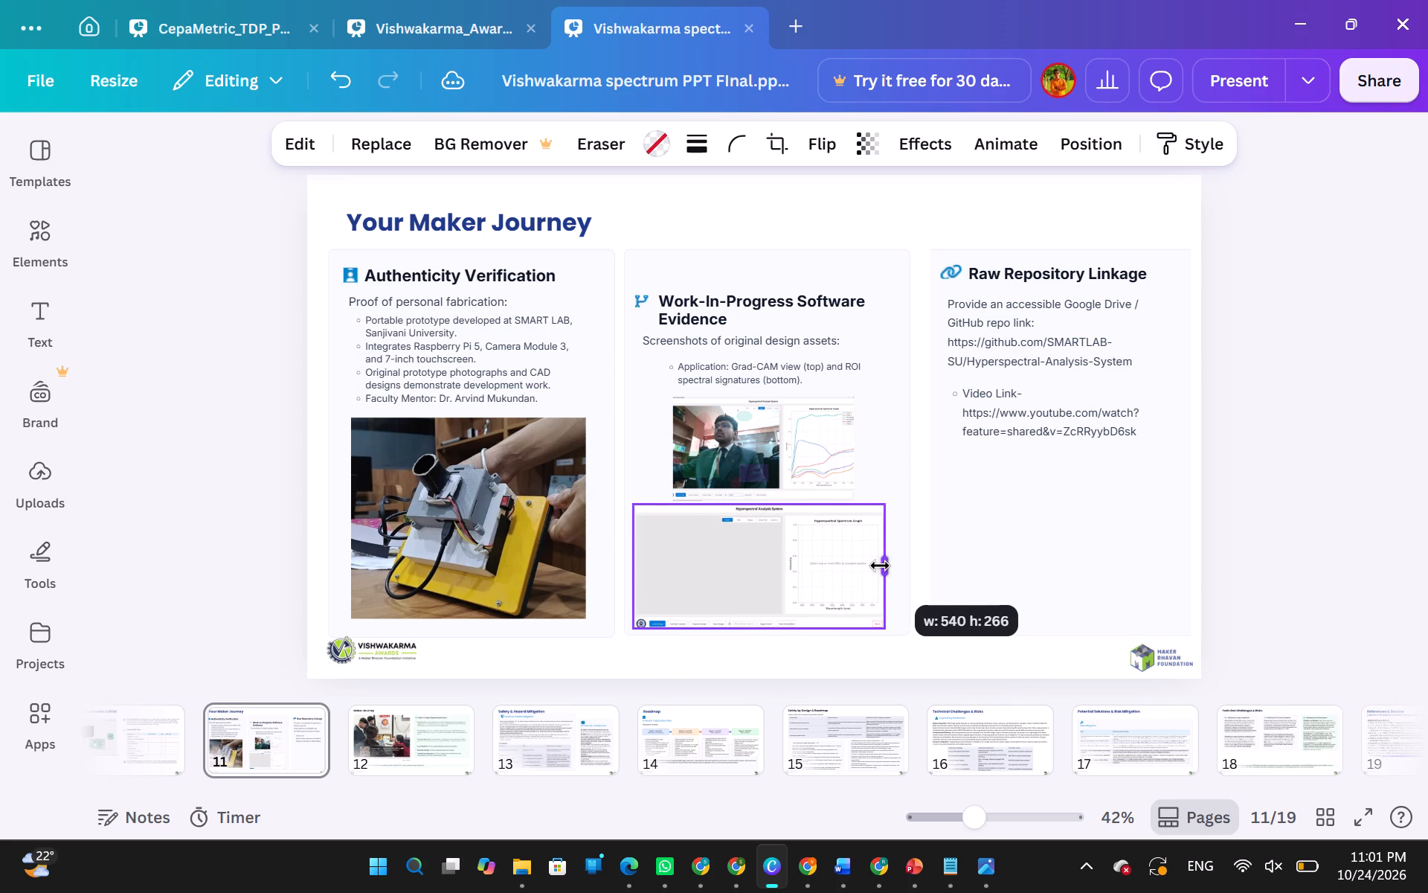
{"action": "left_click_drag", "start_coordinate": [880, 566], "coordinate": [865, 572]}
{"action": "left_click", "coordinate": [904, 647]}
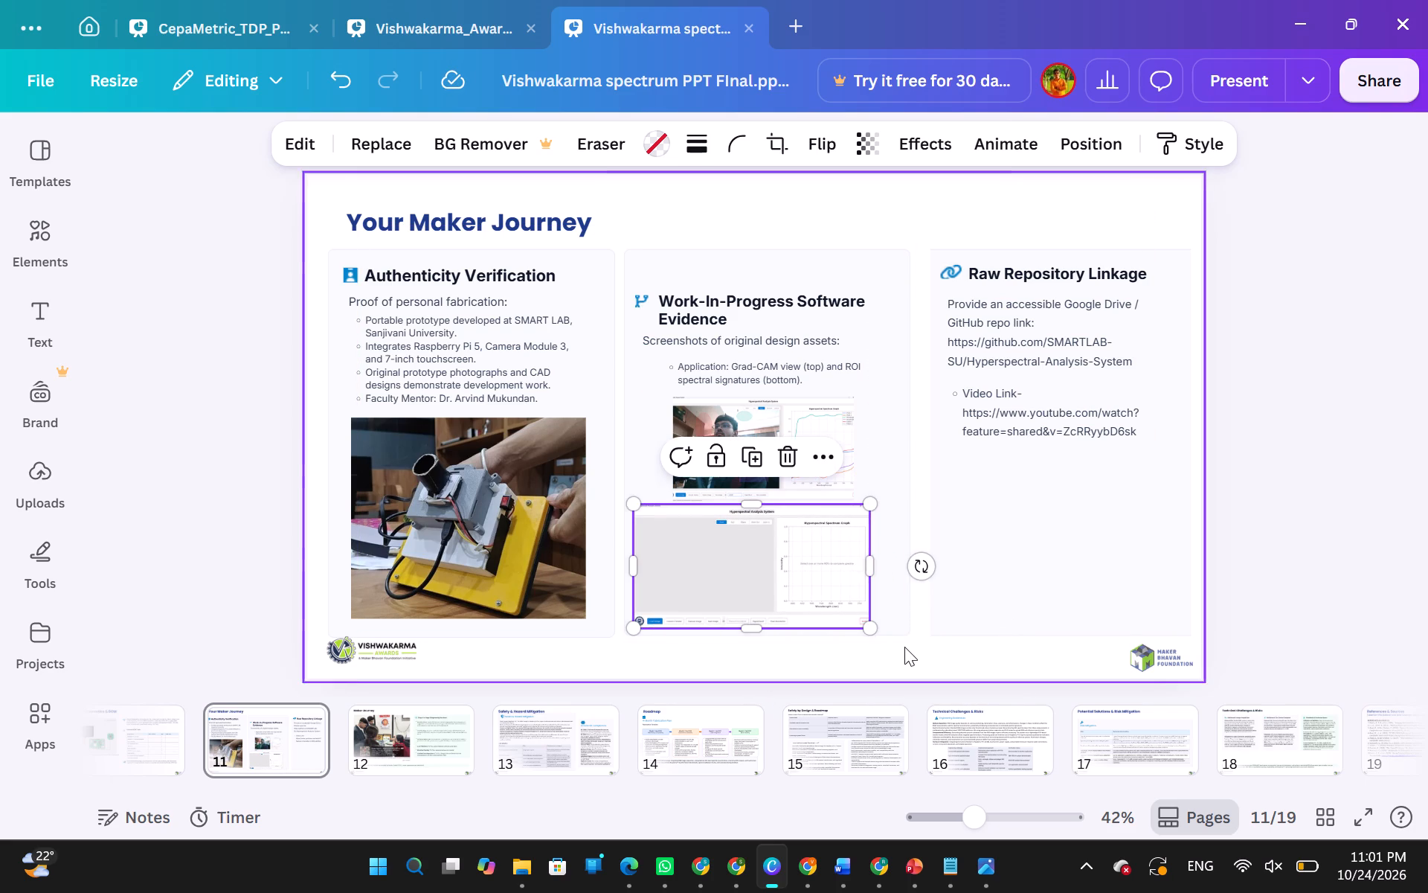
Centre the lower screenshot in the Software Evidence column and shift the upper one to the column's left edge.
{"action": "left_click", "coordinate": [637, 419]}
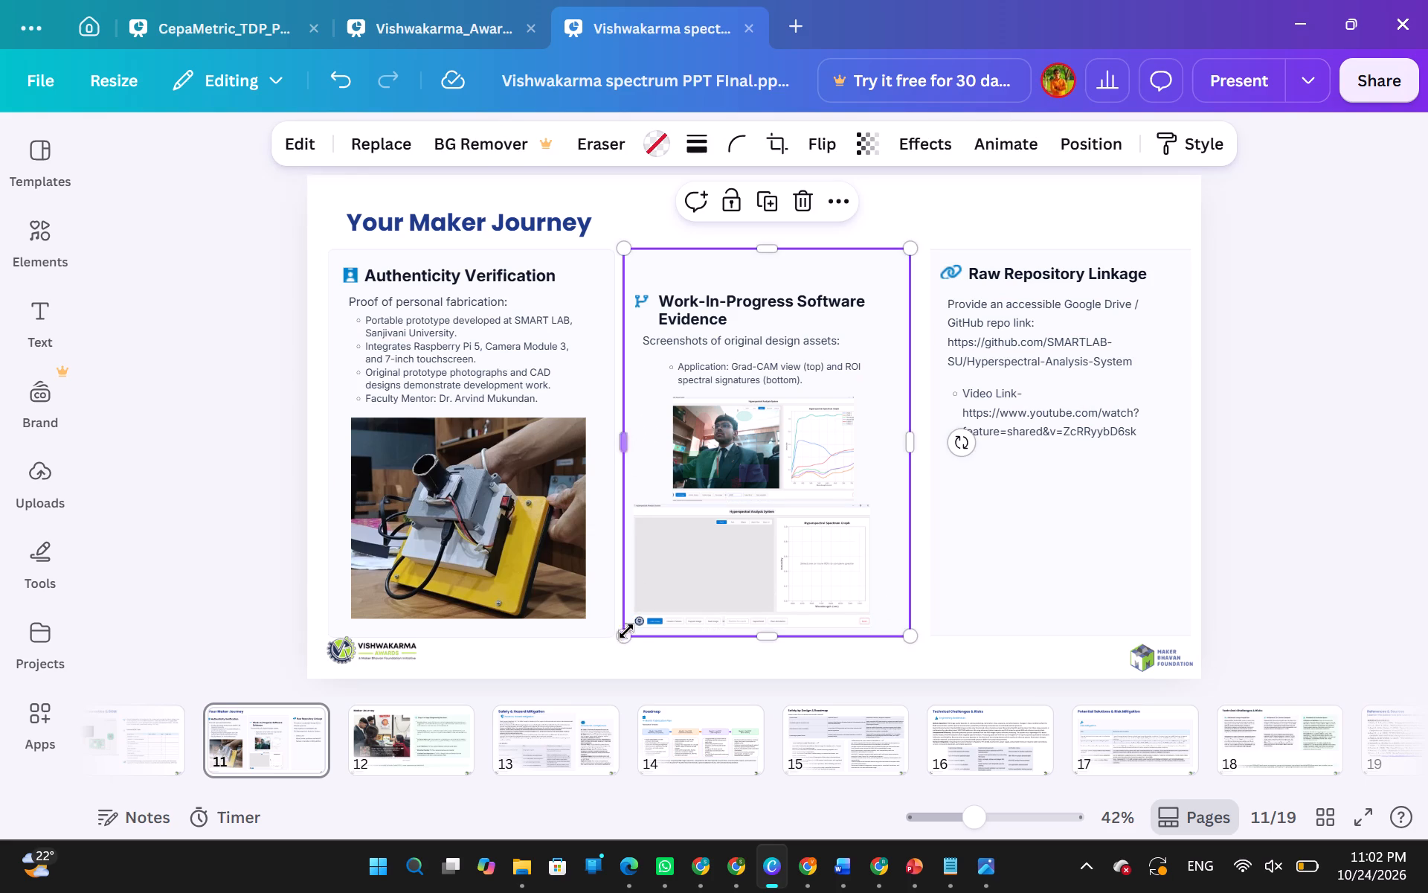
{"action": "left_click_drag", "start_coordinate": [792, 555], "coordinate": [808, 554]}
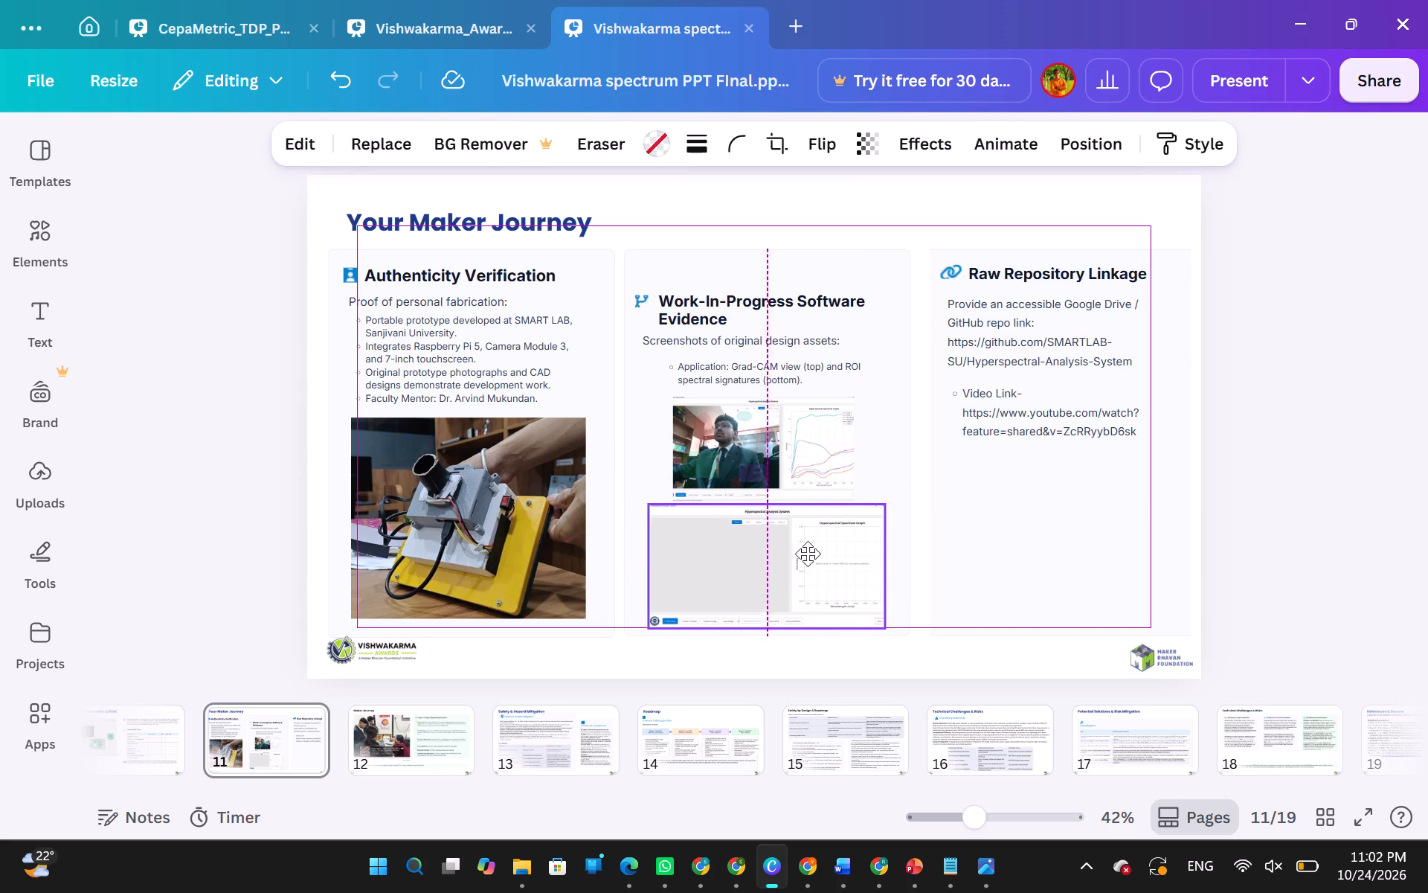
{"action": "left_click_drag", "start_coordinate": [808, 554], "coordinate": [808, 554]}
{"action": "left_click_drag", "start_coordinate": [772, 400], "coordinate": [739, 396]}
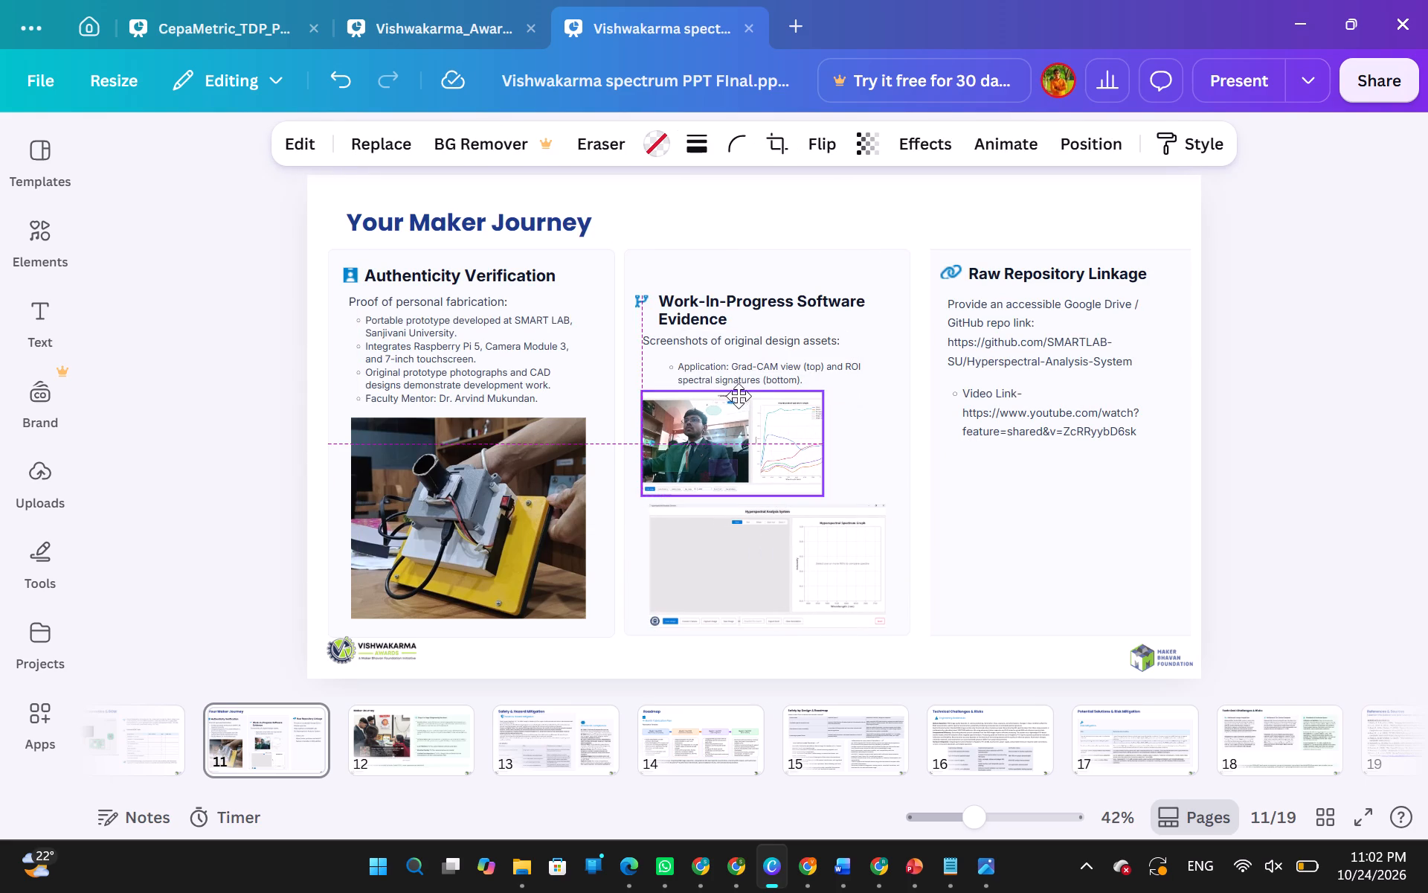
{"action": "left_click_drag", "start_coordinate": [739, 396], "coordinate": [733, 397]}
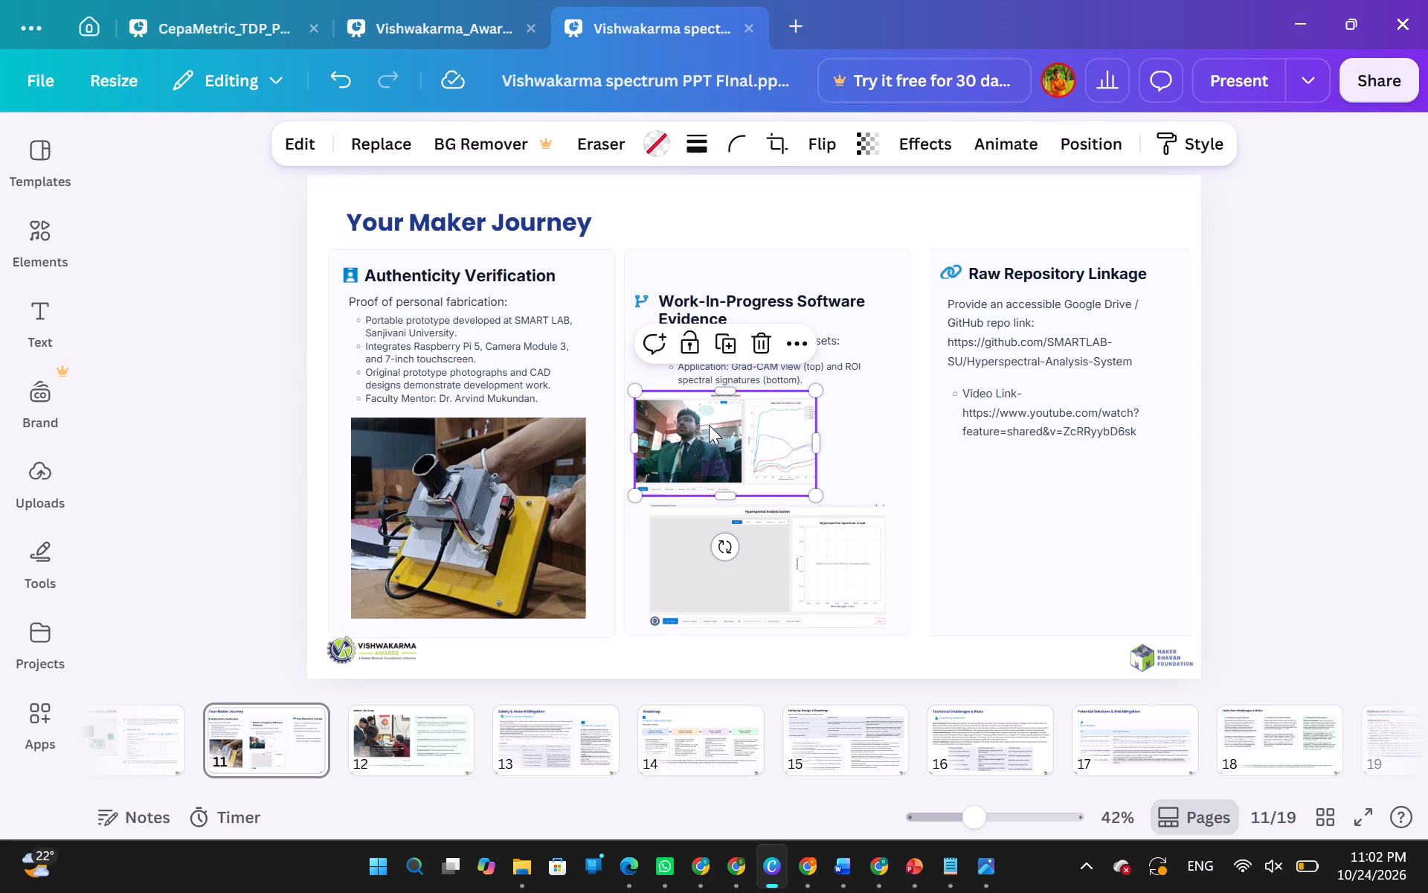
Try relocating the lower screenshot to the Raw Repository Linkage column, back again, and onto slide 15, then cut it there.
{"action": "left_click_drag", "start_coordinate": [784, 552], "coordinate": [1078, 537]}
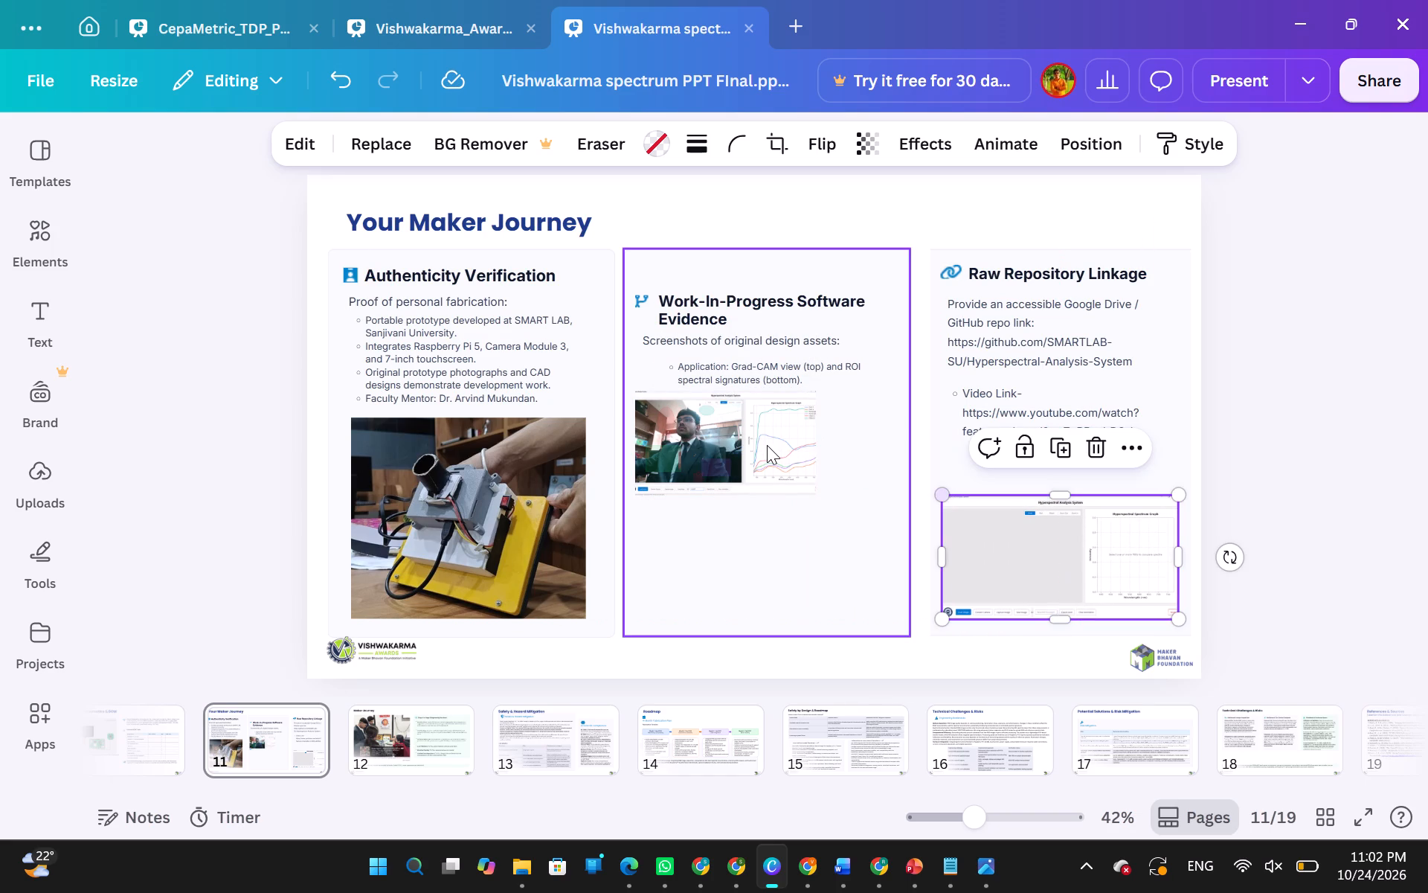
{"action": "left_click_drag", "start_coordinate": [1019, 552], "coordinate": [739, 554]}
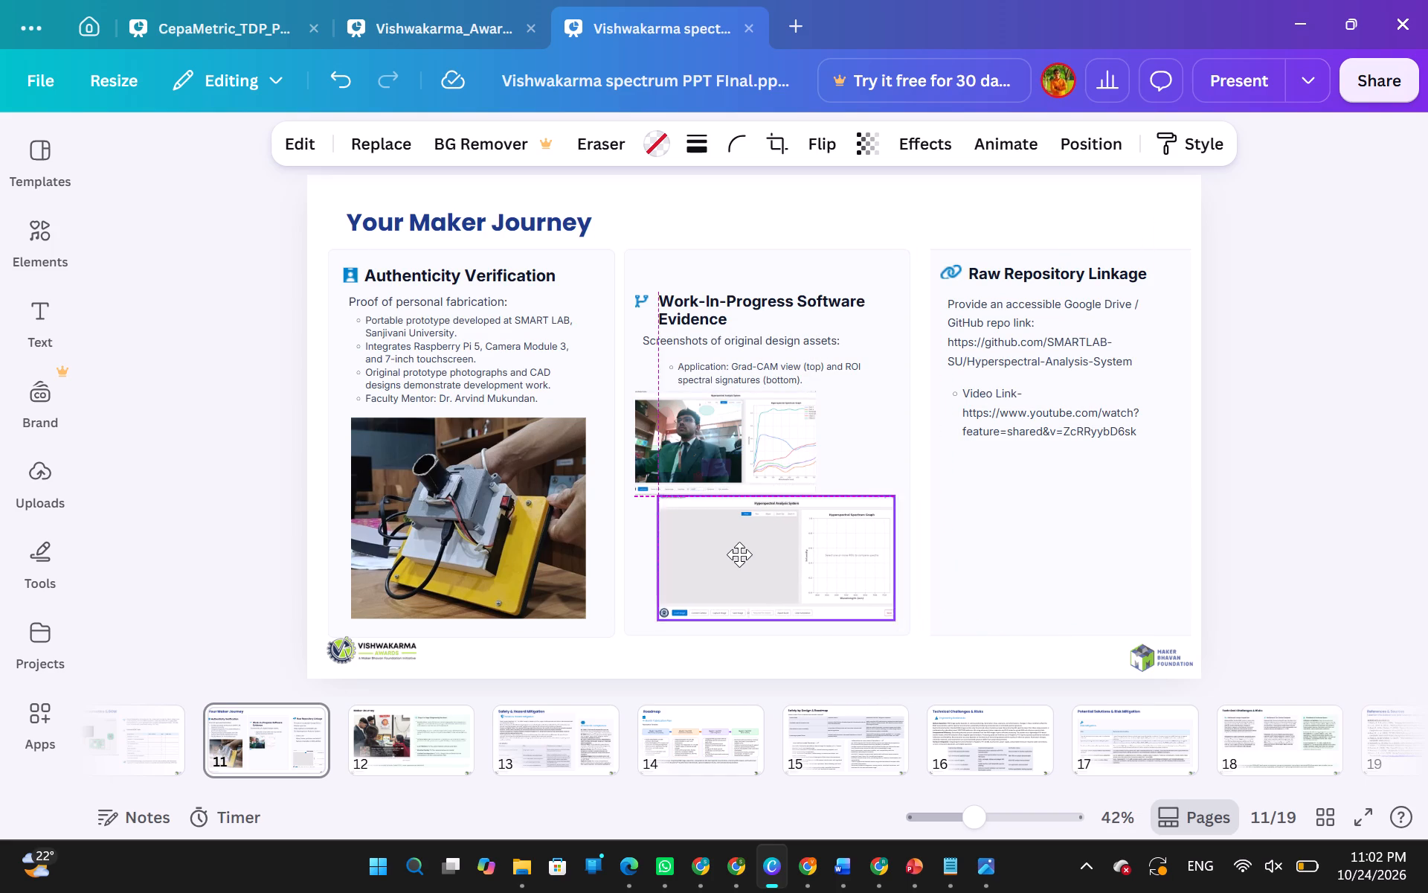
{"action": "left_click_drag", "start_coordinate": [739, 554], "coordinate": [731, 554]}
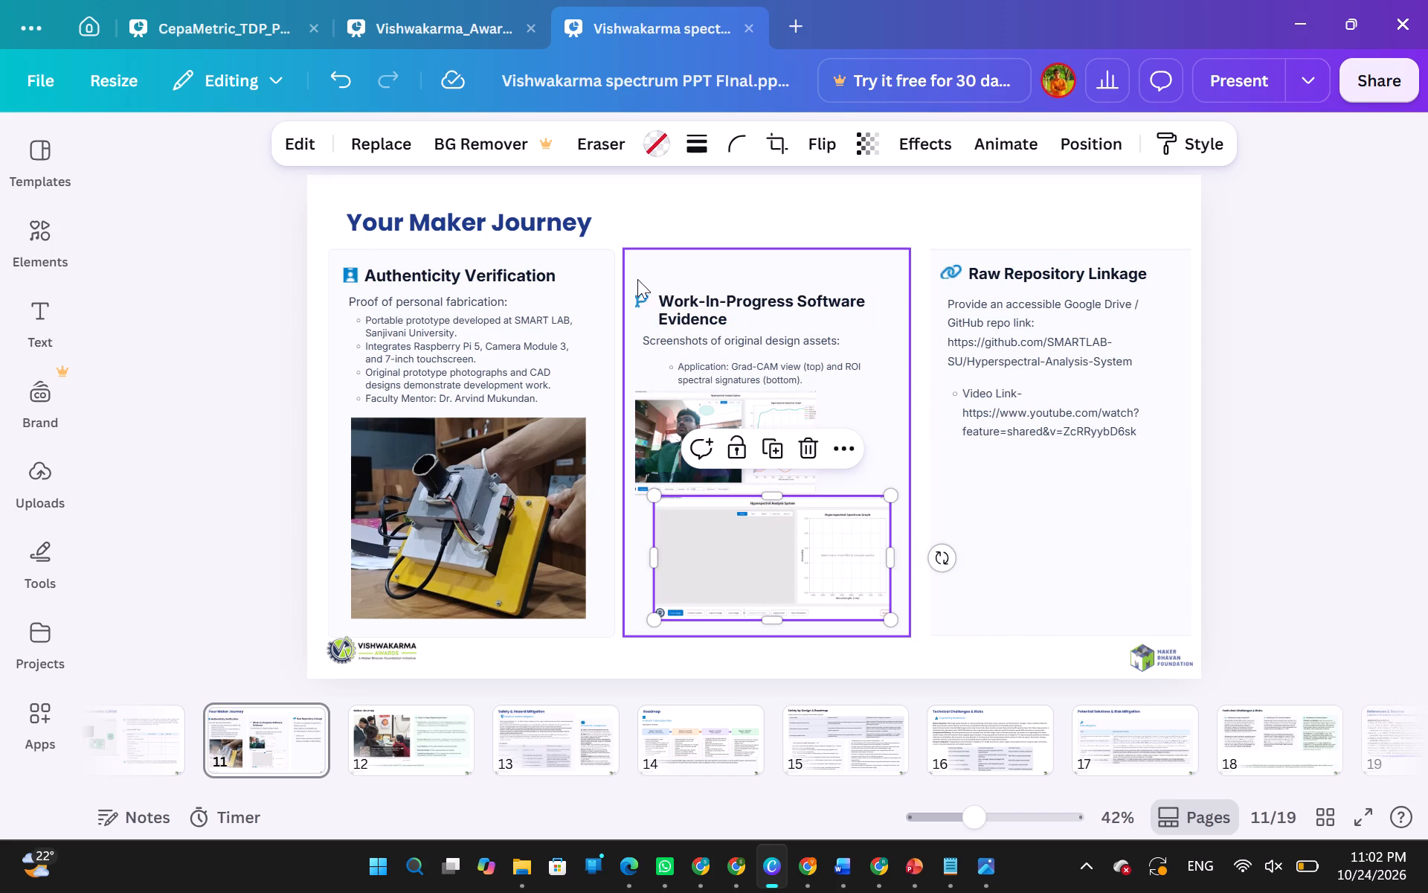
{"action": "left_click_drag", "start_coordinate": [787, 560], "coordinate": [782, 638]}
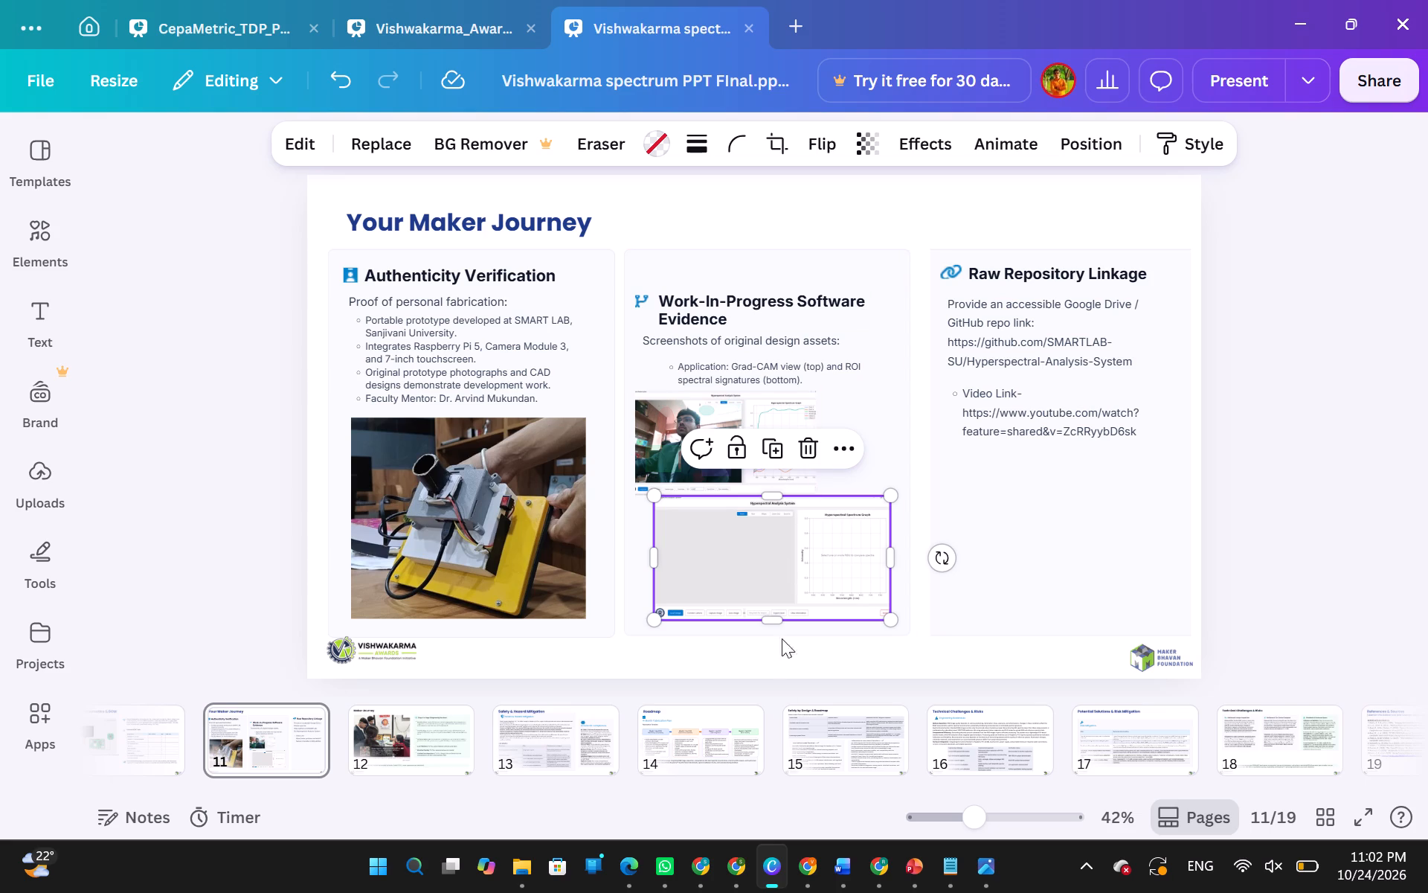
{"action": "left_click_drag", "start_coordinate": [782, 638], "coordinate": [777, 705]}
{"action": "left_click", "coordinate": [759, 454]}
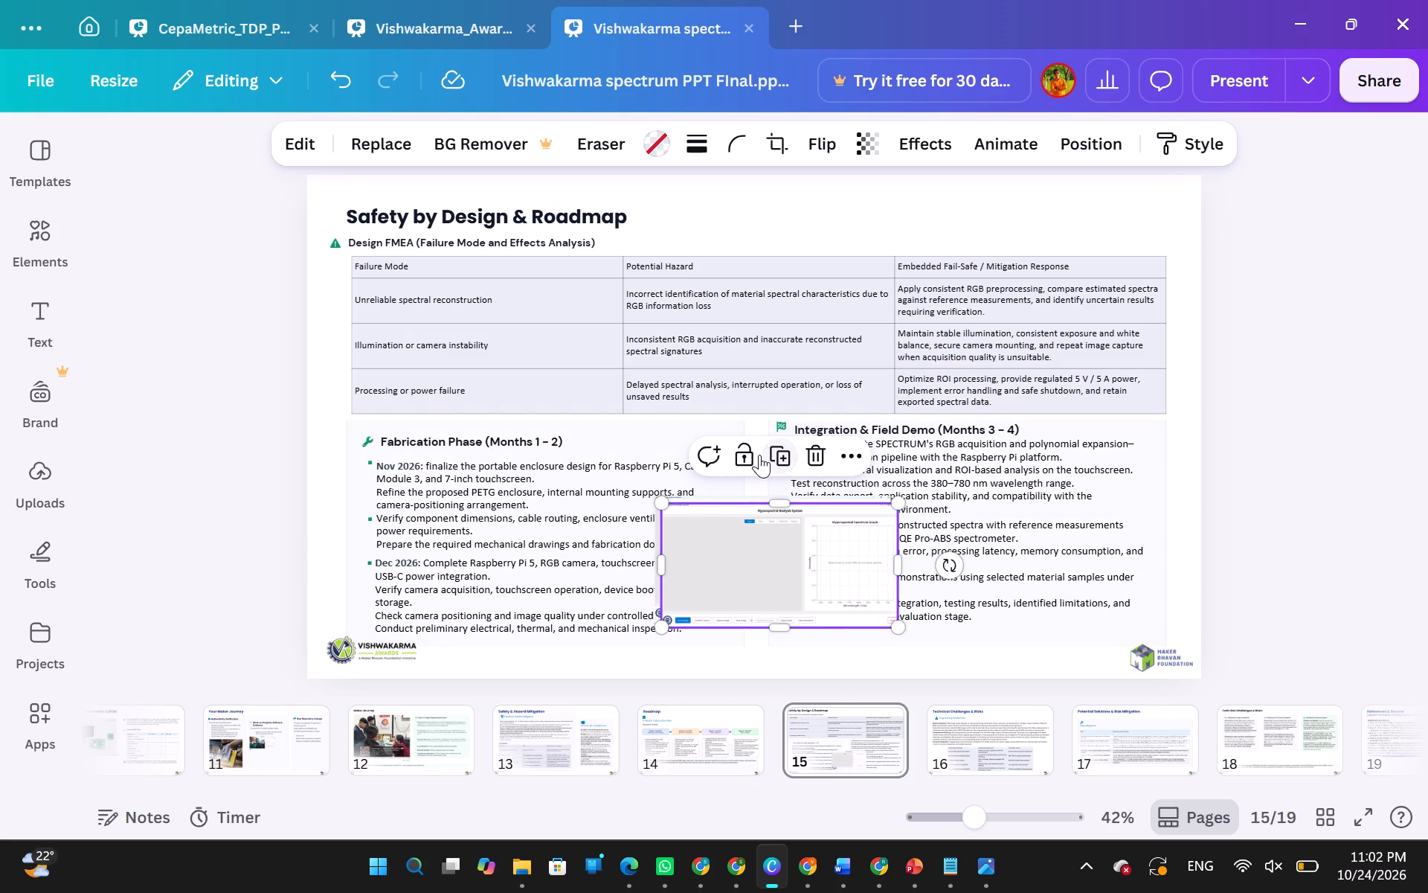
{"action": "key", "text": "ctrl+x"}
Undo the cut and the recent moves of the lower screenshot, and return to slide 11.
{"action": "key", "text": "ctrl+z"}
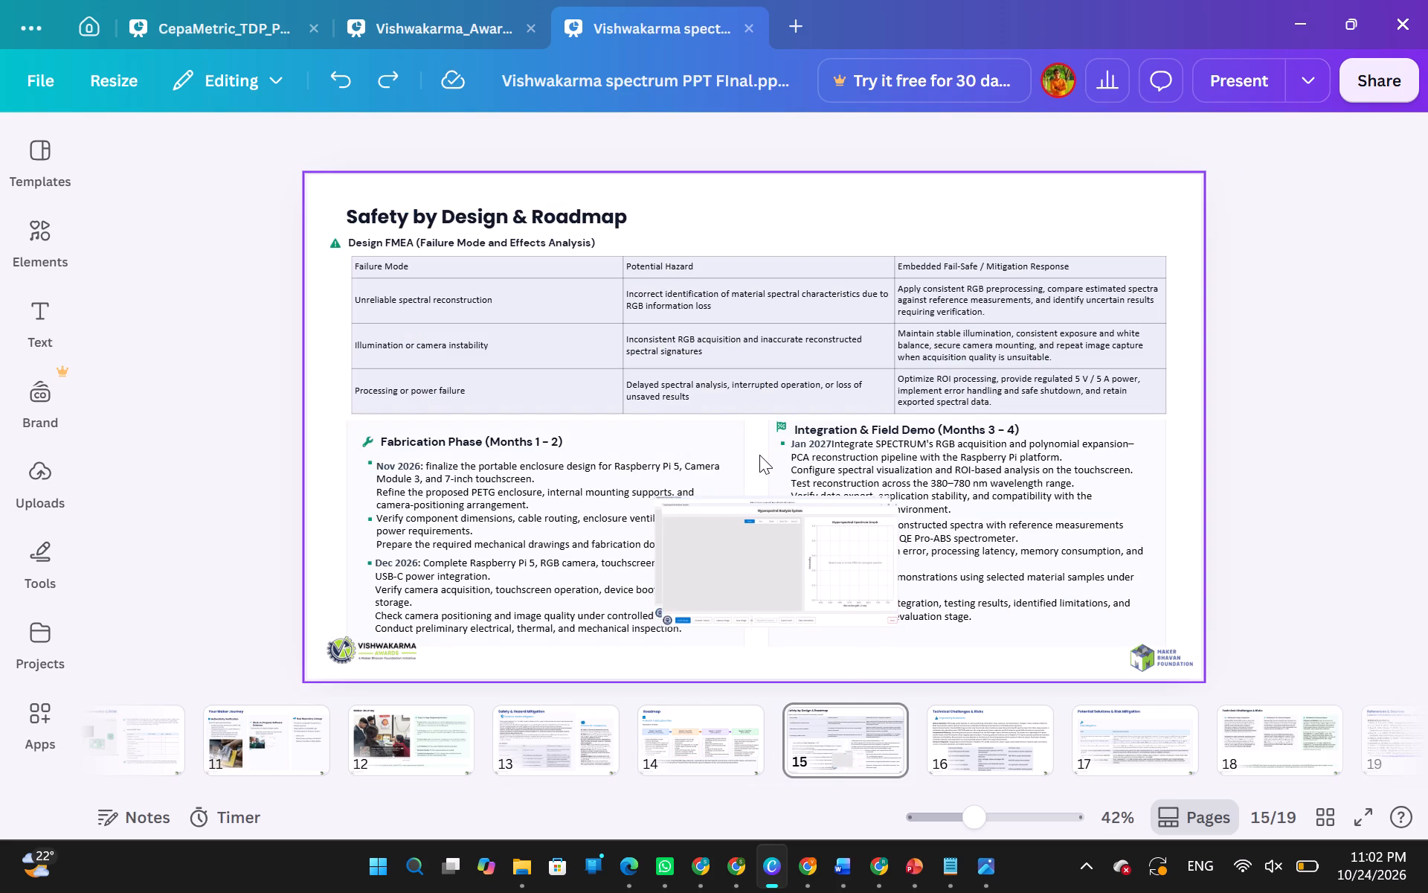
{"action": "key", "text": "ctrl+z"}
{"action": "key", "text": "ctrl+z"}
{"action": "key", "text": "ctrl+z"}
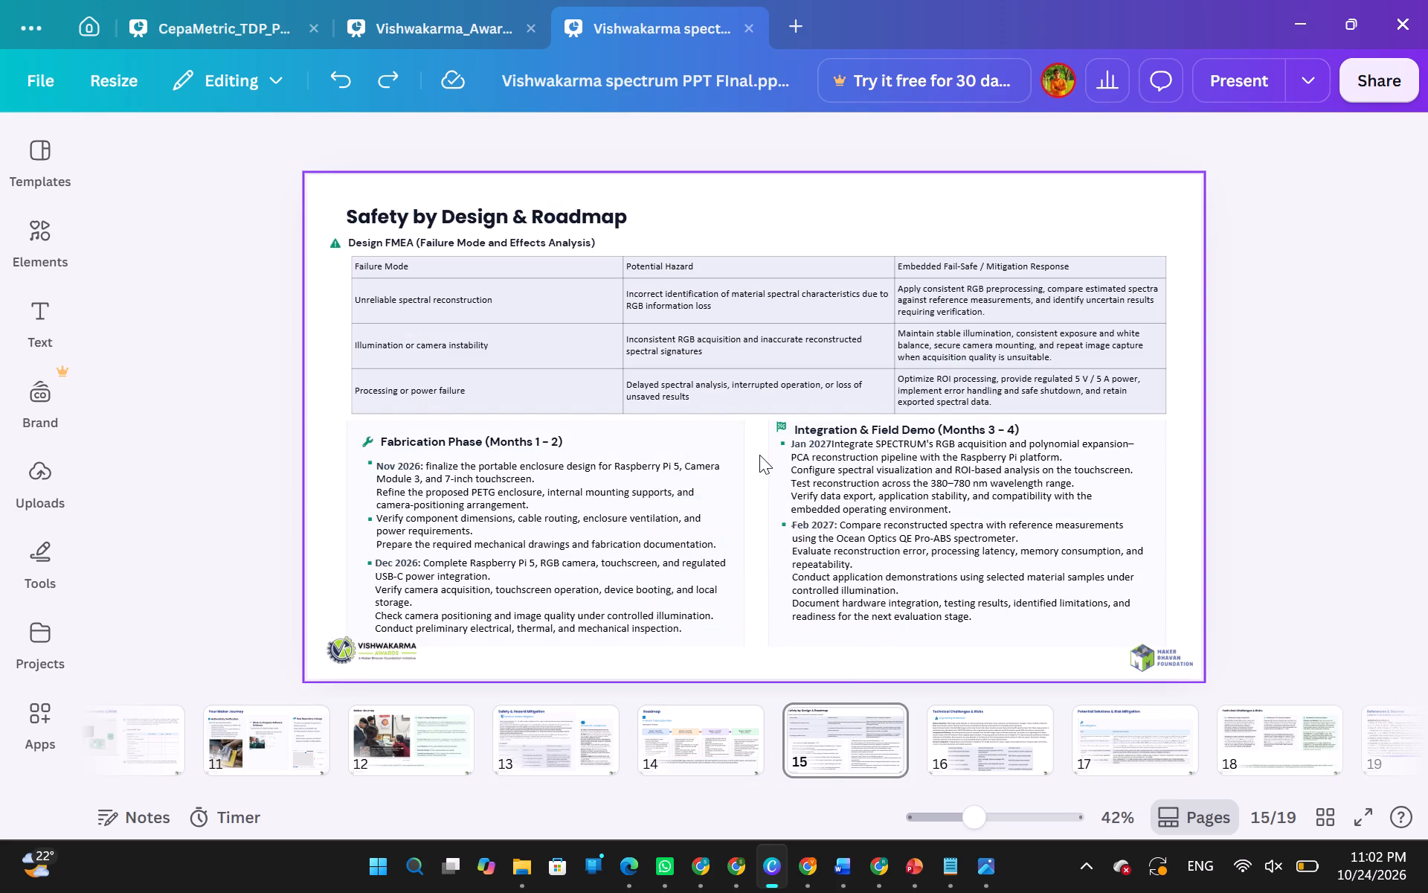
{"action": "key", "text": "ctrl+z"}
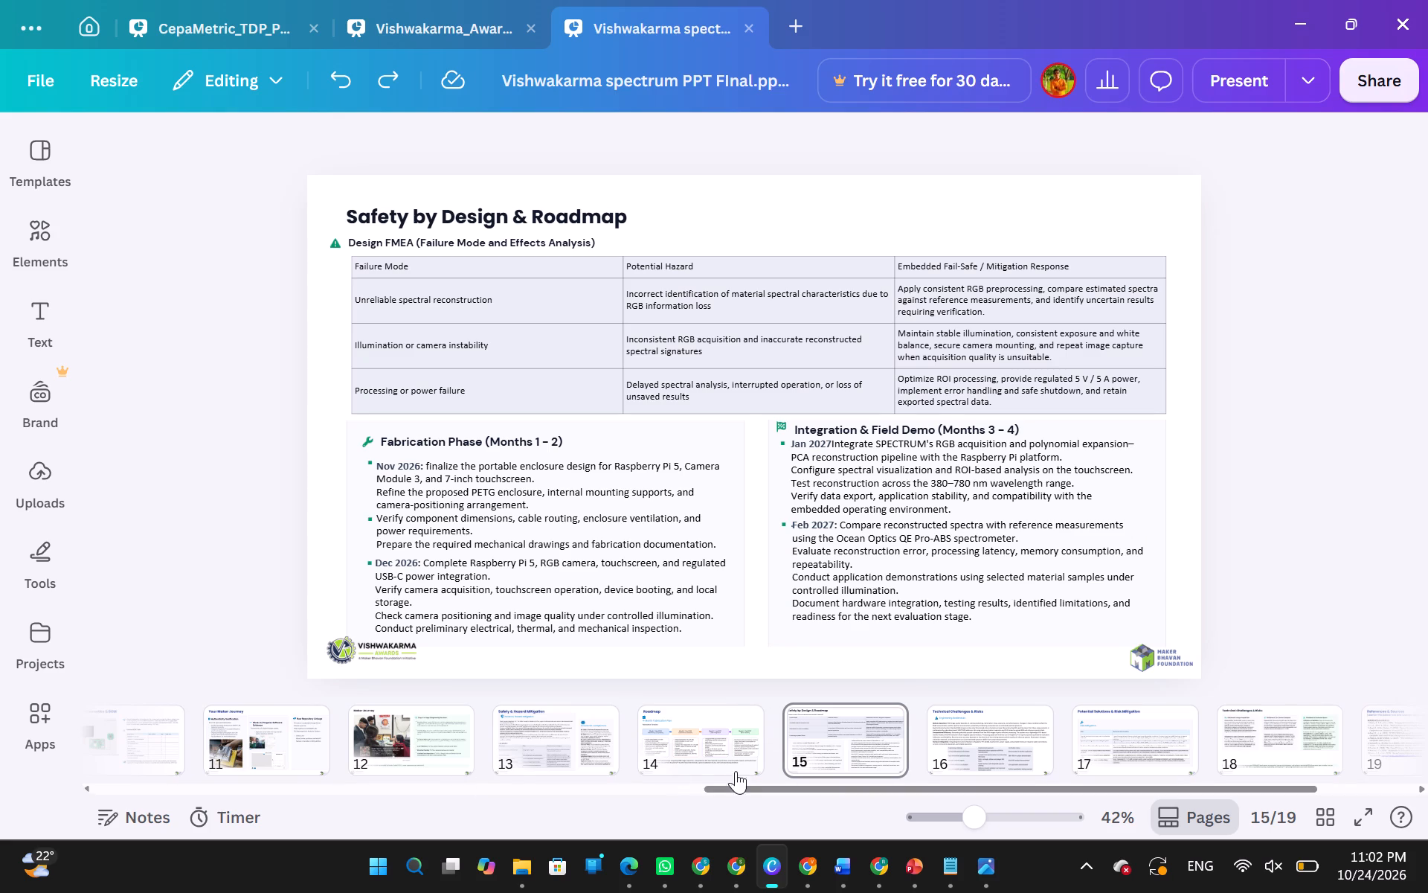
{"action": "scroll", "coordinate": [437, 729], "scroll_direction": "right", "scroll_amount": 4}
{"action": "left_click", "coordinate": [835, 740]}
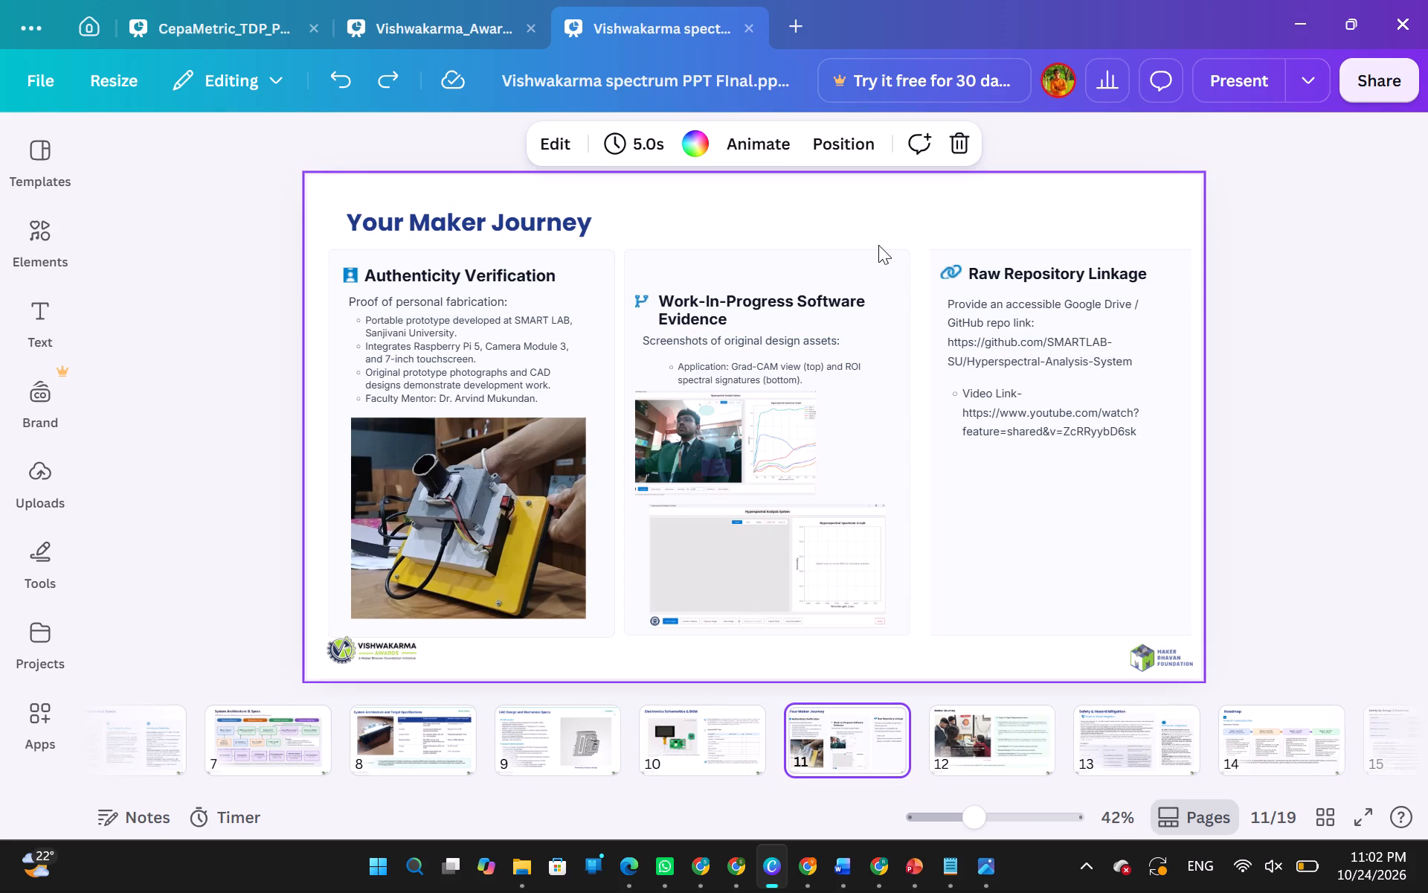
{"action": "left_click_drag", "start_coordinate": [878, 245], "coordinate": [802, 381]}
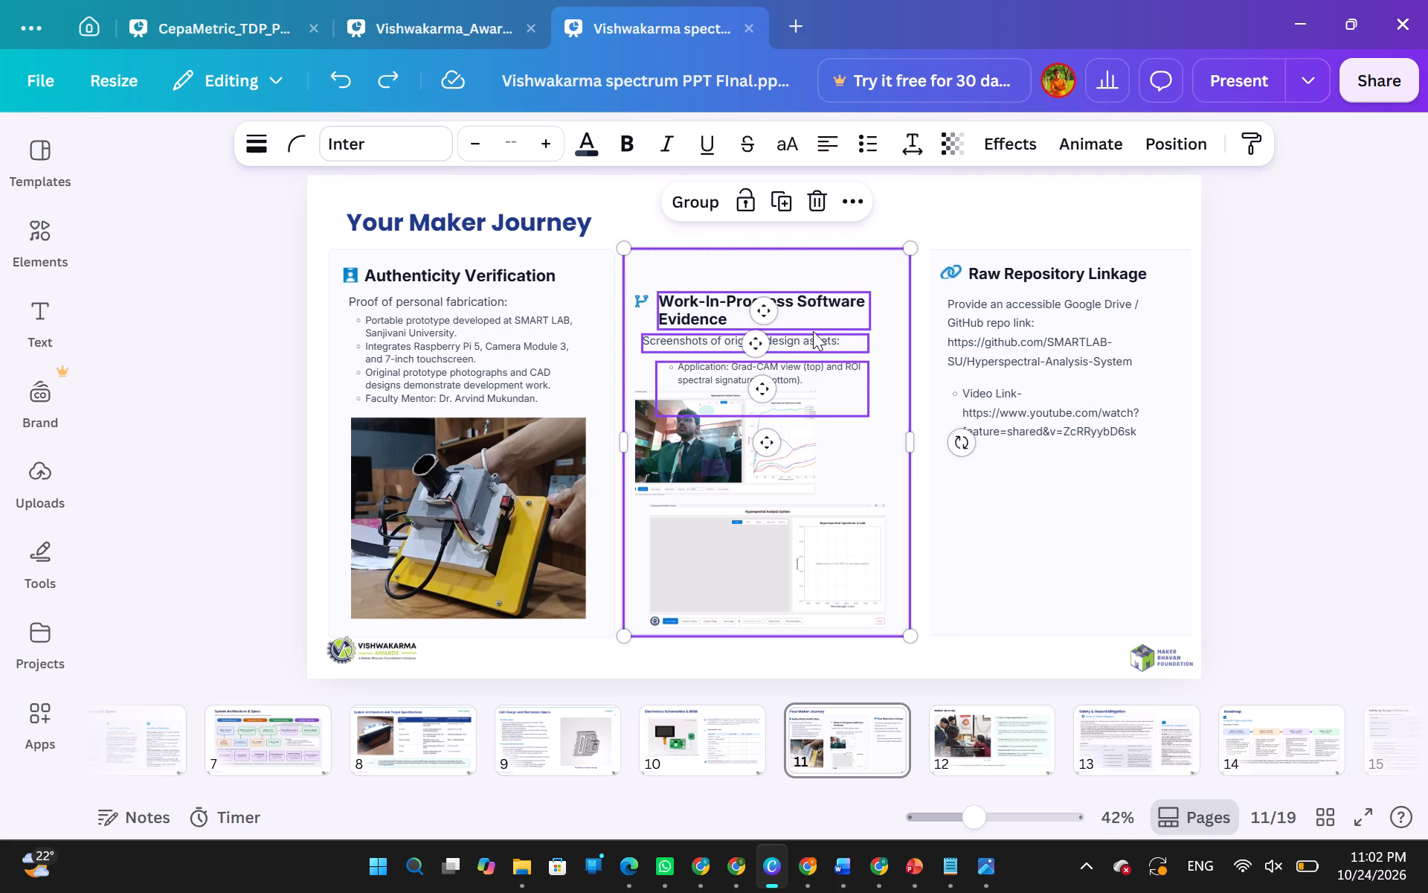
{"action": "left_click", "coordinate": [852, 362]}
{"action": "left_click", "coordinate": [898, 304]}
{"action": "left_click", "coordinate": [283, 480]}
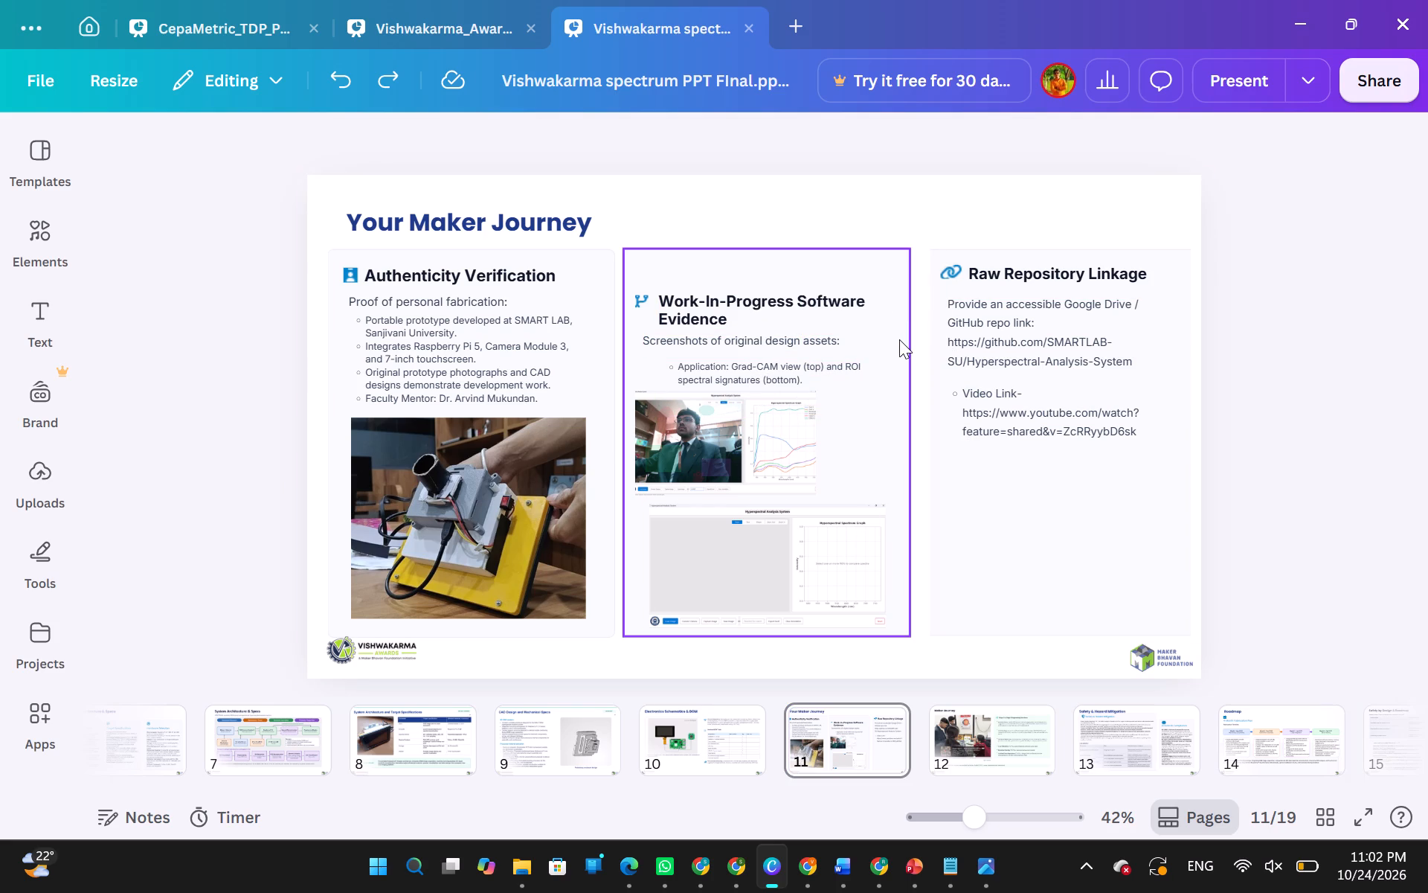
Shift the middle column's background panel aside and move the Work-In-Progress Software Evidence icon, heading, subheading and caption below the Video Link.
{"action": "left_click_drag", "start_coordinate": [892, 352], "coordinate": [1017, 555]}
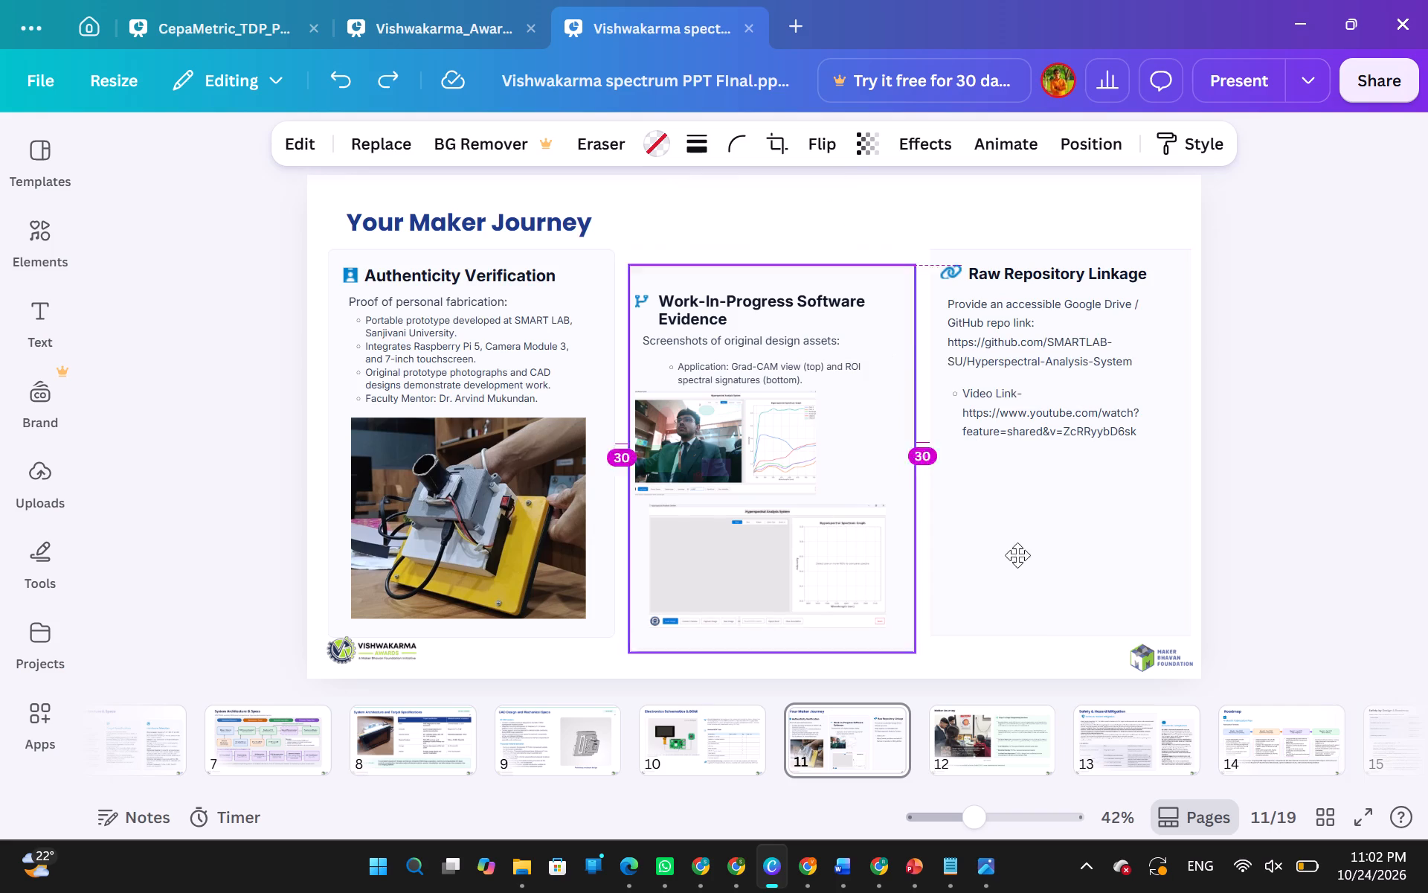
{"action": "left_click_drag", "start_coordinate": [1017, 555], "coordinate": [1023, 559]}
{"action": "left_click_drag", "start_coordinate": [784, 246], "coordinate": [775, 308]}
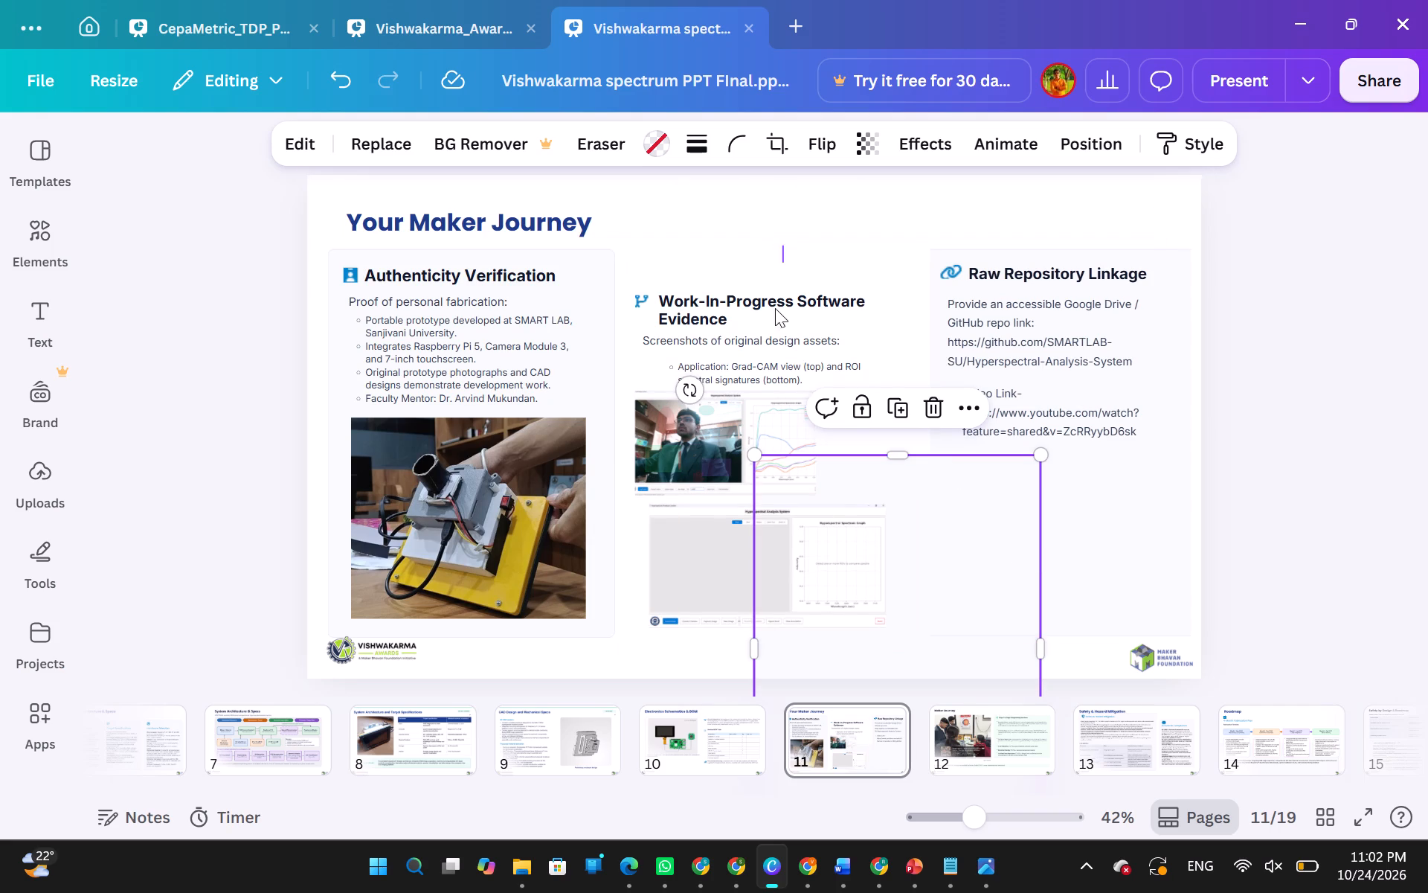
{"action": "left_click_drag", "start_coordinate": [775, 308], "coordinate": [666, 380]}
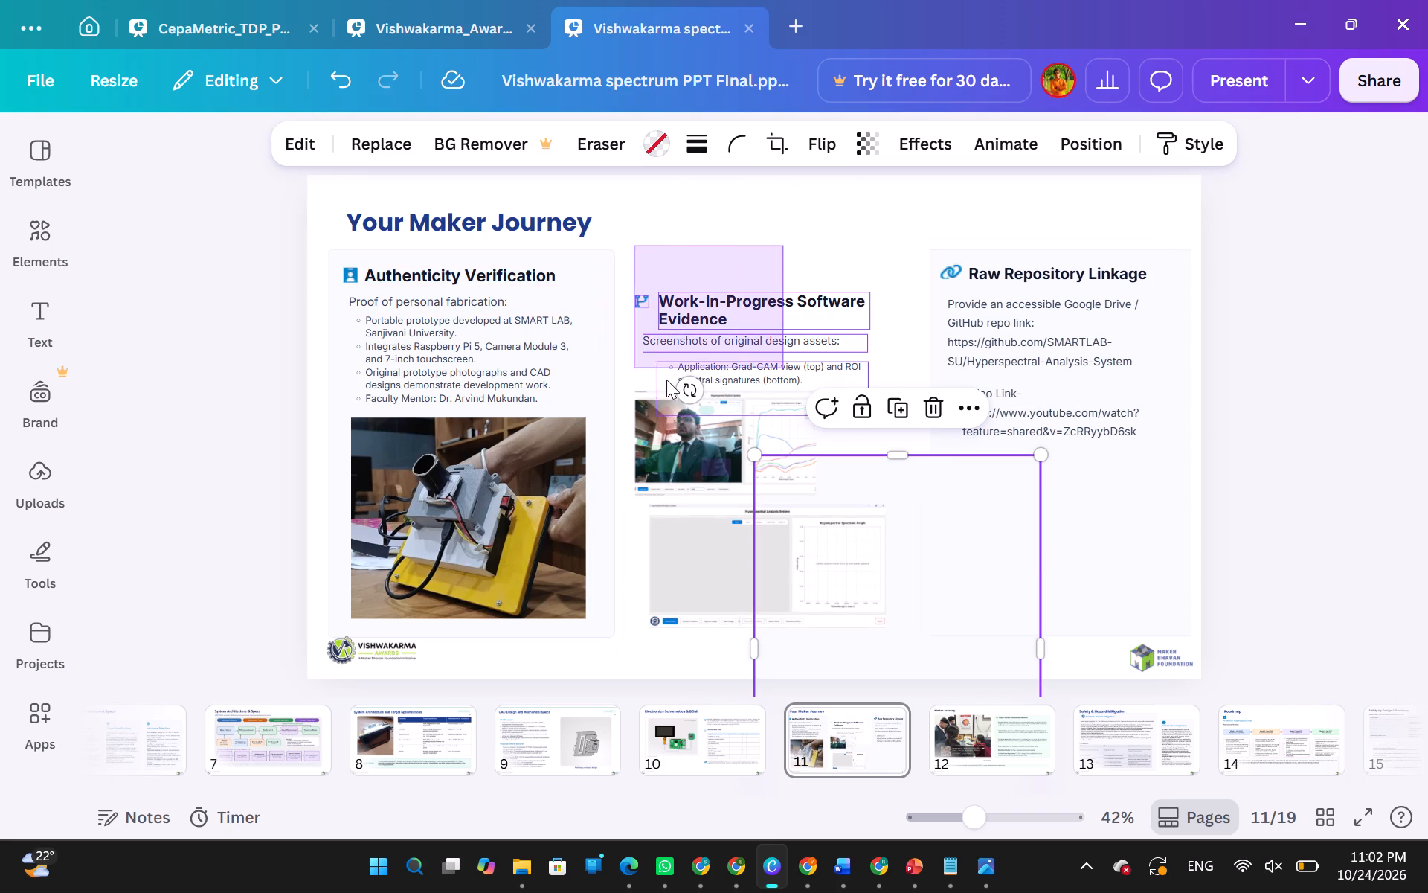
{"action": "left_click_drag", "start_coordinate": [666, 380], "coordinate": [645, 377]}
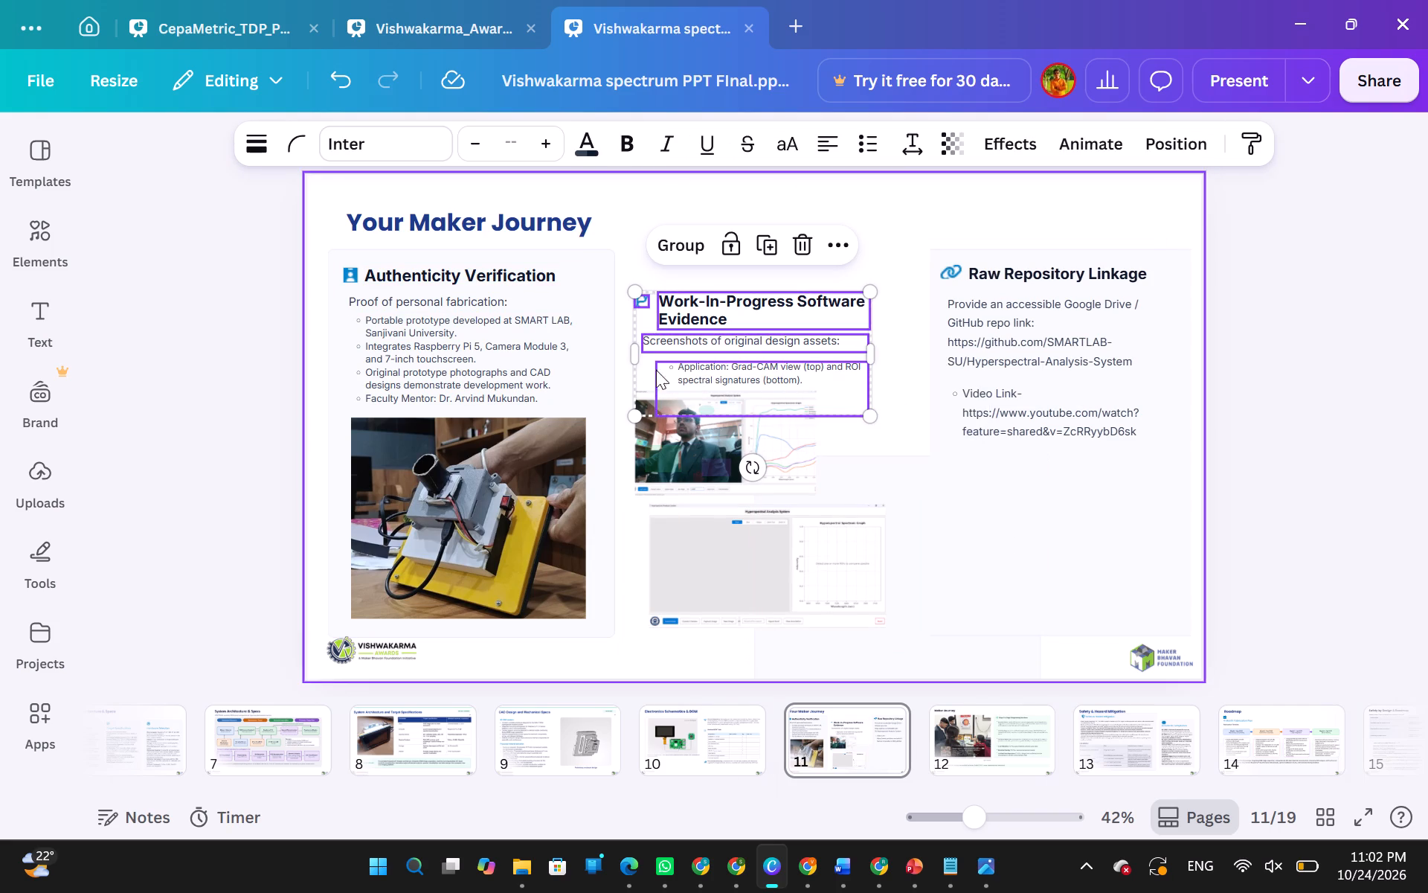
{"action": "left_click_drag", "start_coordinate": [752, 342], "coordinate": [1096, 509]}
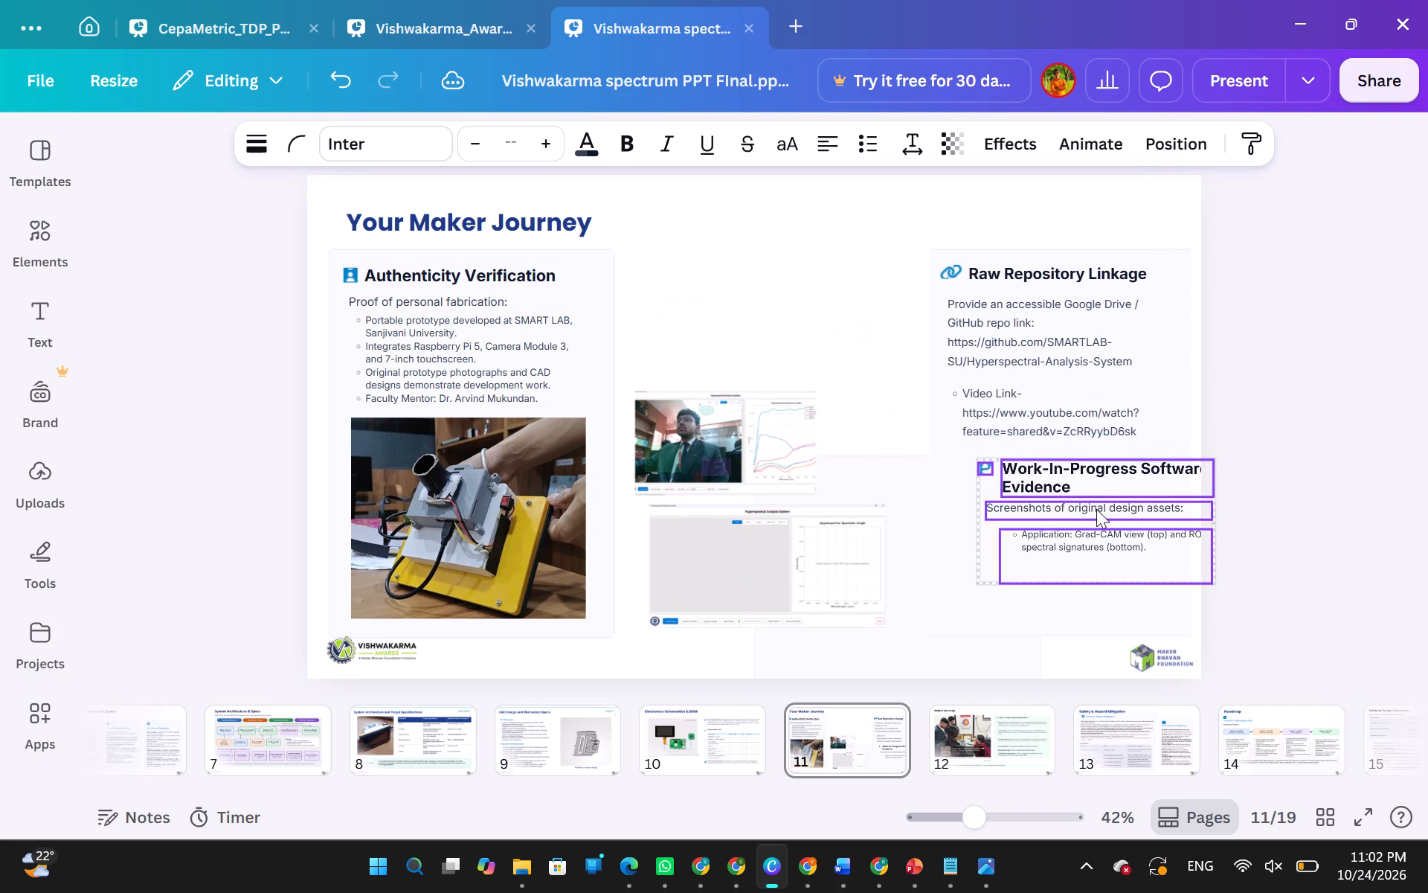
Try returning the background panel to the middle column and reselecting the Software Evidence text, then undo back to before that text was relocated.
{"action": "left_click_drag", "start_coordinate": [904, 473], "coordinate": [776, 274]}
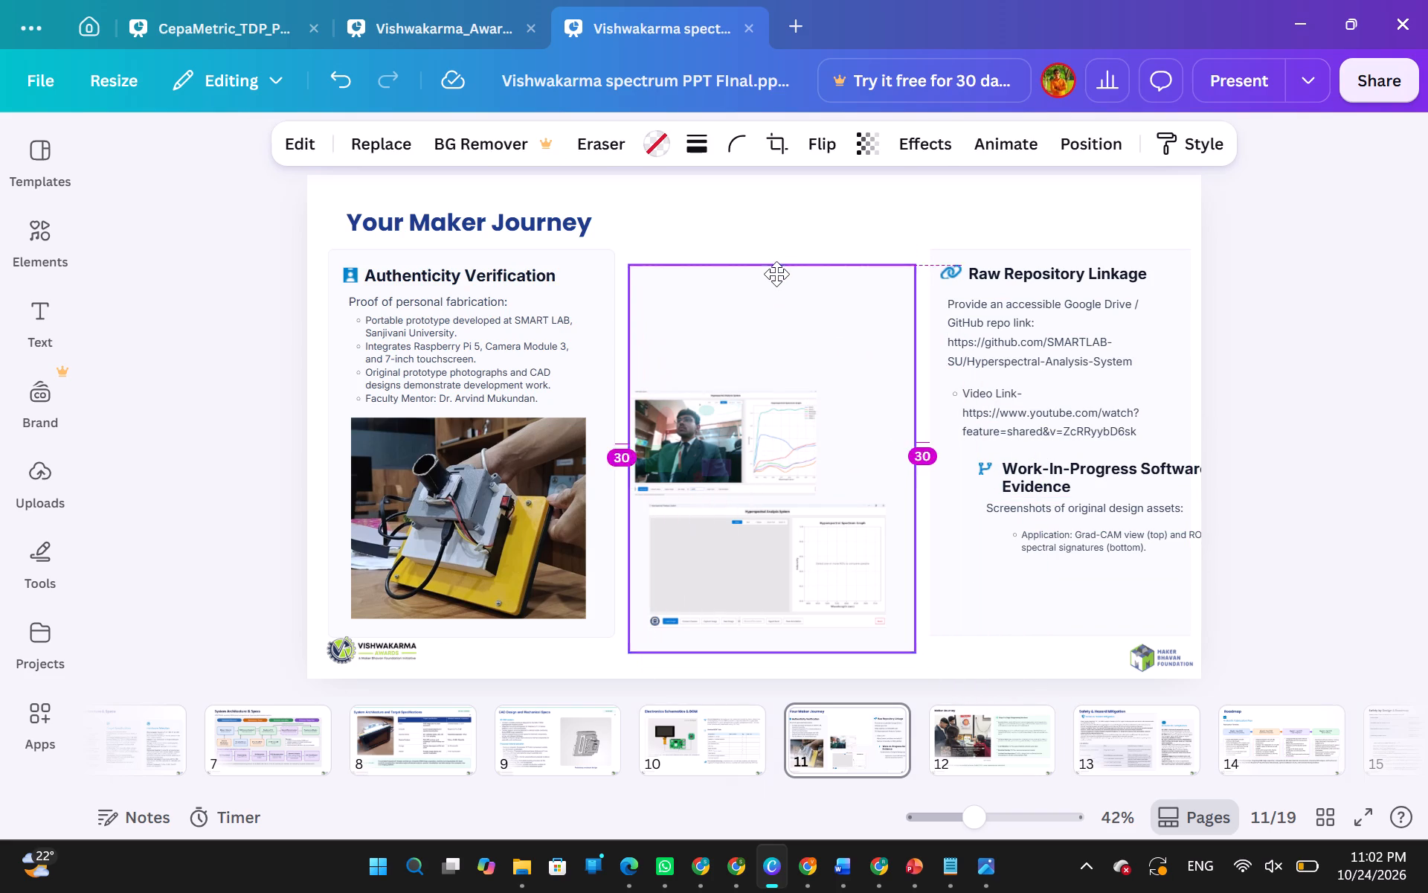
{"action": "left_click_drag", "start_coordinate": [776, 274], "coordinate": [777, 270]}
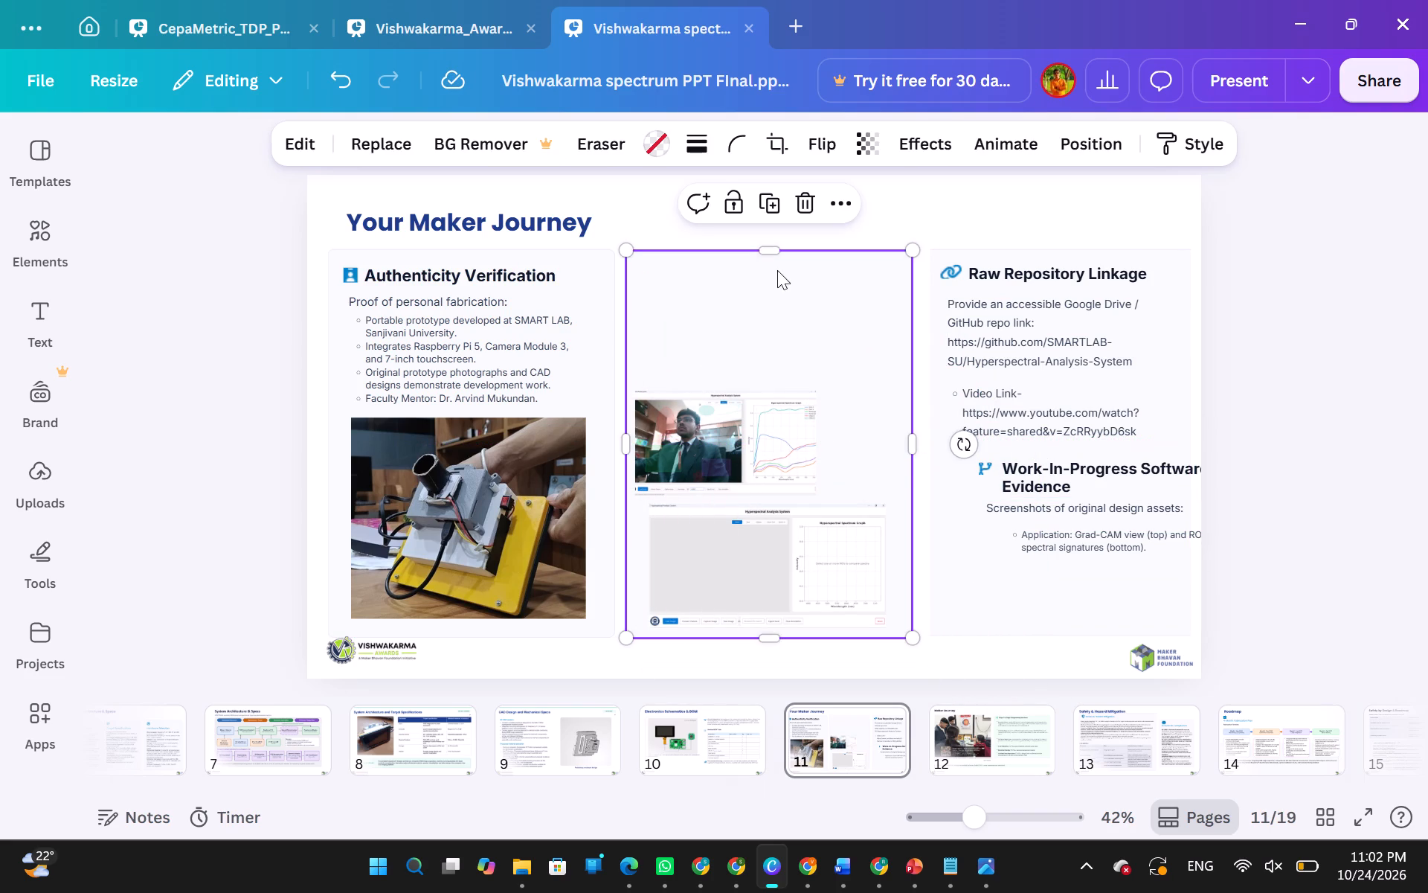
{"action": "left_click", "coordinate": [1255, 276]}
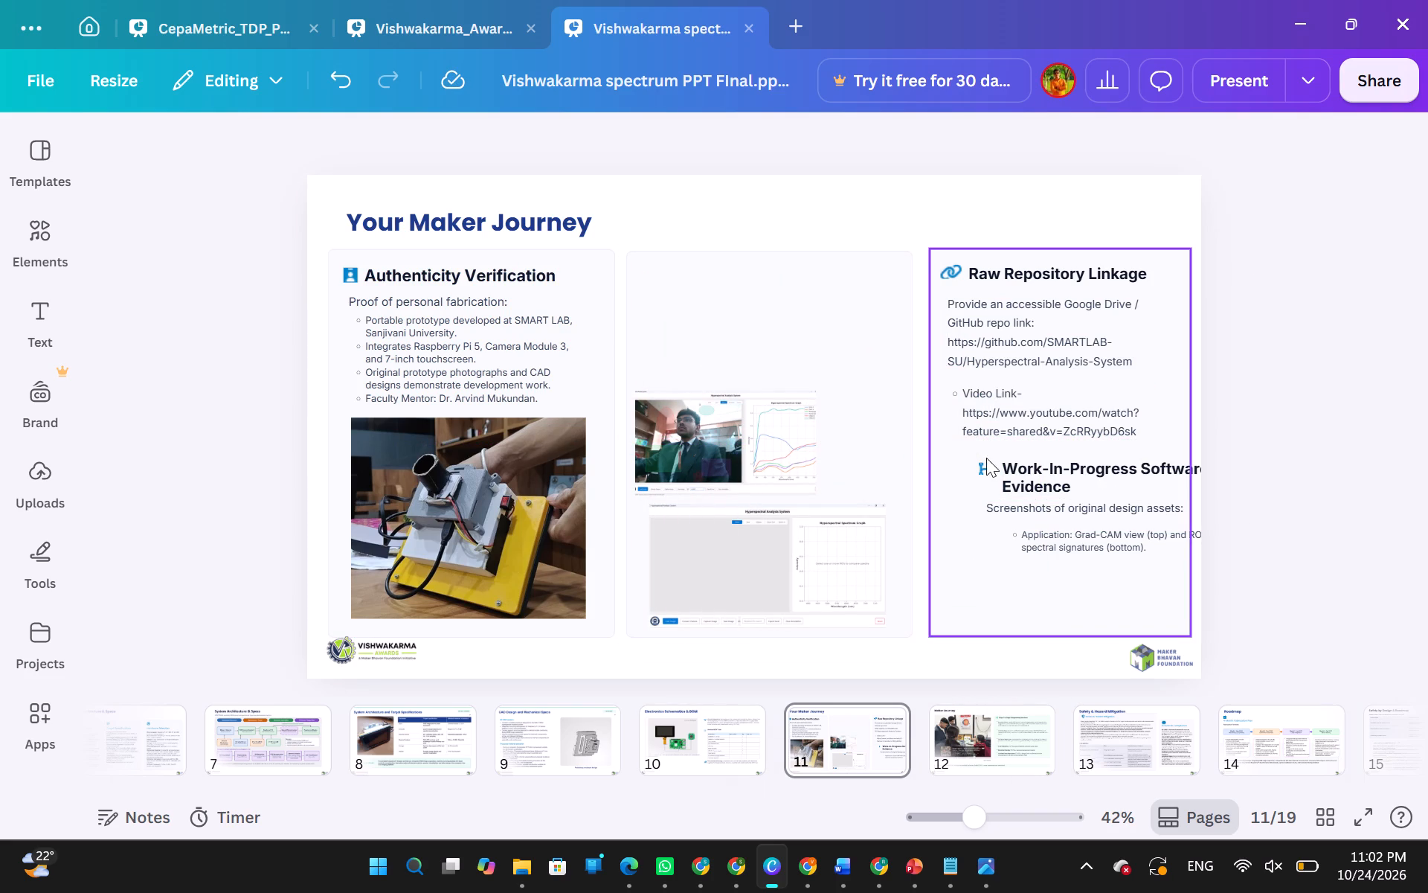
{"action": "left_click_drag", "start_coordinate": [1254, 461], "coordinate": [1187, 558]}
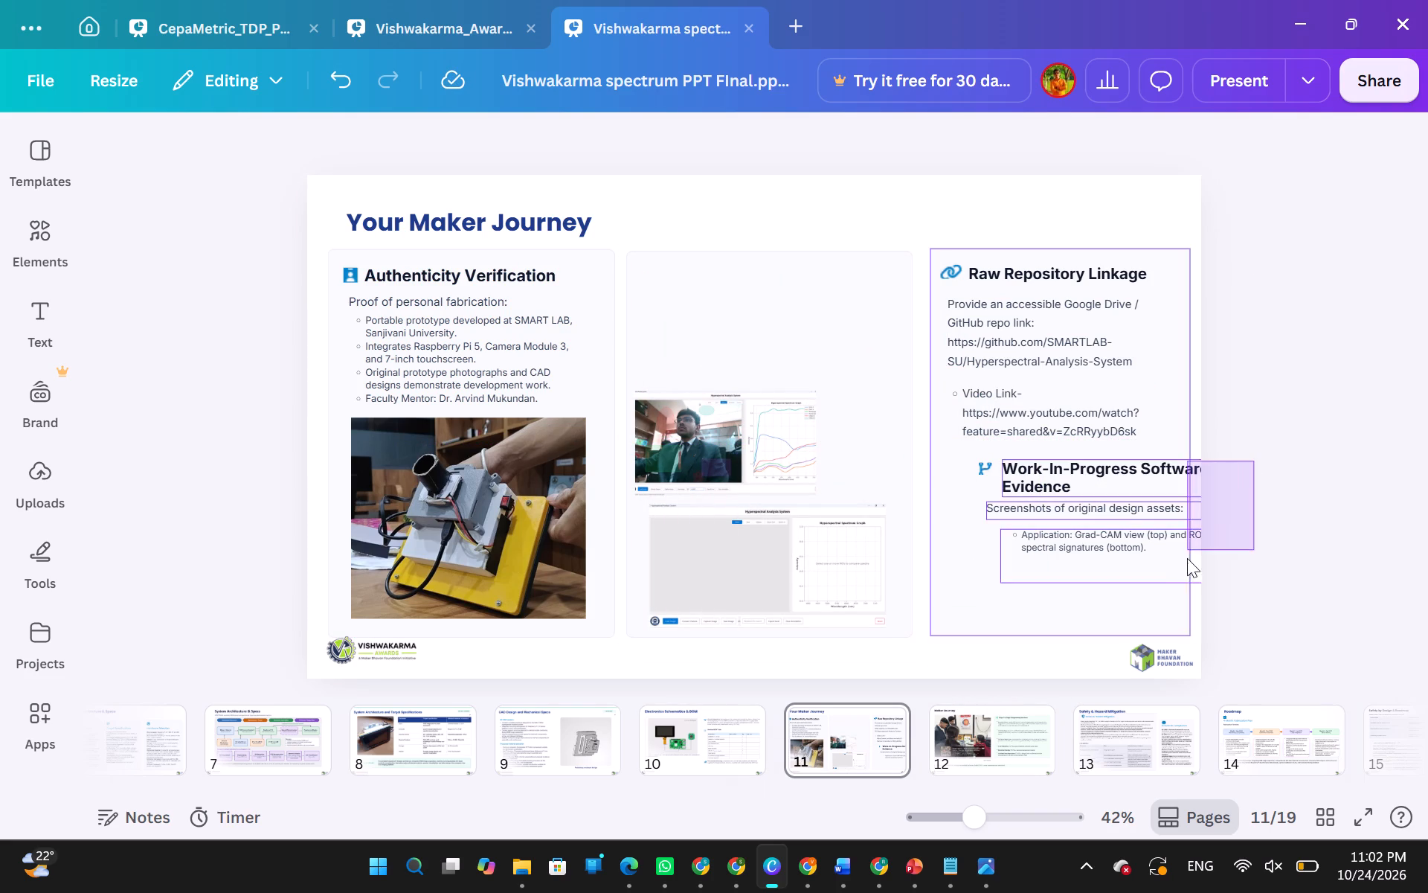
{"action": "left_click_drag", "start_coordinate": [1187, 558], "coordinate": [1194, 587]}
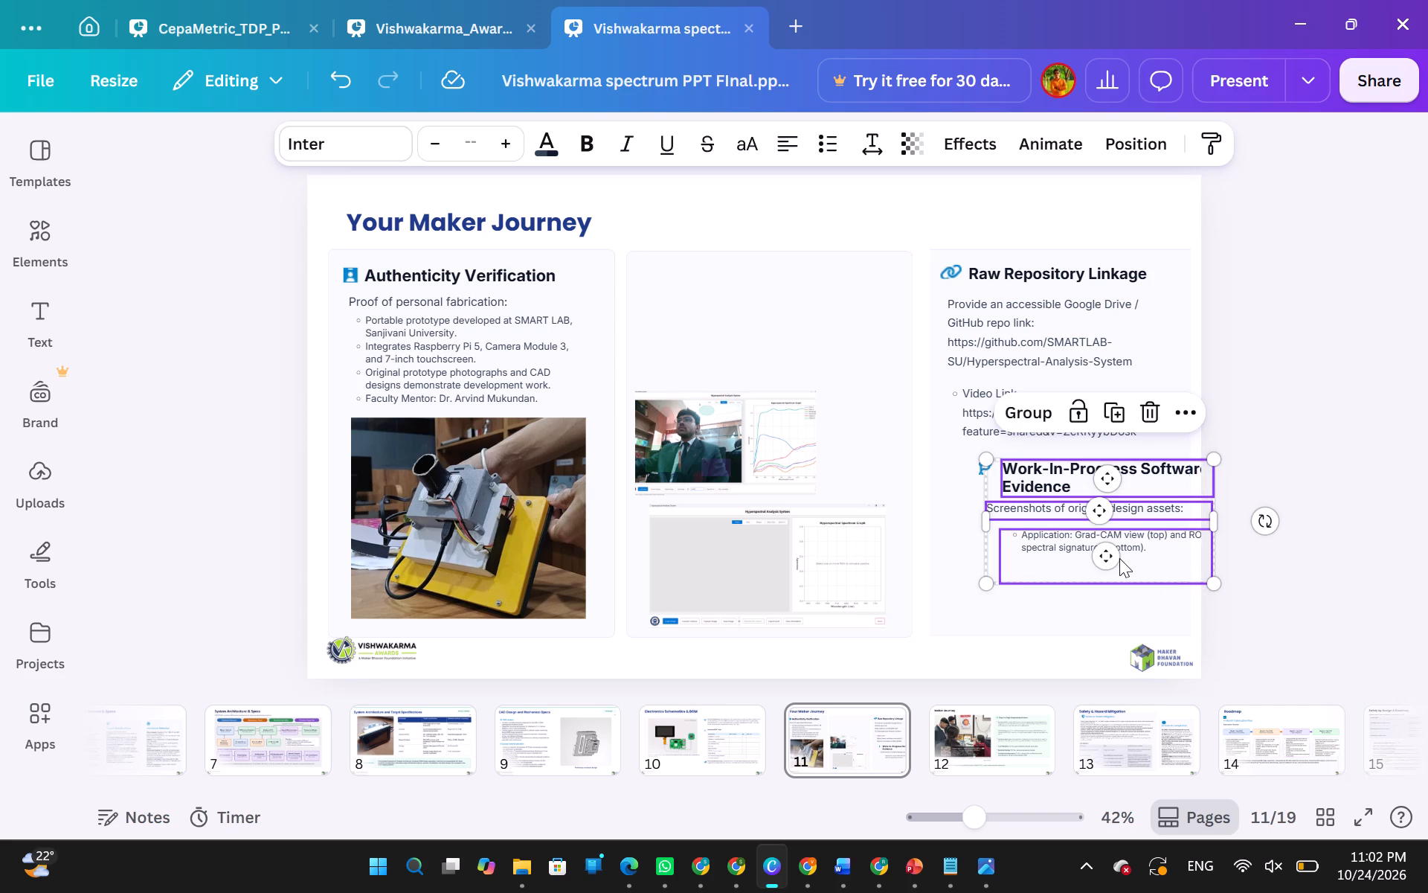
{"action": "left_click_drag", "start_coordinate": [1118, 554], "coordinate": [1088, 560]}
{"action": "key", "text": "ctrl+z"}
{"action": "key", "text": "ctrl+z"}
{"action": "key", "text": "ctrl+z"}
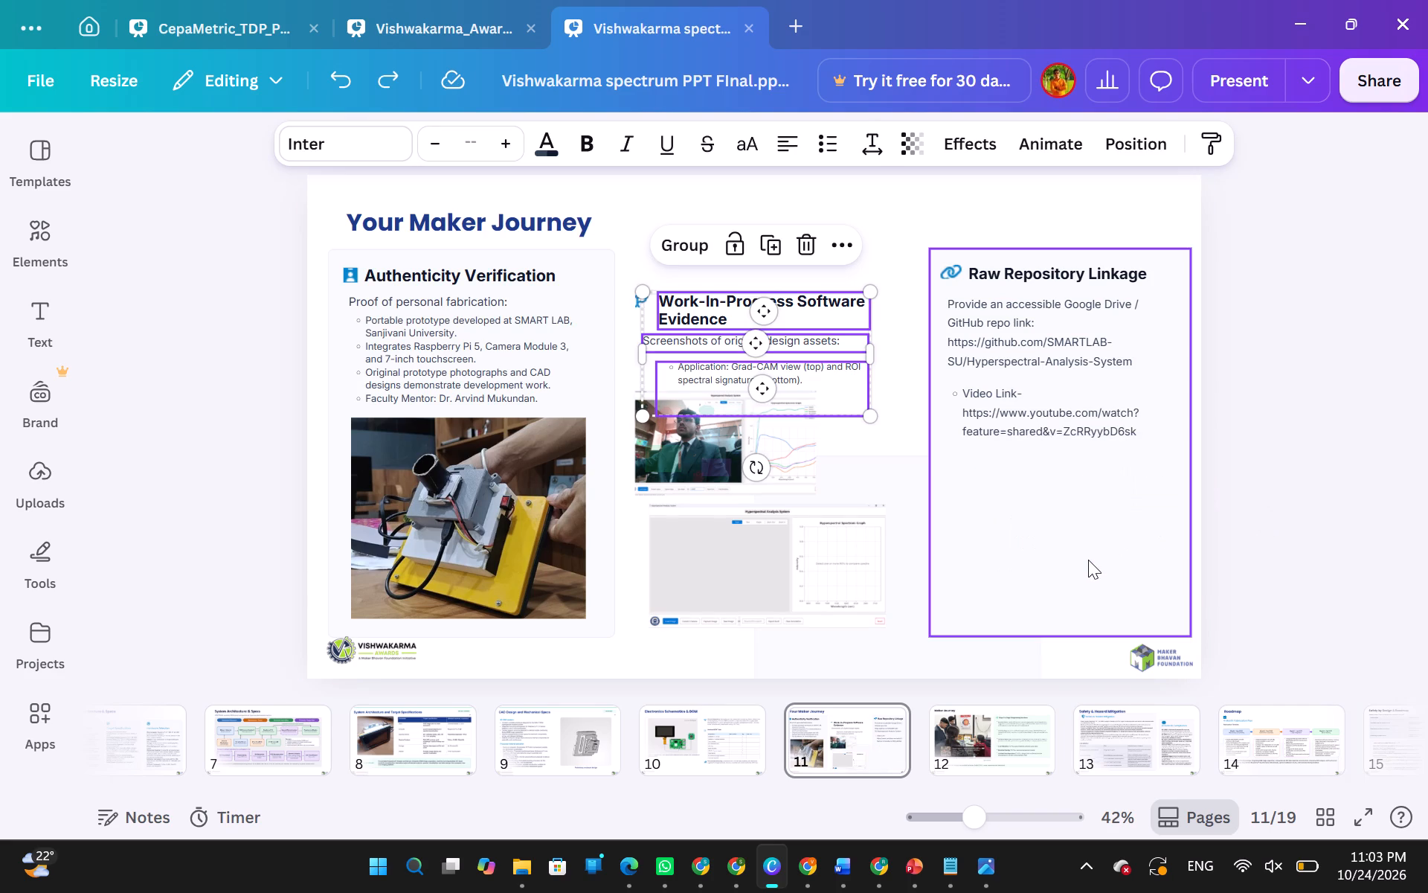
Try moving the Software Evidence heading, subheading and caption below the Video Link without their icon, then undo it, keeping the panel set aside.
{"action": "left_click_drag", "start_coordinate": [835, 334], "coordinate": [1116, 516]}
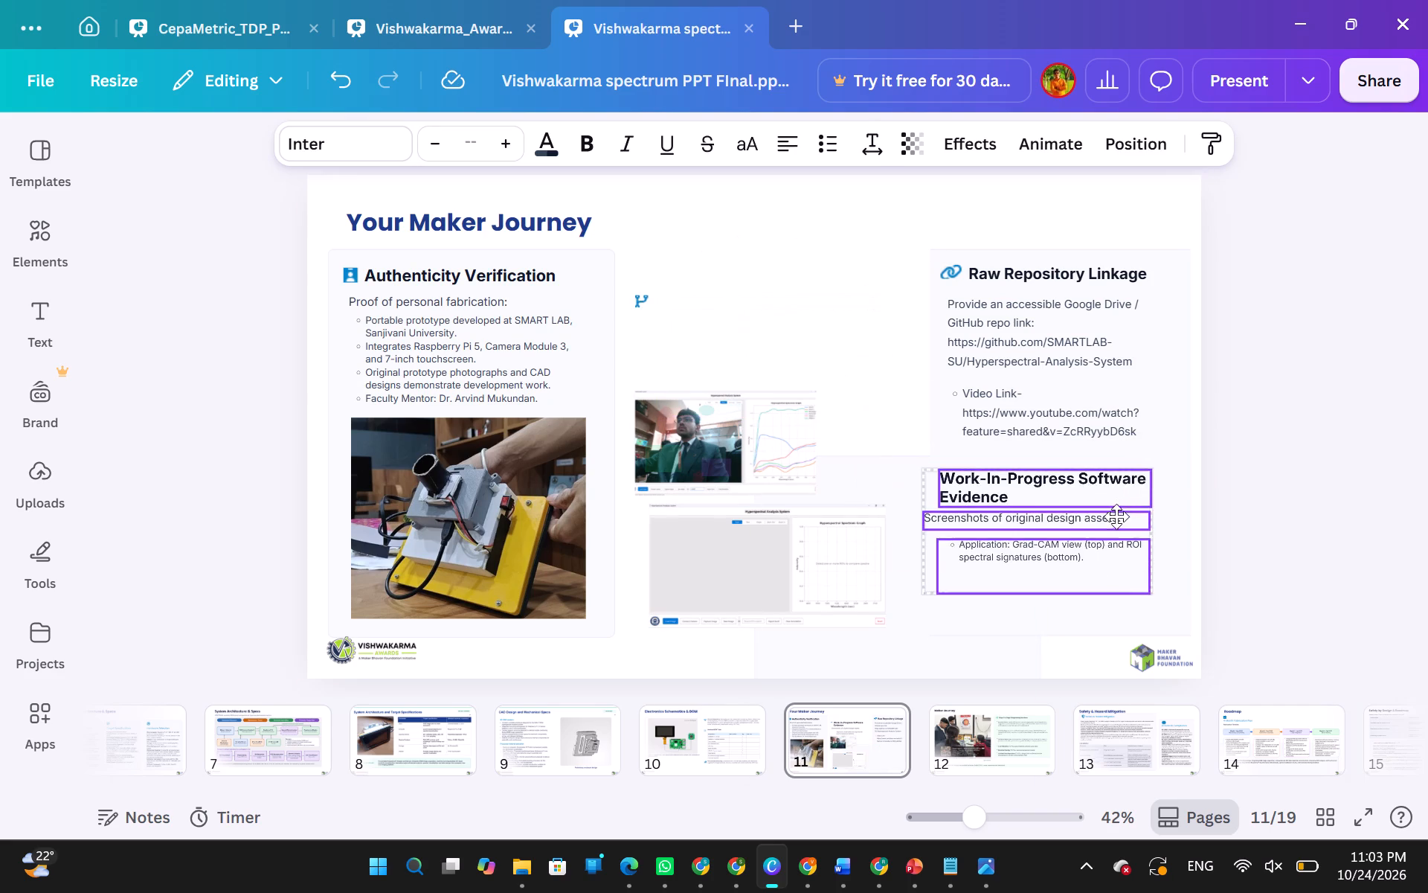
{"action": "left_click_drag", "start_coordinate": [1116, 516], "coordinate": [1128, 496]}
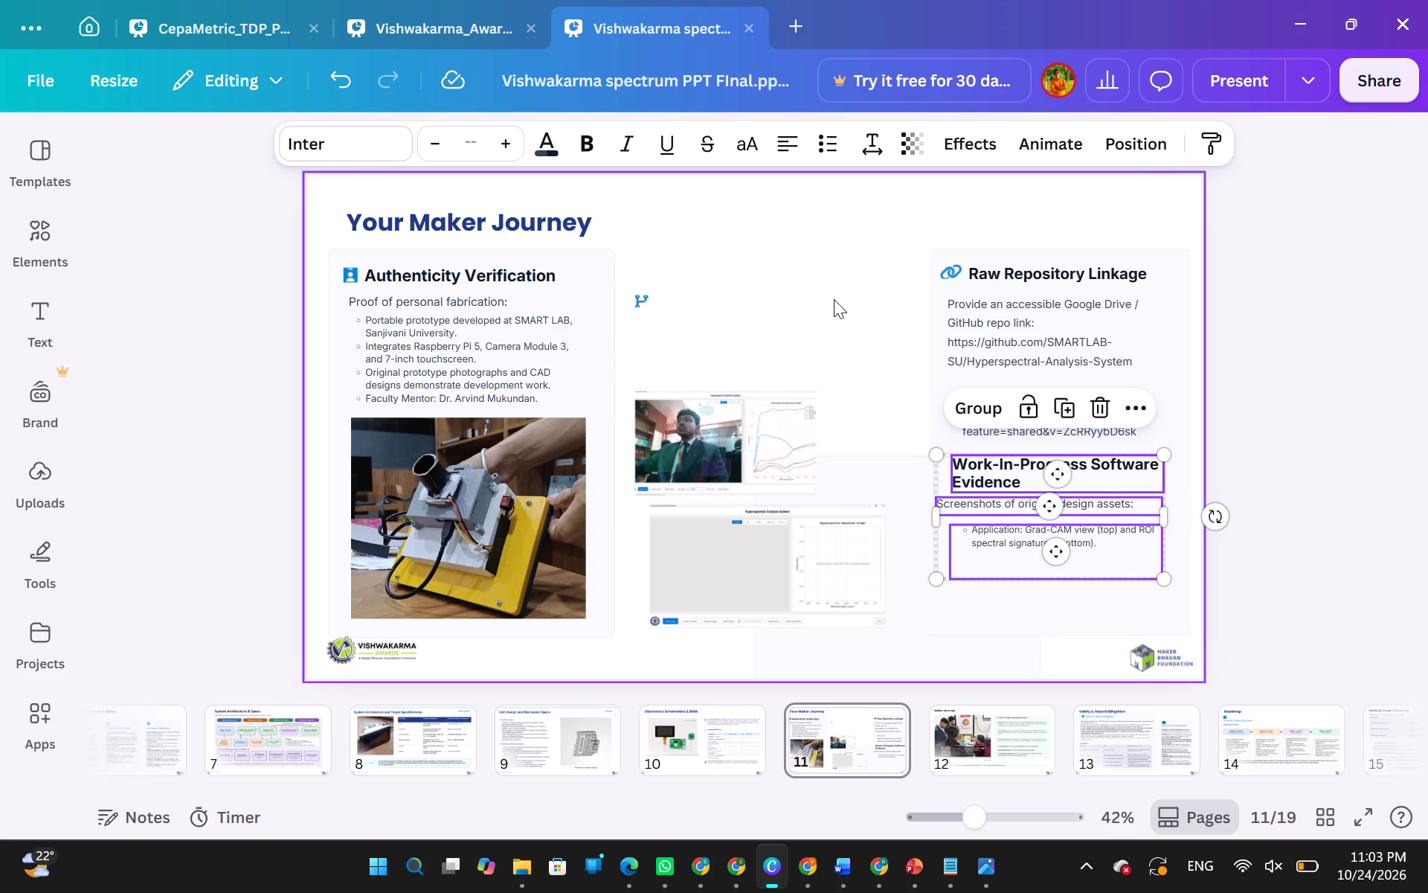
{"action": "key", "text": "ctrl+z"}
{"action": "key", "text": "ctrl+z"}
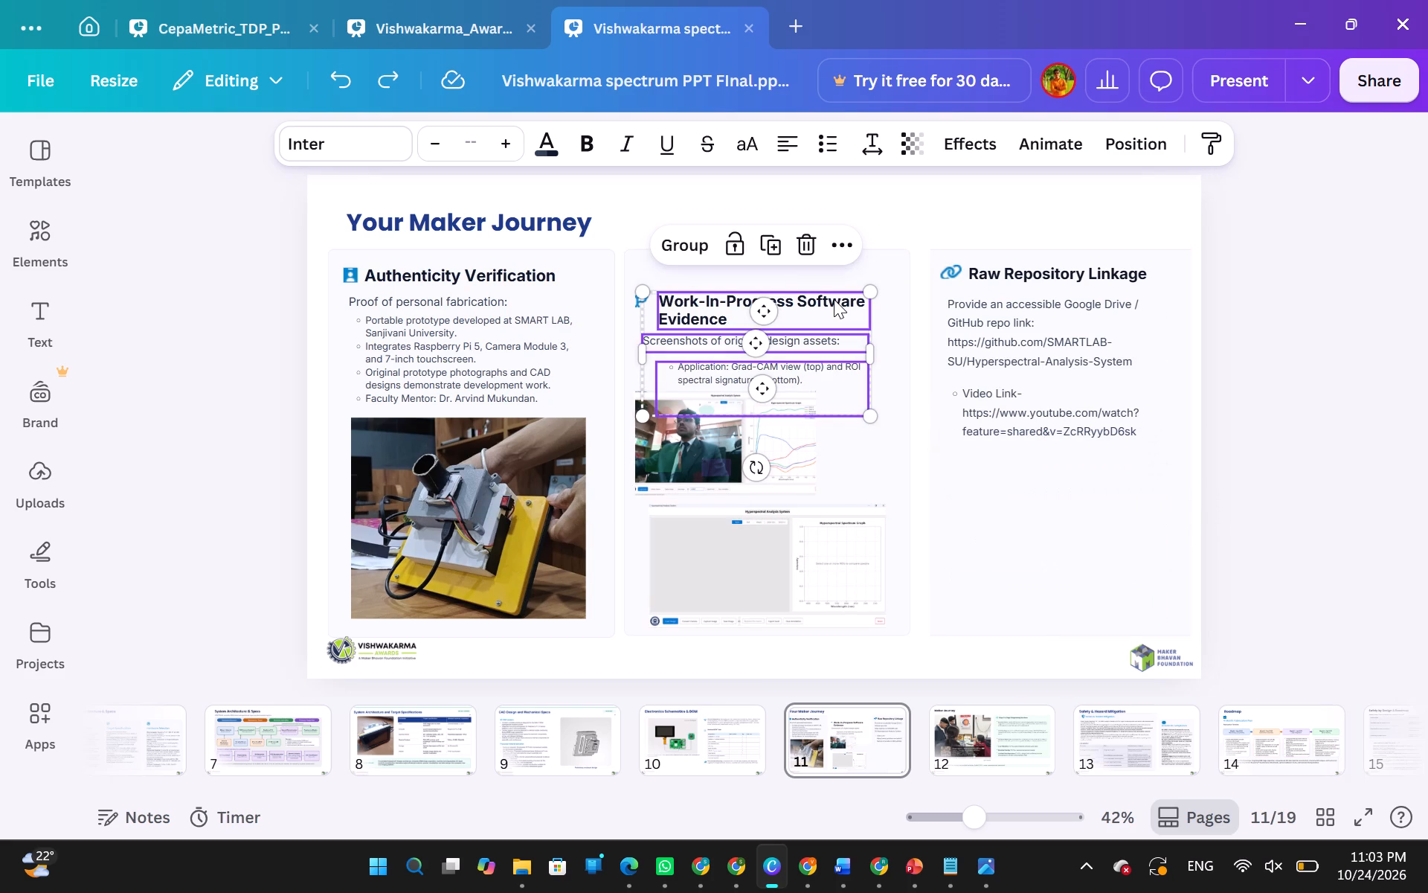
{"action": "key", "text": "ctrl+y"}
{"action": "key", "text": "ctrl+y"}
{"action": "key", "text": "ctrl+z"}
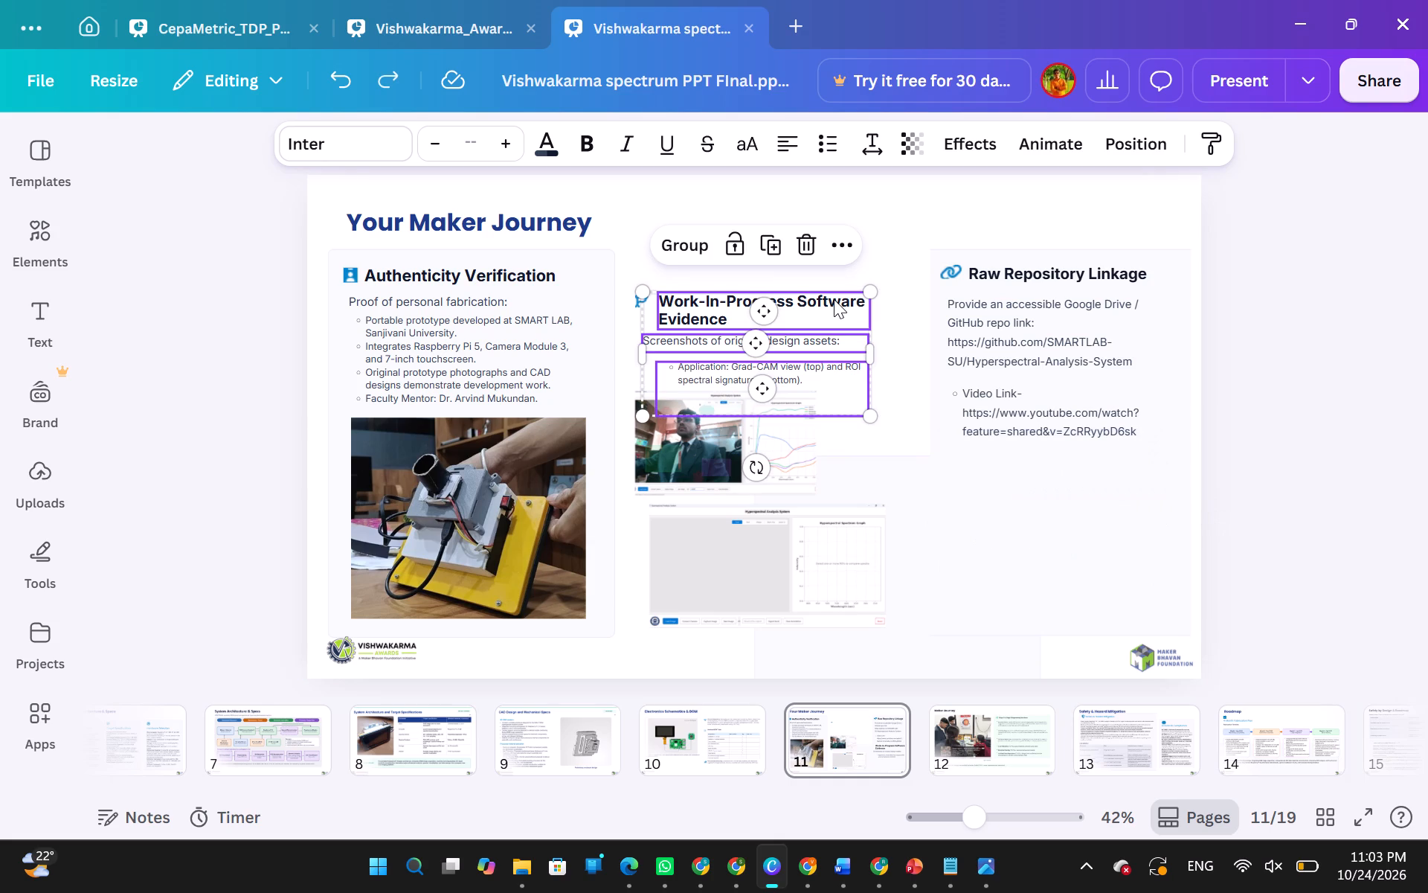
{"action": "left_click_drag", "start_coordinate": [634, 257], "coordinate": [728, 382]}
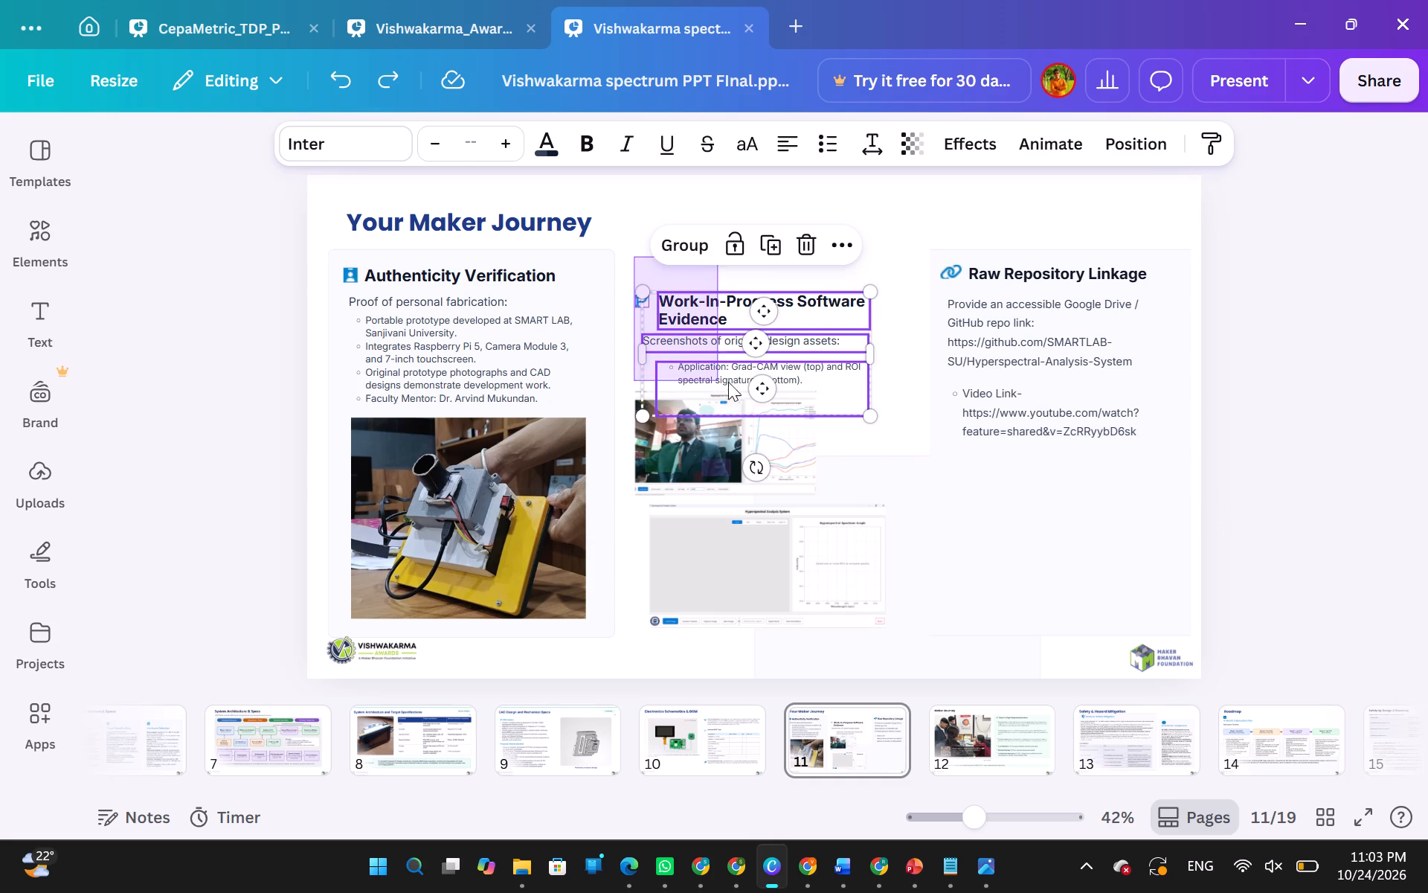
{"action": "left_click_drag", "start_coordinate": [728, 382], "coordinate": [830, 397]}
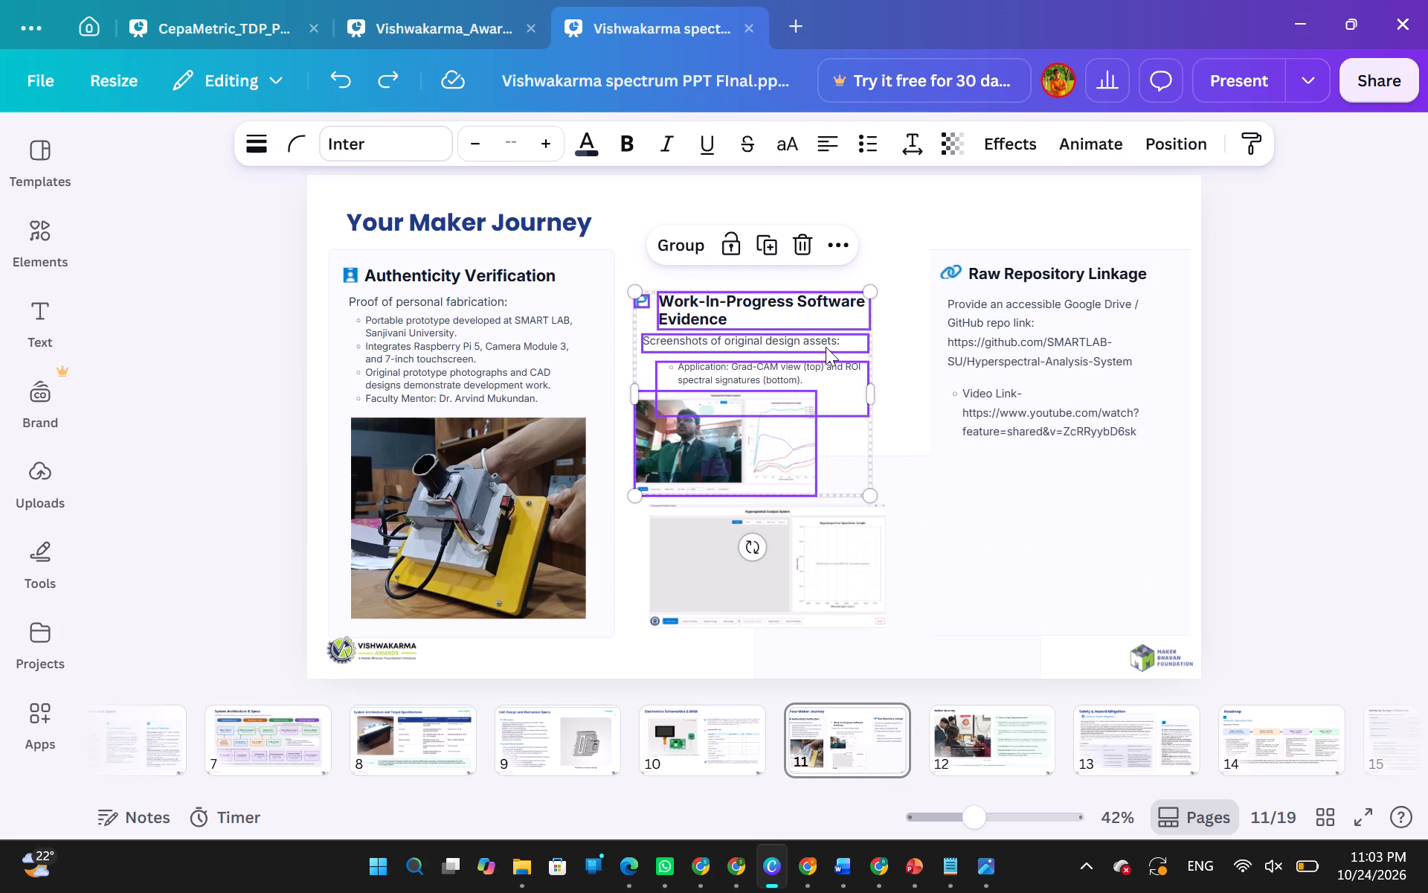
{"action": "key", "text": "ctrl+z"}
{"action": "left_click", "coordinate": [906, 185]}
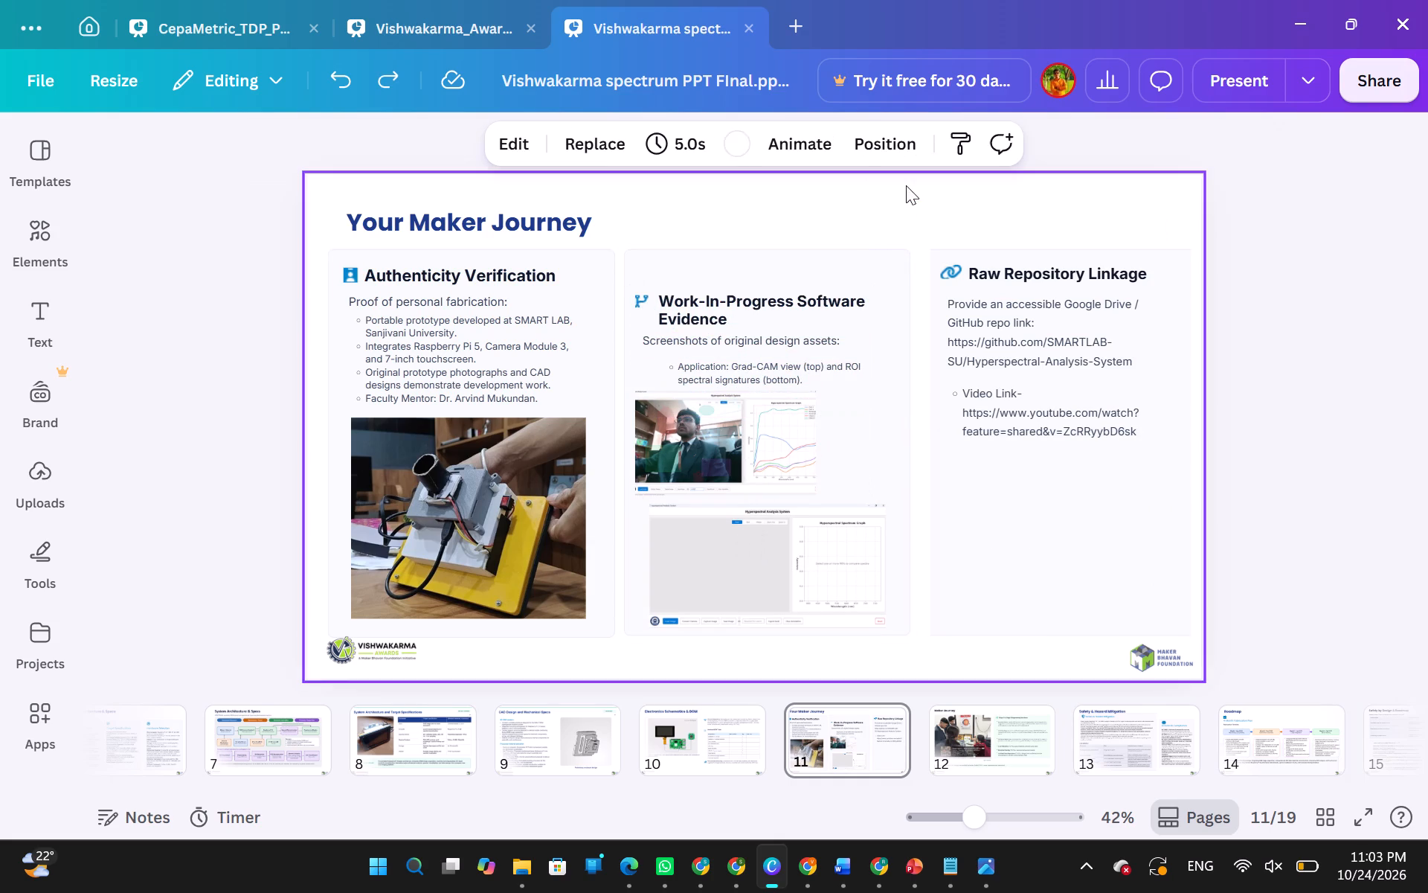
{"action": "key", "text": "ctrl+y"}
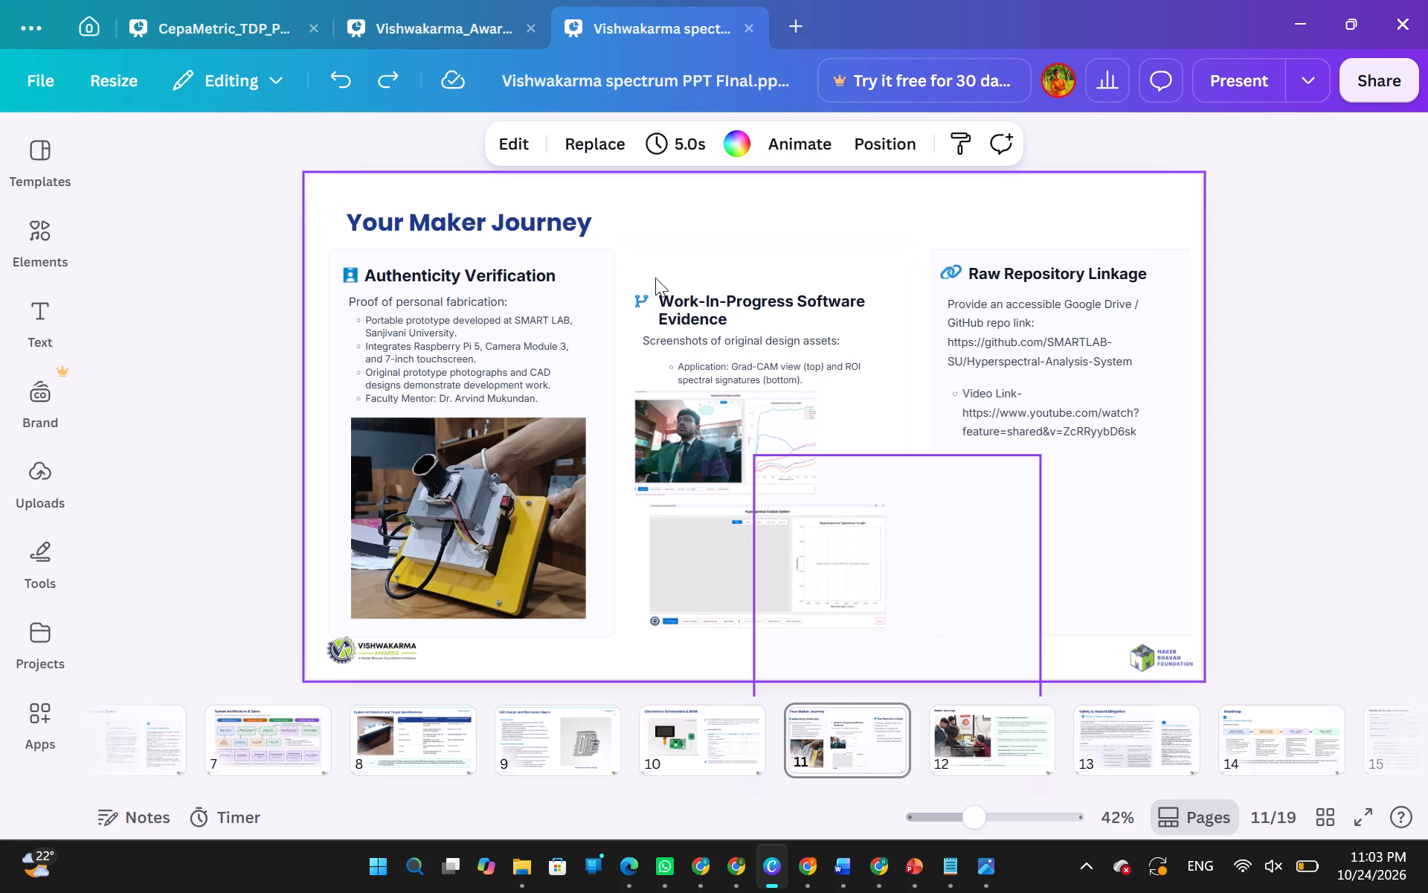
Move the Work-In-Progress Software Evidence icon, heading, subheading and caption together below the Video Link in the Raw Repository Linkage column.
{"action": "left_click_drag", "start_coordinate": [637, 270], "coordinate": [852, 383]}
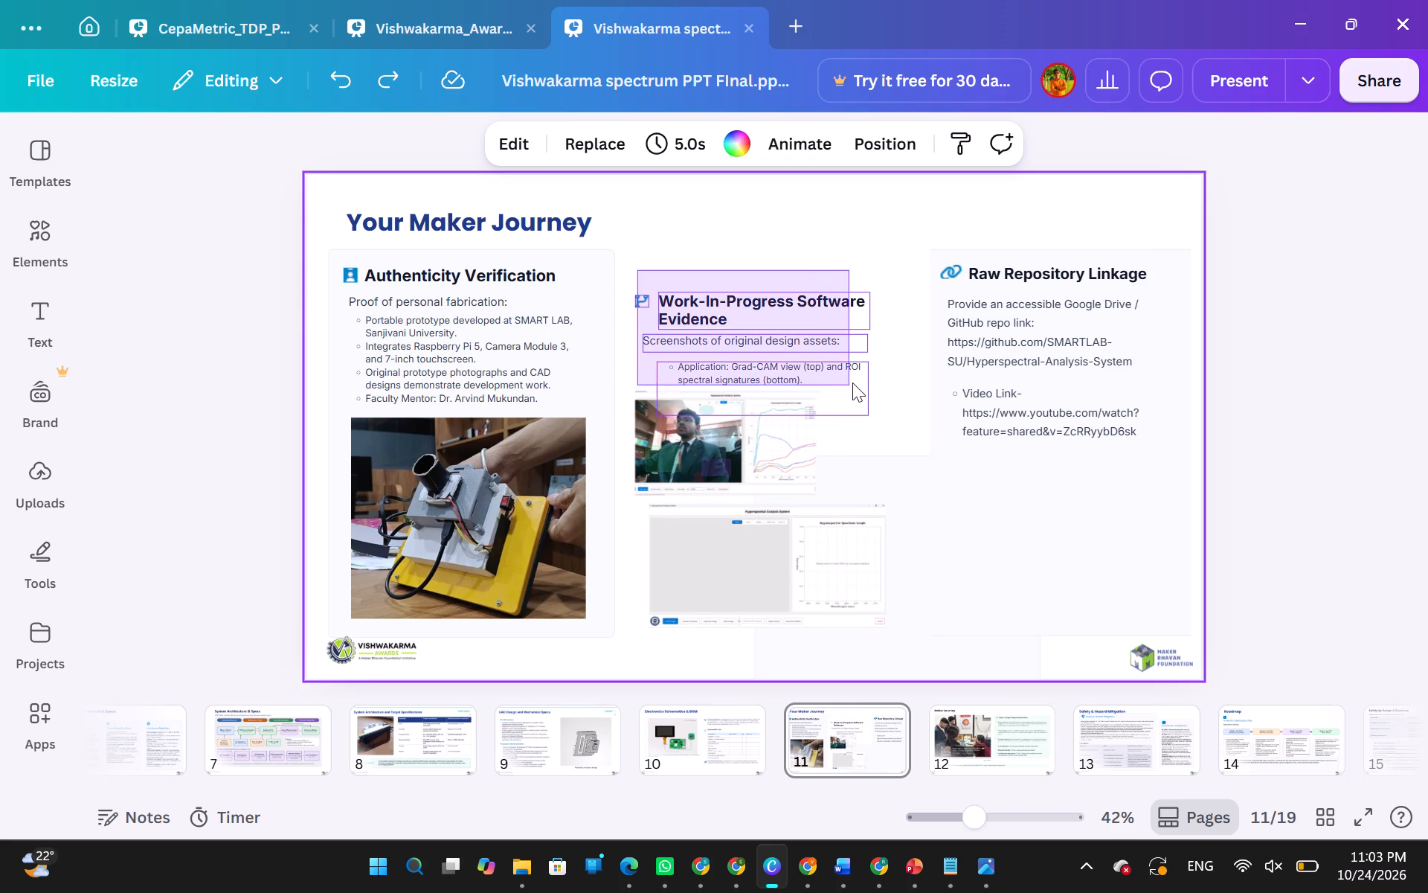
{"action": "left_click_drag", "start_coordinate": [852, 383], "coordinate": [858, 380]}
{"action": "left_click_drag", "start_coordinate": [800, 355], "coordinate": [1049, 508]}
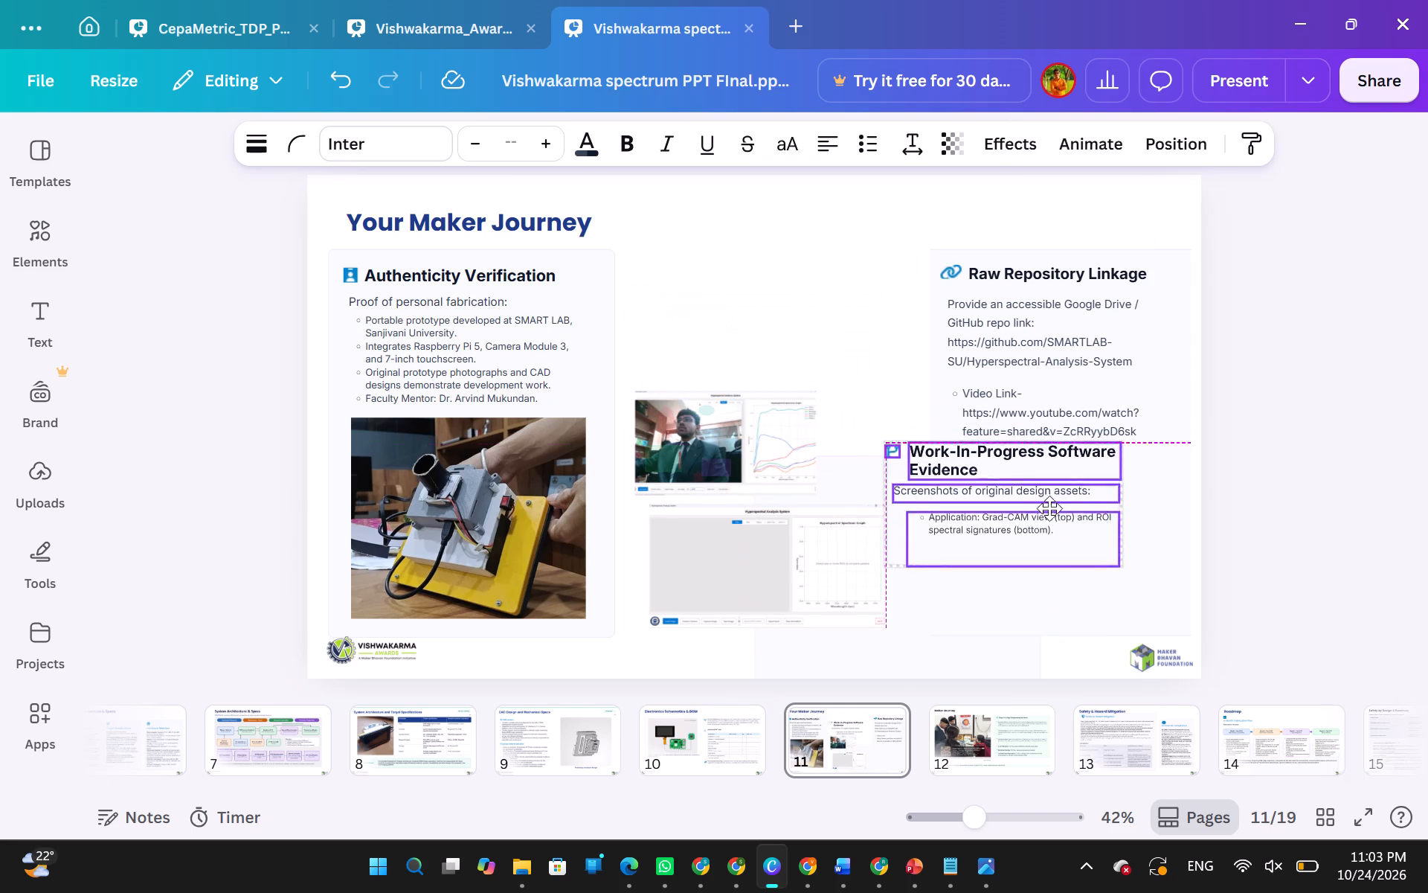
{"action": "left_click_drag", "start_coordinate": [1049, 508], "coordinate": [1106, 515]}
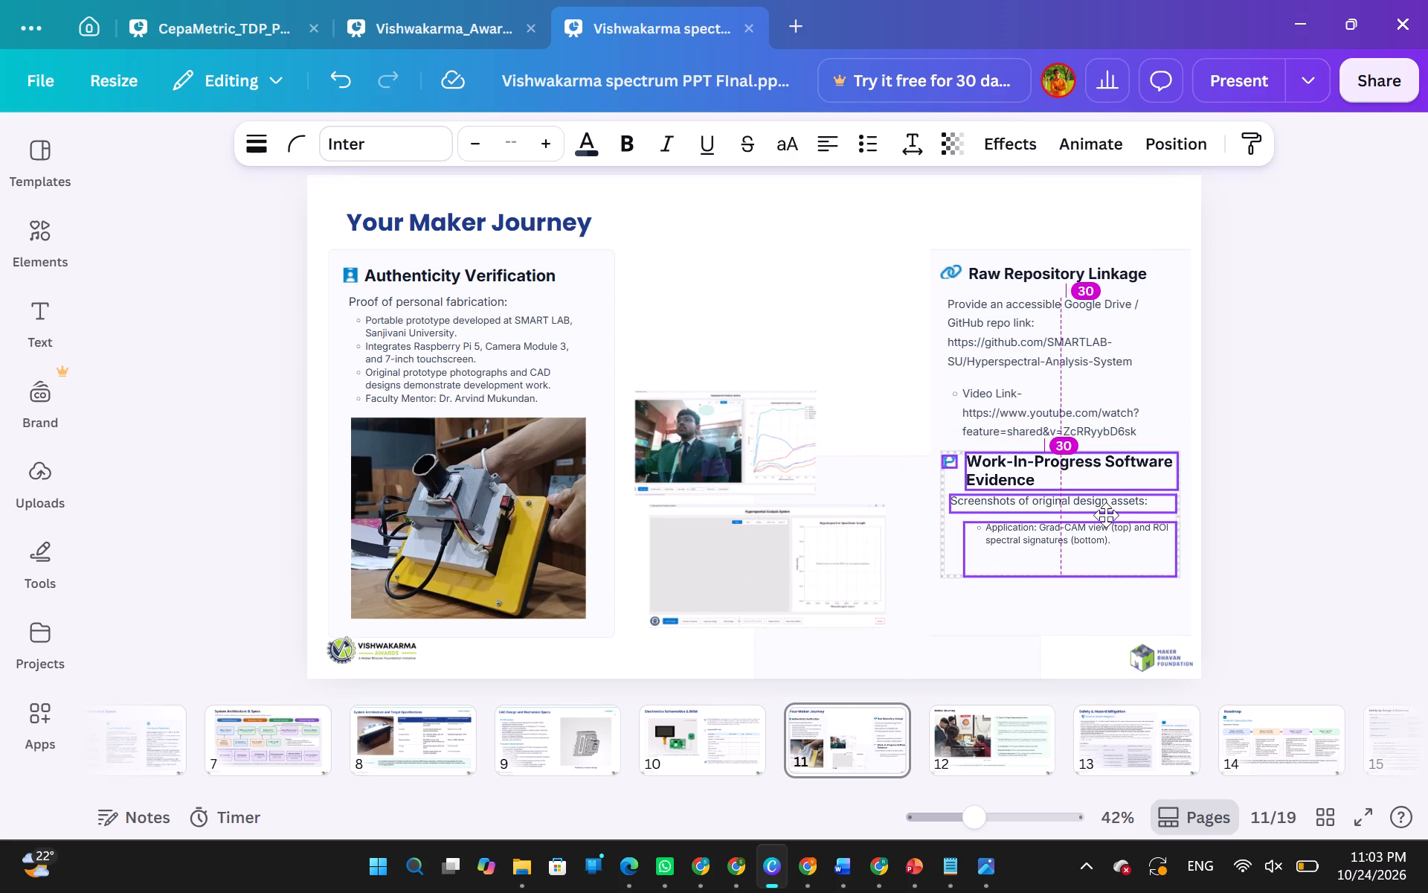
{"action": "left_click_drag", "start_coordinate": [1106, 515], "coordinate": [1101, 519]}
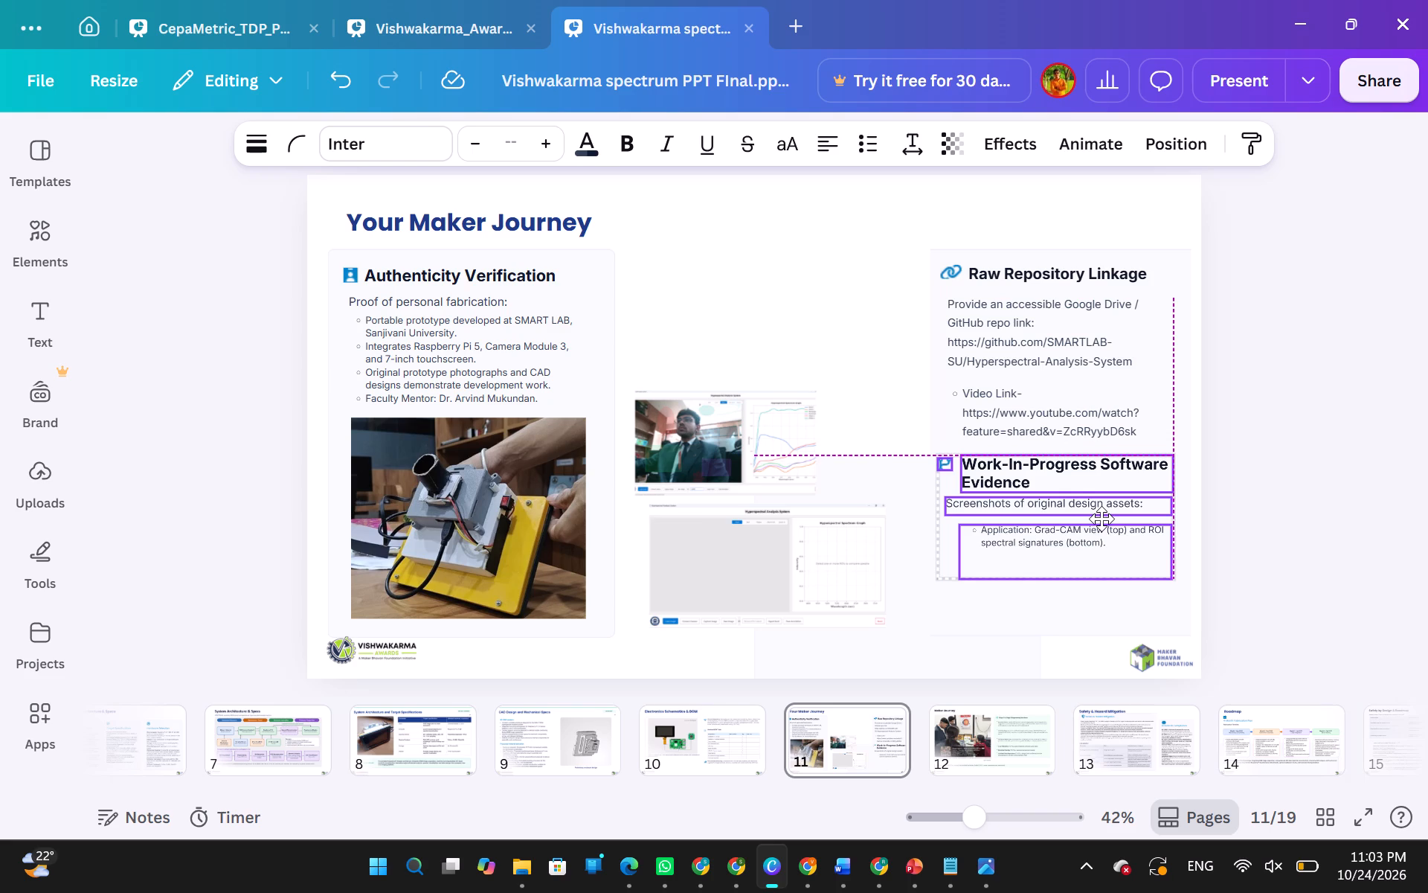
{"action": "left_click_drag", "start_coordinate": [1101, 519], "coordinate": [1104, 519]}
{"action": "left_click", "coordinate": [1197, 502]}
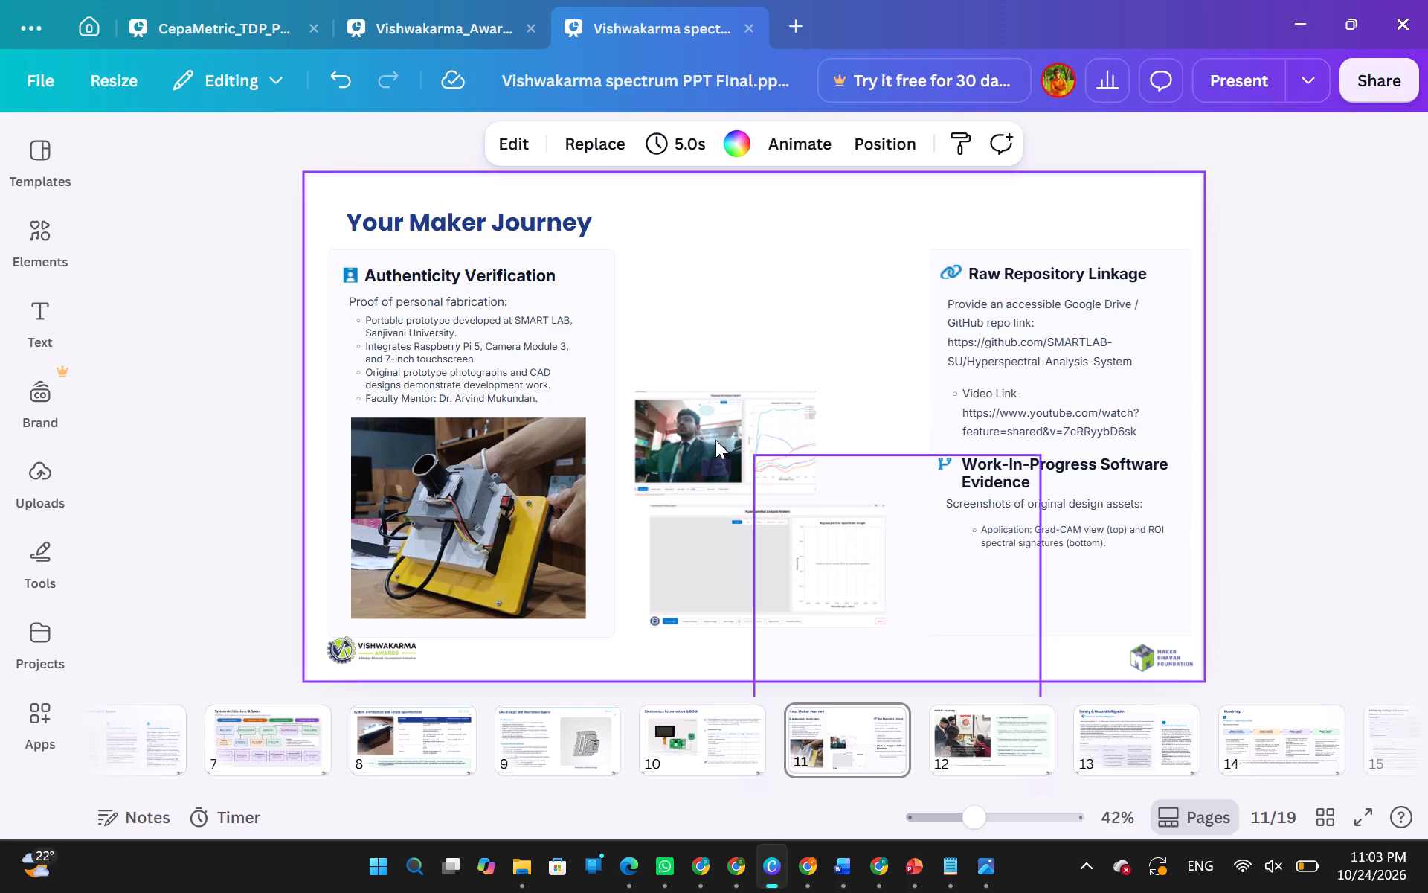
Return the background panel to the middle column behind the screenshots, with equal gaps of 30 to both side panels.
{"action": "left_click_drag", "start_coordinate": [716, 441], "coordinate": [730, 320]}
{"action": "key", "text": "ctrl+z"}
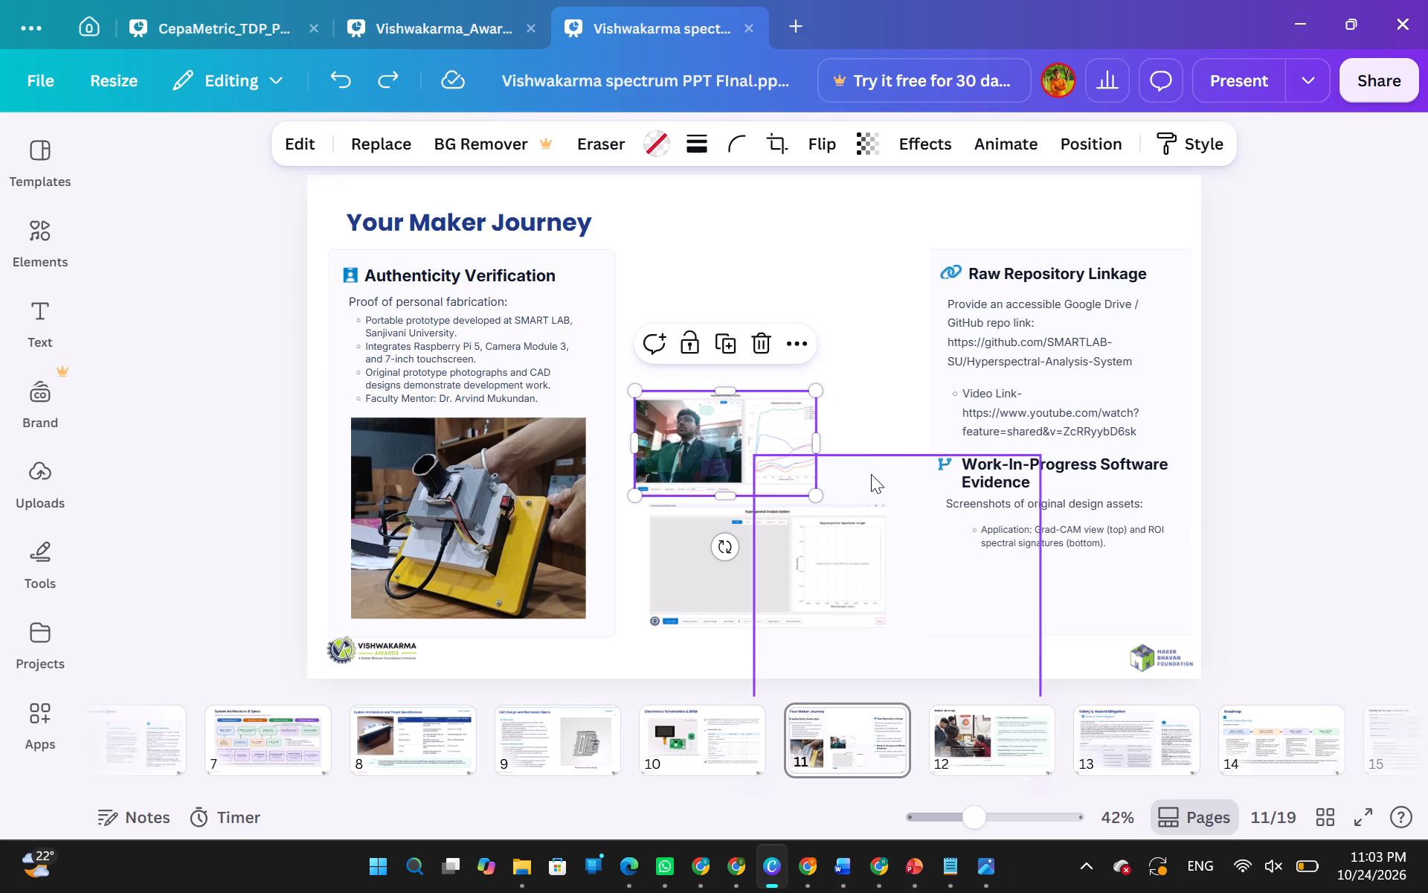
{"action": "left_click_drag", "start_coordinate": [871, 474], "coordinate": [740, 265]}
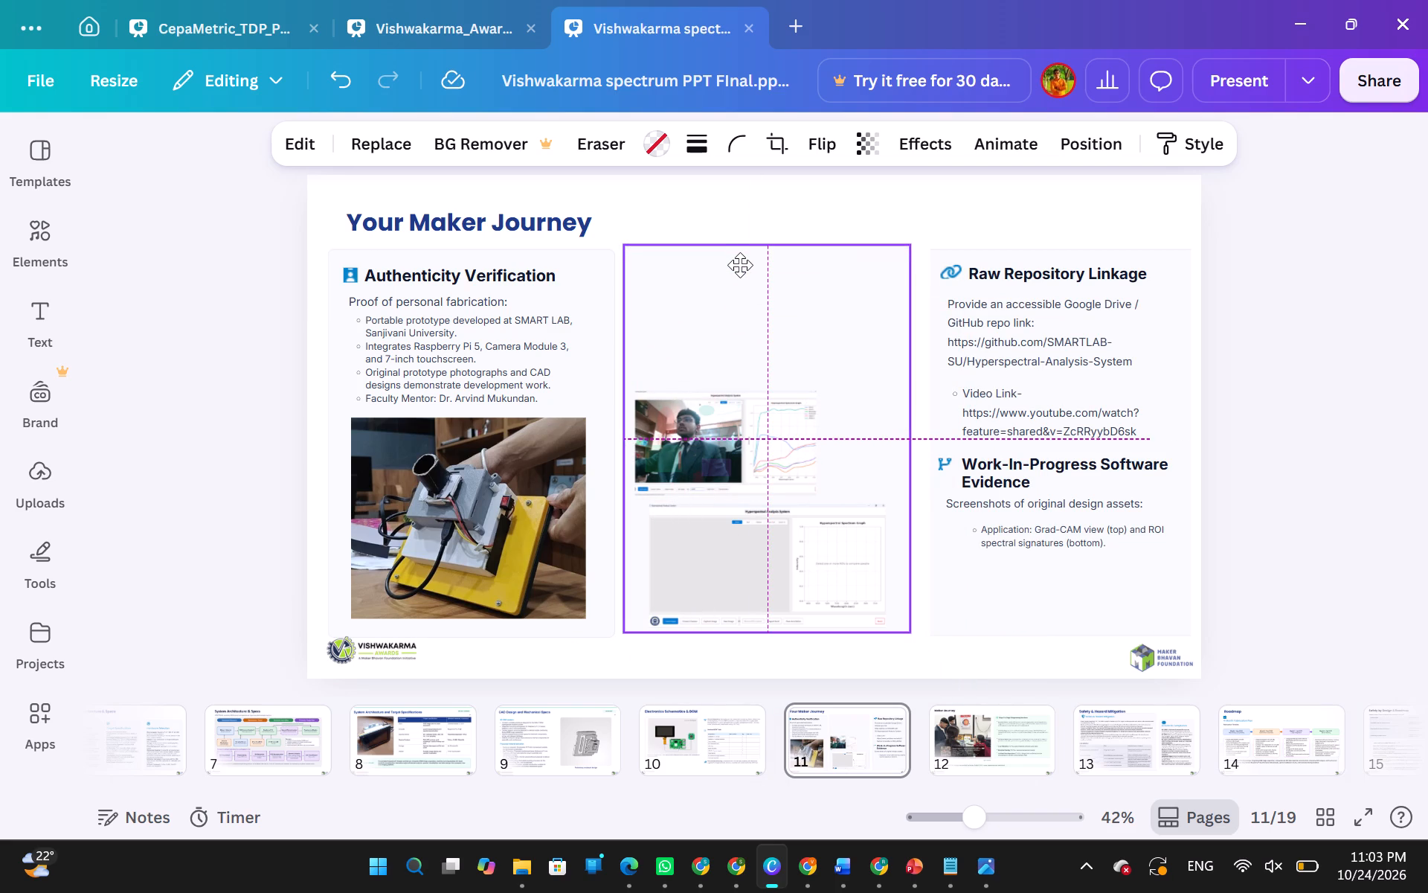
{"action": "left_click_drag", "start_coordinate": [740, 265], "coordinate": [745, 272]}
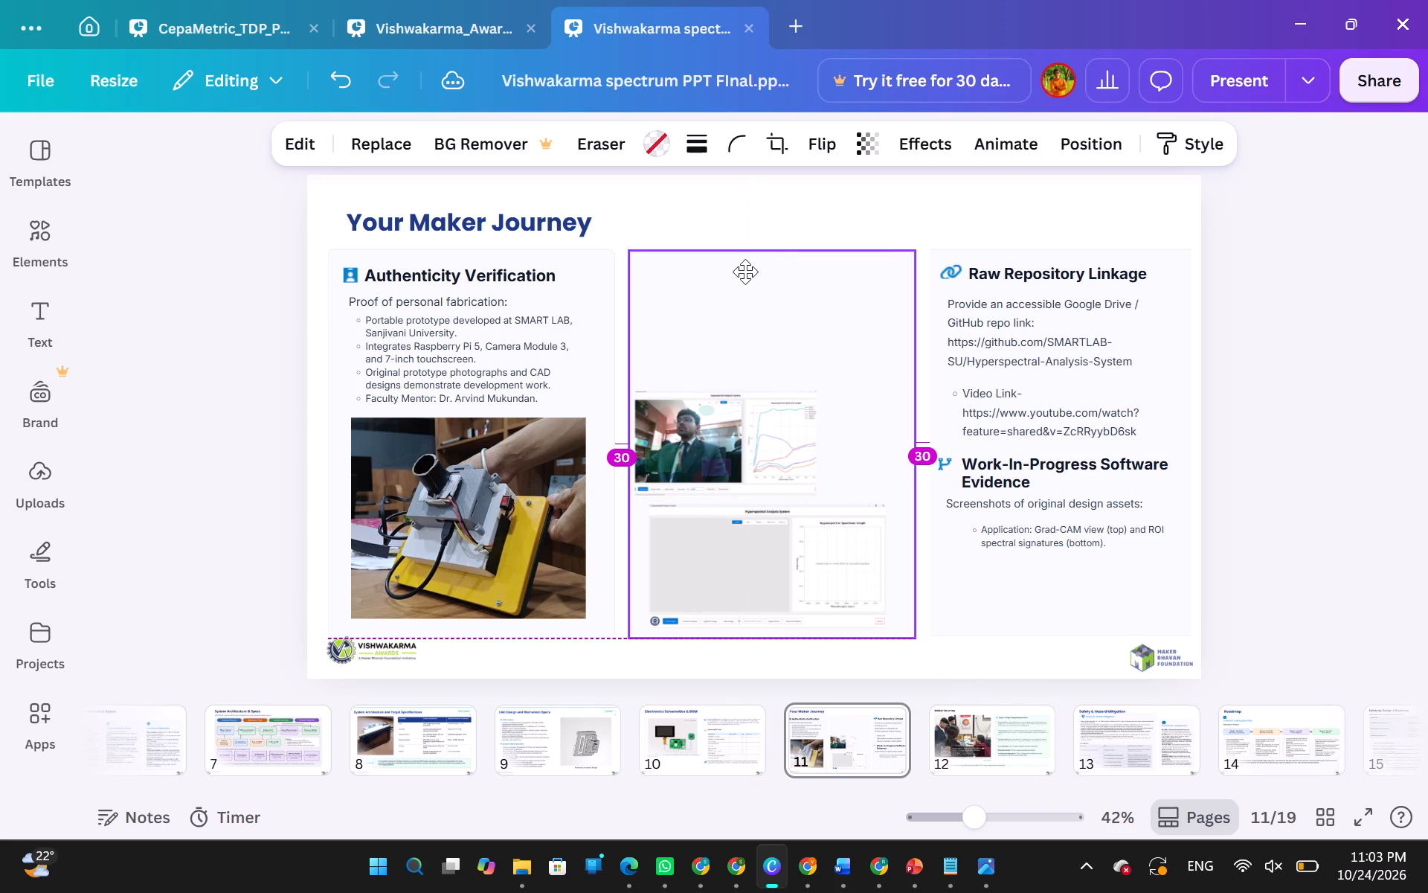
{"action": "left_click_drag", "start_coordinate": [745, 272], "coordinate": [747, 272]}
Move the upper app screenshot to the top of the middle panel and enlarge it to span the panel's width.
{"action": "left_click", "coordinate": [737, 420]}
{"action": "left_click_drag", "start_coordinate": [737, 420], "coordinate": [757, 329]}
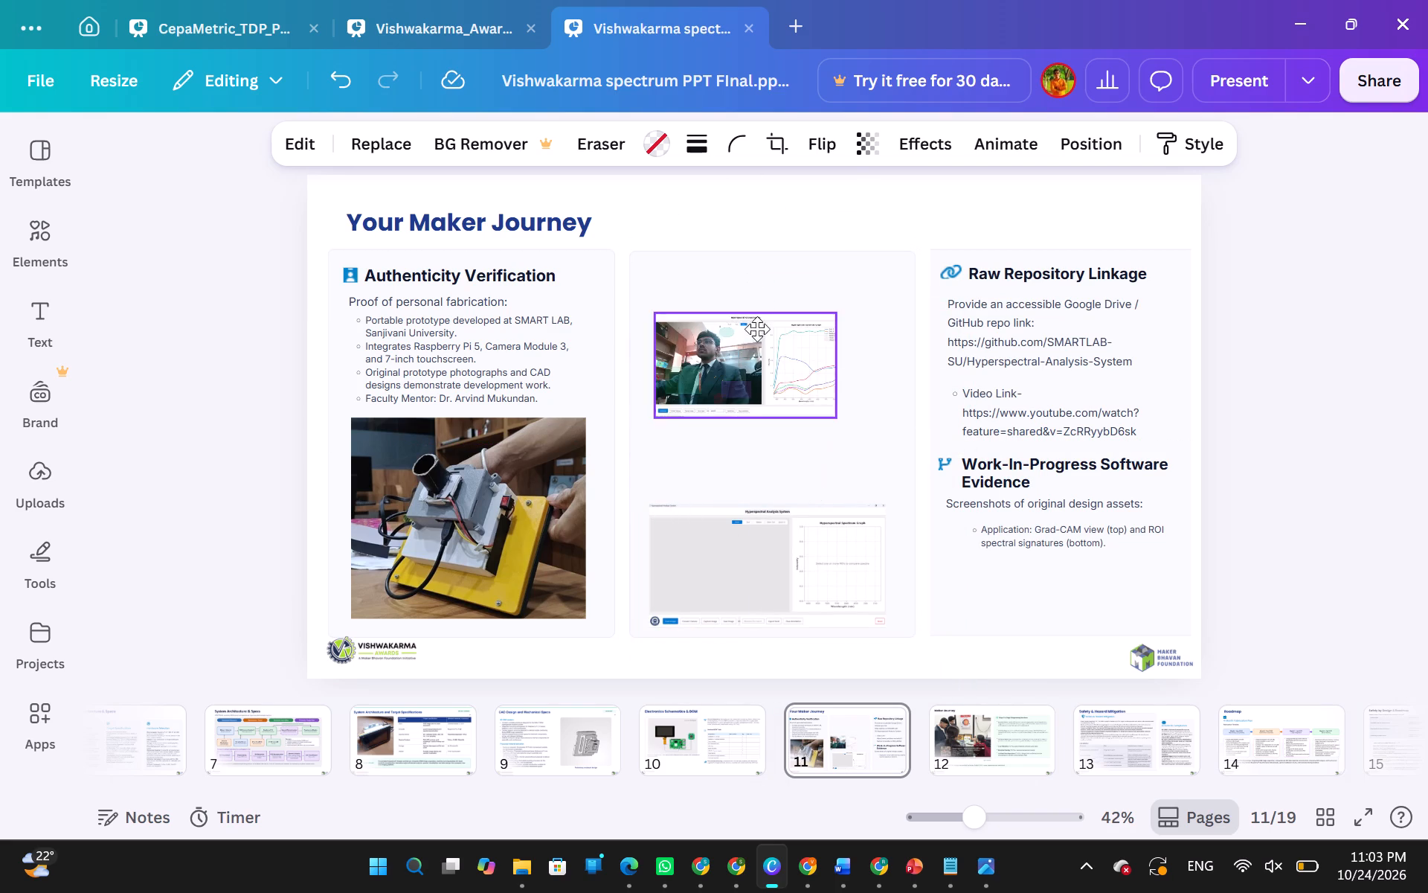
{"action": "left_click_drag", "start_coordinate": [757, 329], "coordinate": [739, 301]}
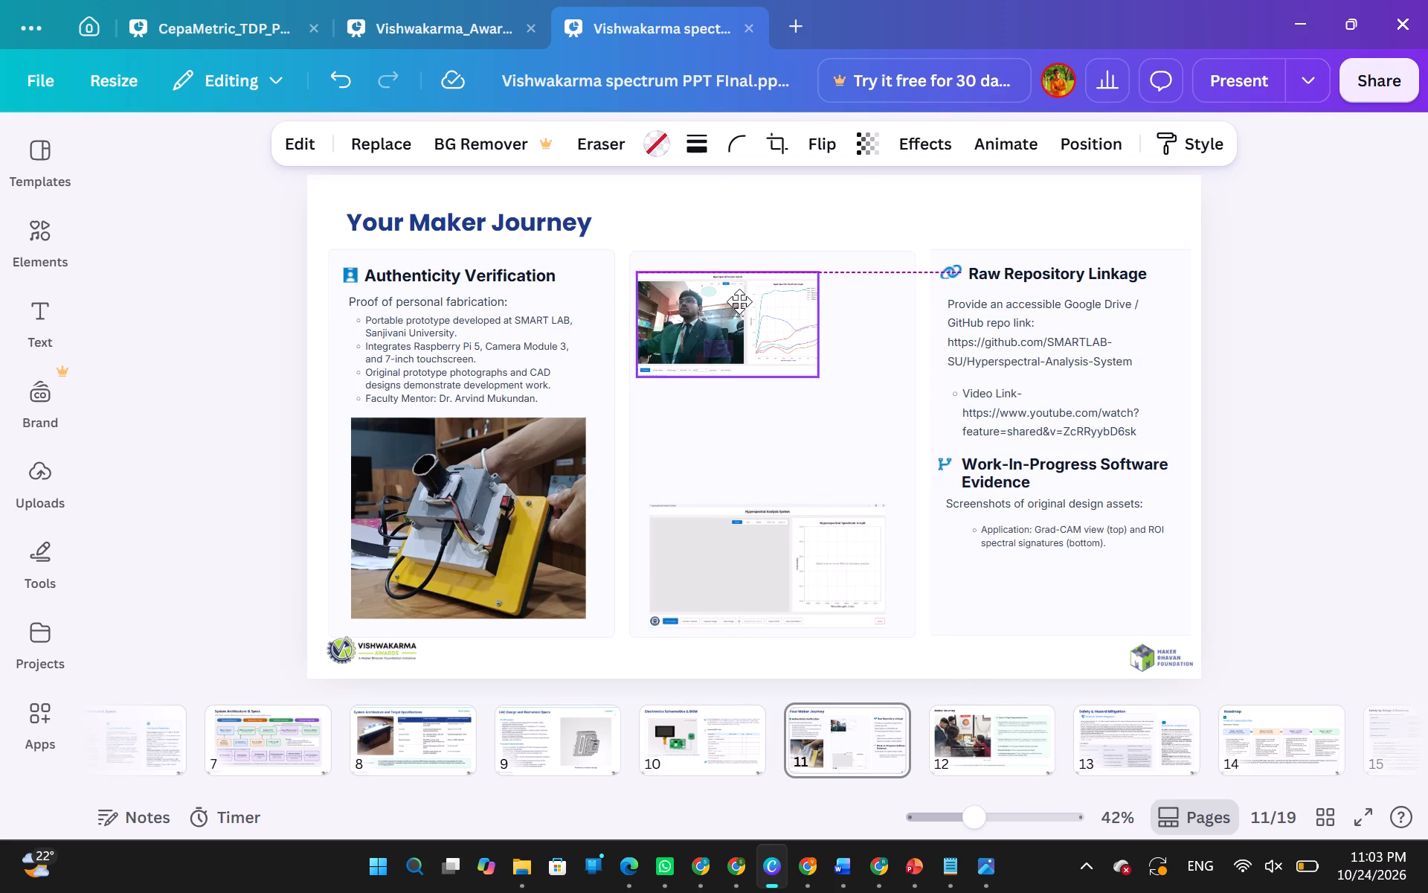
{"action": "left_click_drag", "start_coordinate": [739, 301], "coordinate": [739, 302]}
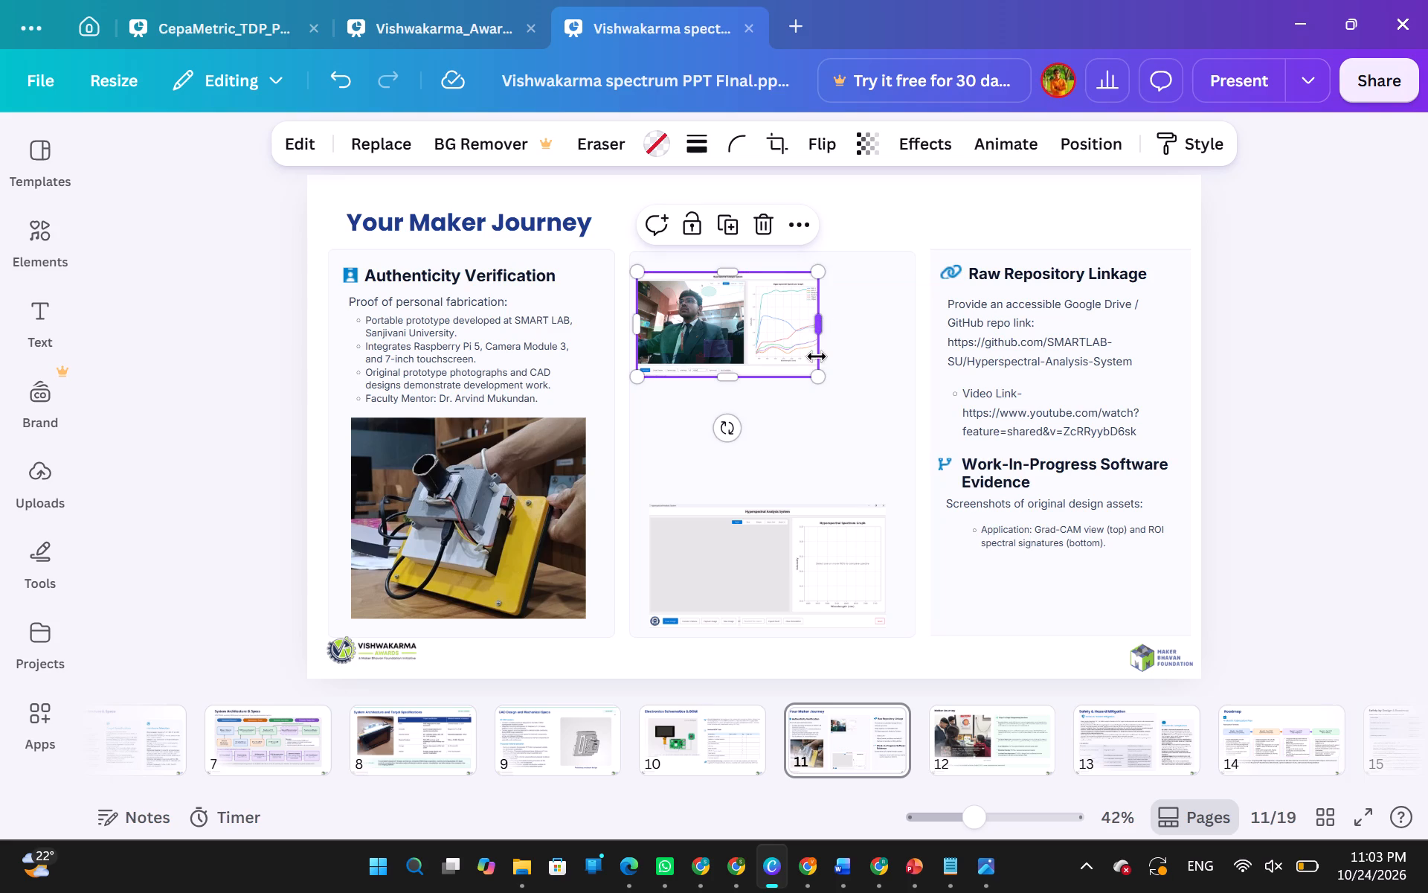
{"action": "left_click_drag", "start_coordinate": [817, 375], "coordinate": [901, 435]}
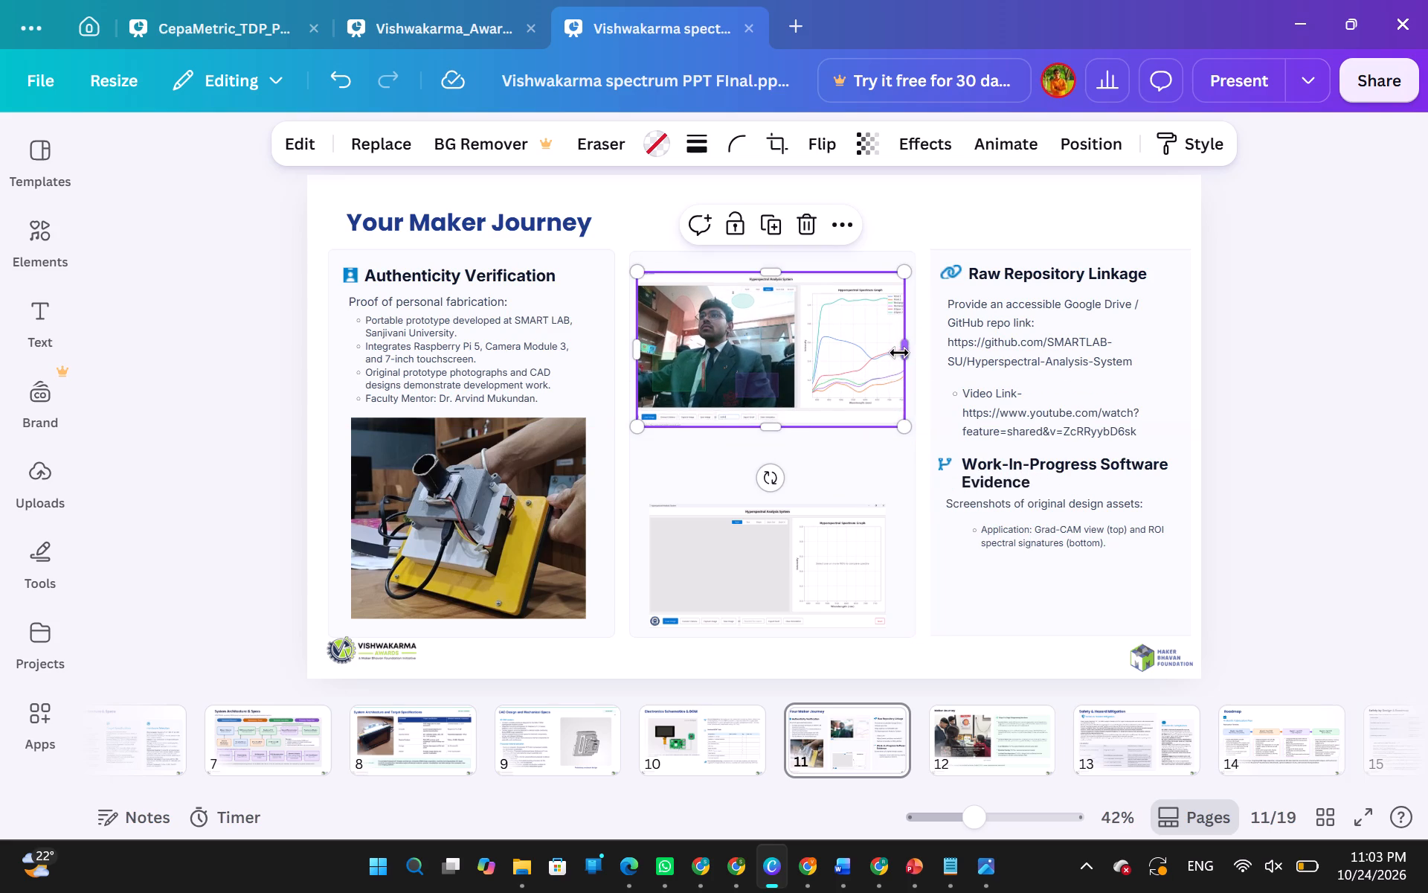
{"action": "left_click_drag", "start_coordinate": [899, 353], "coordinate": [925, 348]}
{"action": "left_click_drag", "start_coordinate": [809, 345], "coordinate": [799, 340]}
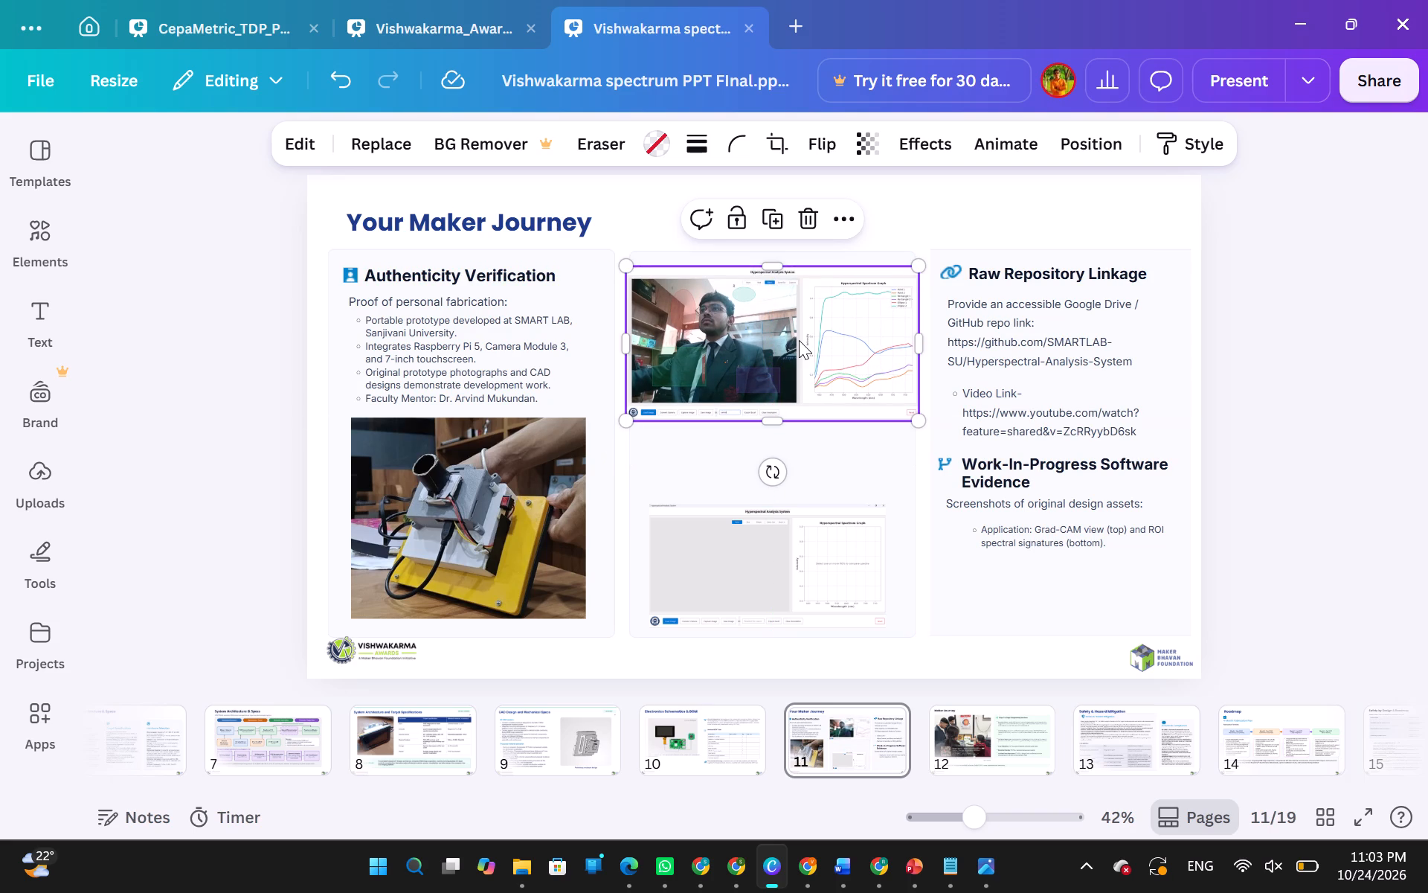
Move the lower app screenshot up beneath the upper one and enlarge it to span the middle panel's width.
{"action": "left_click_drag", "start_coordinate": [782, 525], "coordinate": [758, 476]}
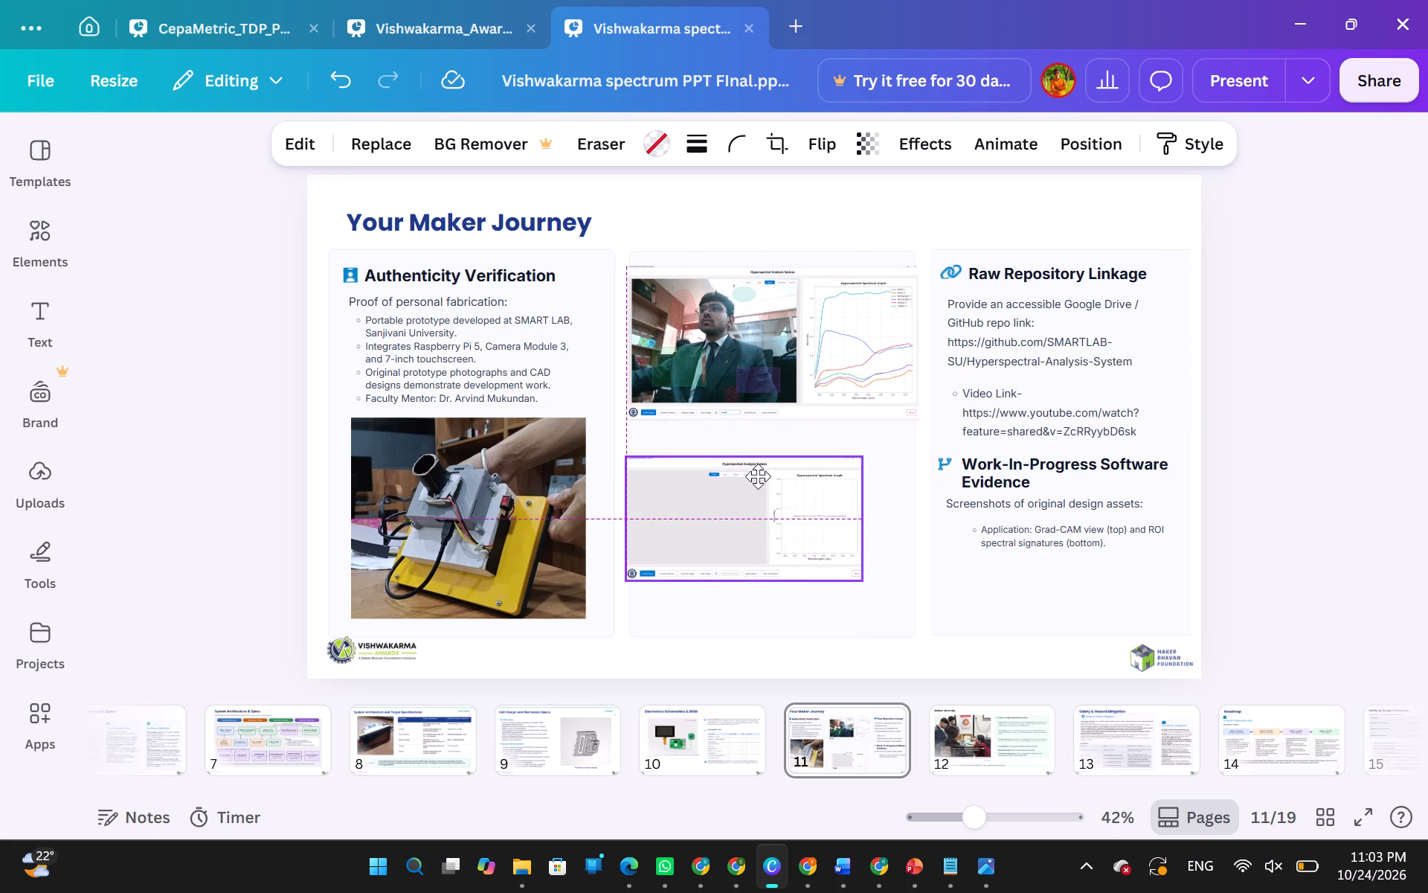
{"action": "left_click_drag", "start_coordinate": [758, 476], "coordinate": [763, 476]}
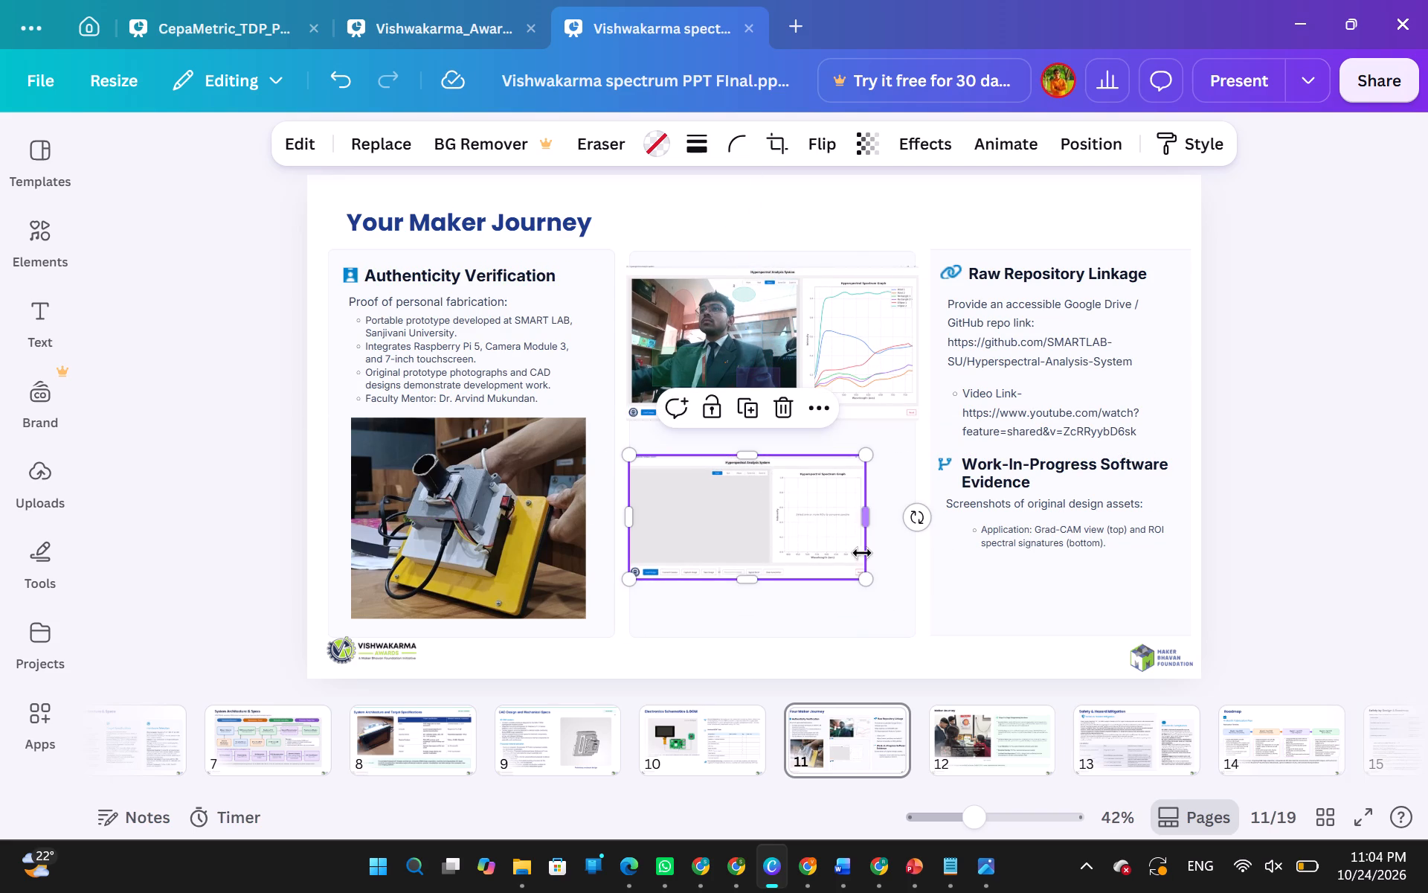
{"action": "left_click_drag", "start_coordinate": [867, 574], "coordinate": [911, 594]}
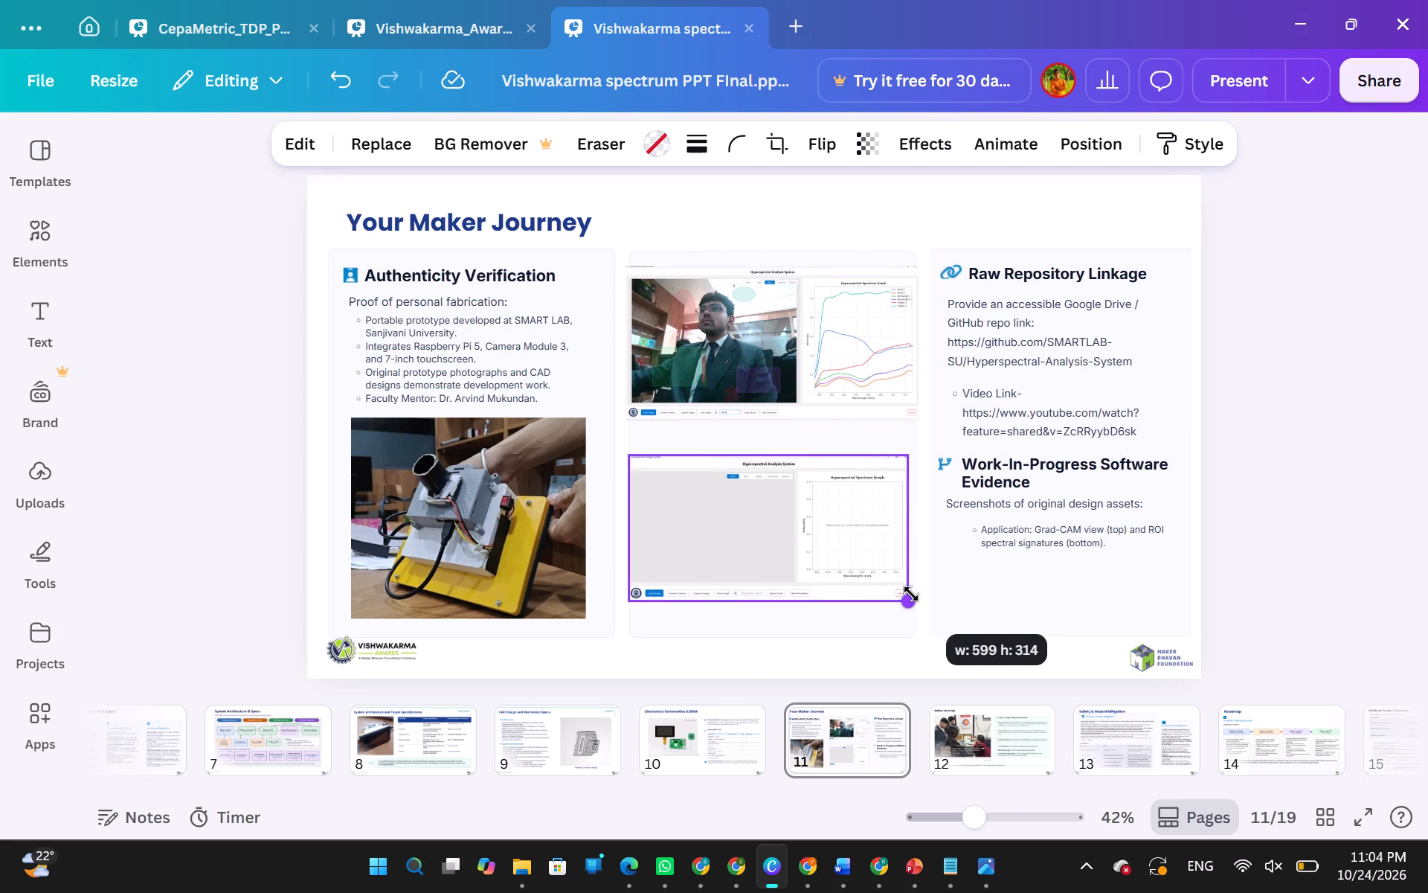
{"action": "left_click_drag", "start_coordinate": [911, 594], "coordinate": [917, 595]}
{"action": "left_click", "coordinate": [797, 556]}
{"action": "left_click", "coordinate": [1340, 487]}
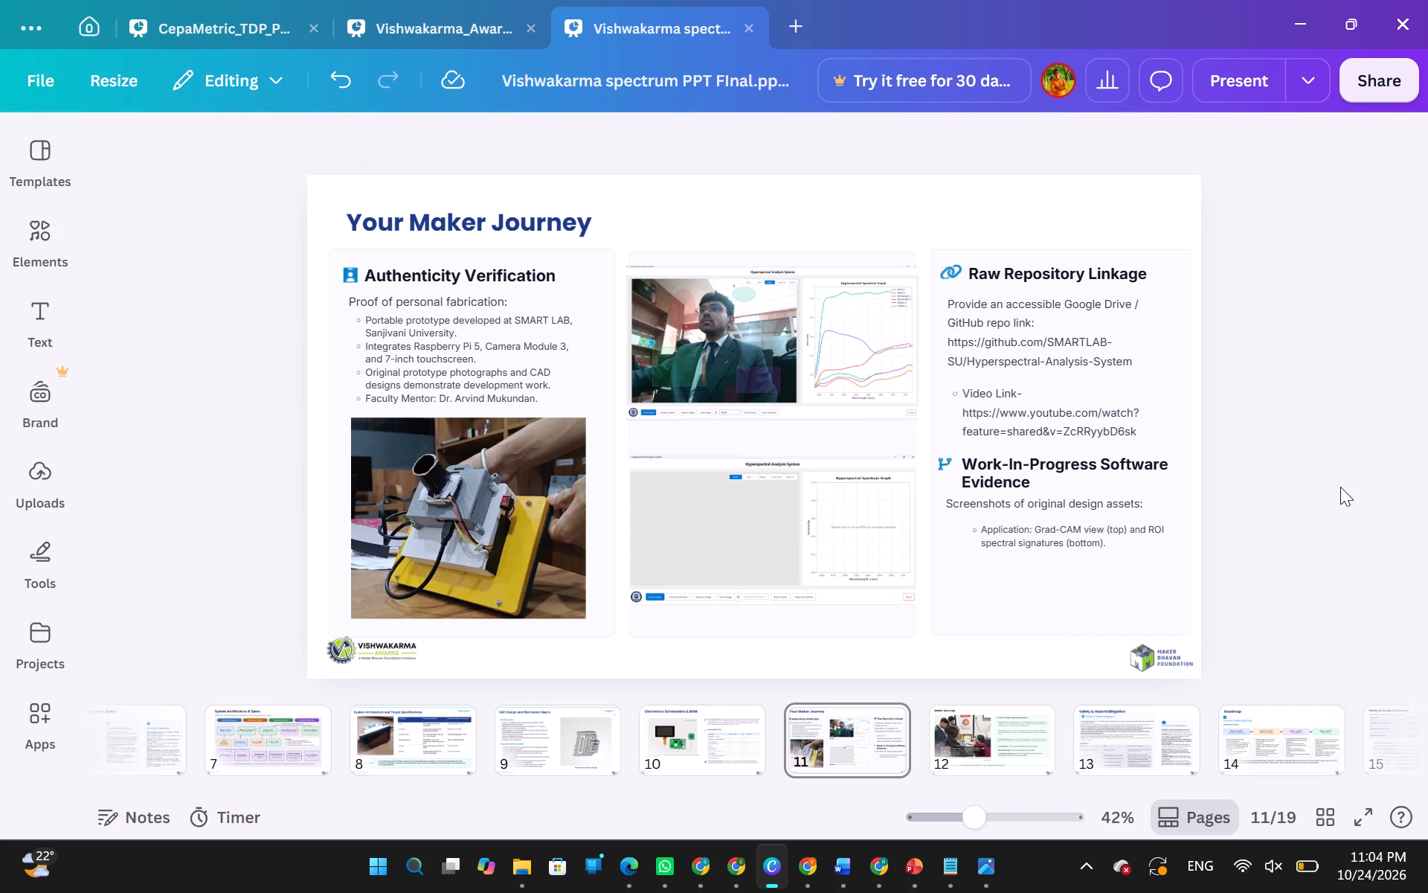
Shift the upper screenshot down slightly, closer to the lower screenshot in the middle panel.
{"action": "left_click_drag", "start_coordinate": [884, 337], "coordinate": [883, 353]}
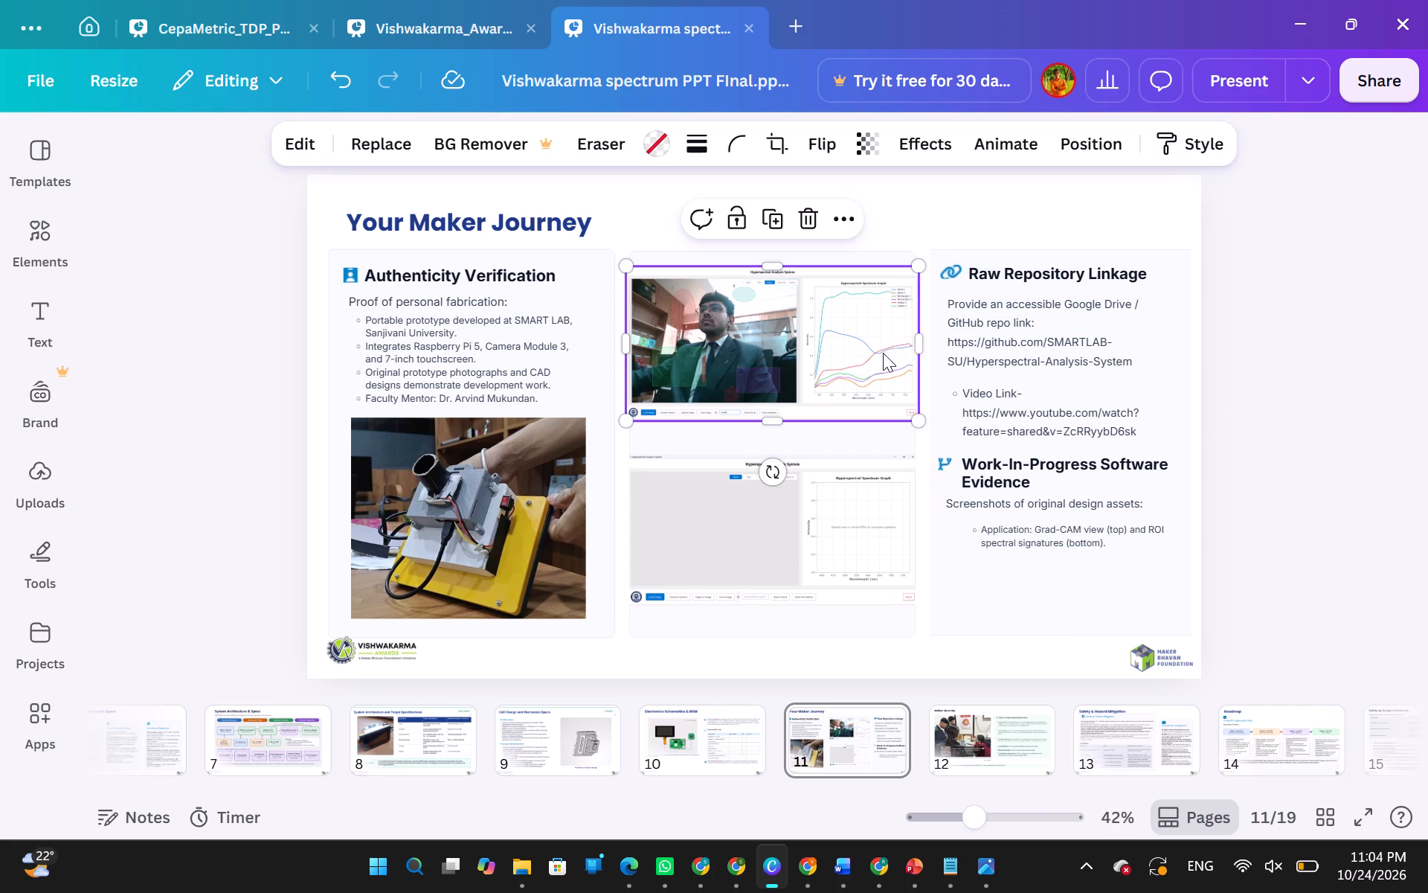
{"action": "left_click_drag", "start_coordinate": [883, 353], "coordinate": [883, 356]}
{"action": "left_click", "coordinate": [1264, 378]}
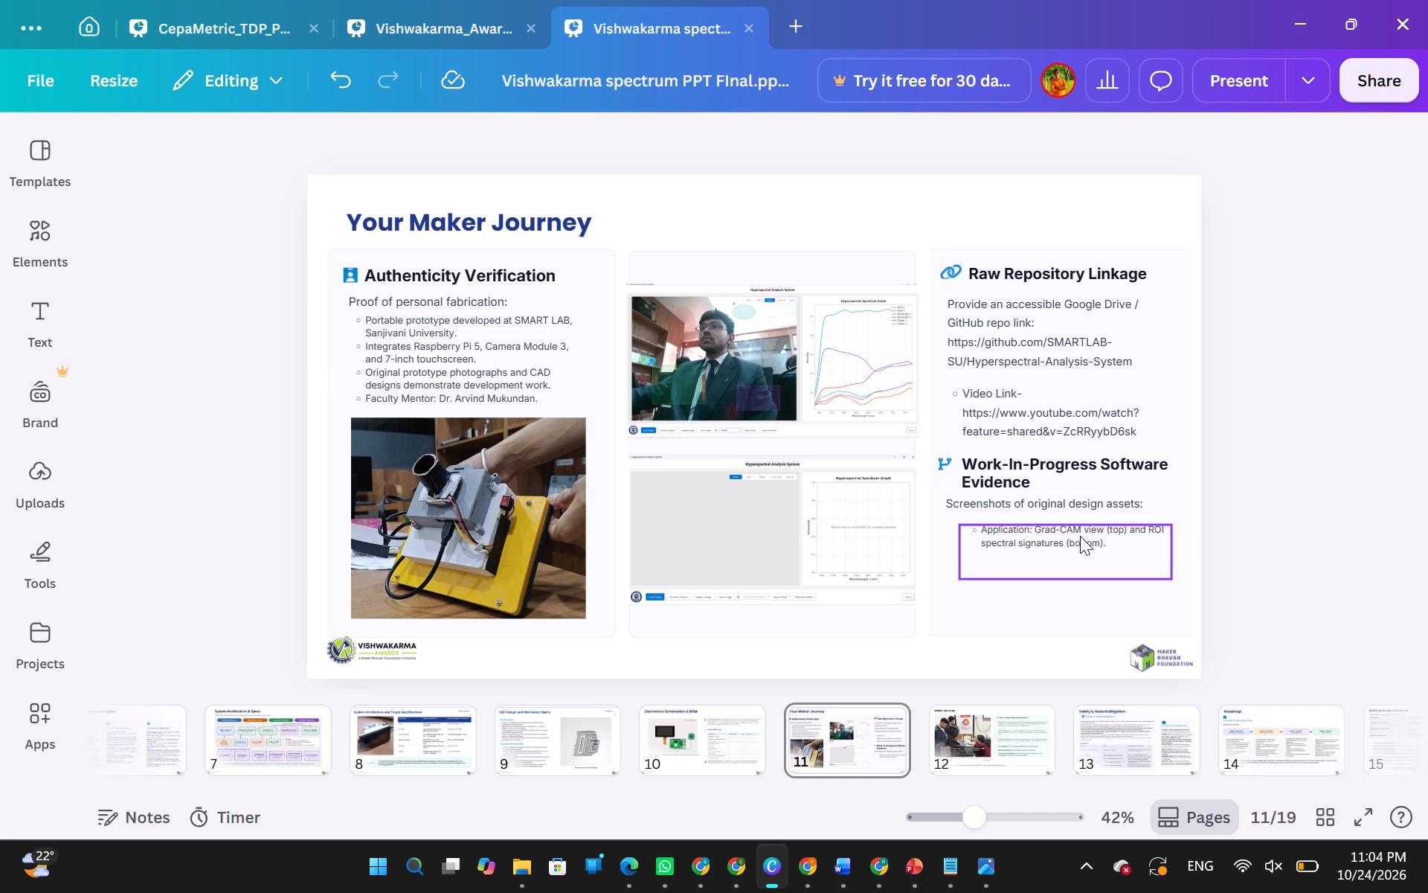
Move the Grad-CAM and ROI caption up and slightly left, directly beneath the "Screenshots of original design assets" subheading.
{"action": "left_click_drag", "start_coordinate": [1080, 536], "coordinate": [1069, 528]}
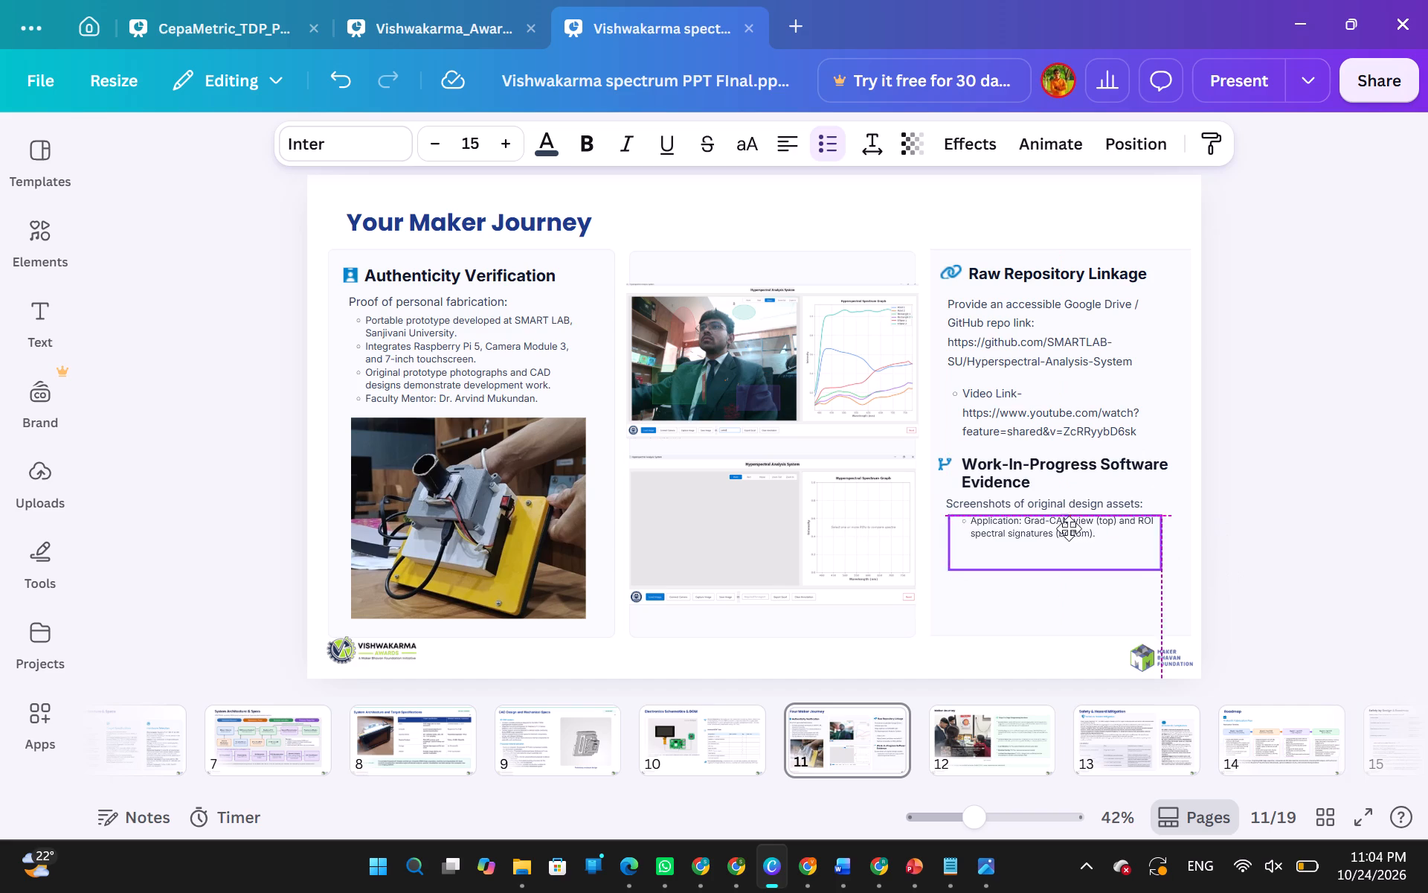
{"action": "left_click", "coordinate": [1286, 531]}
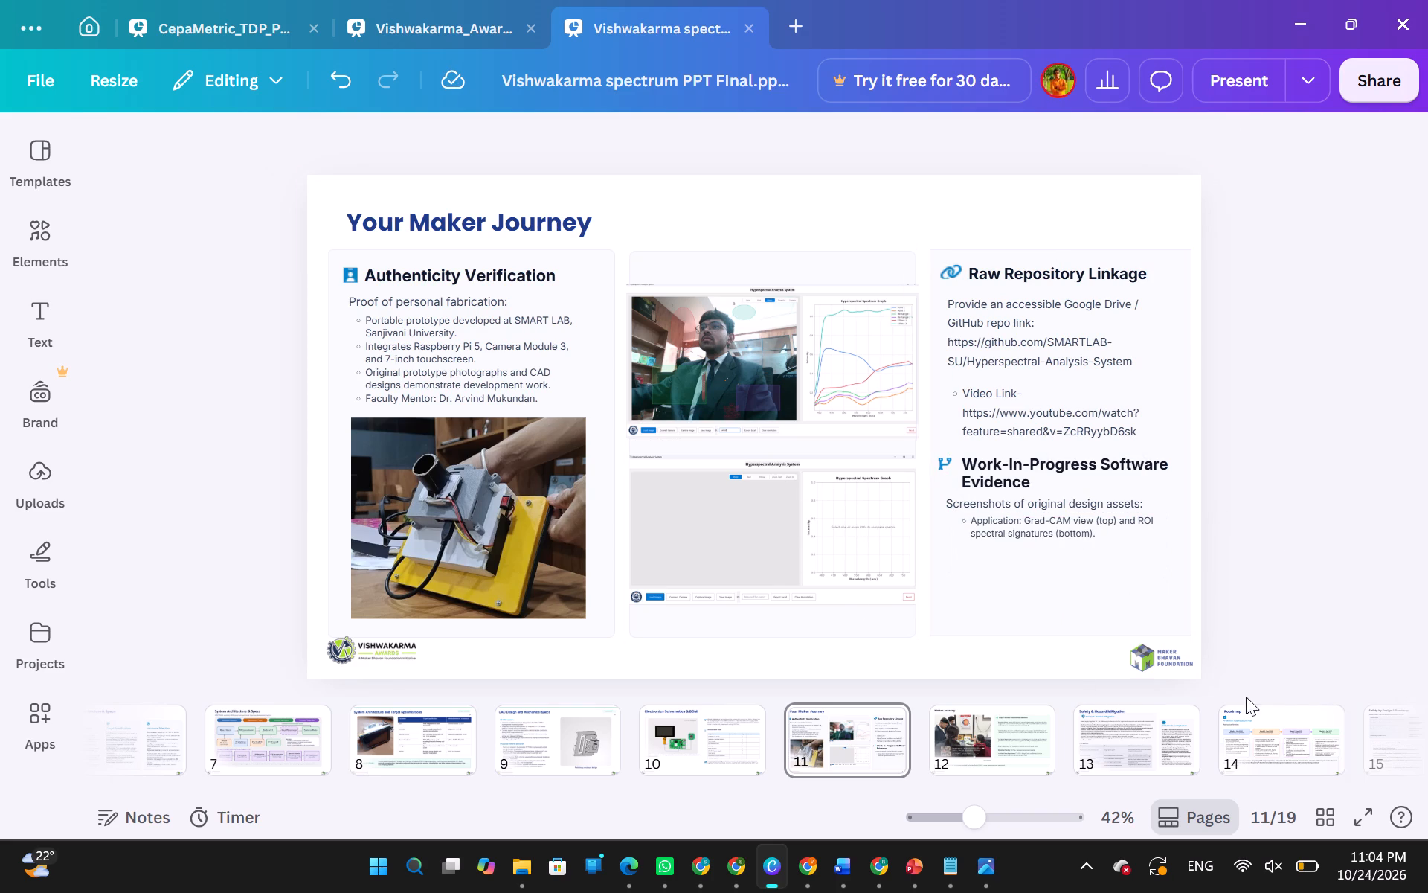
Open slide 12, Maker Journey.
{"action": "left_click", "coordinate": [970, 723]}
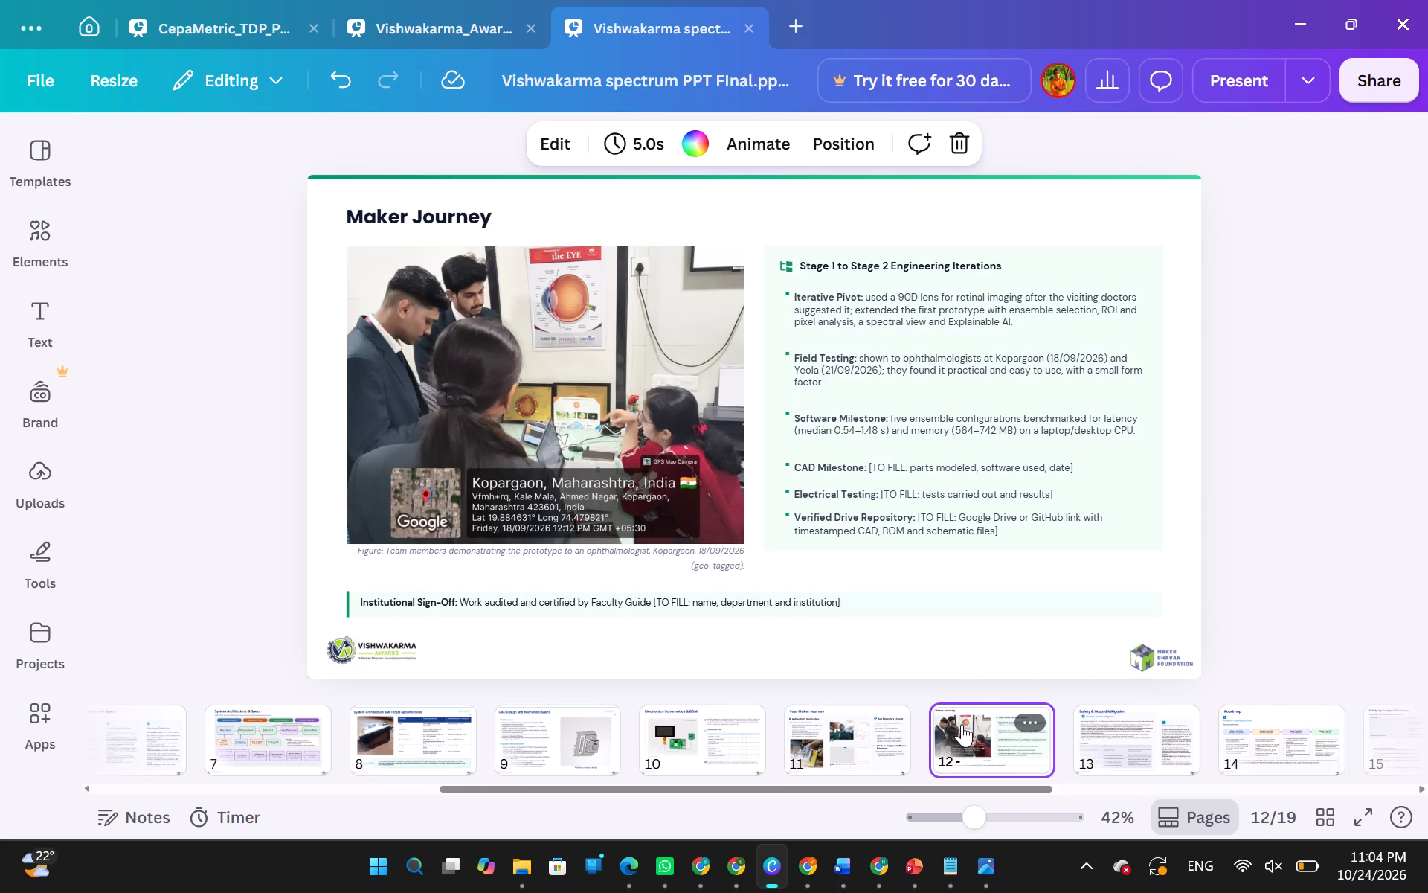
Switch to Chrome and go back from the screenshot file to the Hyperspectral-Analysis-System repository's Screenshot folder.
{"action": "key", "text": "alt+Tab"}
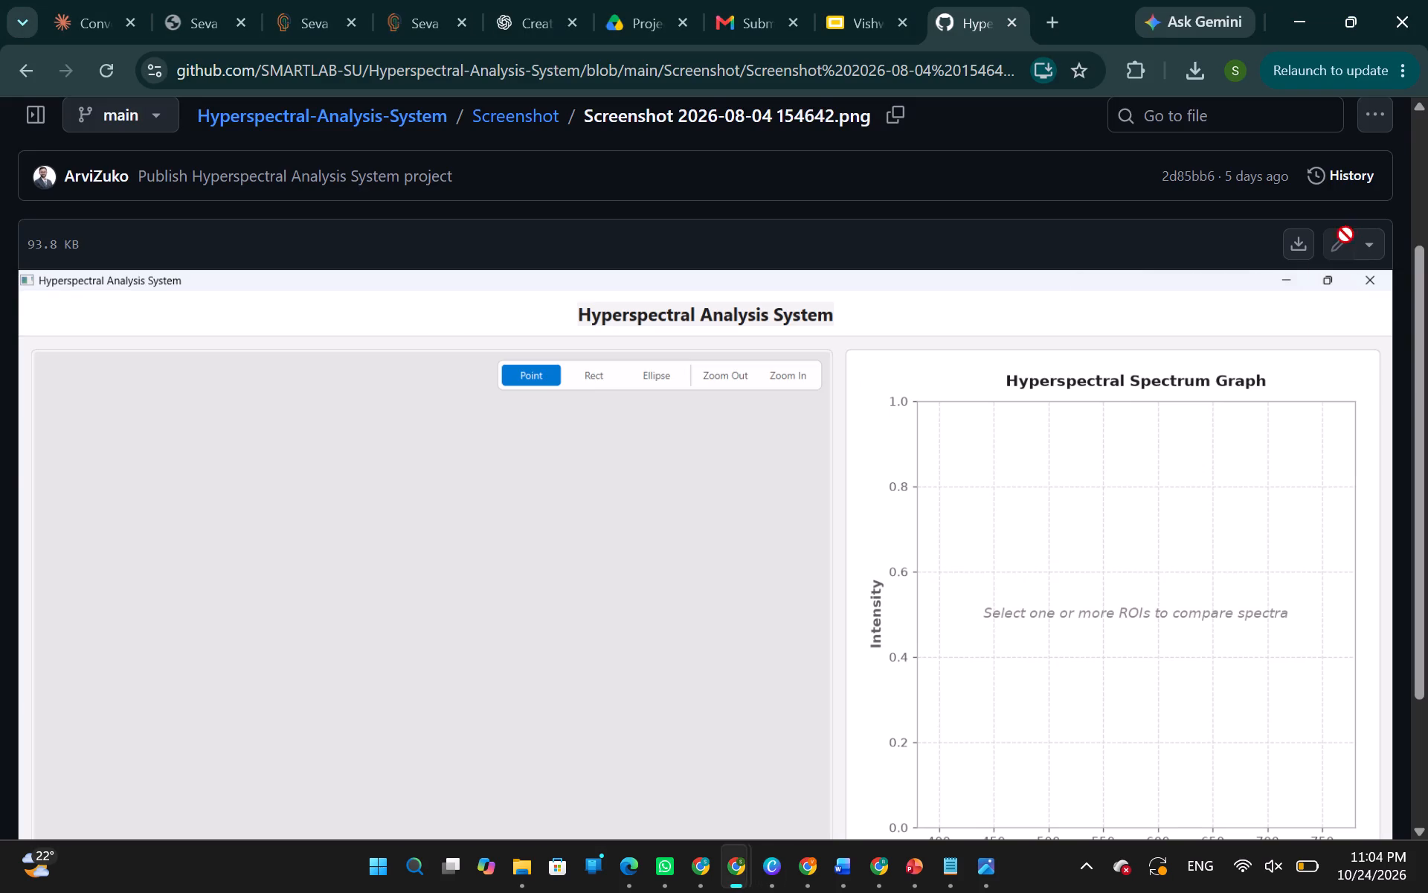
{"action": "scroll", "coordinate": [1284, 121], "scroll_direction": "up", "scroll_amount": 4}
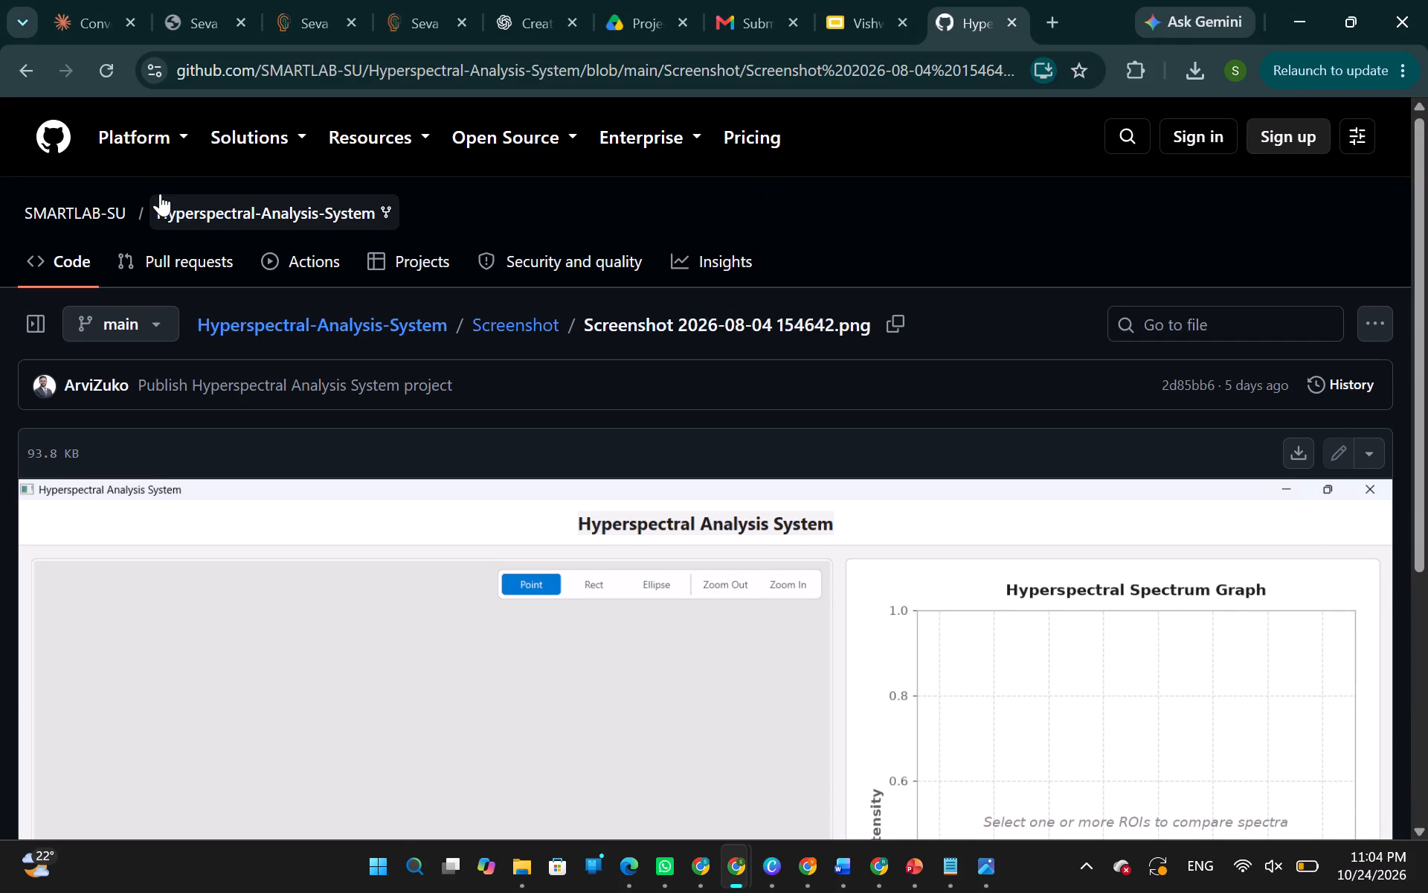
{"action": "left_click", "coordinate": [19, 62]}
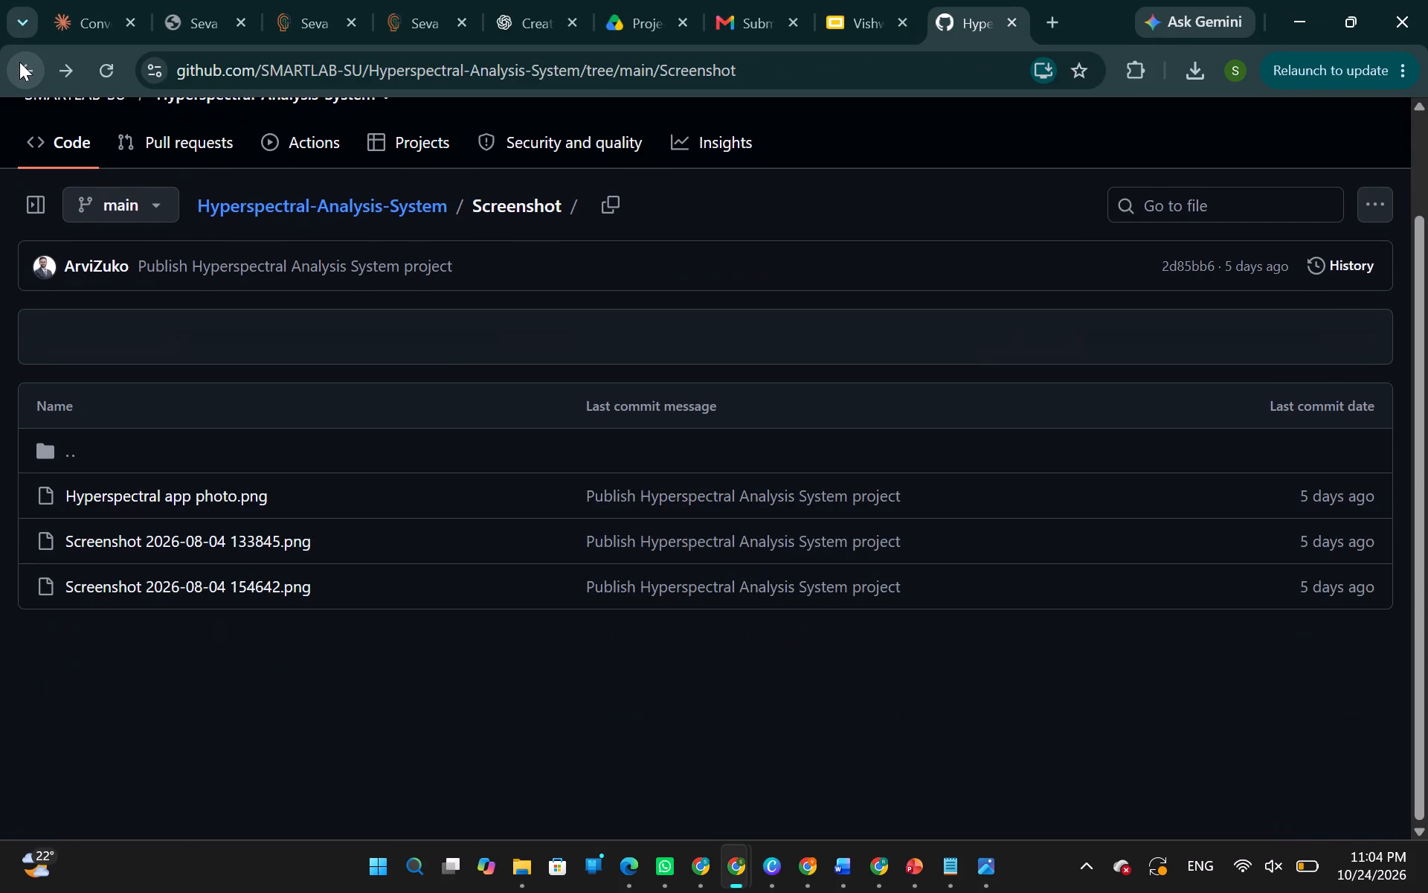
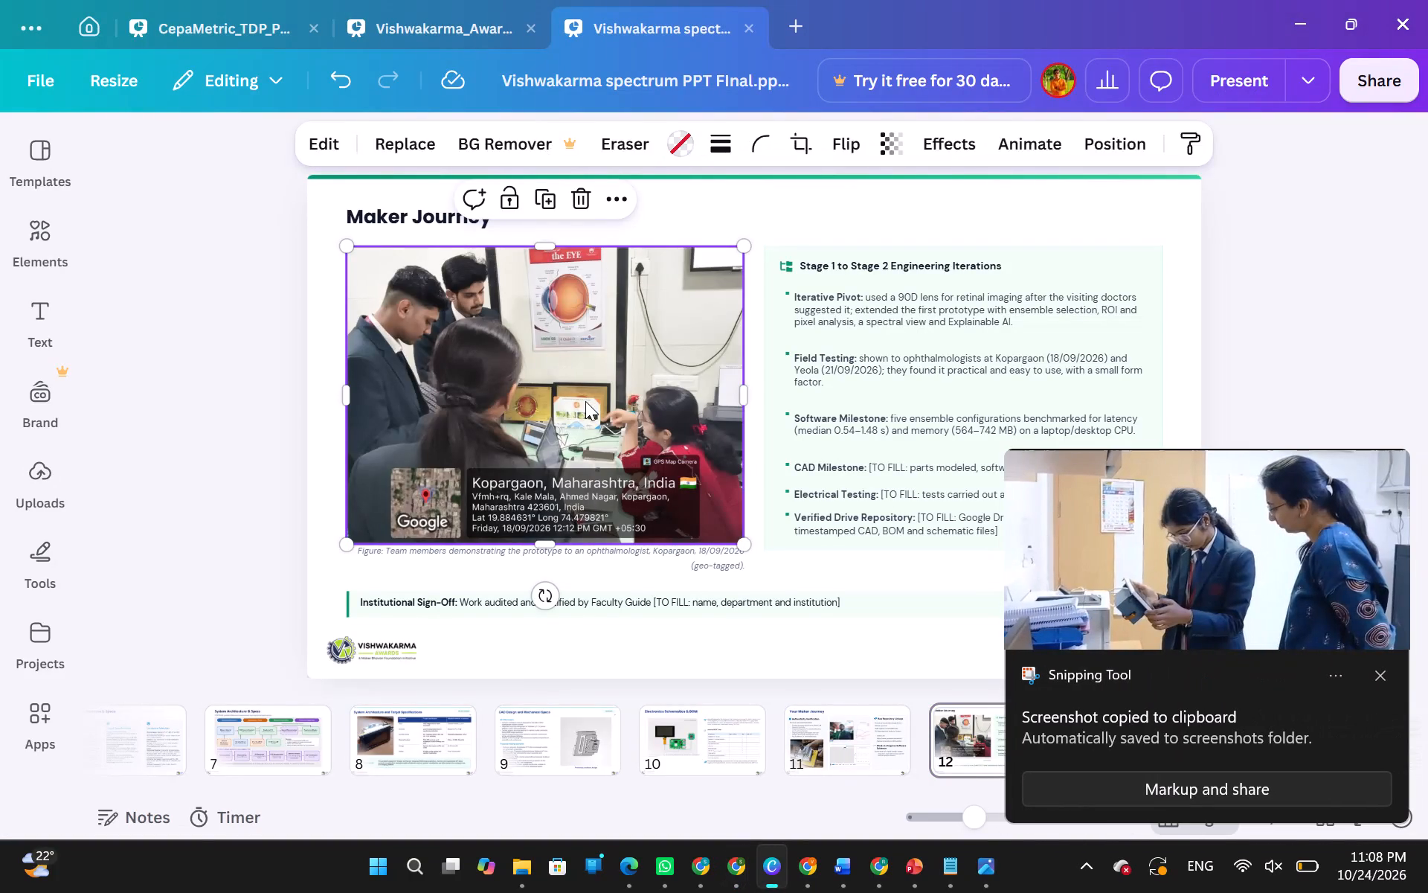
Paste the copied photo of two people examining the handheld device and use it to replace the Kopargaon photo in slide 12's picture frame.
{"action": "key", "text": "ctrl+v"}
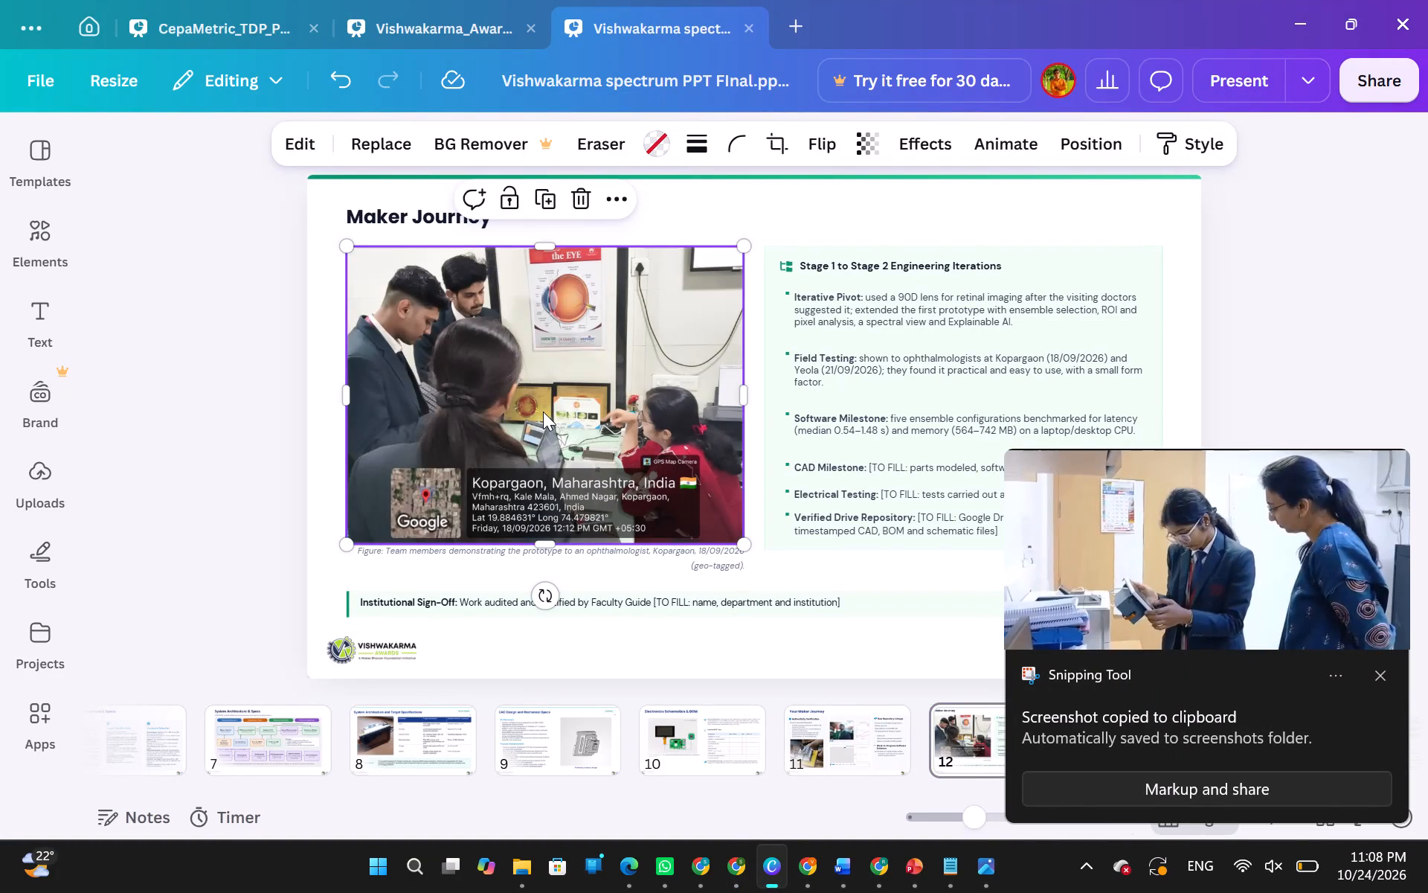
{"action": "left_click", "coordinate": [382, 348]}
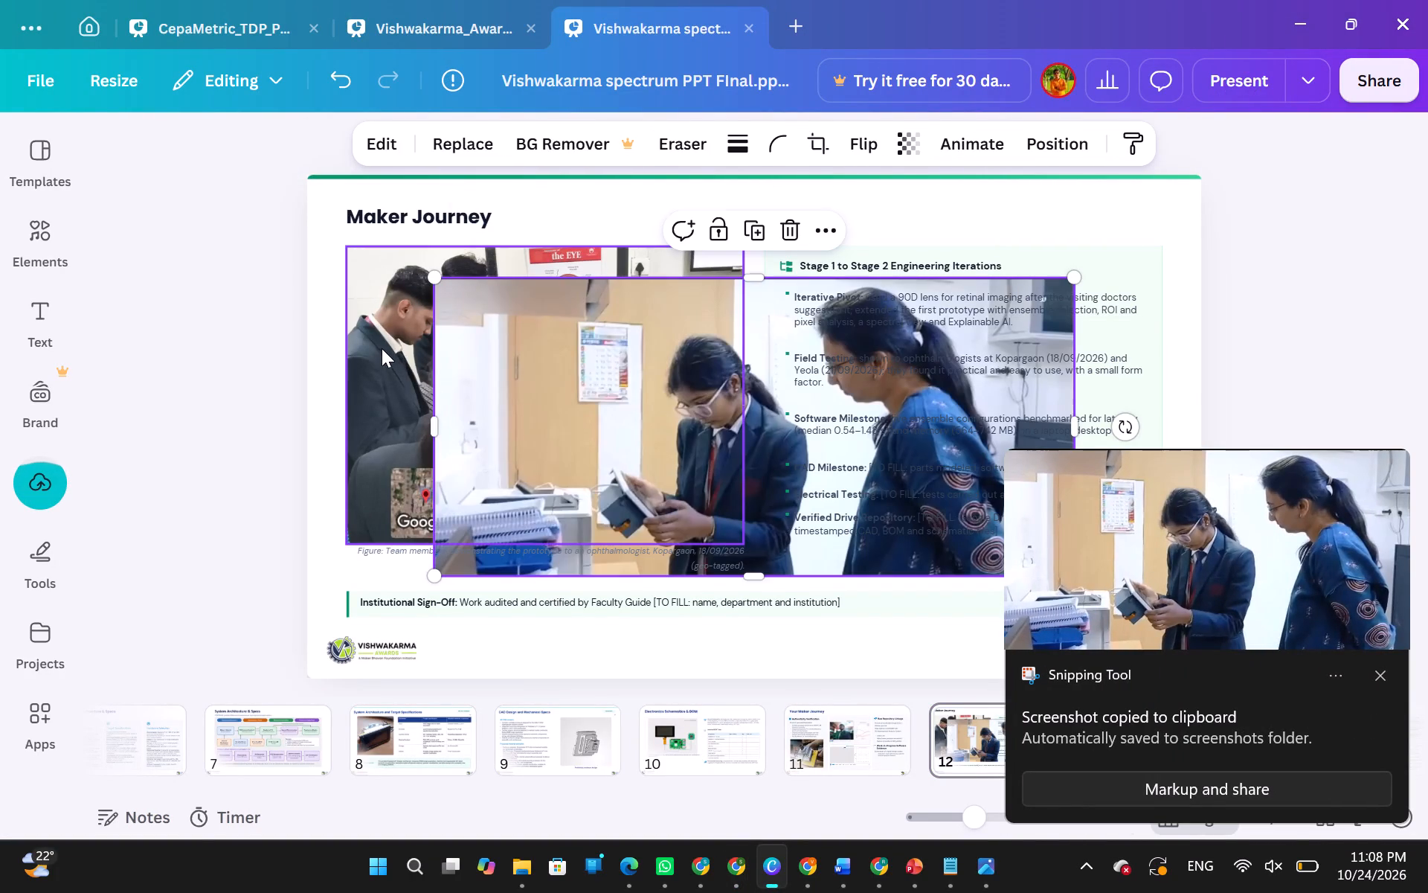
{"action": "key", "text": "Delete"}
{"action": "left_click_drag", "start_coordinate": [530, 392], "coordinate": [434, 349]}
{"action": "key", "text": "ctrl+z"}
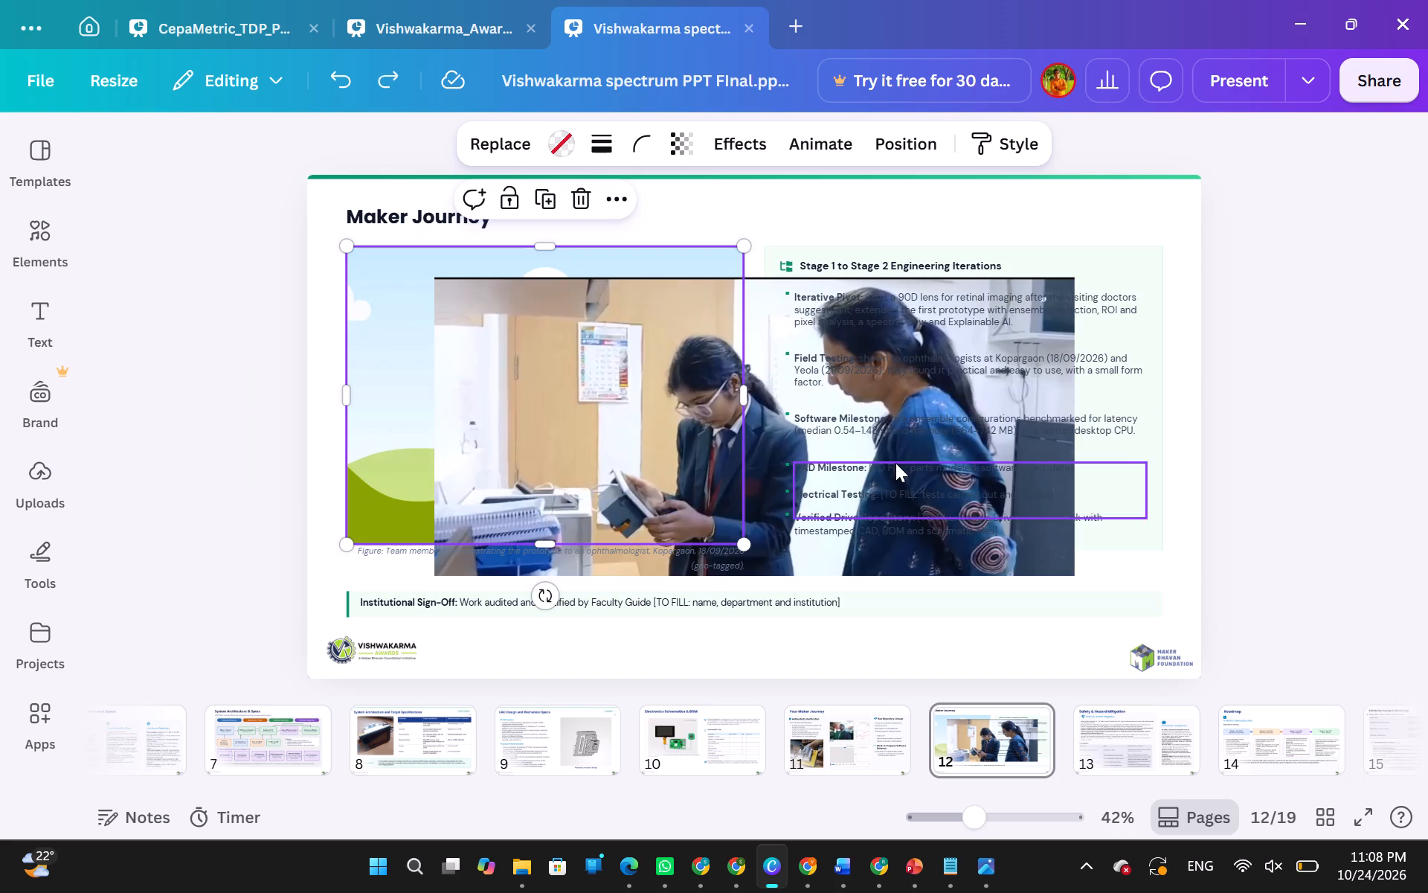
{"action": "left_click", "coordinate": [895, 463]}
{"action": "left_click_drag", "start_coordinate": [772, 542], "coordinate": [691, 444]}
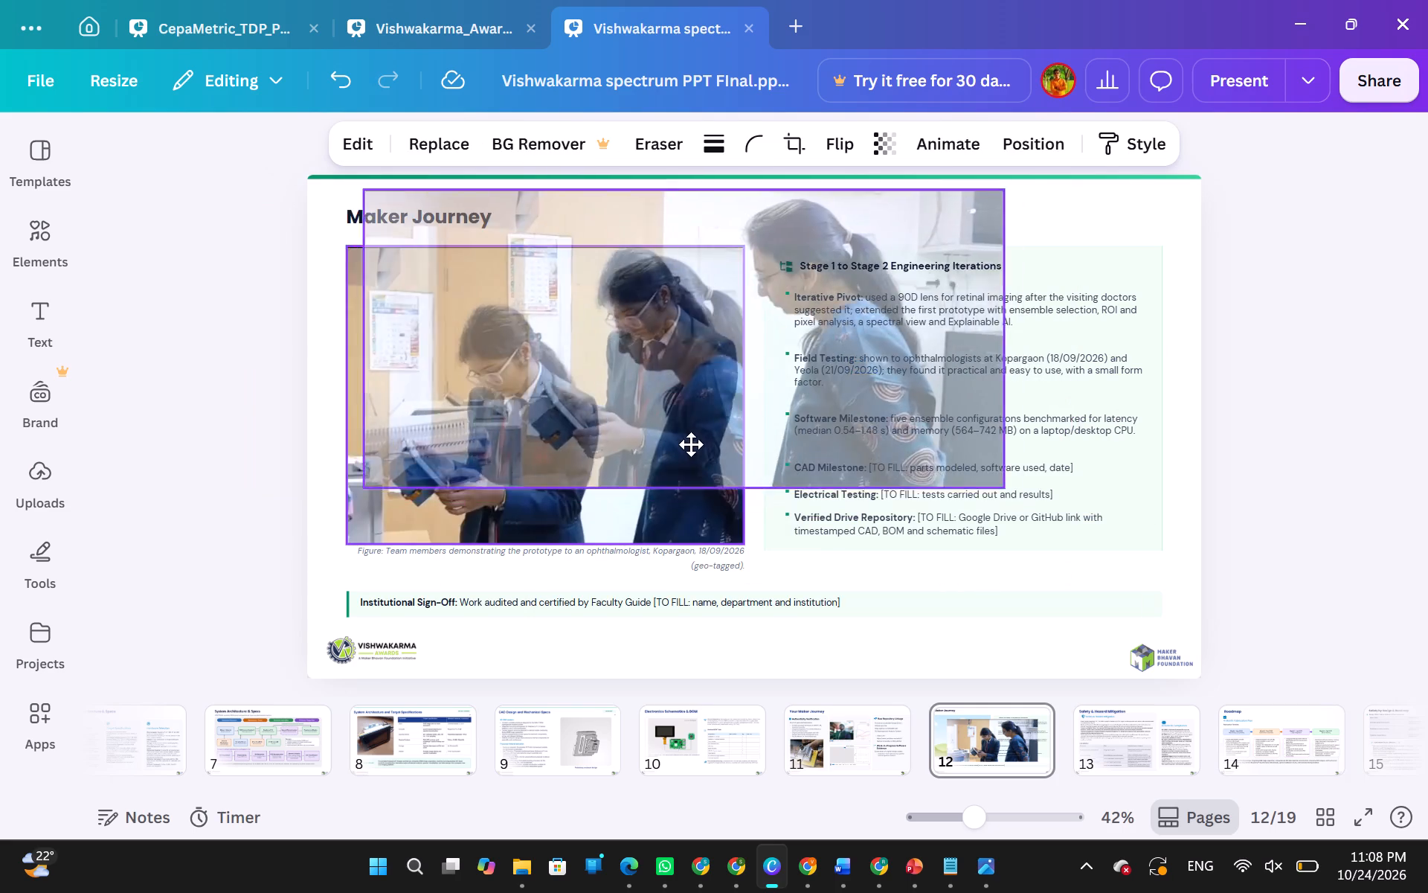
{"action": "left_click_drag", "start_coordinate": [691, 444], "coordinate": [683, 460]}
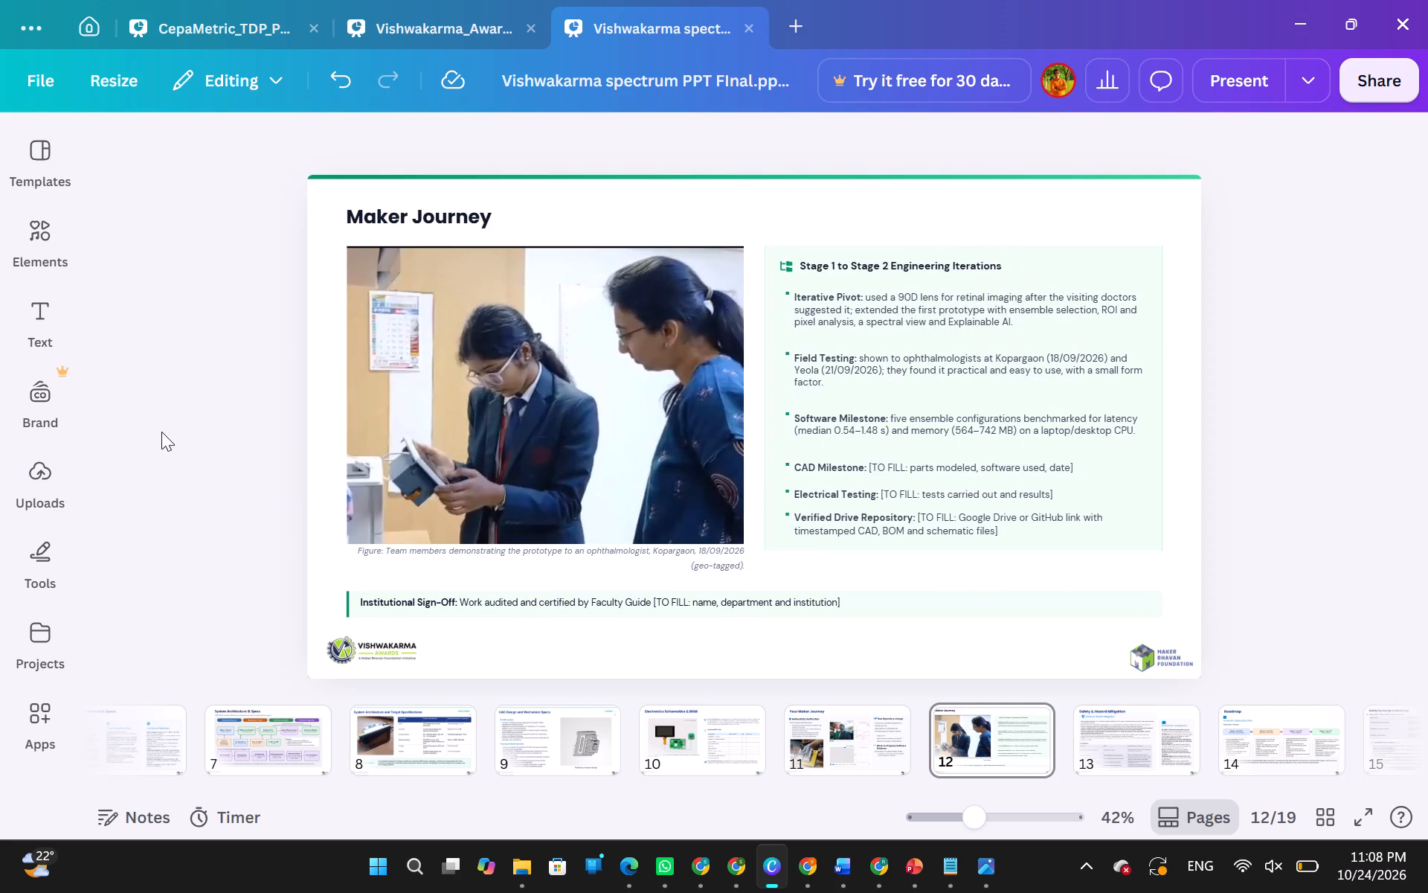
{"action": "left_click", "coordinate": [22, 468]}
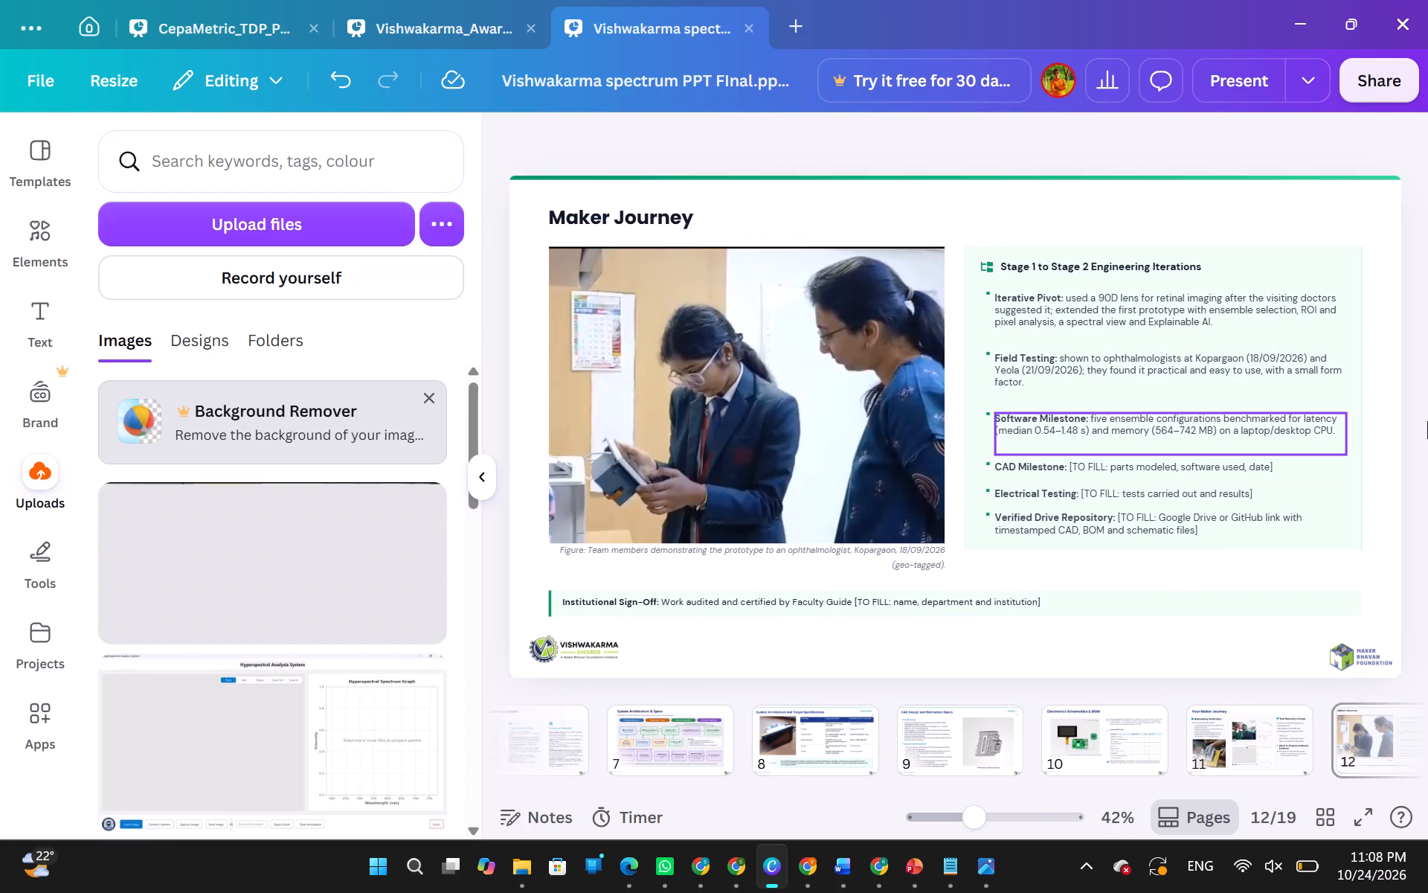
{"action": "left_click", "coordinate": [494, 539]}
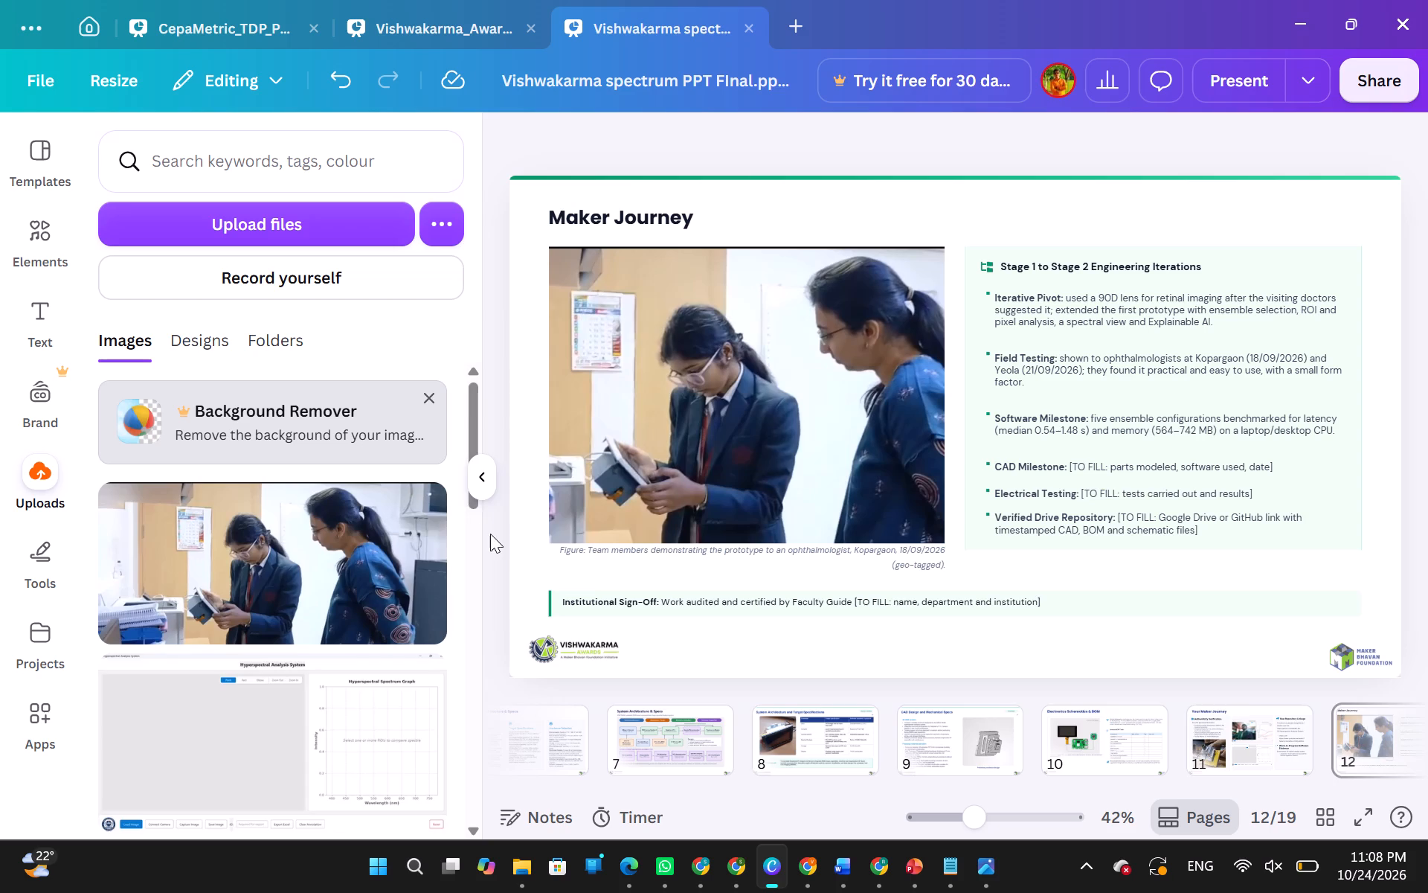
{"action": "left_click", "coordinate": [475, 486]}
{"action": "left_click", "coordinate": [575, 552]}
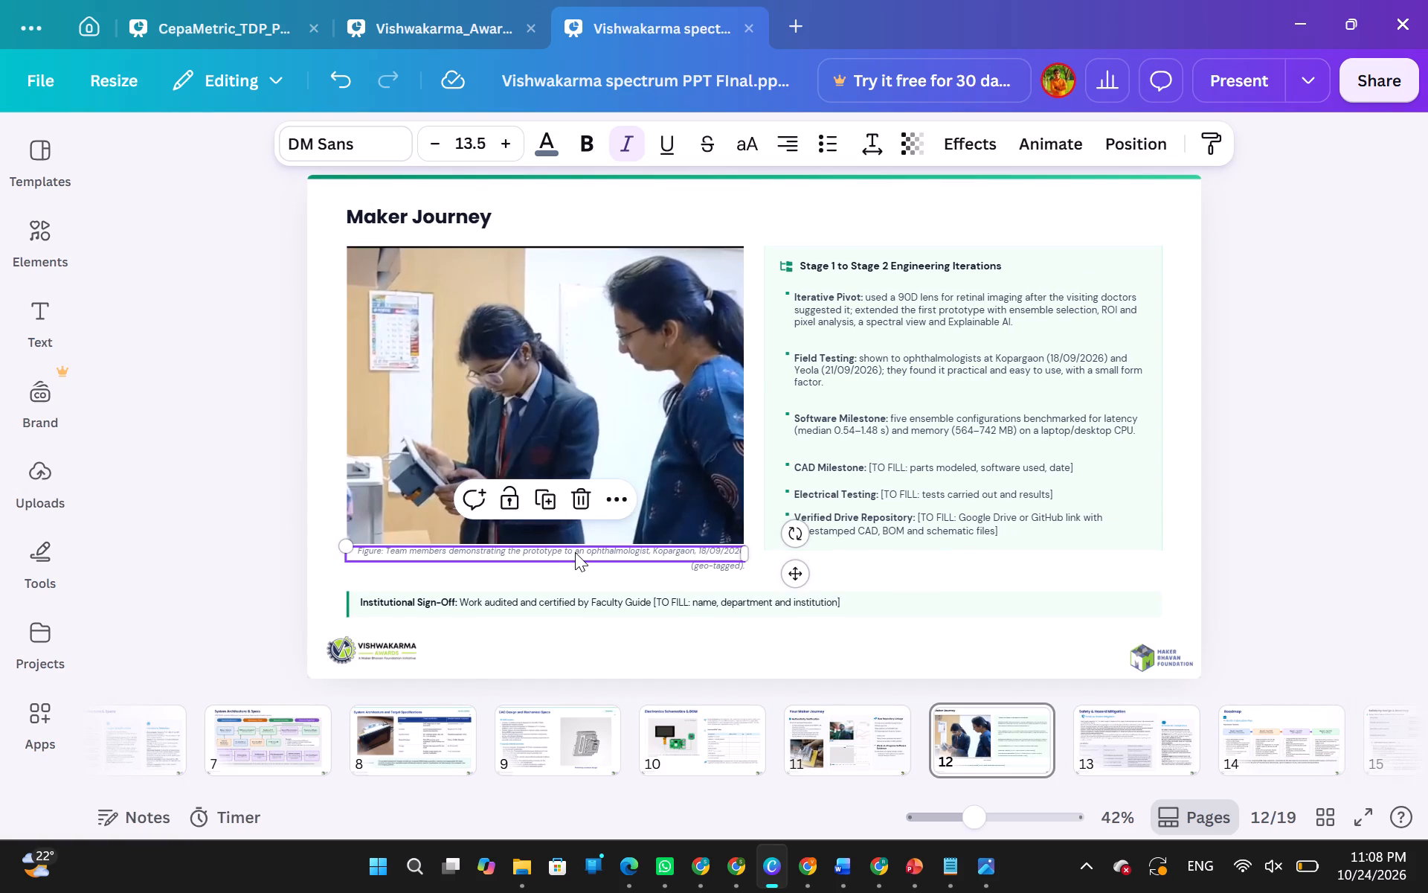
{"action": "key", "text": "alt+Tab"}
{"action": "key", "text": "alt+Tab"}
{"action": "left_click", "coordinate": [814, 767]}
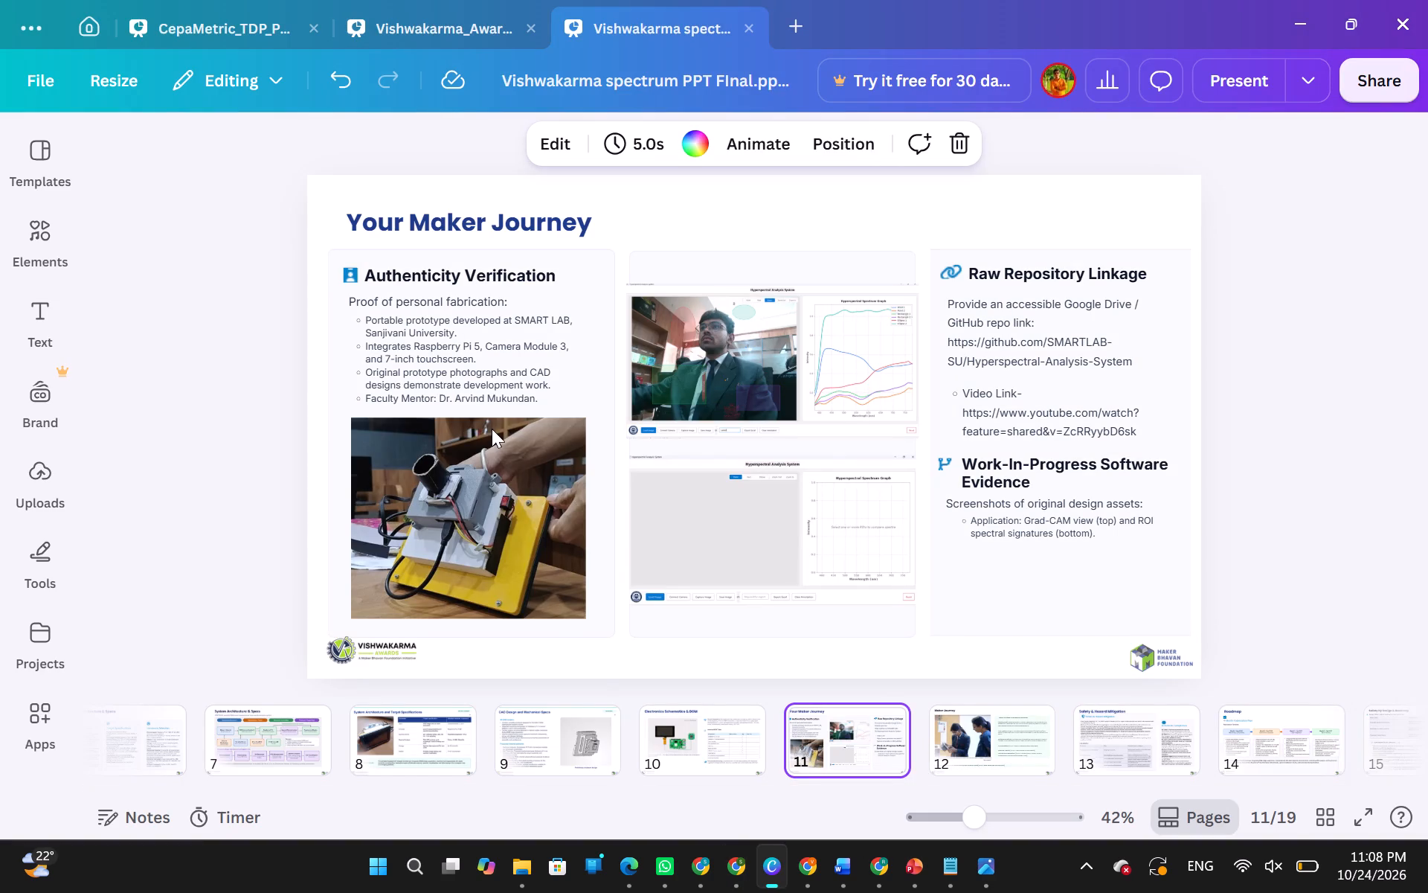
Open slide 12, Maker Journey, and capture a screenshot of the whole slide.
{"action": "left_click", "coordinate": [959, 743]}
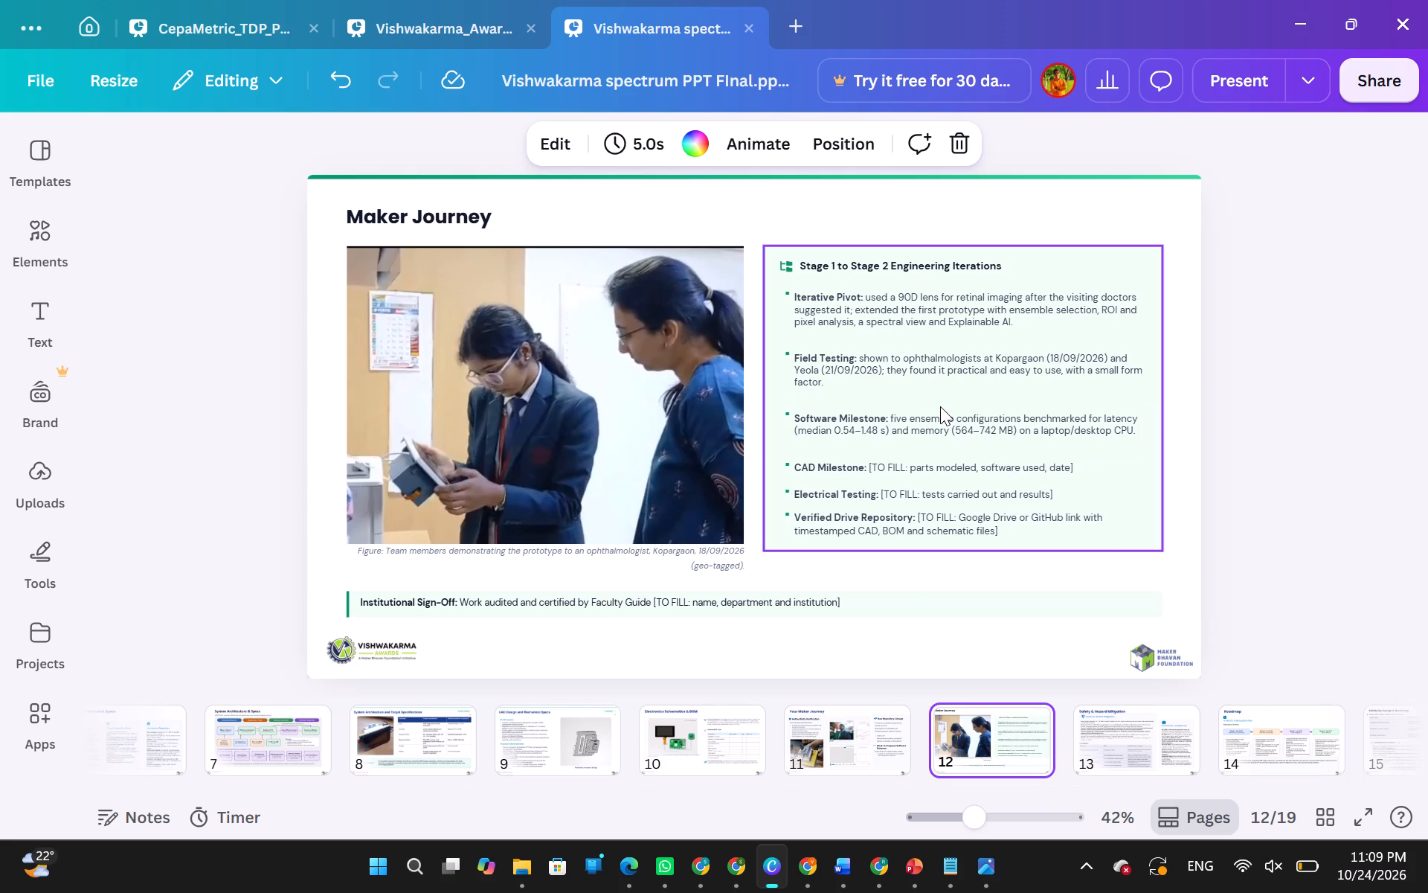
{"action": "key", "text": "Print"}
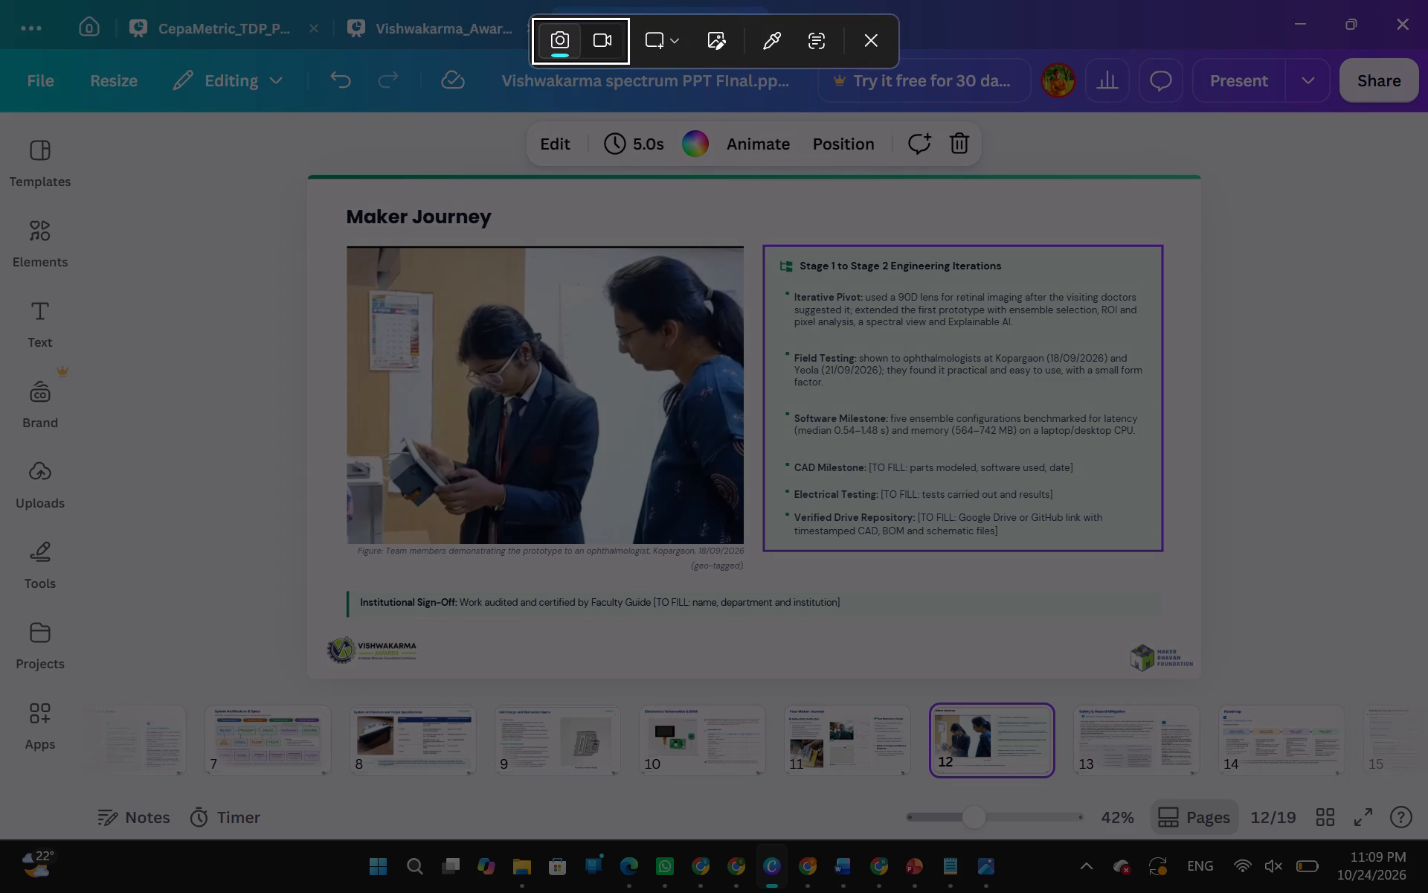
{"action": "left_click_drag", "start_coordinate": [281, 163], "coordinate": [1238, 687]}
{"action": "key", "text": "alt+Tab"}
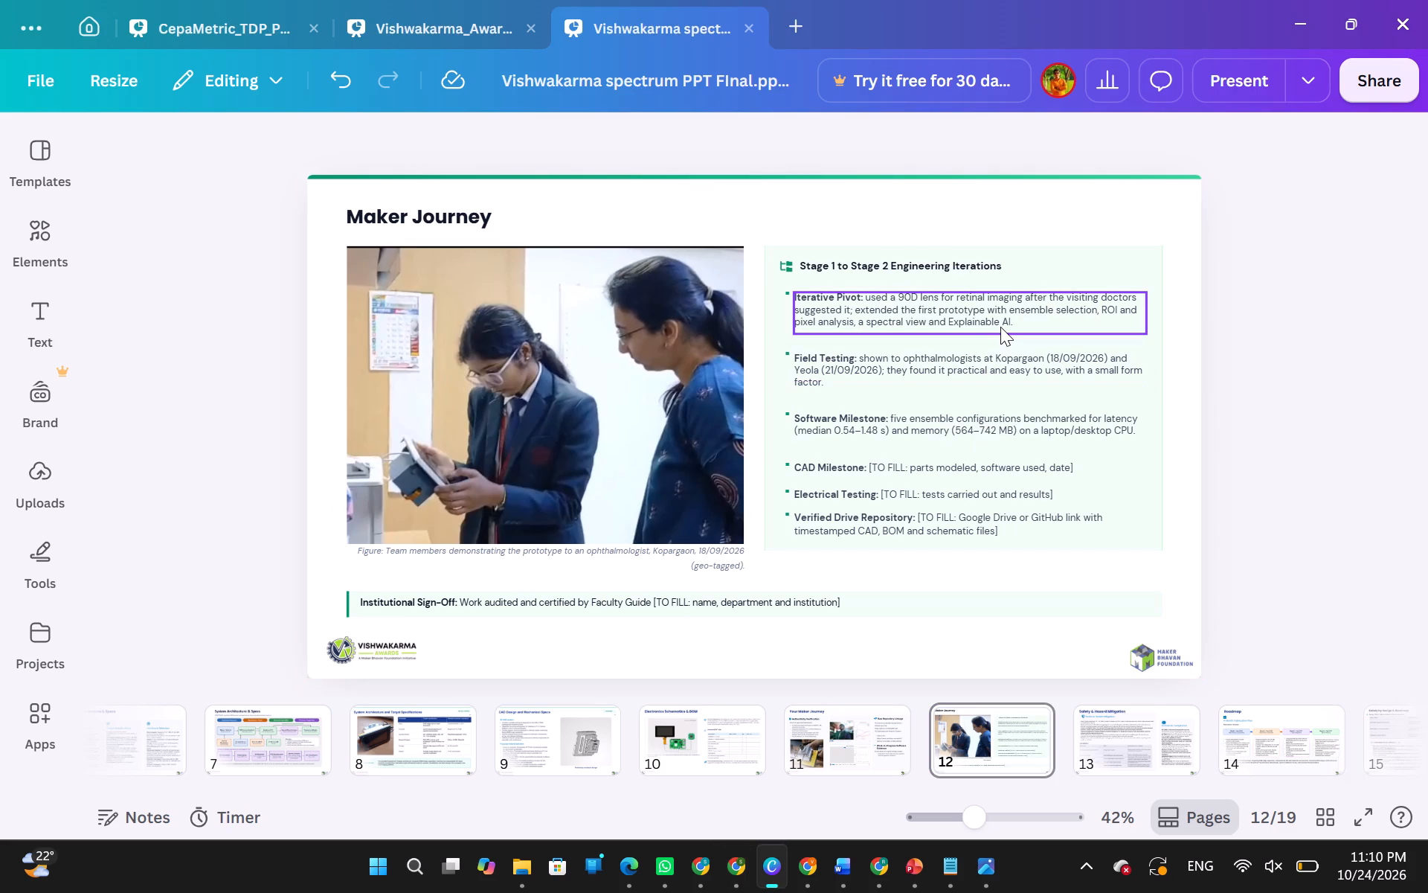
{"action": "left_click", "coordinate": [787, 296]}
{"action": "key", "text": "Delete"}
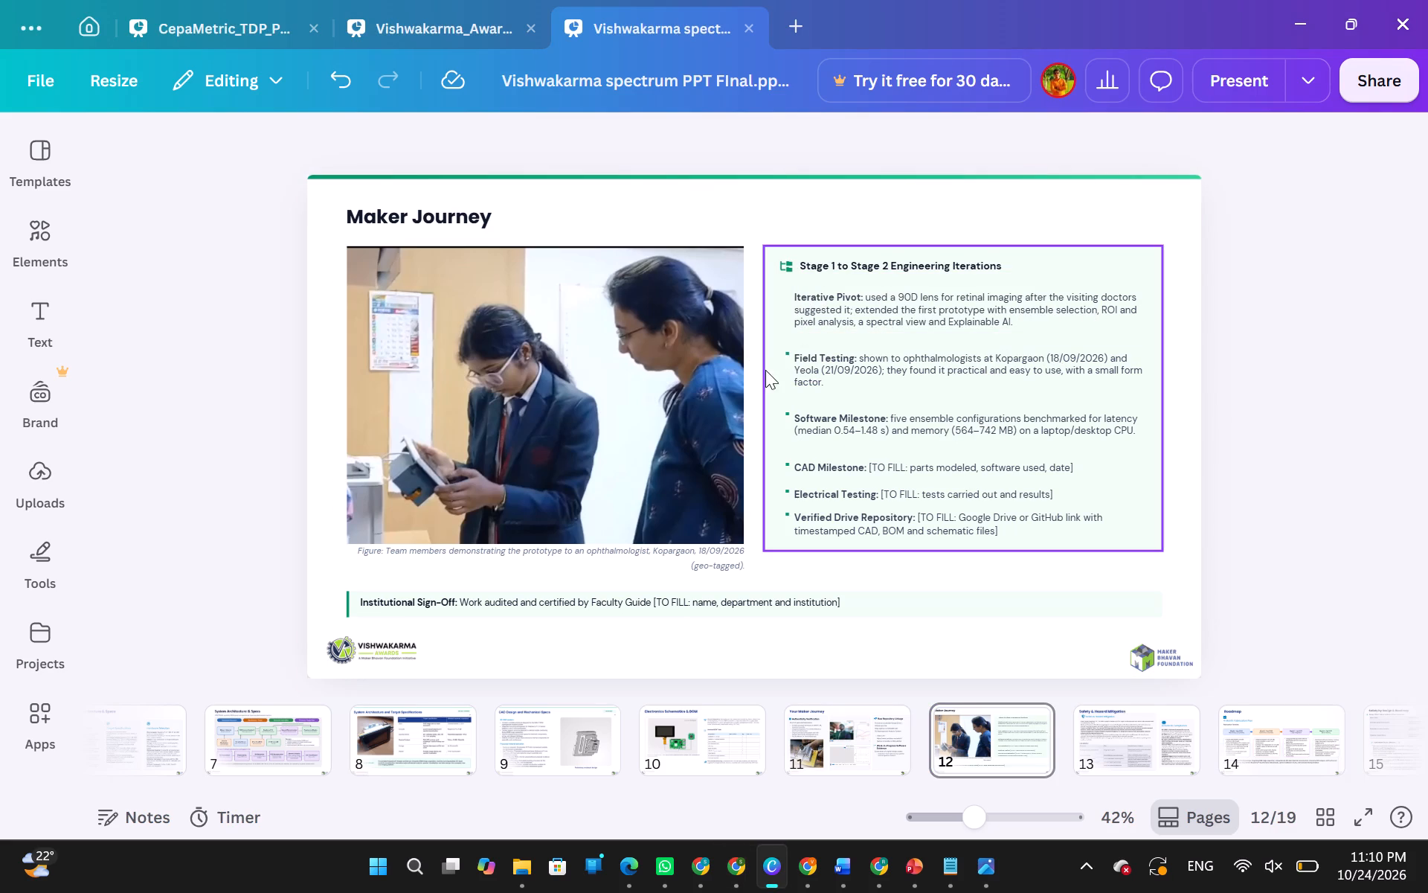
{"action": "left_click", "coordinate": [843, 359]}
{"action": "key", "text": "Delete"}
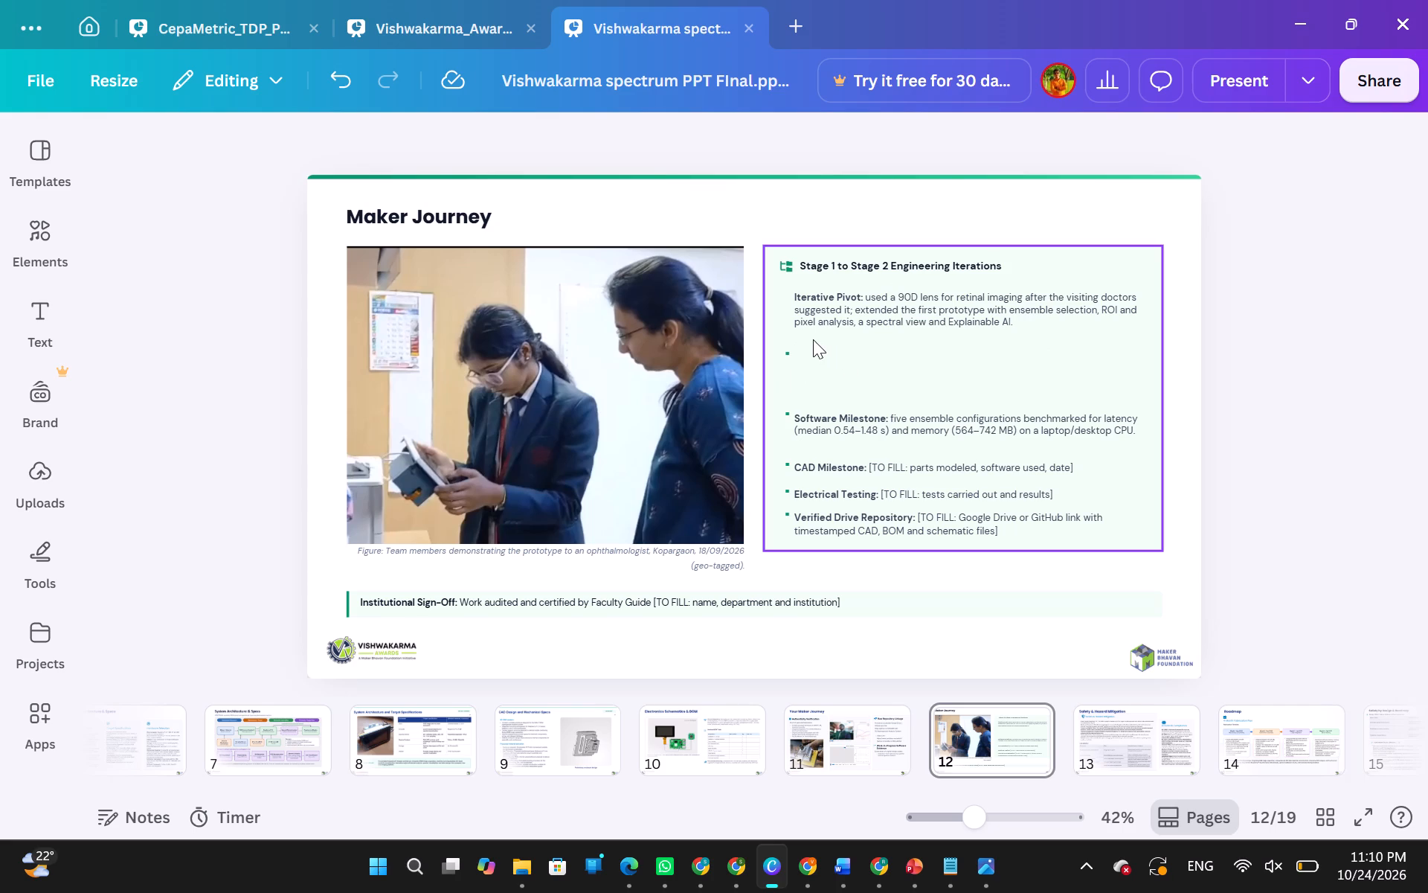
{"action": "left_click", "coordinate": [787, 359]}
{"action": "key", "text": "Delete"}
{"action": "left_click", "coordinate": [803, 419]}
{"action": "key", "text": "Delete"}
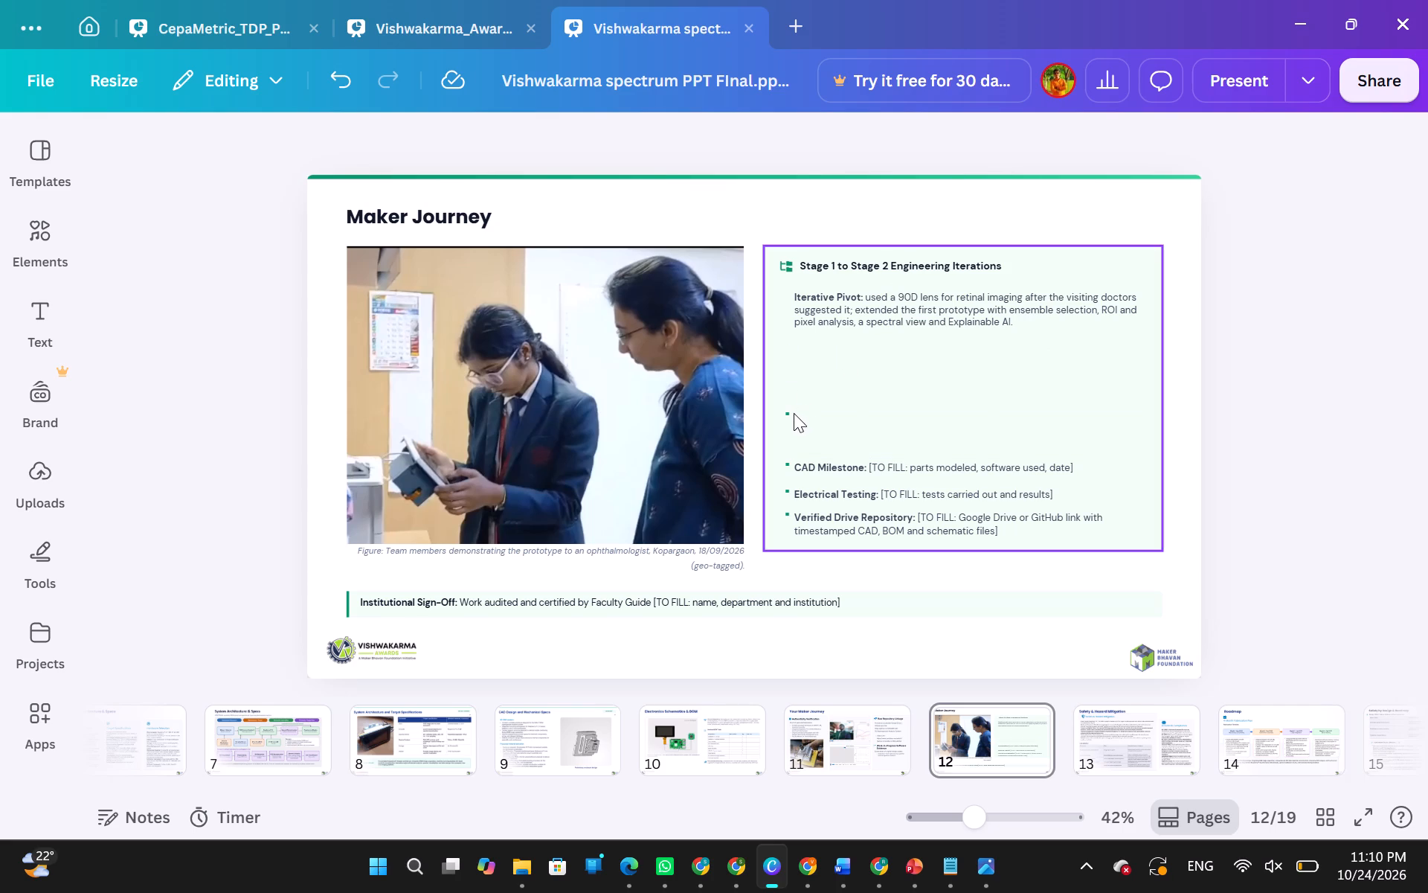
{"action": "left_click", "coordinate": [787, 415]}
{"action": "key", "text": "Delete"}
Delete the CAD Milestone, Electrical Testing and Verified Drive Repository texts and all remaining bullet markers from slide 12's iterations box.
{"action": "left_click", "coordinate": [812, 480]}
{"action": "key", "text": "Delete"}
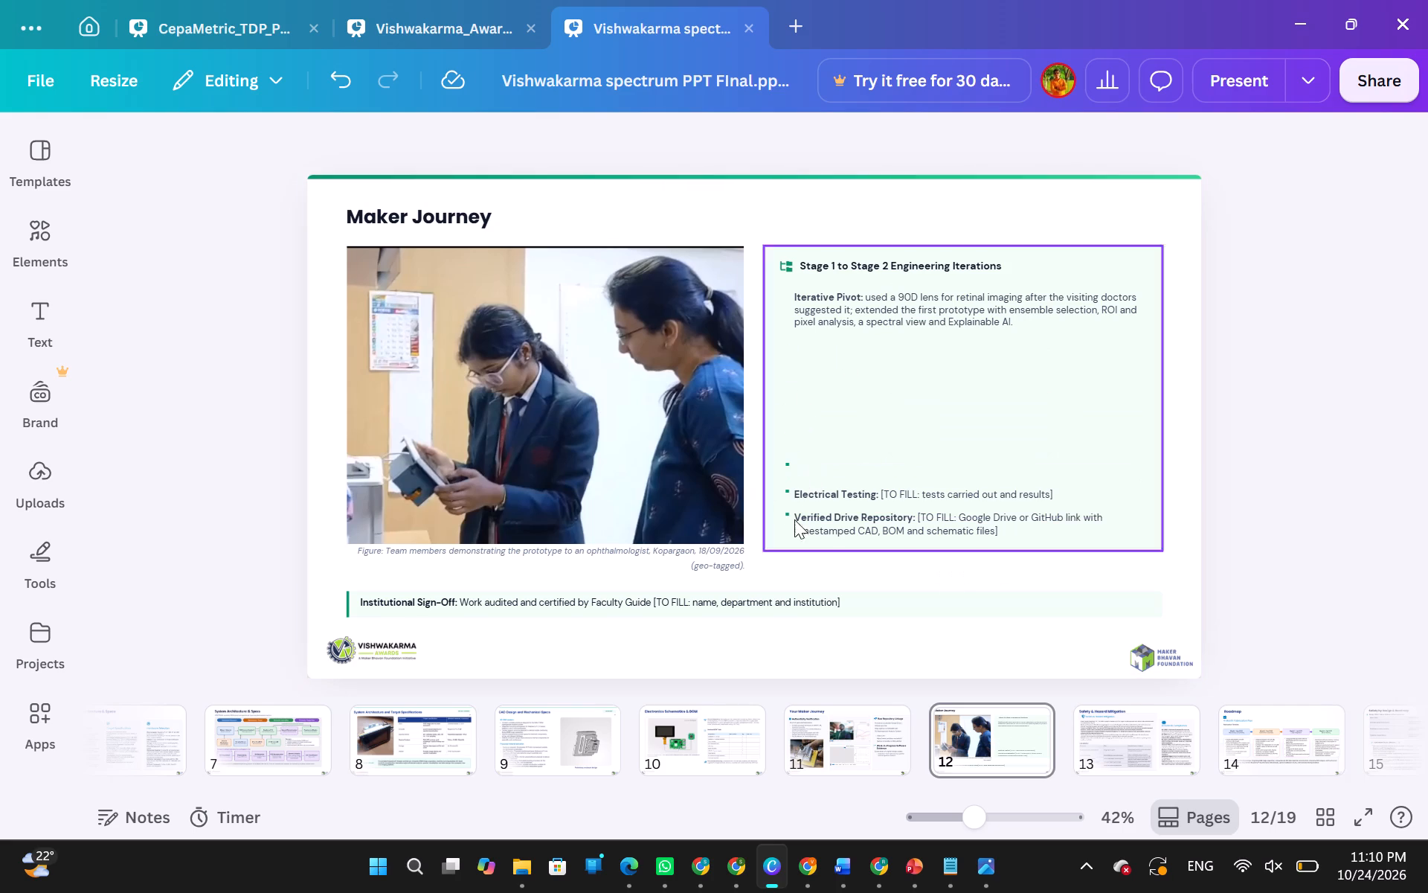
{"action": "left_click", "coordinate": [803, 530]}
{"action": "key", "text": "Delete"}
{"action": "left_click", "coordinate": [805, 520]}
{"action": "key", "text": "Delete"}
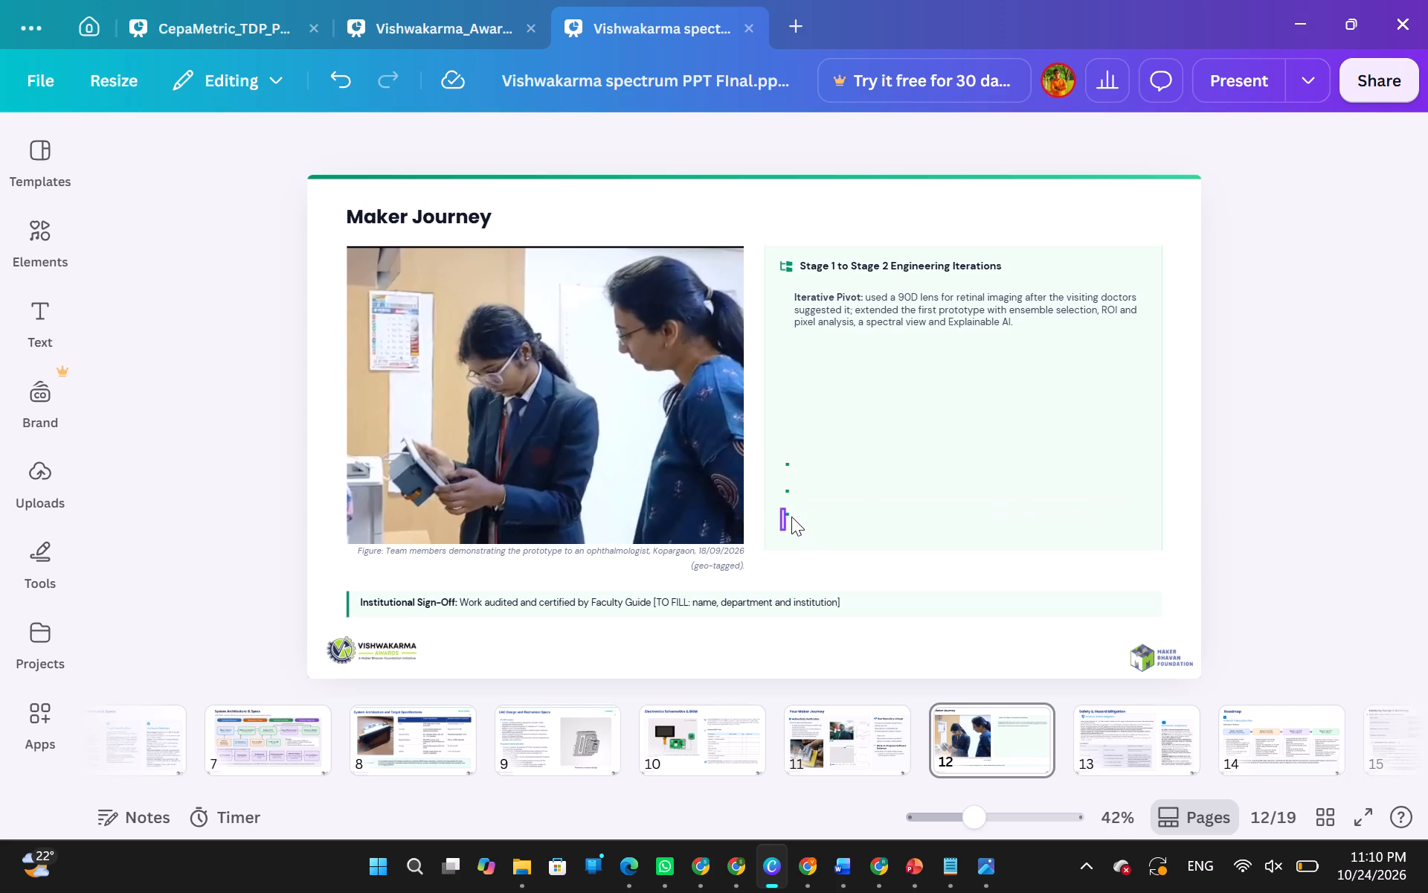
{"action": "left_click", "coordinate": [791, 516]}
{"action": "key", "text": "Delete"}
{"action": "left_click", "coordinate": [787, 494]}
{"action": "key", "text": "Delete"}
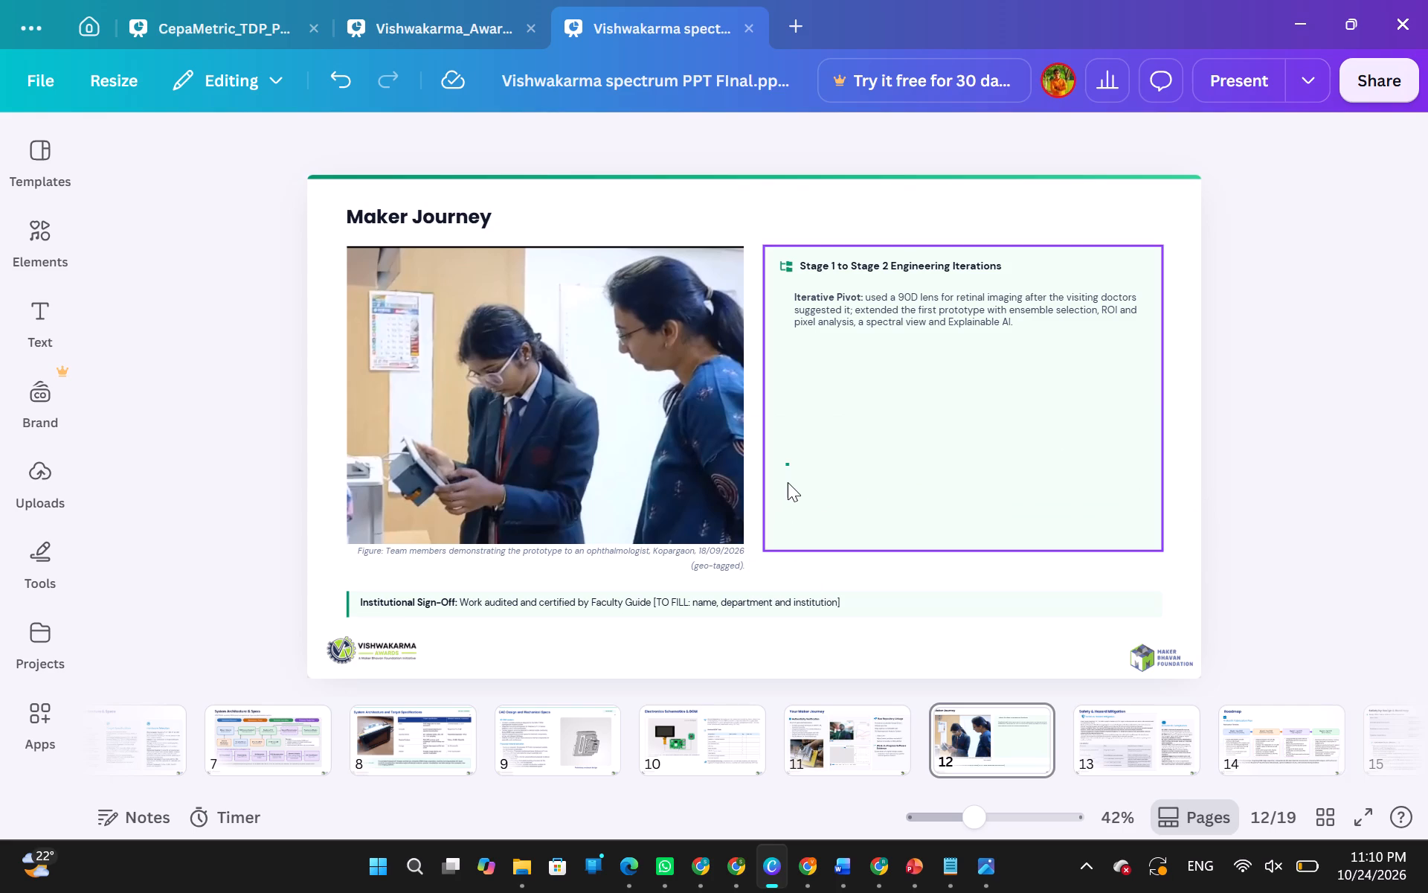
{"action": "left_click", "coordinate": [789, 465]}
{"action": "key", "text": "Delete"}
Replace the Iterative Pivot text on slide 12 with the engineering iterations points copied from ChatGPT.
{"action": "double_click", "coordinate": [843, 327]}
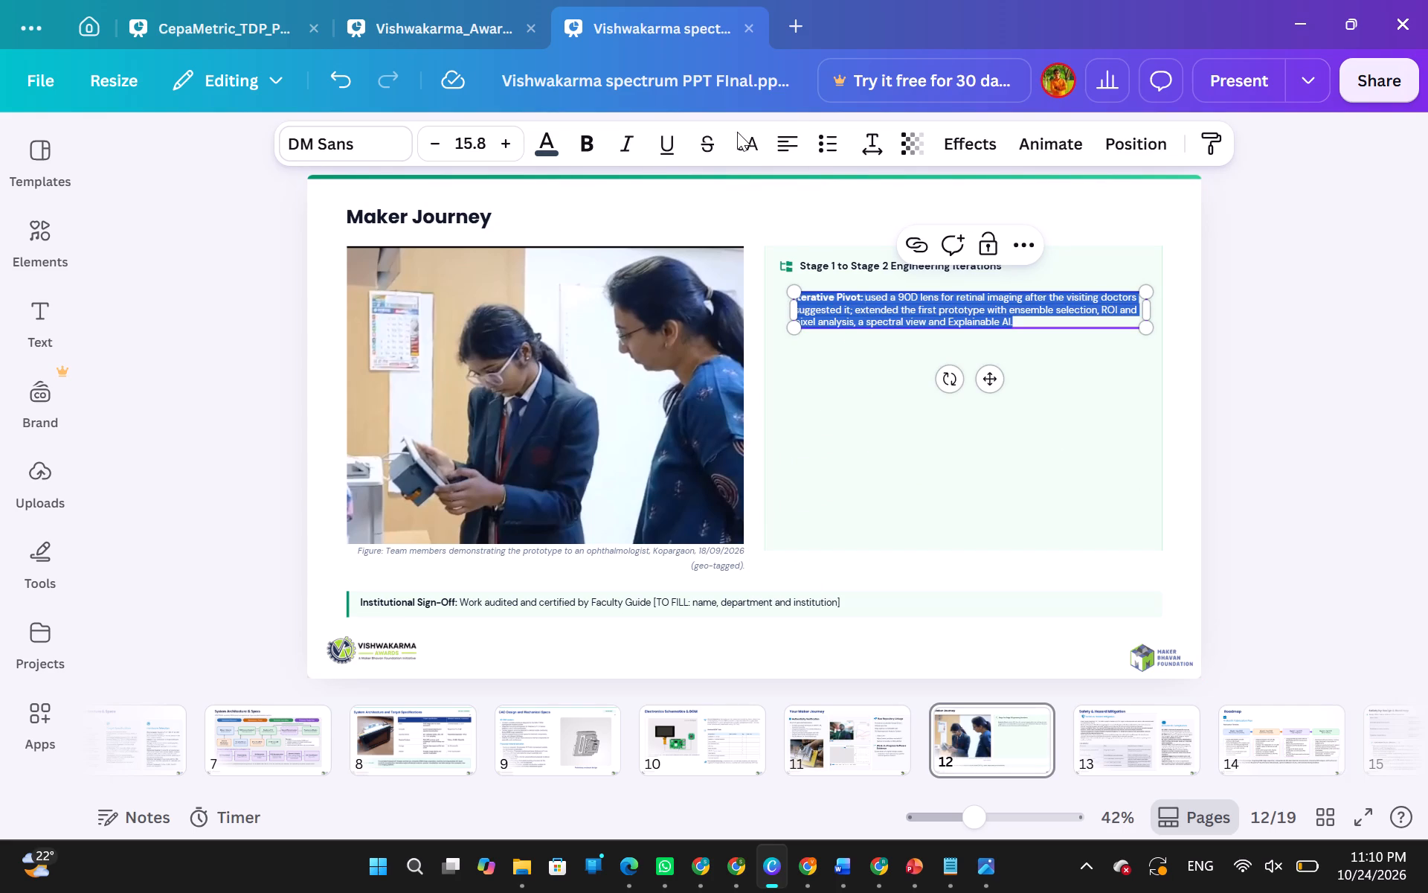
{"action": "key", "text": "ctrl+v"}
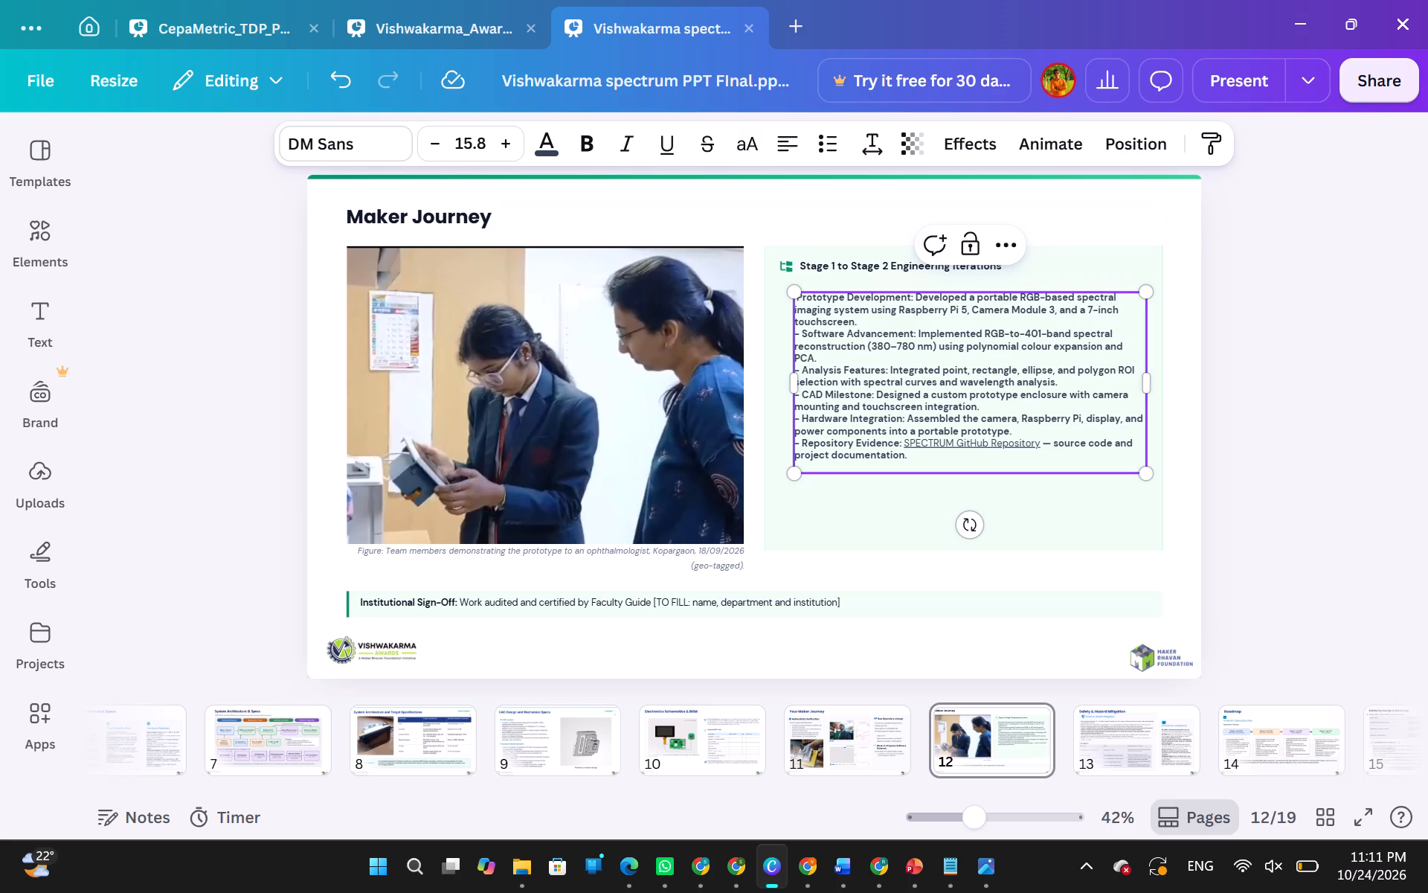
Remove bold from all the pasted iterations text and enlarge it to font size 19.7.
{"action": "key", "text": "ctrl+a"}
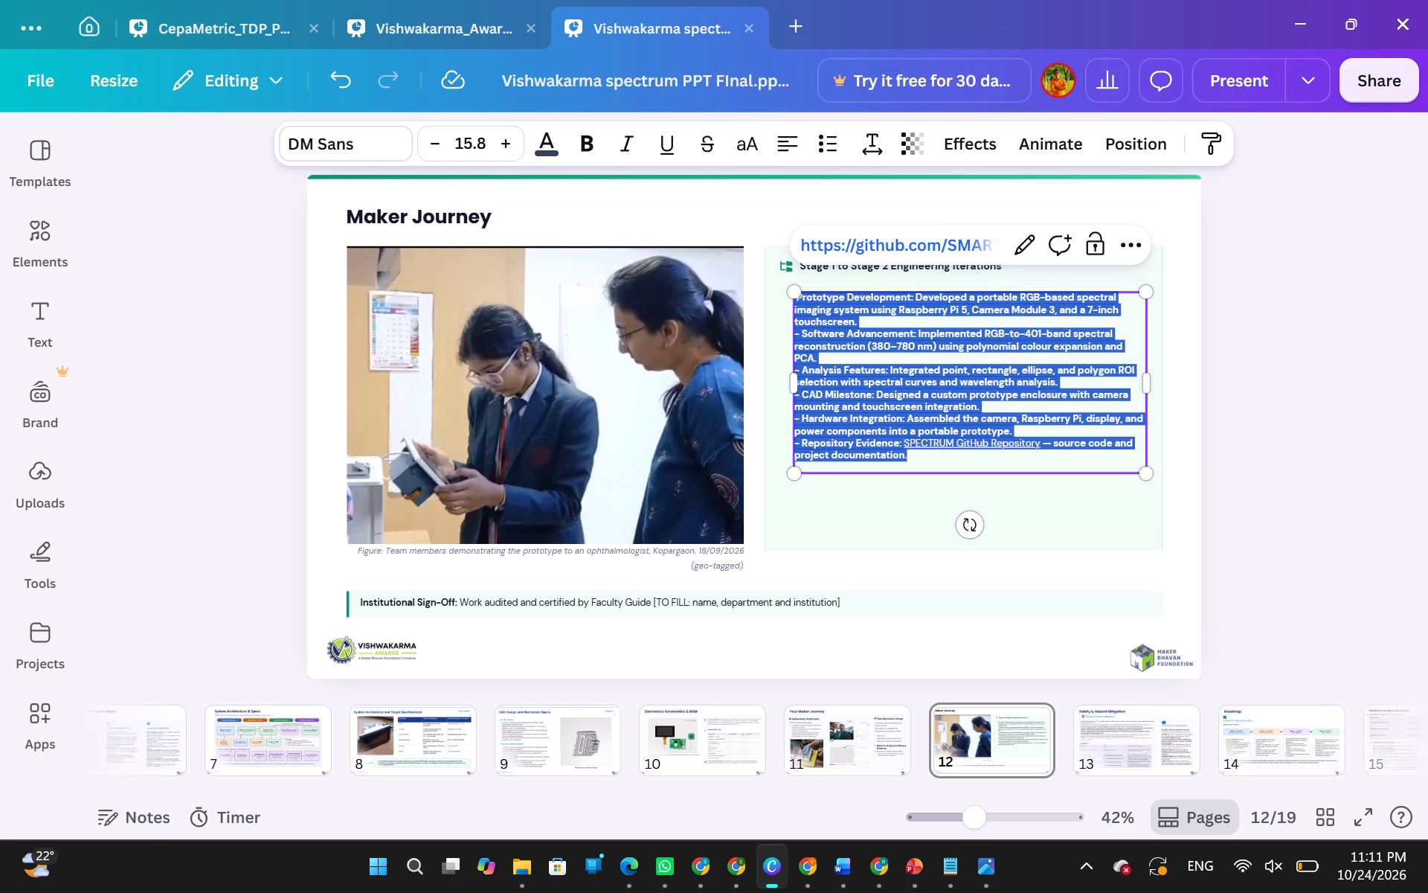
{"action": "key", "text": "ctrl+b"}
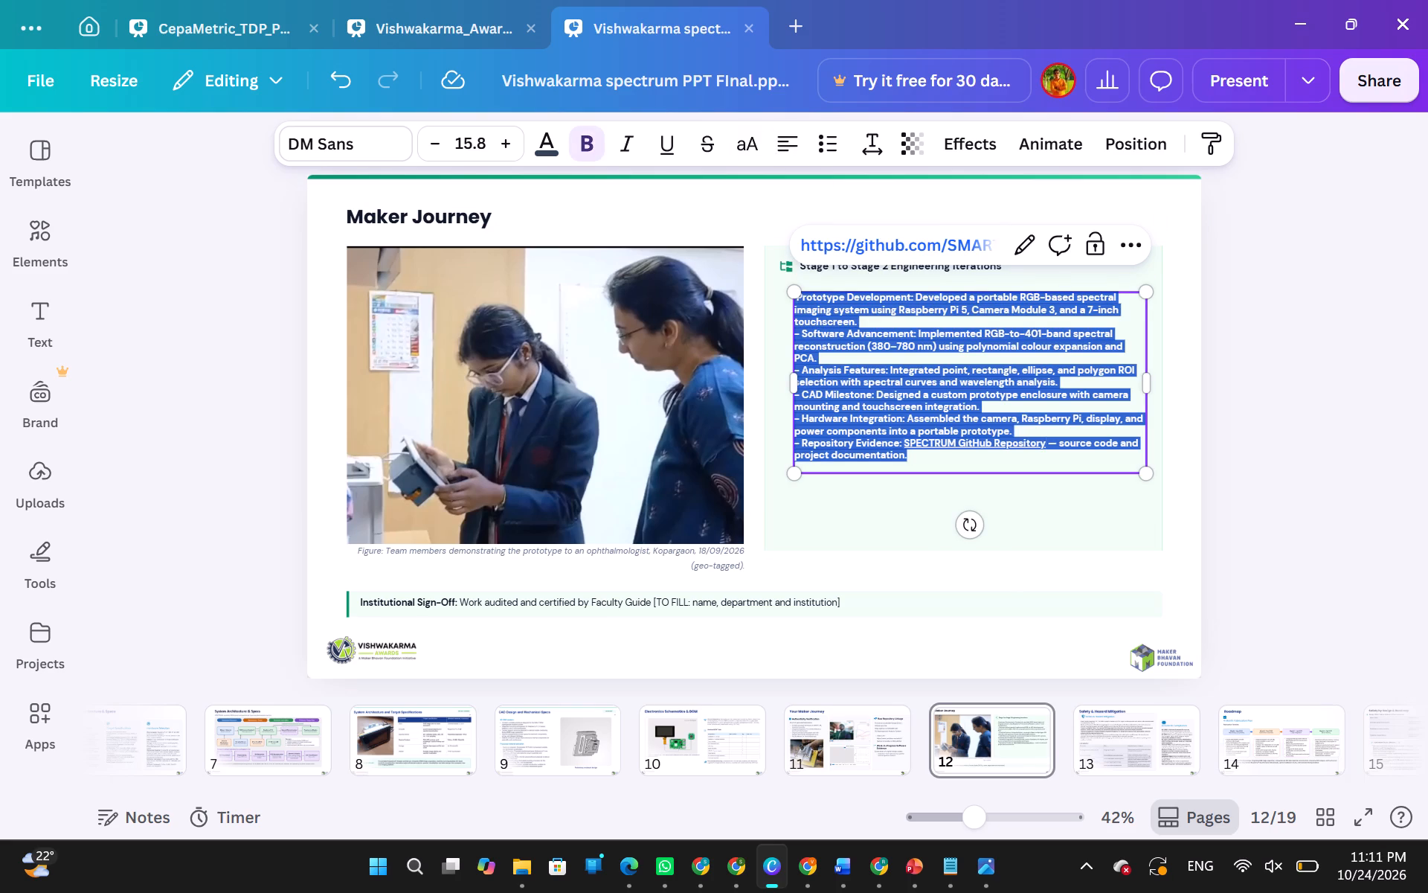
{"action": "key", "text": "ctrl+a"}
{"action": "key", "text": "ctrl+b"}
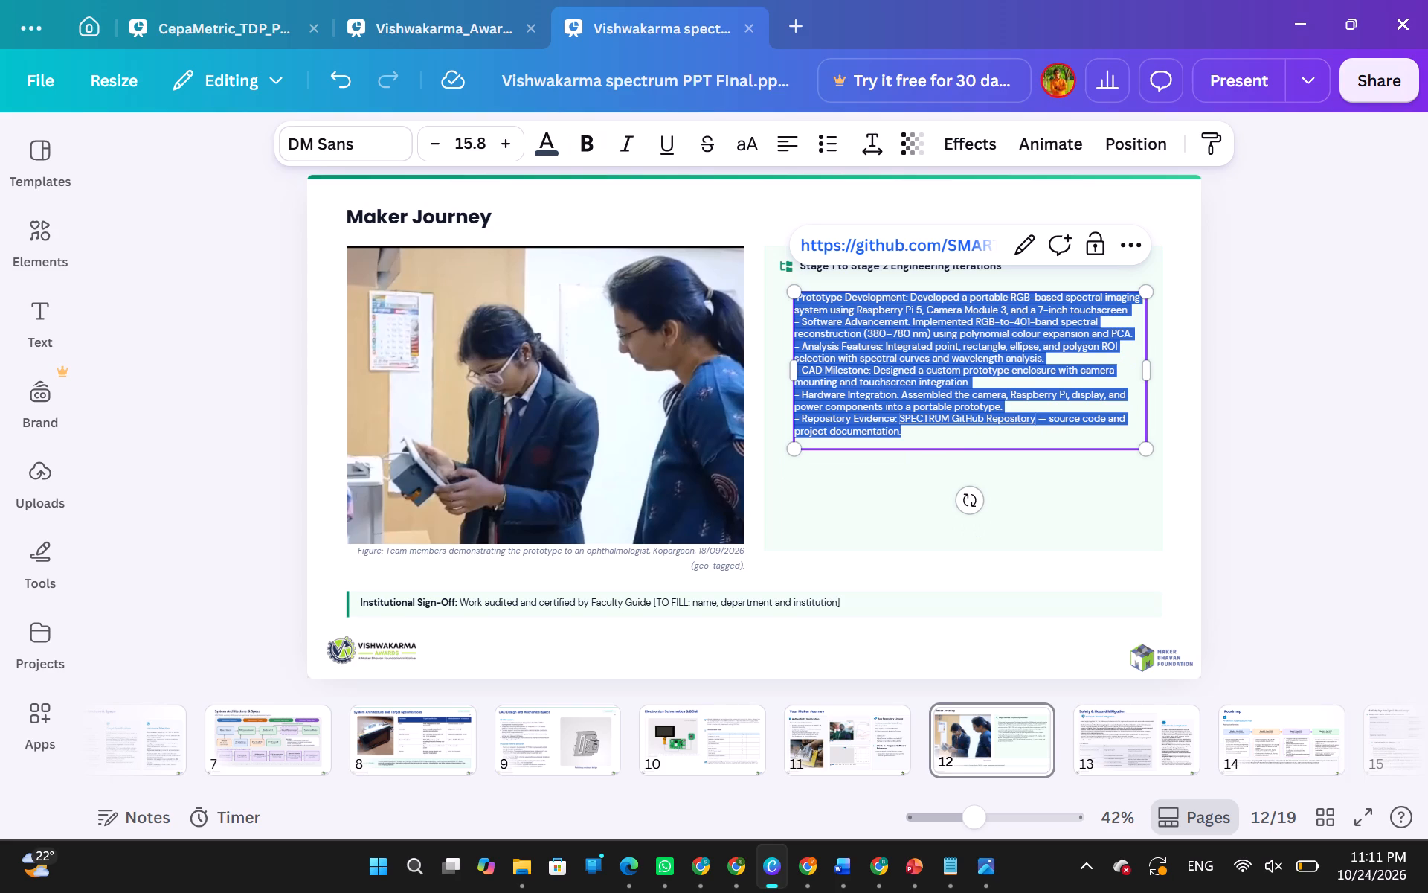
{"action": "key", "text": "ctrl+shift+period"}
{"action": "key", "text": "ctrl+shift+period"}
{"action": "key", "text": "ctrl+shift+period"}
{"action": "key", "text": "ctrl+shift+period"}
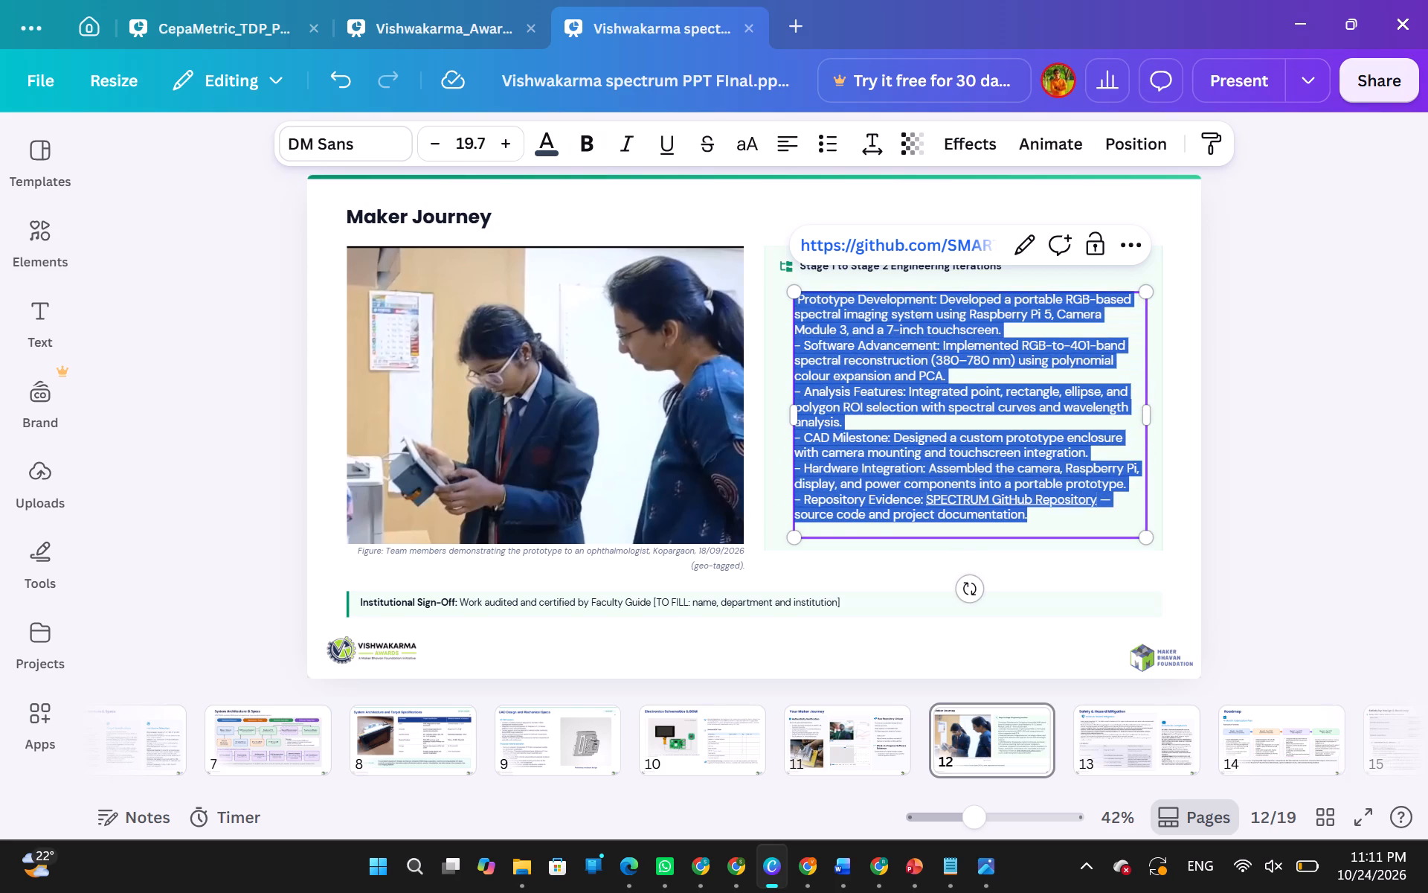
Make the "Prototype Development:" label bold in the iterations text.
{"action": "left_click", "coordinate": [858, 310]}
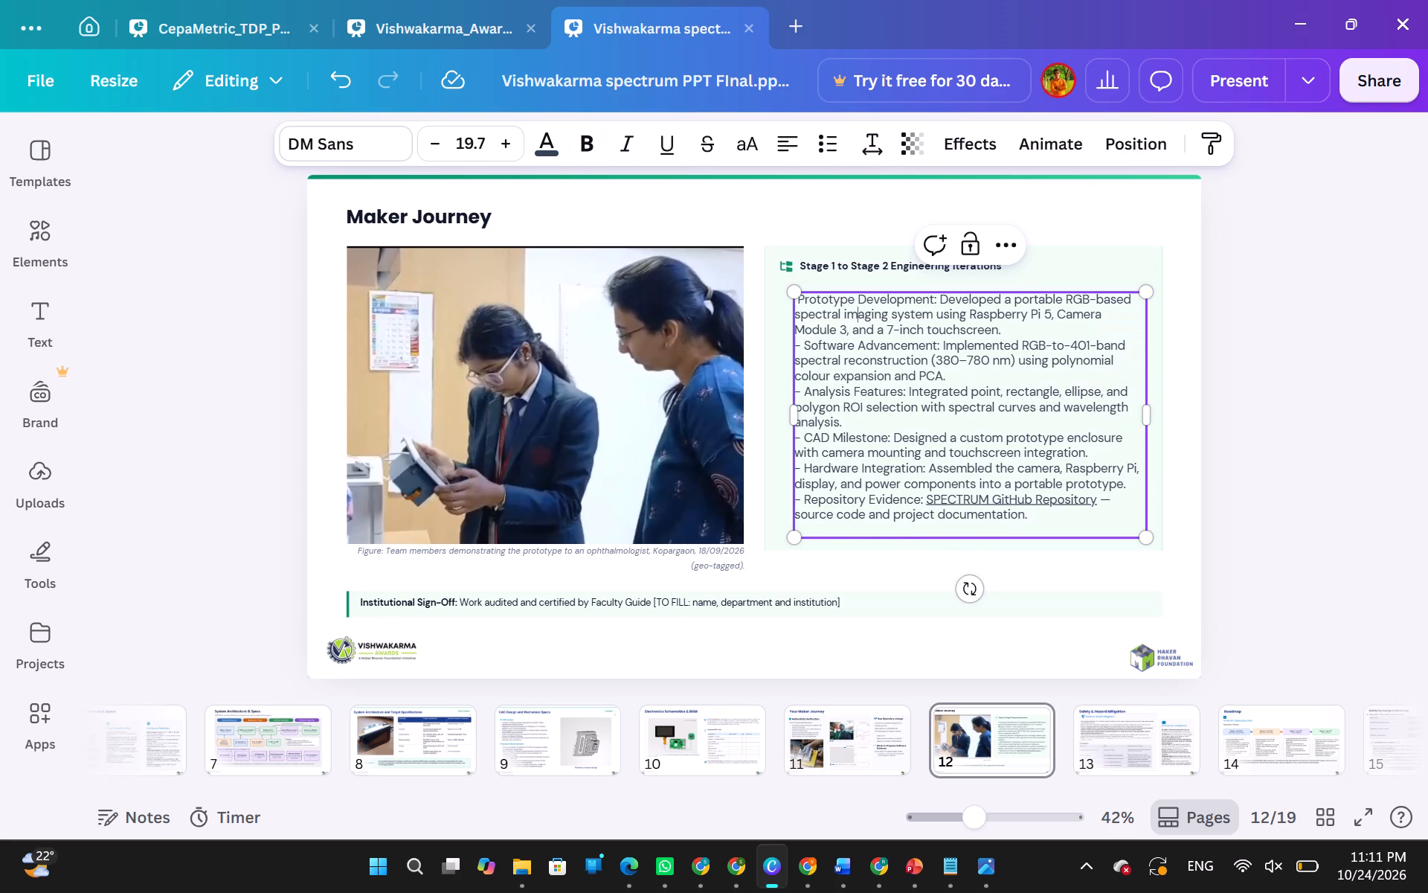
{"action": "left_click", "coordinate": [910, 366]}
{"action": "key", "text": "ctrl+a"}
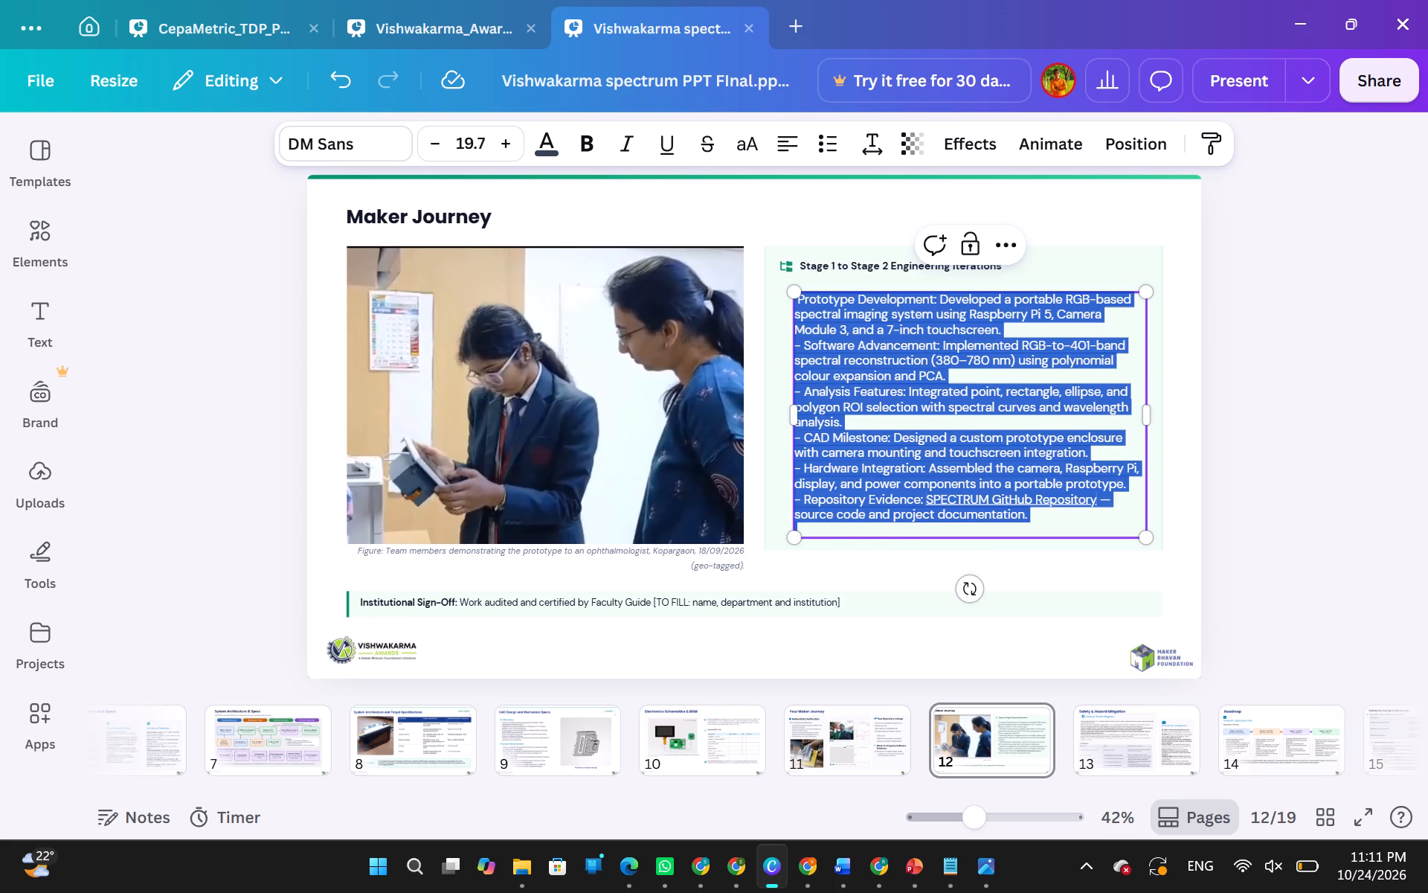
{"action": "left_click", "coordinate": [910, 366]}
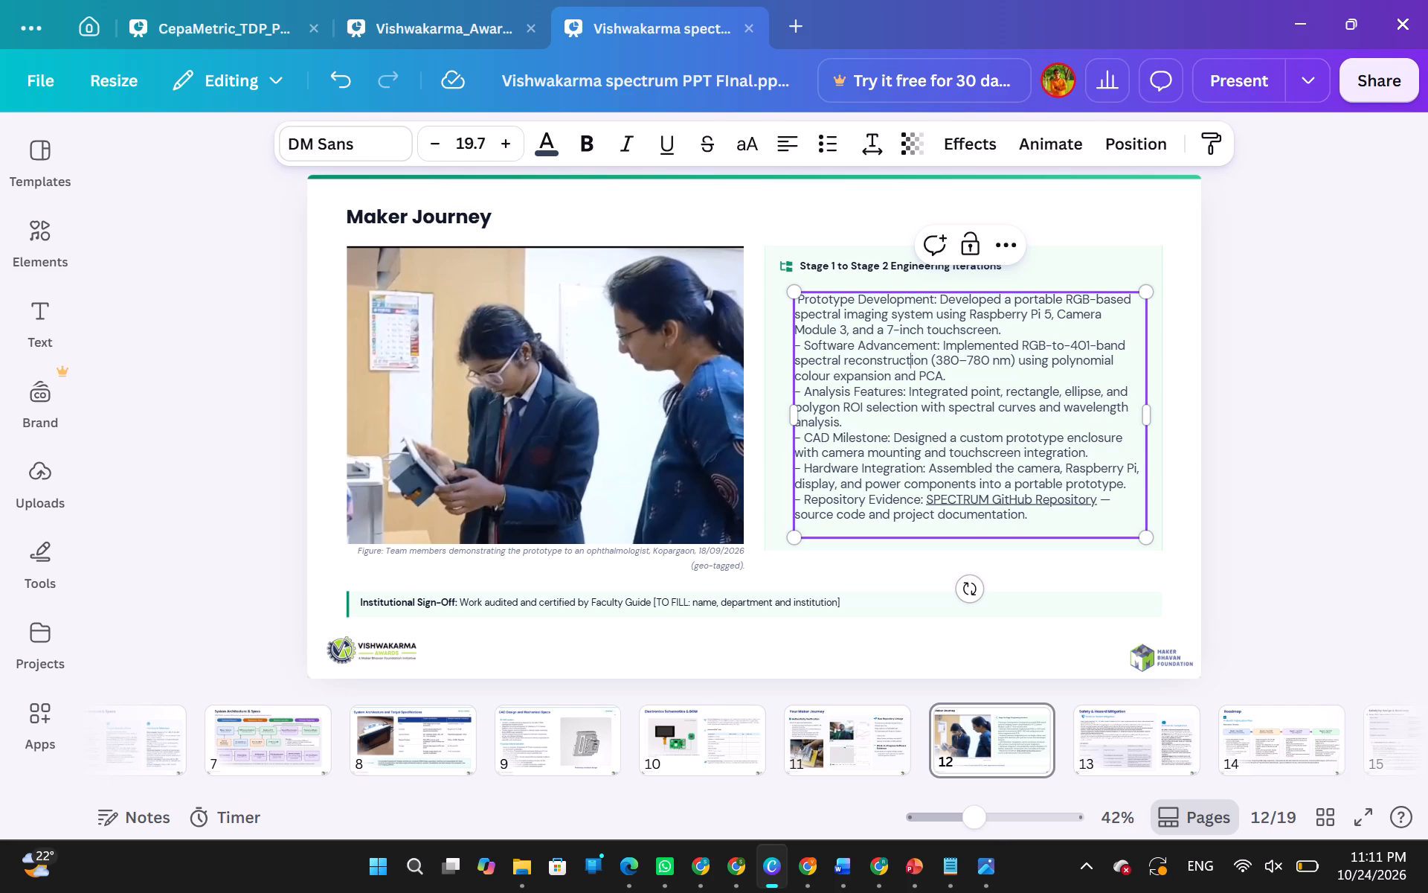
{"action": "left_click", "coordinate": [935, 304]}
{"action": "key", "text": "Right"}
{"action": "key", "text": "ctrl+shift+Left"}
{"action": "key", "text": "ctrl+shift+Left"}
{"action": "key", "text": "ctrl+shift+Left"}
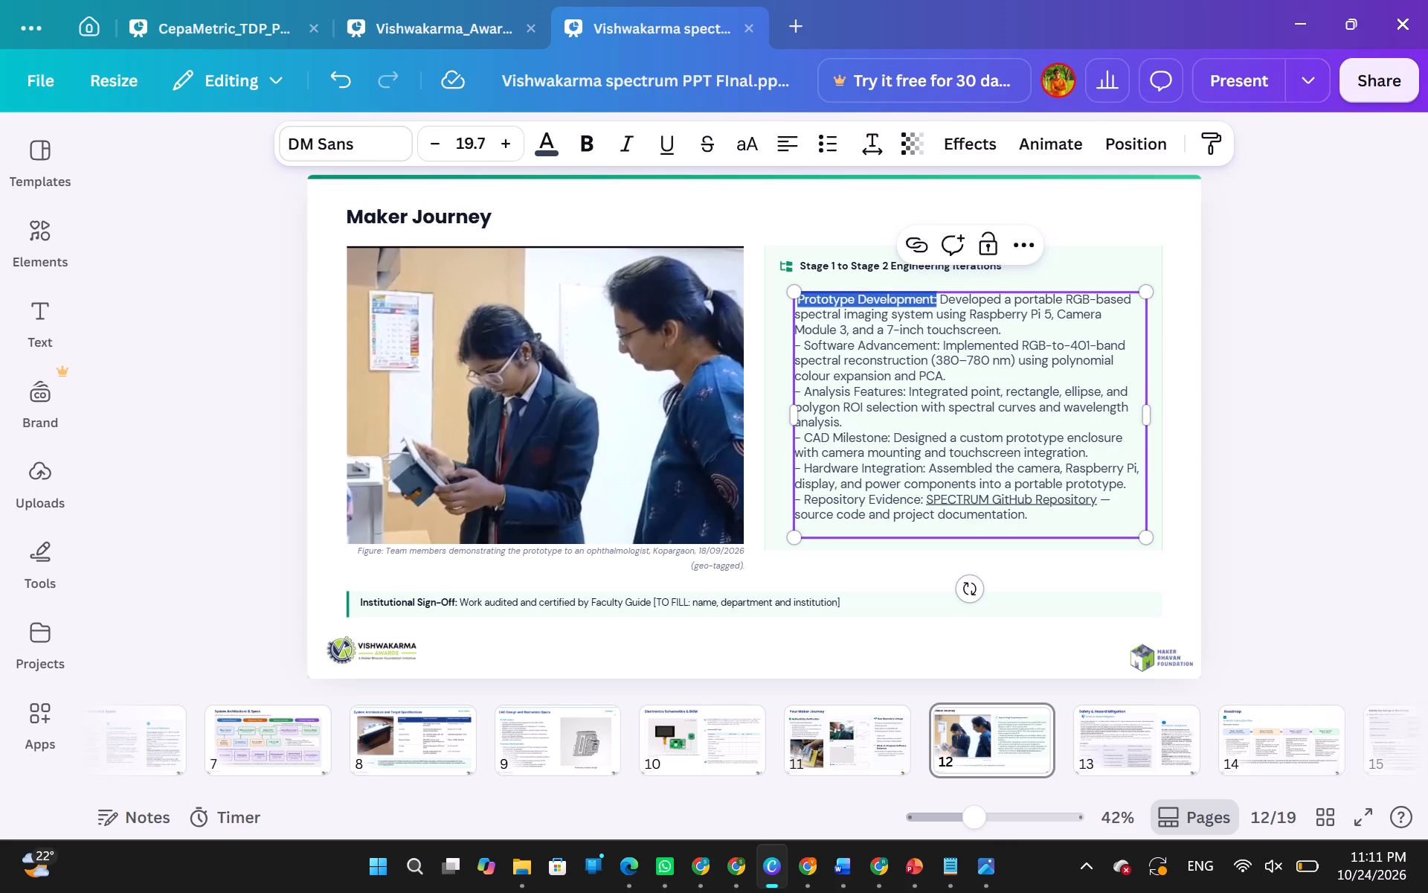
{"action": "key", "text": "ctrl+b"}
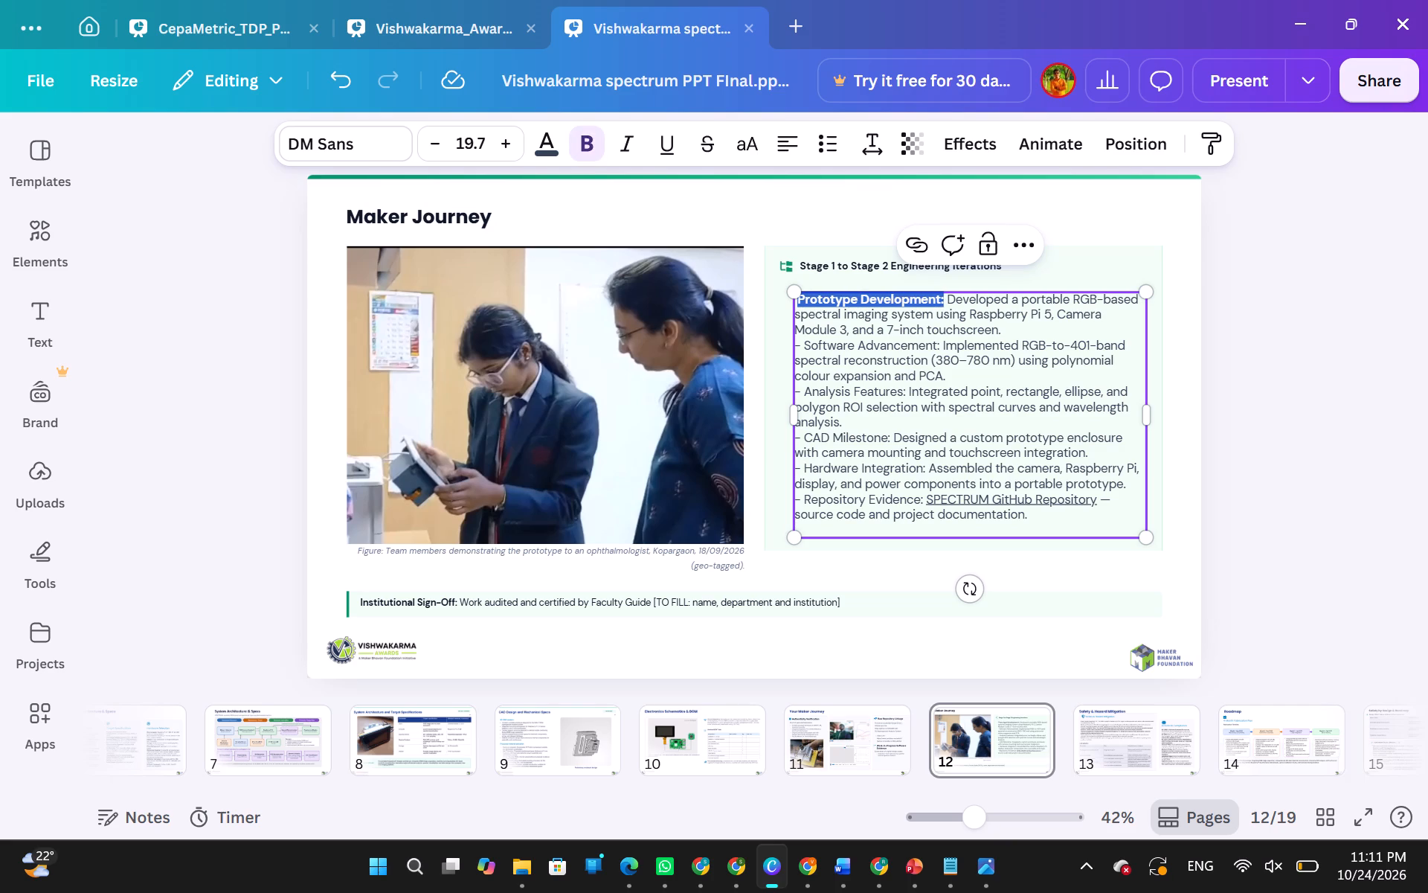
Make the "- Software Advancement:" label bold, including its leading dash.
{"action": "left_click_drag", "start_coordinate": [938, 342], "coordinate": [814, 342]}
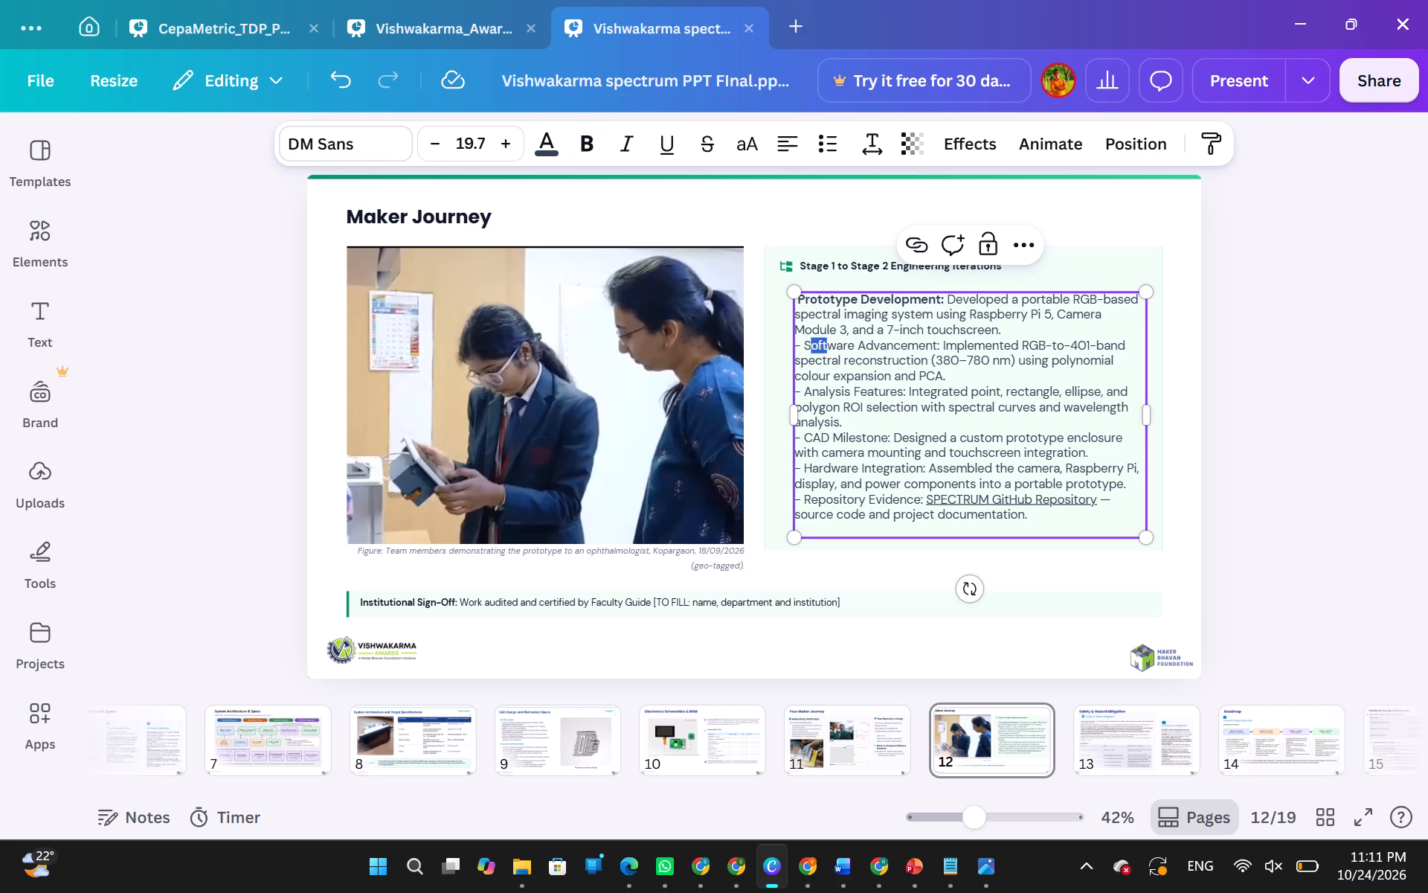
{"action": "left_click_drag", "start_coordinate": [814, 342], "coordinate": [799, 346]}
{"action": "left_click", "coordinate": [799, 346], "text": "ctrl"}
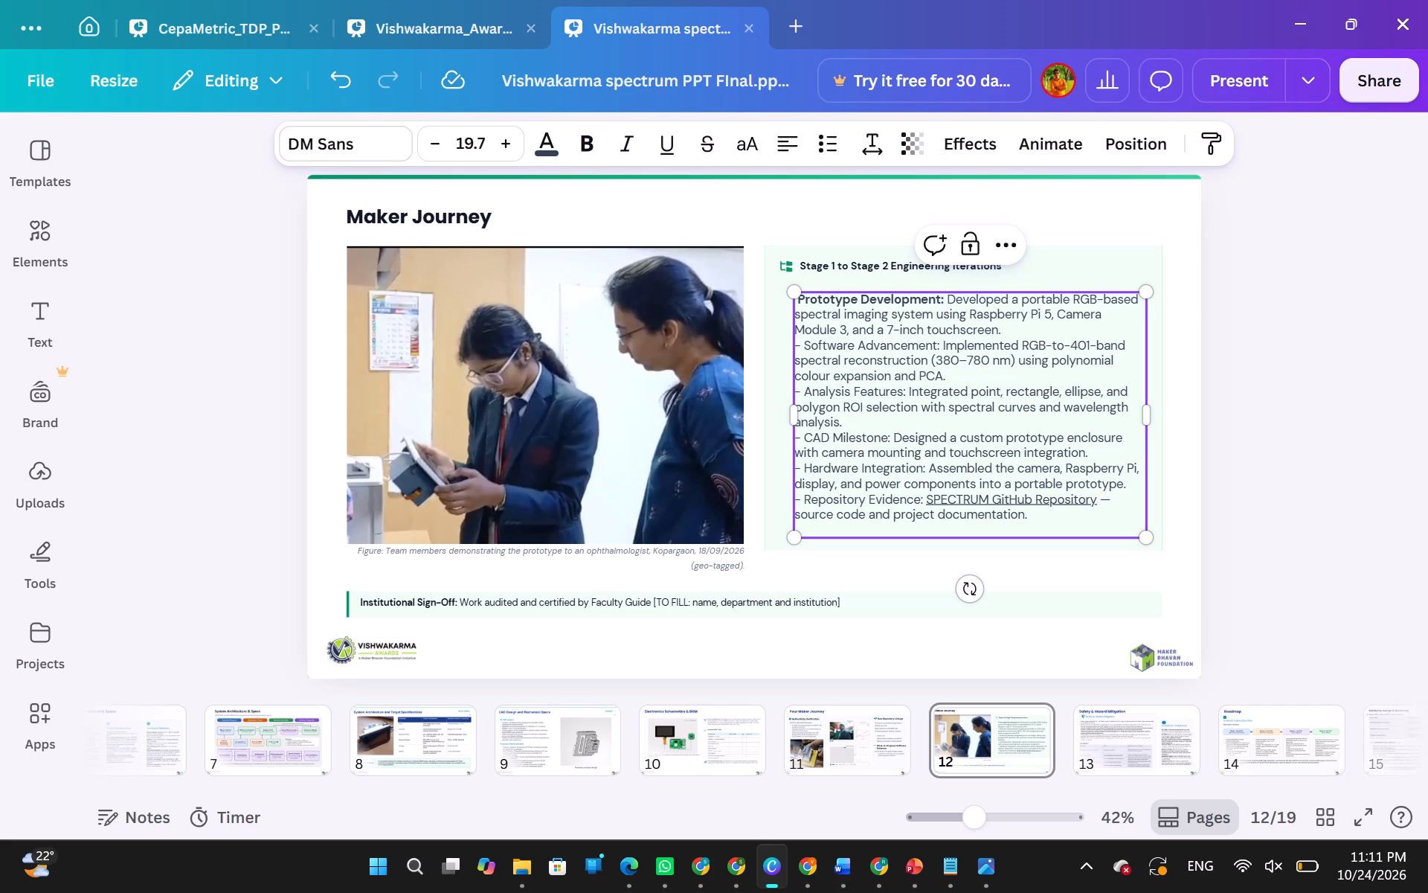
{"action": "left_click_drag", "start_coordinate": [944, 342], "coordinate": [765, 349], "text": "ctrl"}
{"action": "key", "text": "ctrl+shift+Left"}
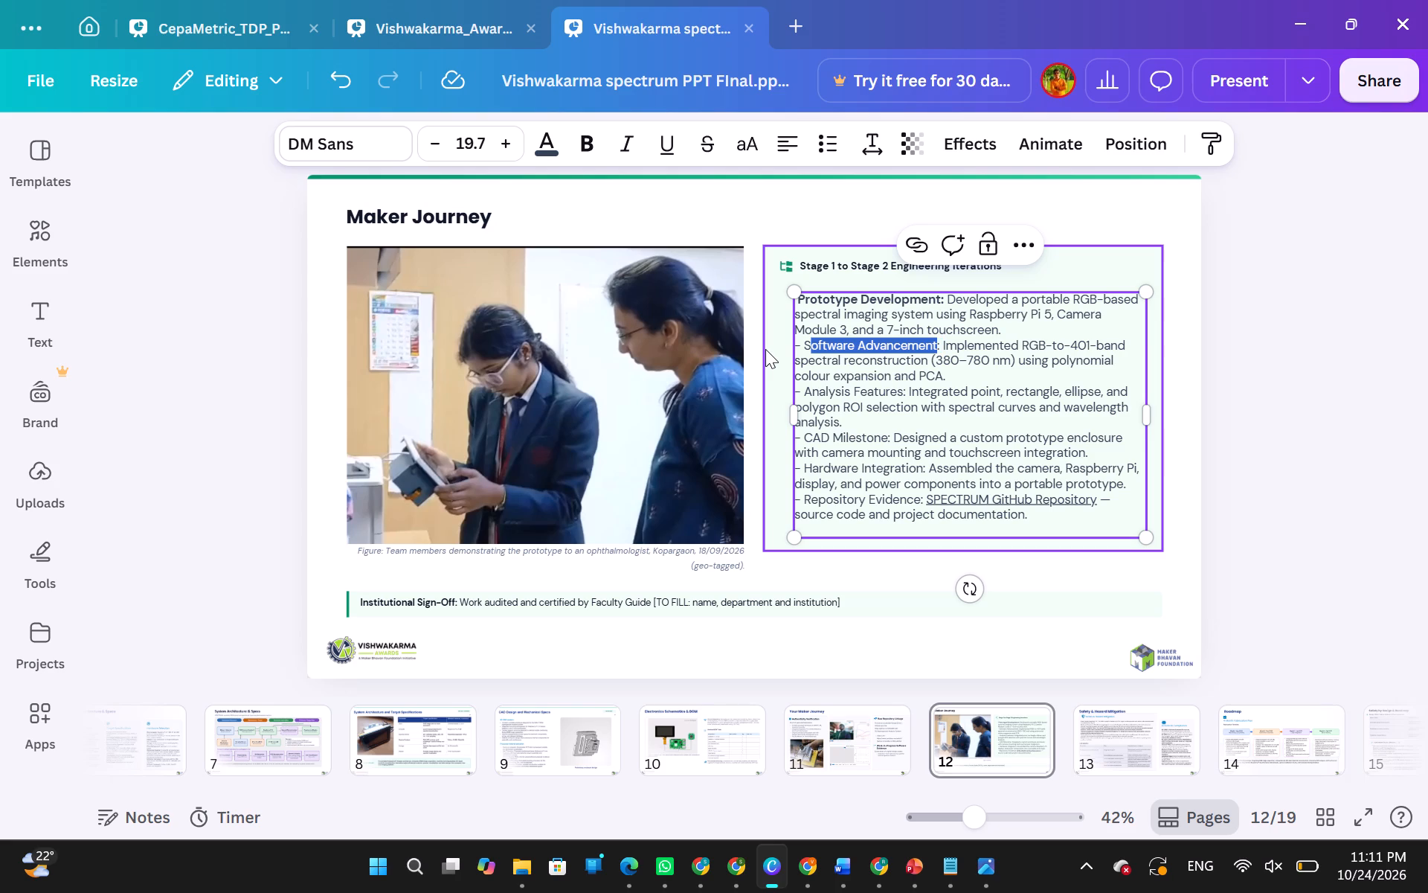
{"action": "key", "text": "ctrl+shift+Left"}
{"action": "key", "text": "ctrl+shift+Left"}
{"action": "key", "text": "ctrl+shift+Left"}
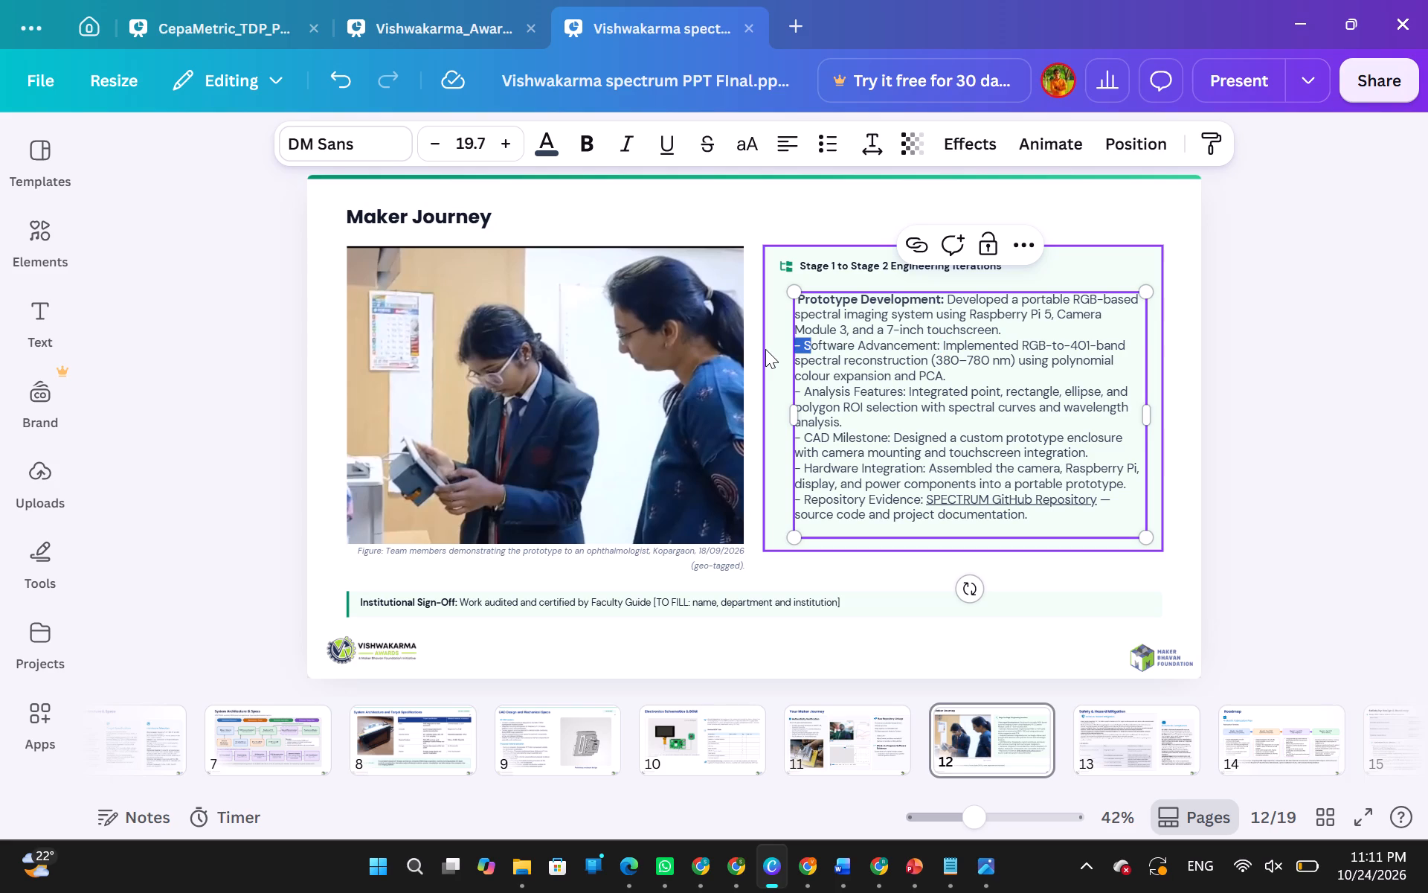
{"action": "key", "text": "Left"}
{"action": "key", "text": "Left"}
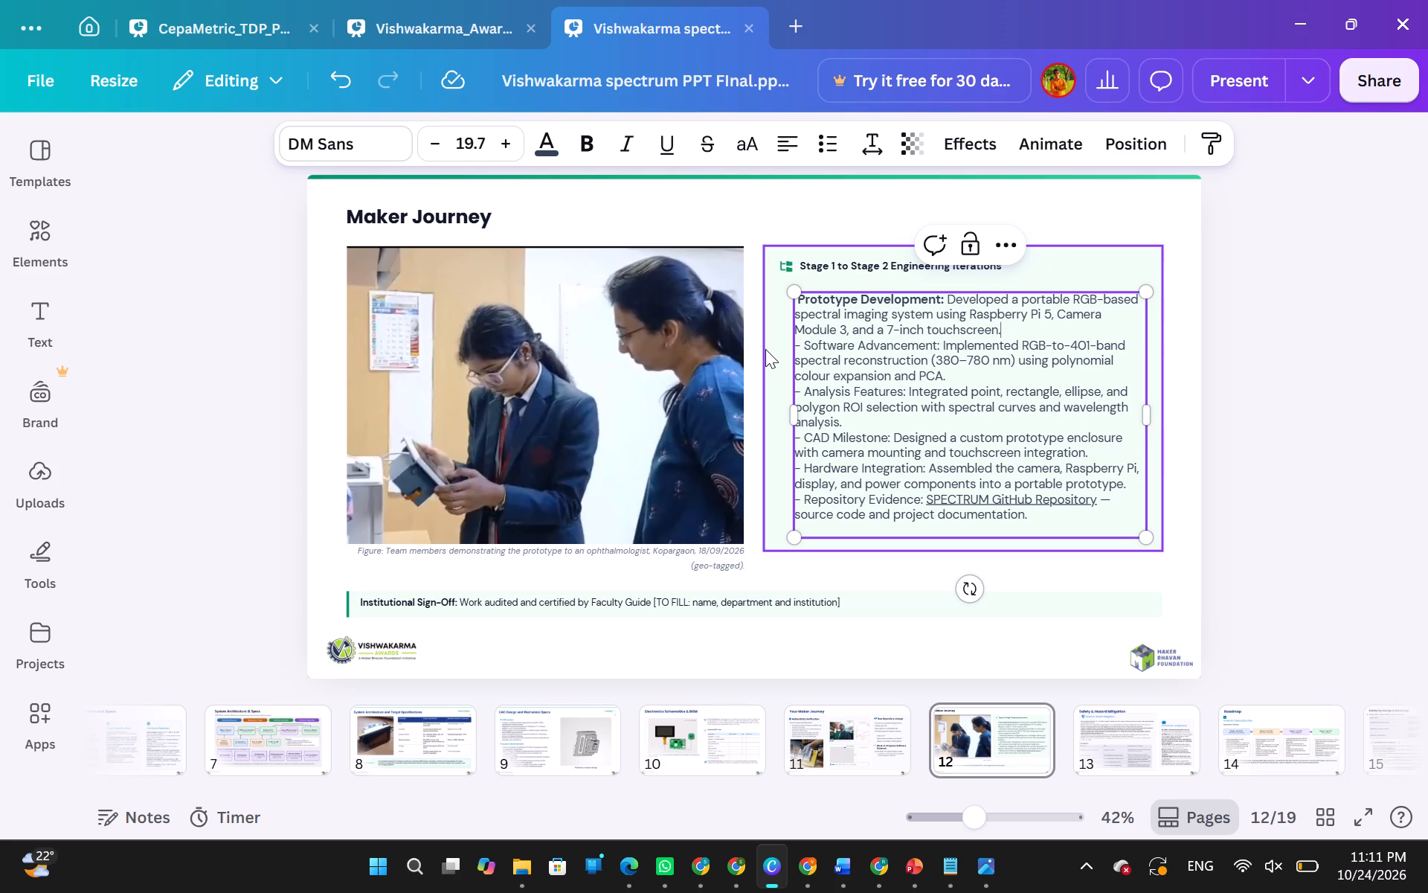
{"action": "key", "text": "Down"}
{"action": "key", "text": "Left"}
{"action": "key", "text": "Left"}
{"action": "key", "text": "Left"}
{"action": "key", "text": "Left"}
{"action": "key", "text": "ctrl+Left"}
{"action": "key", "text": "ctrl+Left"}
{"action": "key", "text": "ctrl+Right"}
{"action": "key", "text": "ctrl+shift+Left"}
{"action": "key", "text": "ctrl+shift+Left"}
{"action": "key", "text": "ctrl+shift+Left"}
{"action": "key", "text": "ctrl+shift+Left"}
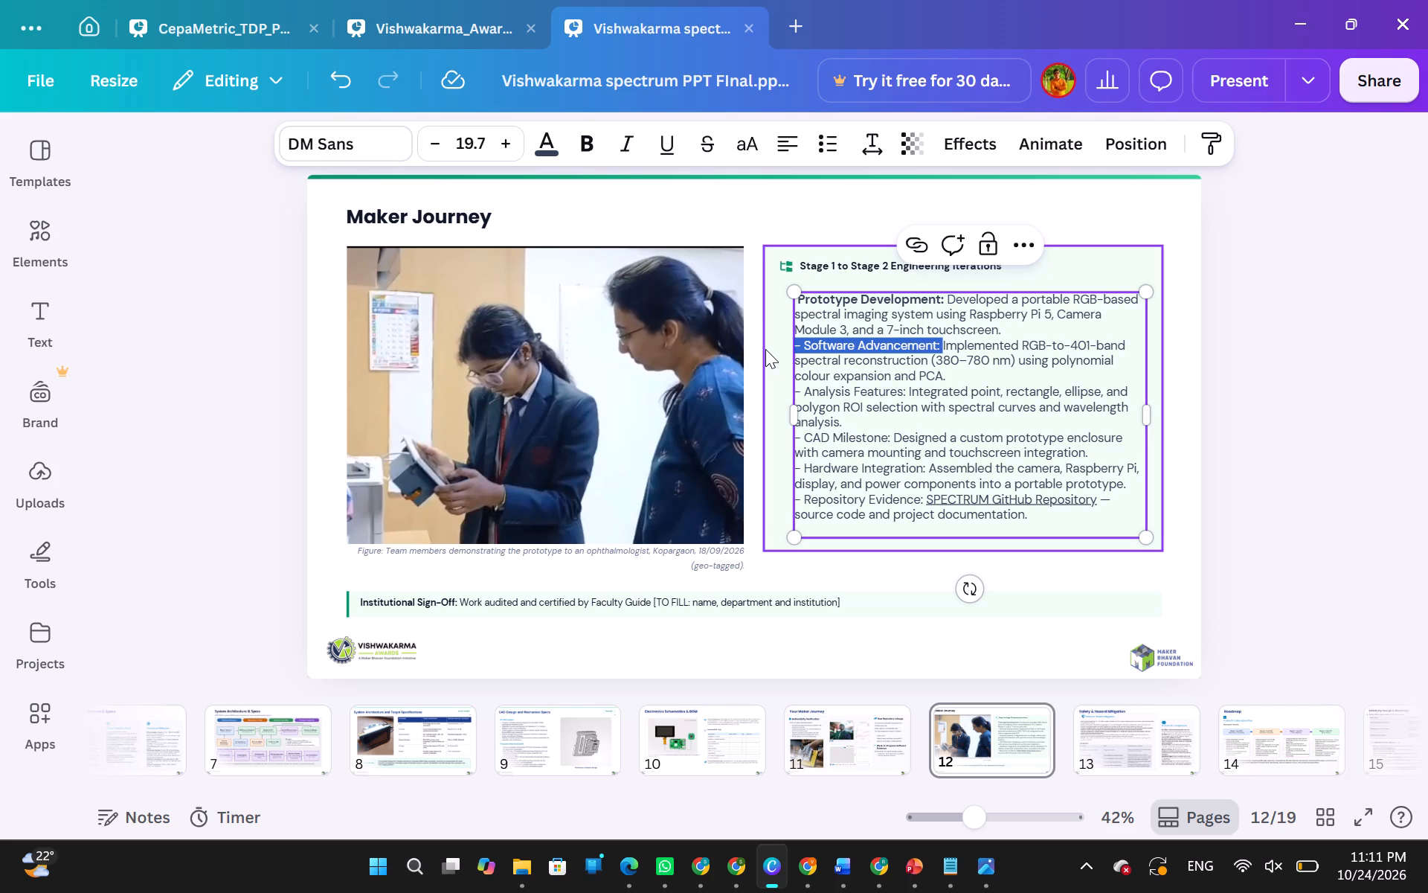
{"action": "key", "text": "ctrl+b"}
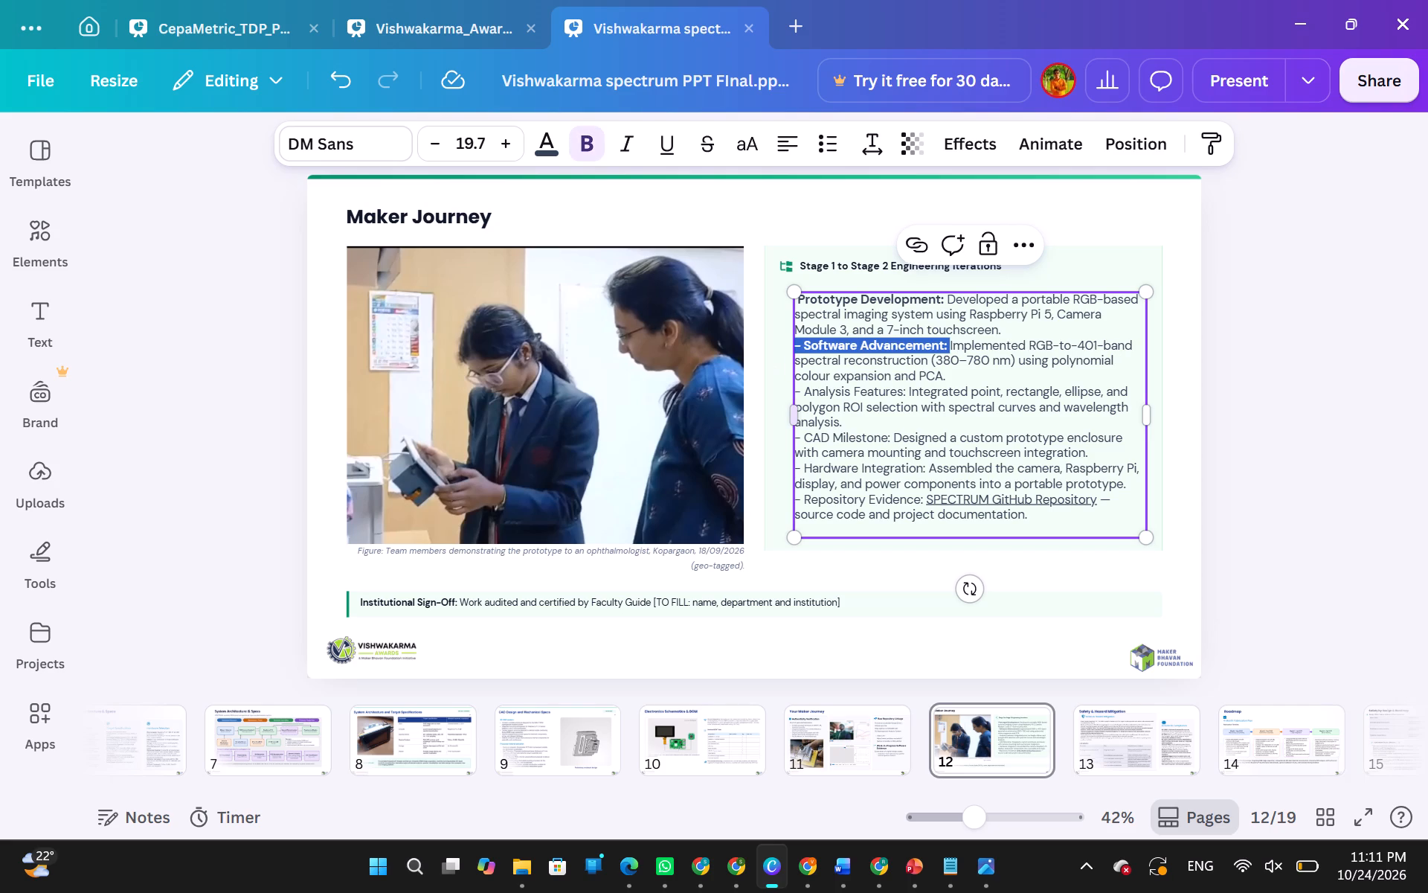
Make the "- Analysis Features:" label bold, including its leading dash.
{"action": "left_click", "coordinate": [811, 374]}
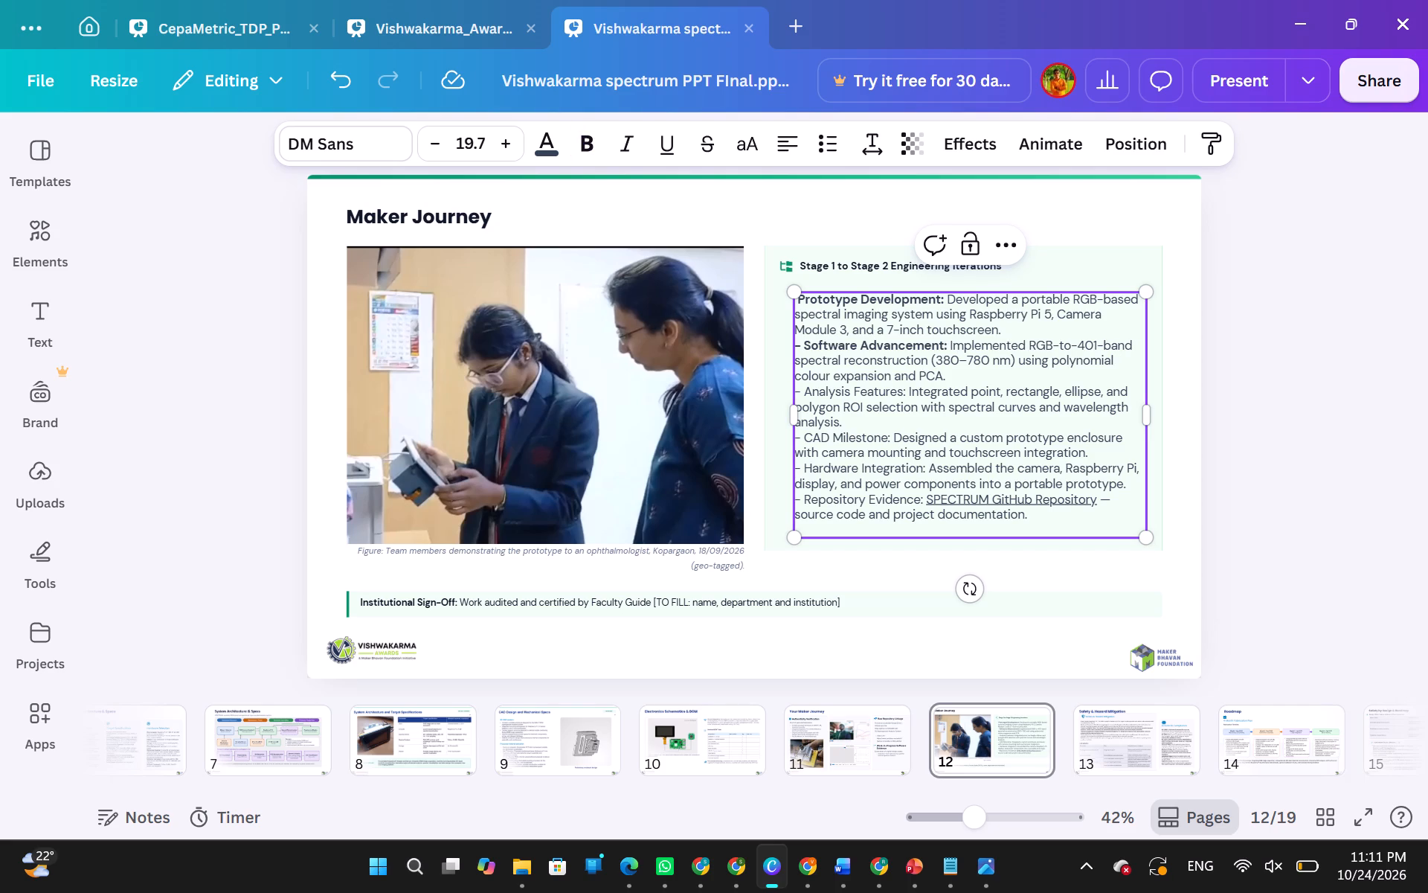
{"action": "left_click", "coordinate": [912, 391]}
{"action": "key", "text": "Left"}
{"action": "key", "text": "ctrl+shift+Left"}
{"action": "key", "text": "ctrl+shift+Left"}
{"action": "key", "text": "ctrl+shift+Left"}
{"action": "key", "text": "ctrl+shift+Left"}
{"action": "key", "text": "ctrl+b"}
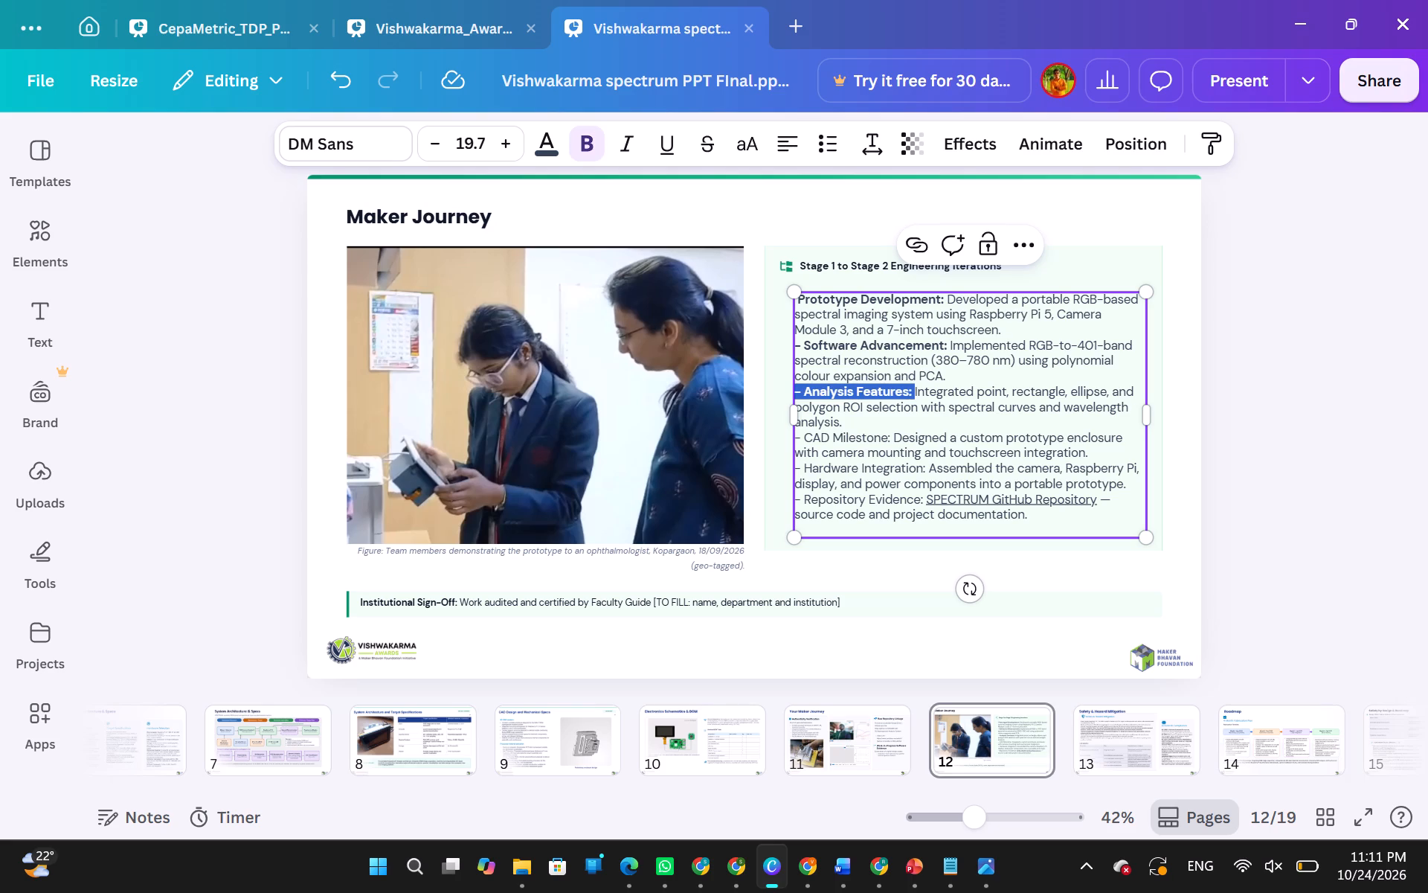
Make the "- CAD Milestone:" label bold, including its leading dash.
{"action": "left_click", "coordinate": [896, 444]}
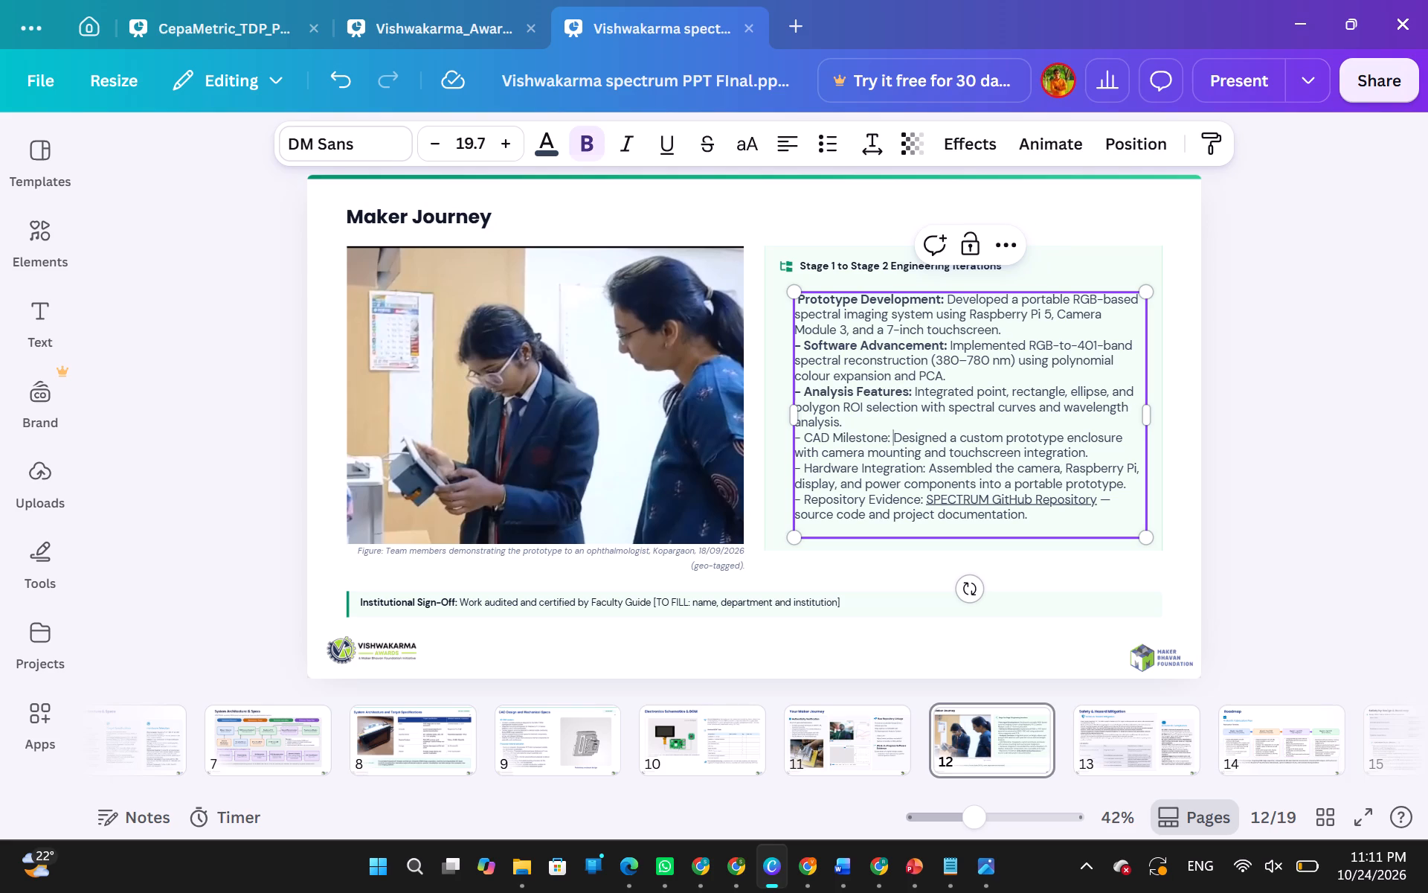
{"action": "key", "text": "ctrl+shift+Left"}
{"action": "key", "text": "ctrl+shift+Left"}
{"action": "key", "text": "ctrl+shift+Left"}
{"action": "key", "text": "ctrl+shift+Left"}
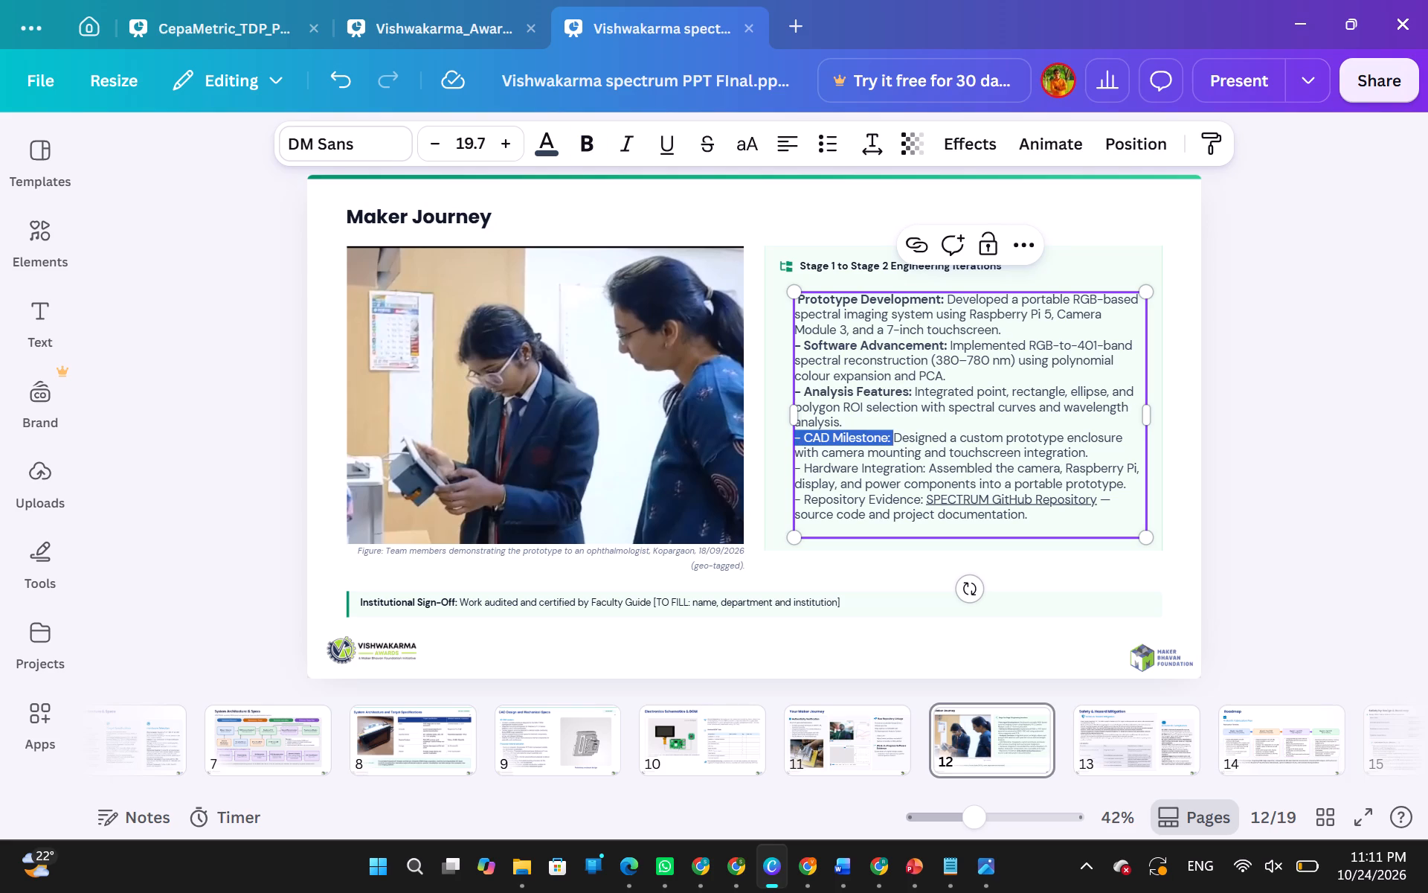
{"action": "key", "text": "ctrl+b"}
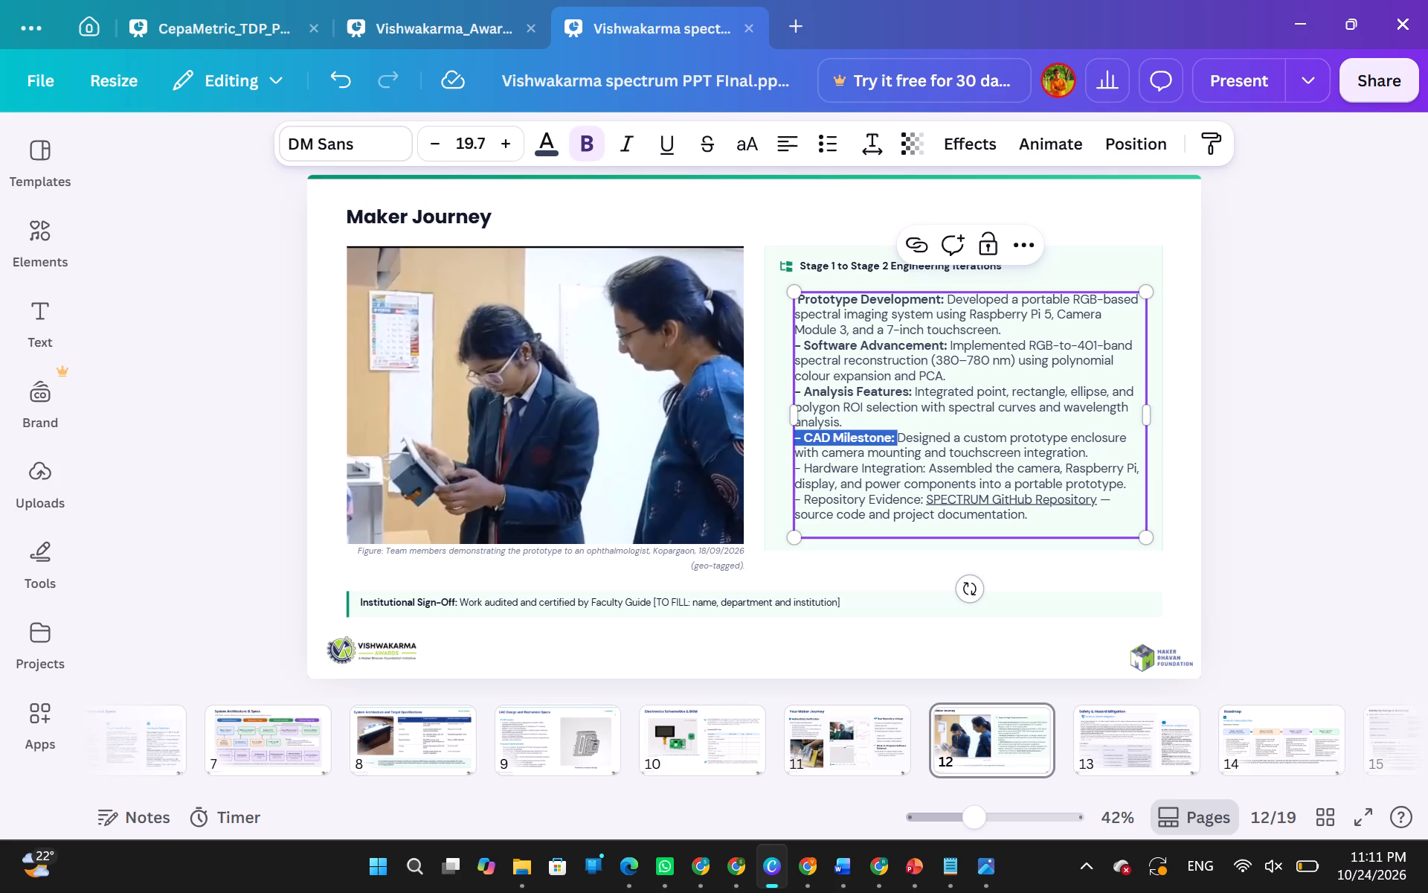
Make the "- Hardware Integration:" label bold, including its leading dash.
{"action": "left_click", "coordinate": [928, 466]}
{"action": "key", "text": "ctrl+shift+Left"}
{"action": "key", "text": "ctrl+shift+Left"}
{"action": "key", "text": "ctrl+shift+Left"}
{"action": "key", "text": "ctrl+shift+Left"}
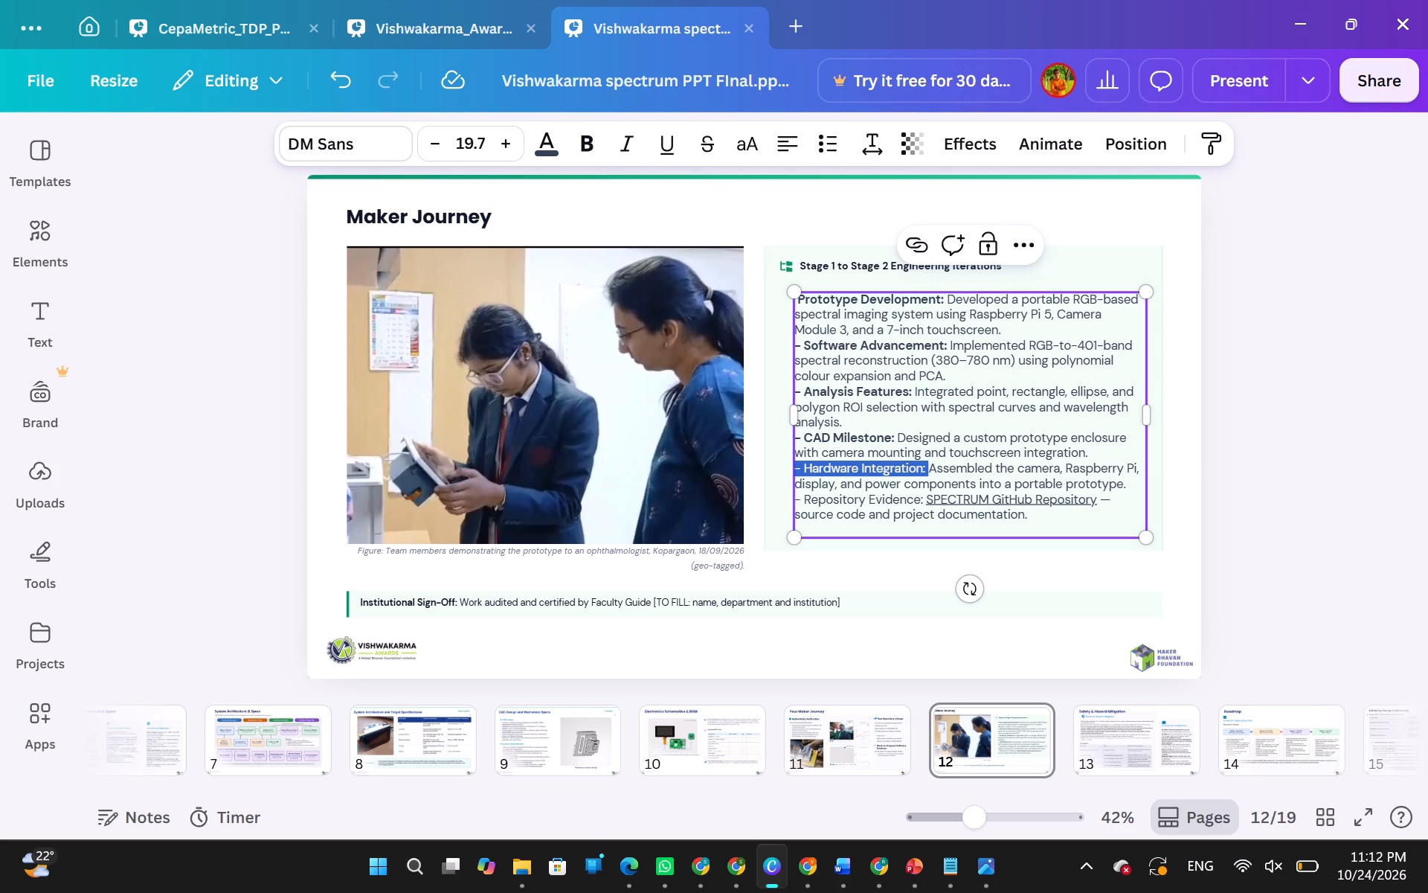
{"action": "key", "text": "ctrl+b"}
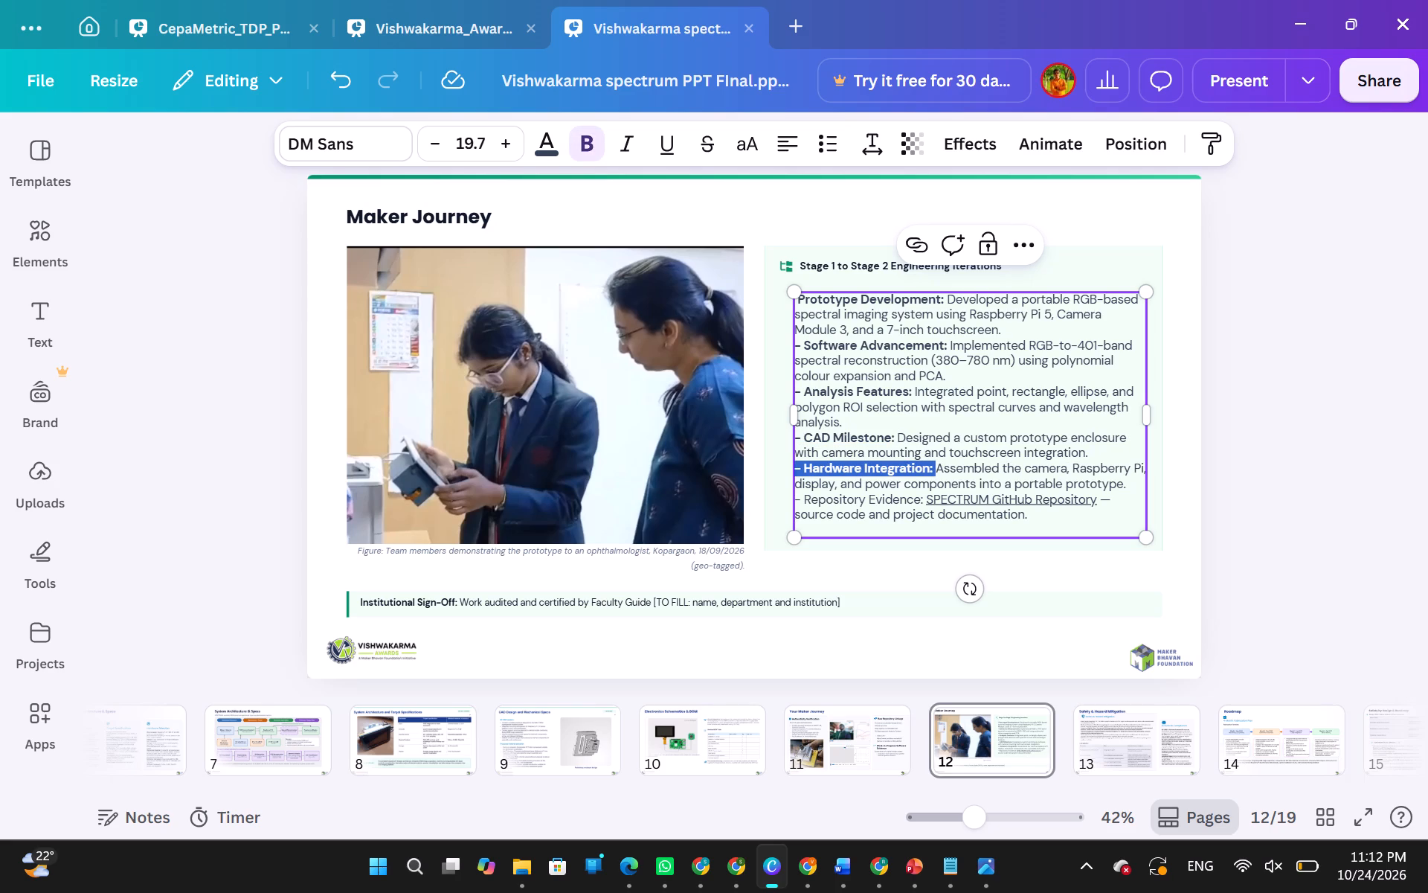
Make the "- Repository Evidence:" label bold, including its leading dash, and deselect the iterations text.
{"action": "left_click", "coordinate": [924, 502]}
{"action": "key", "text": "ctrl+shift+Left"}
{"action": "key", "text": "ctrl+shift+Left"}
{"action": "key", "text": "ctrl+shift+Left"}
{"action": "key", "text": "ctrl+shift+Left"}
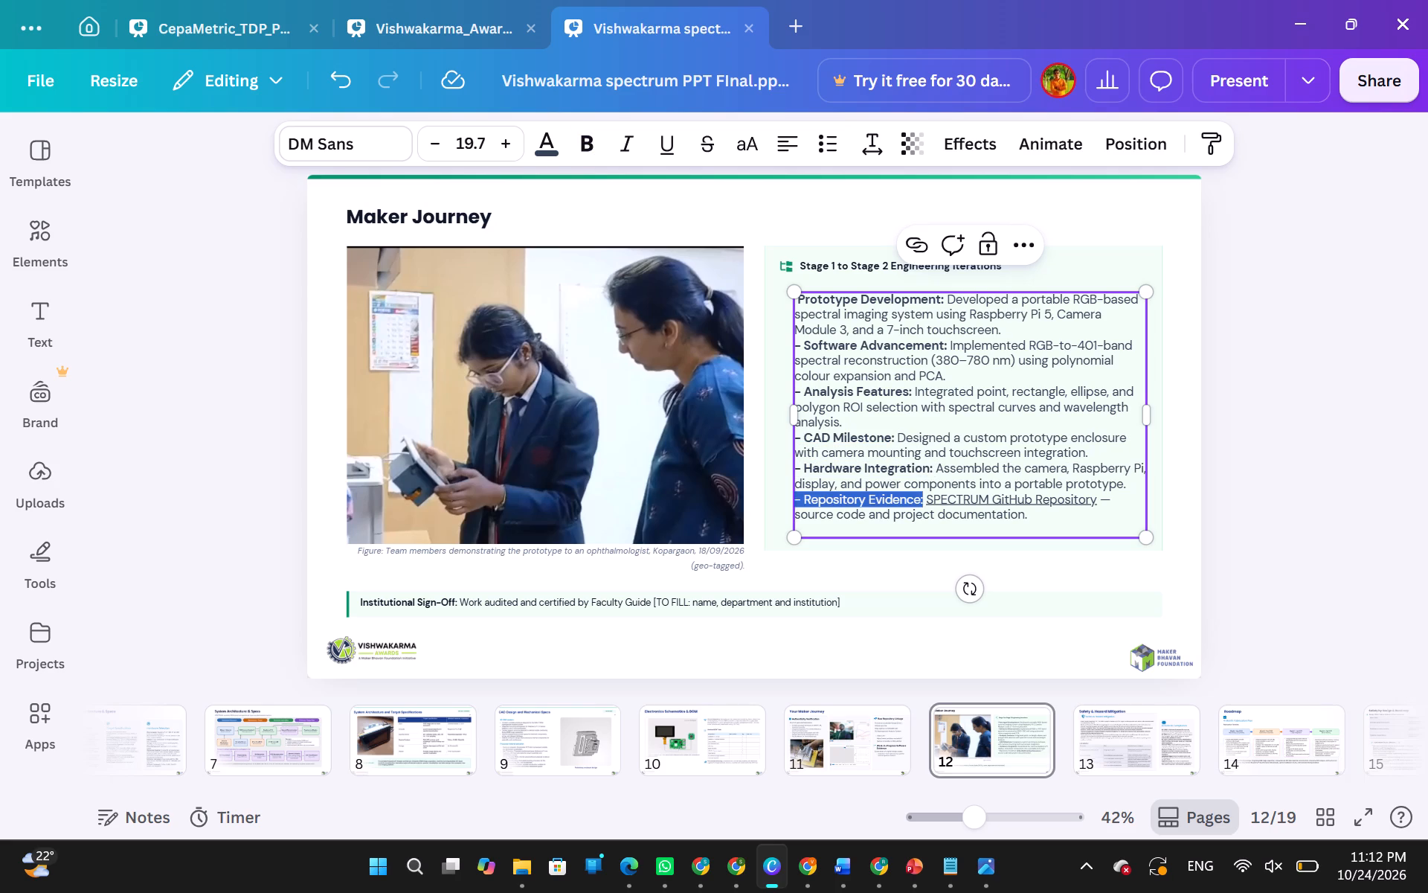
{"action": "key", "text": "ctrl+b"}
{"action": "left_click", "coordinate": [1354, 321]}
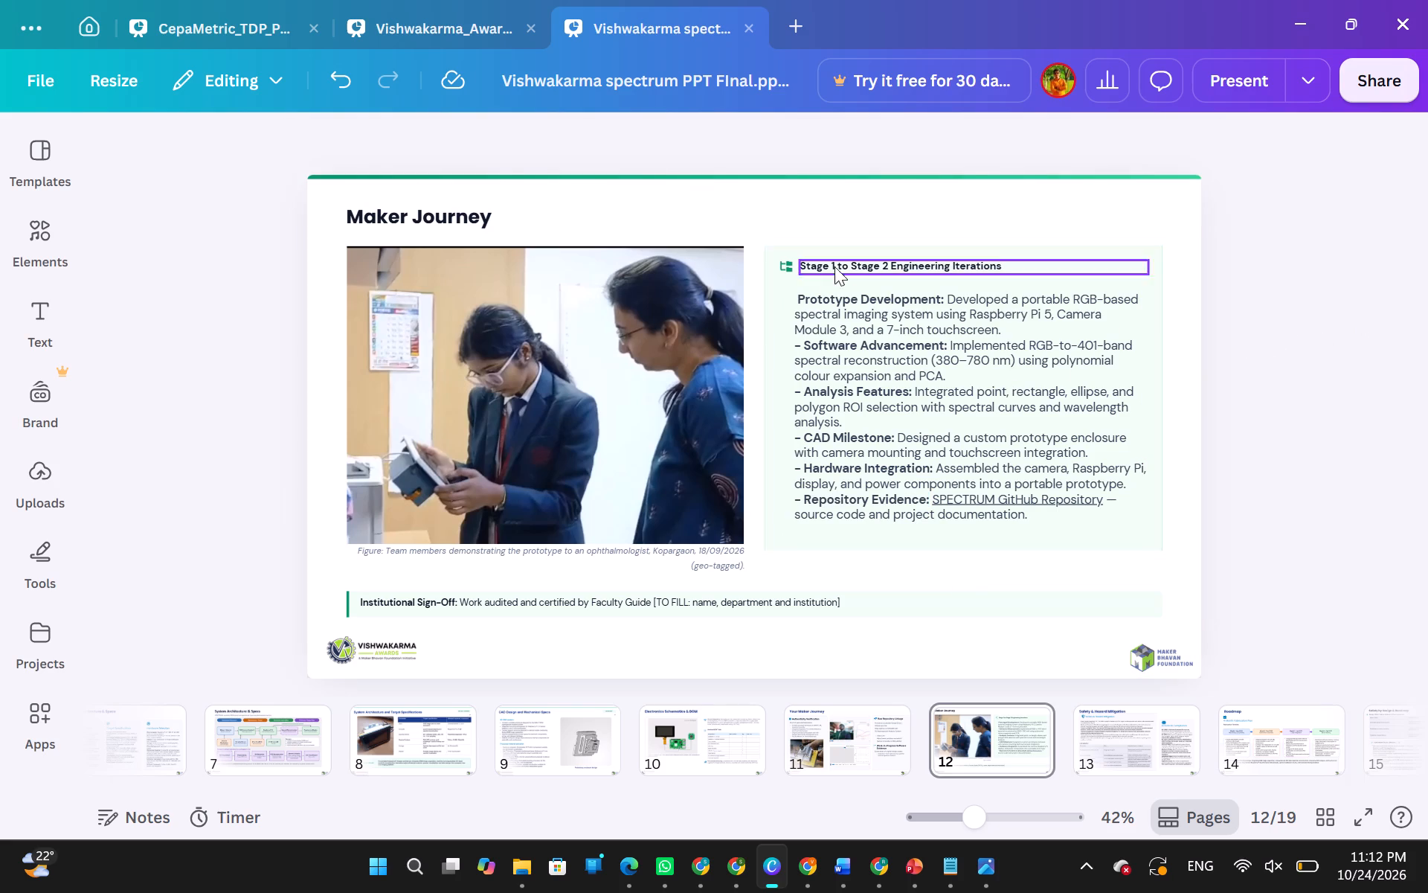
Add a bold dash in front of the "Prototype Development:" label in the iterations text.
{"action": "left_click", "coordinate": [814, 294]}
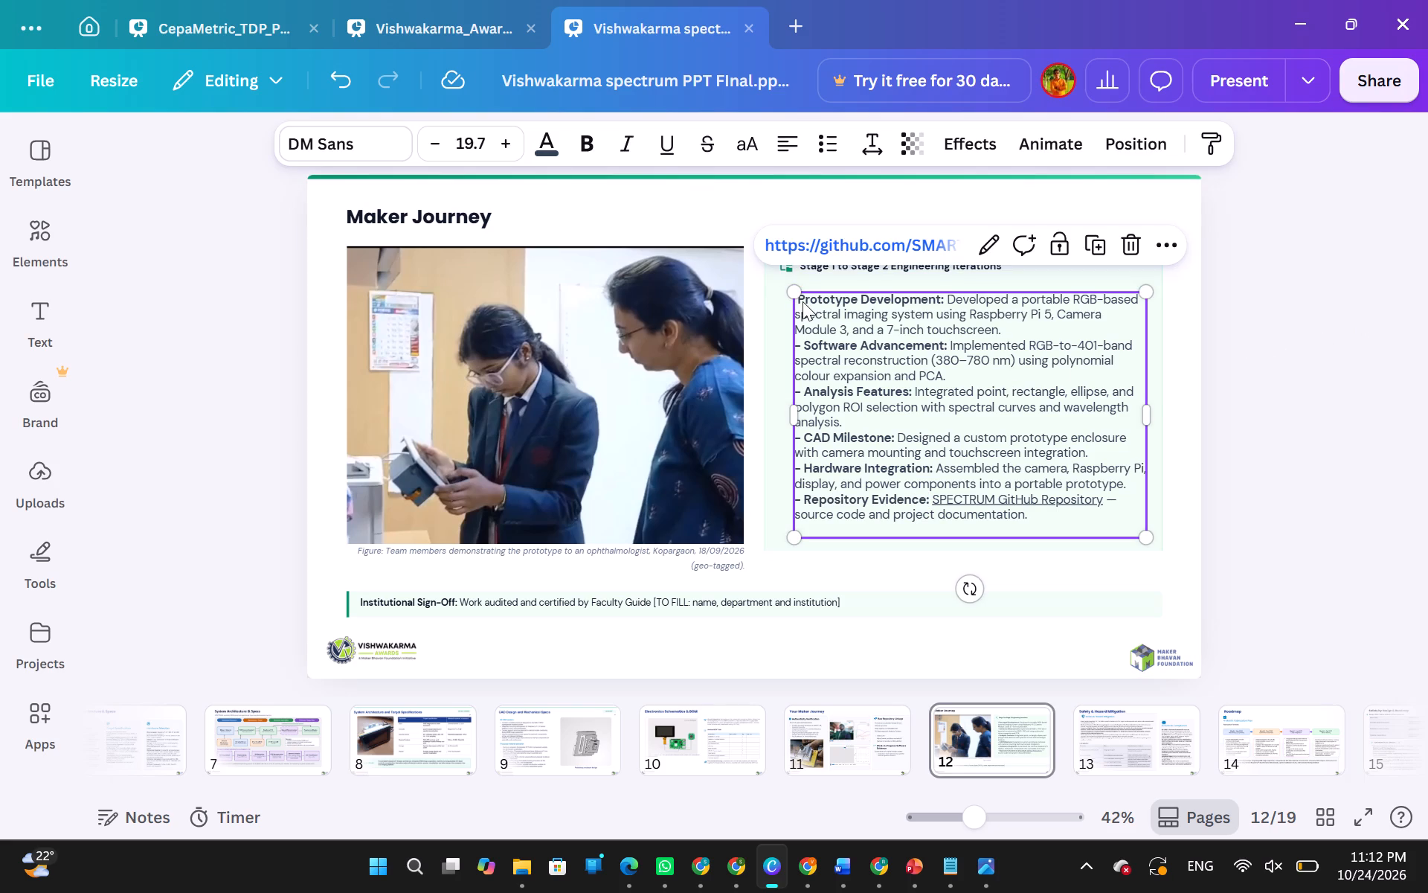
{"action": "left_click", "coordinate": [803, 301]}
{"action": "key", "text": "Left"}
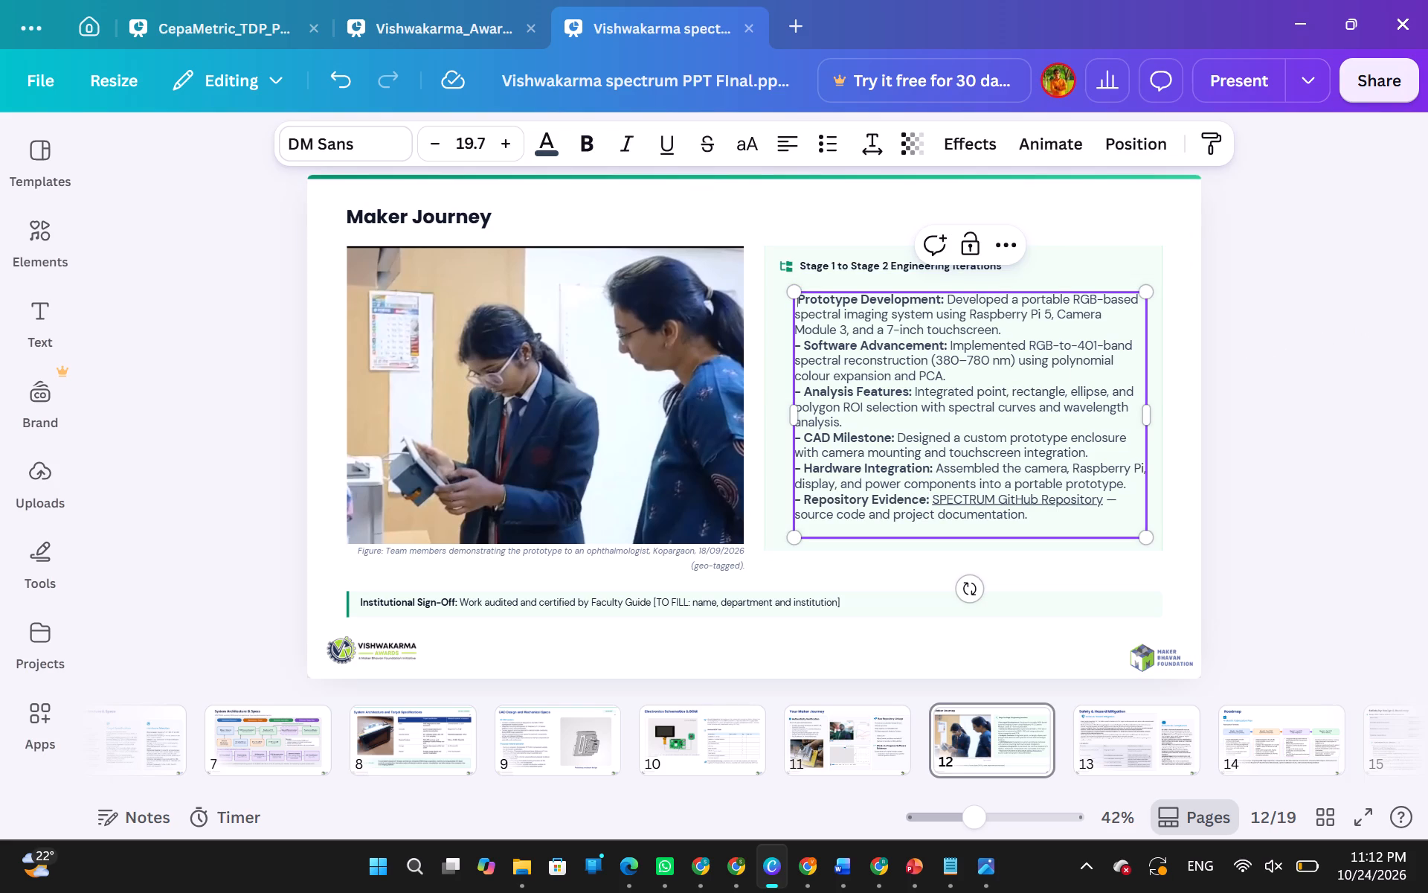
{"action": "key", "text": "minus"}
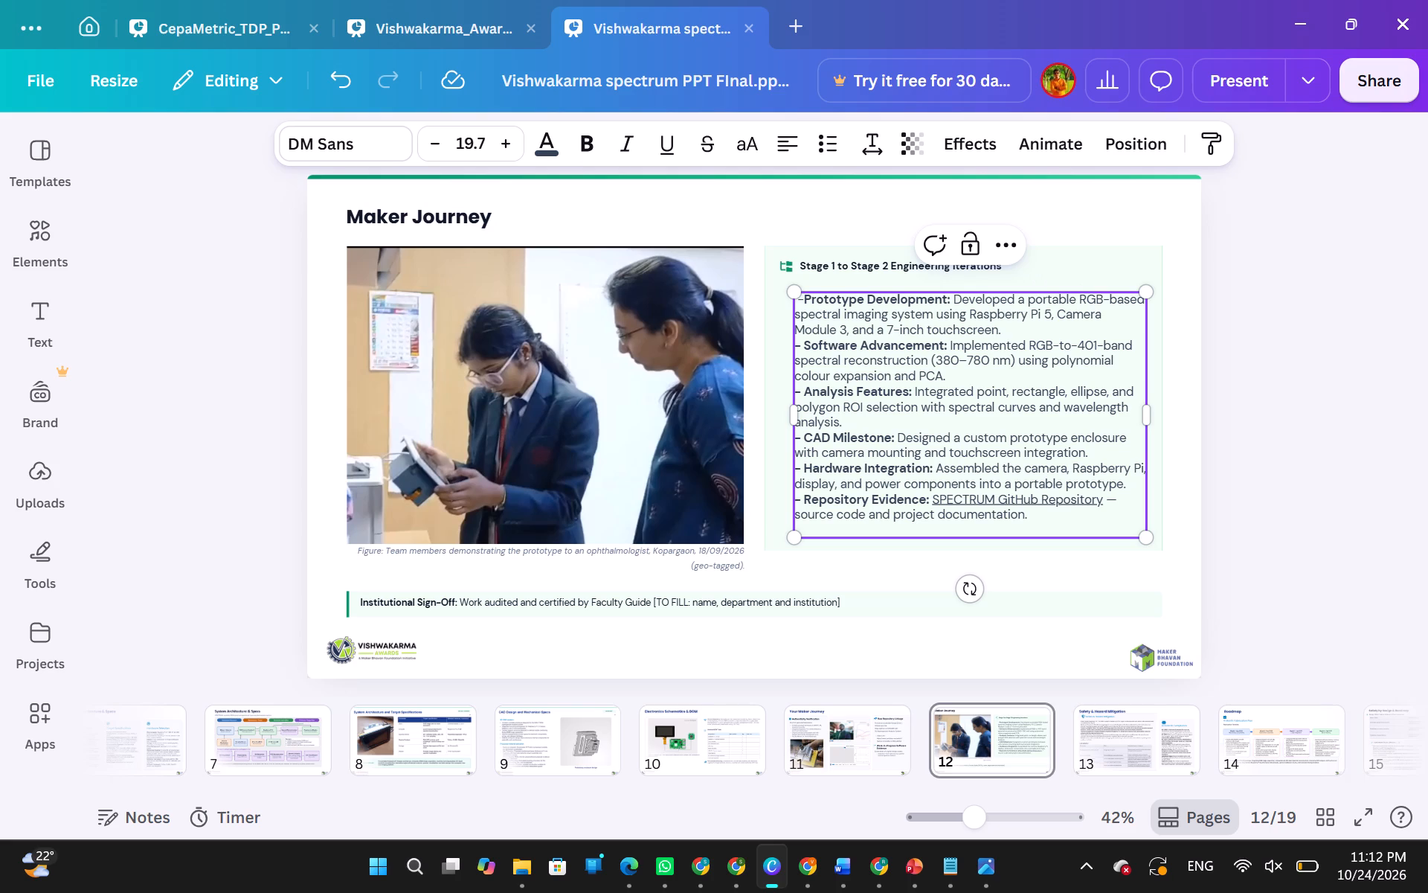
{"action": "key", "text": "ctrl+shift+Left"}
{"action": "key", "text": "ctrl+b"}
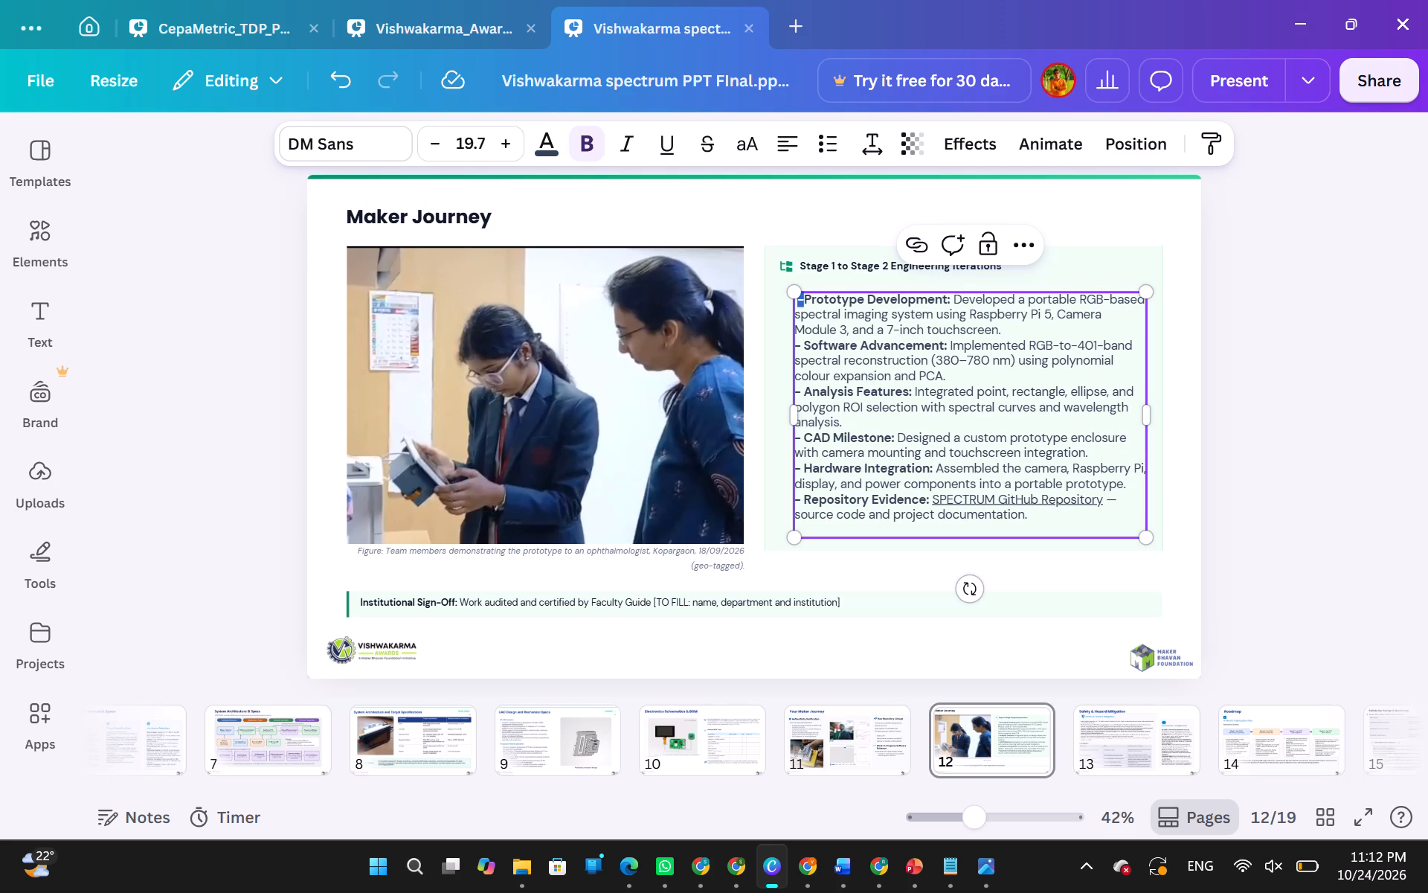
{"action": "left_click", "coordinate": [1247, 306]}
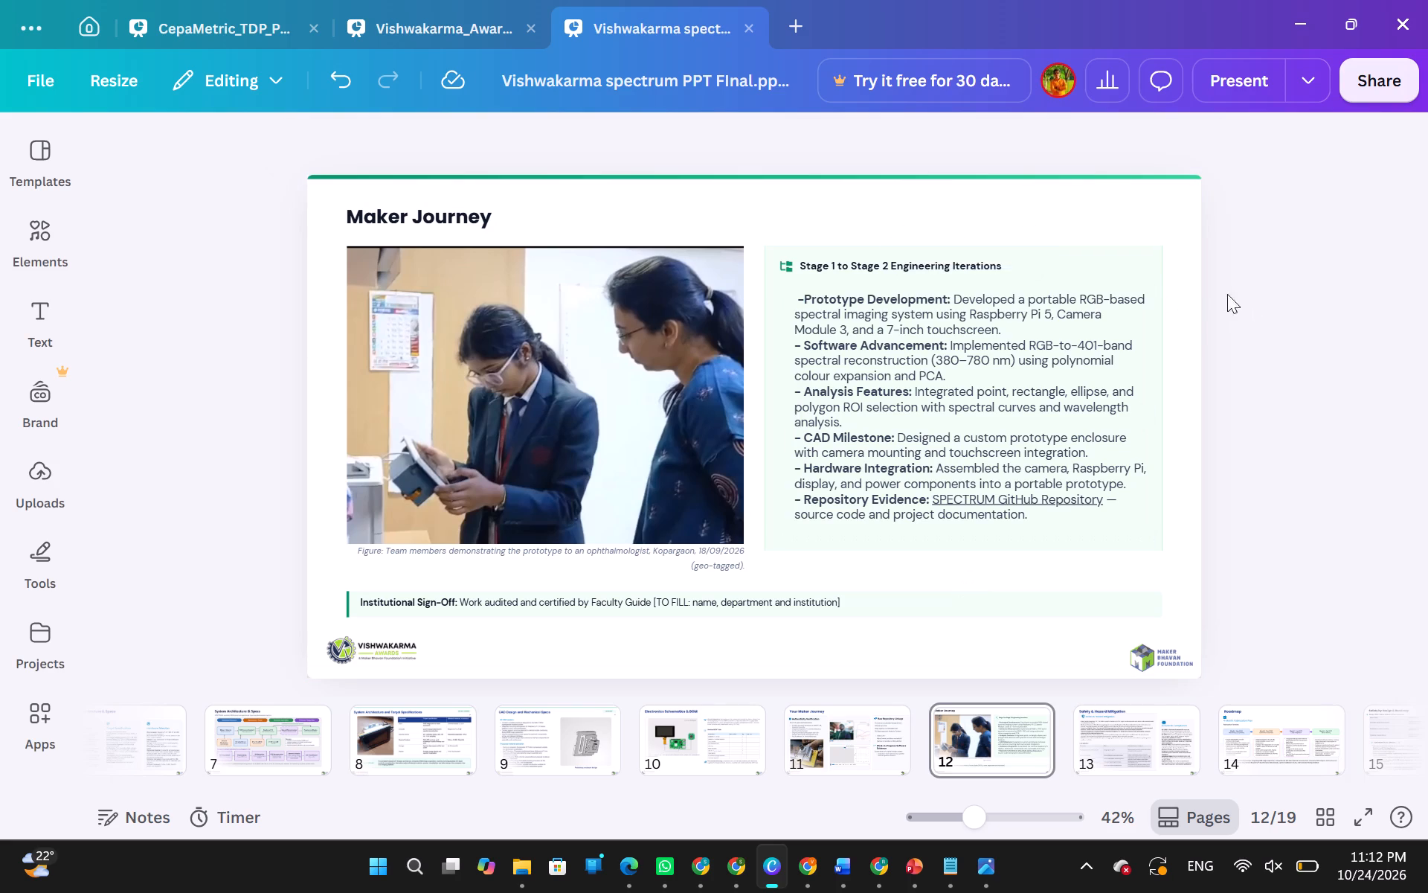
Remove the extra space before the "Prototype Development:" dash and turn that item into a bullet point.
{"action": "left_click", "coordinate": [873, 292]}
{"action": "left_click", "coordinate": [850, 295]}
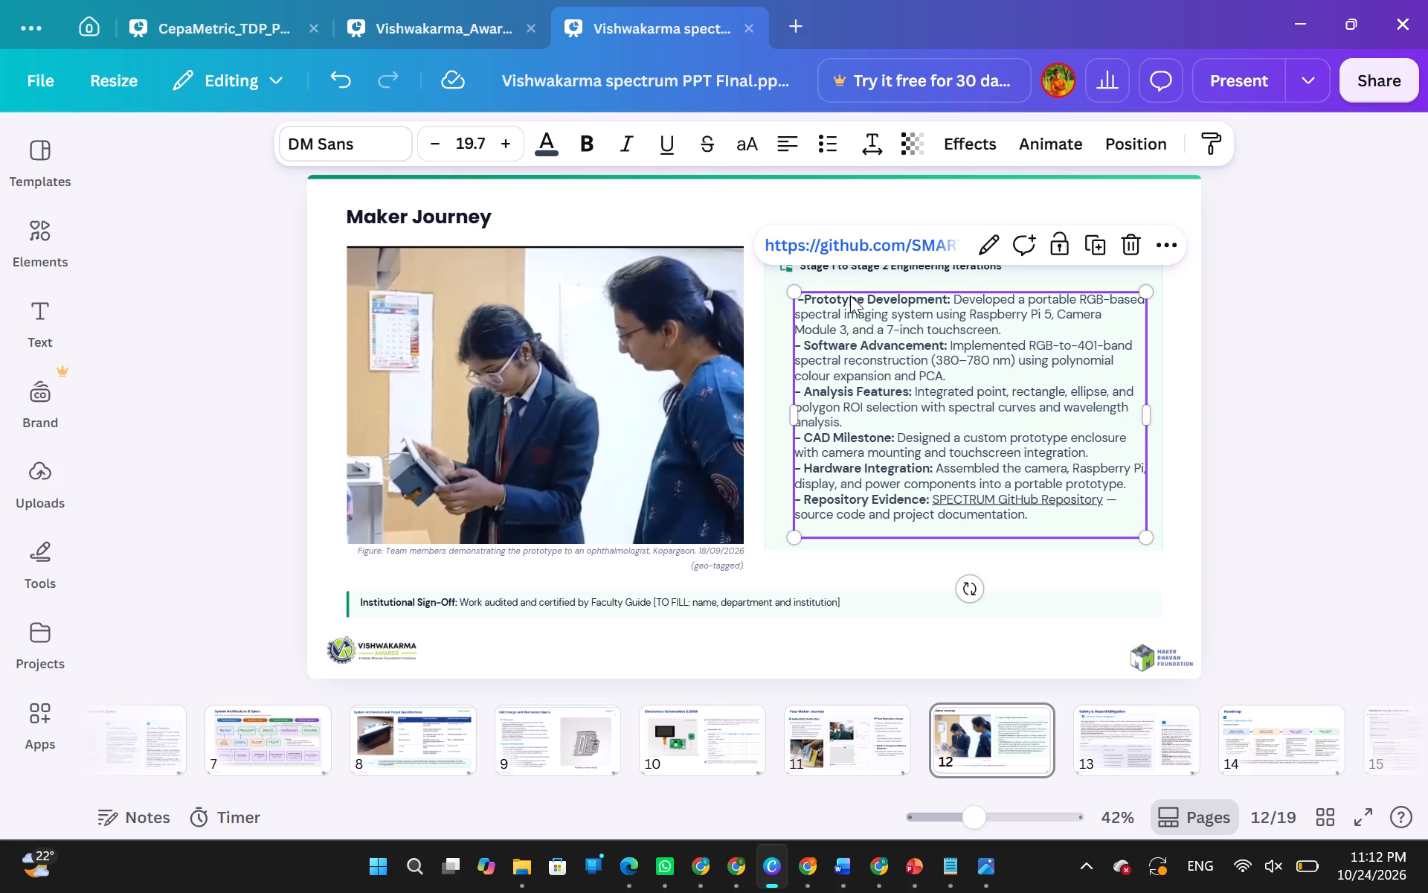
{"action": "key", "text": "ctrl+Left"}
{"action": "key", "text": "ctrl+Left"}
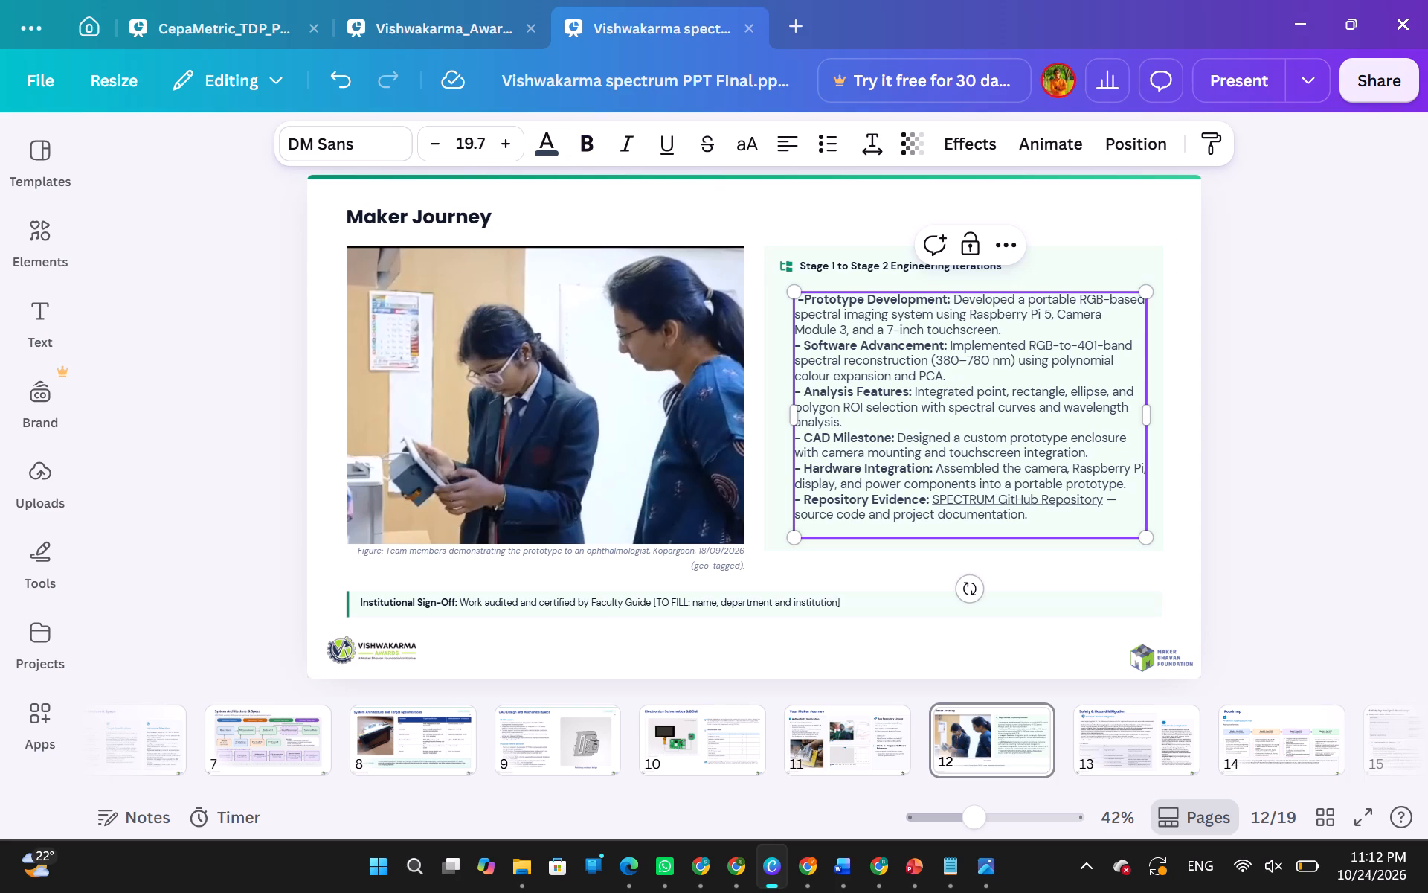
{"action": "key", "text": "ctrl+Left"}
{"action": "key", "text": "Right"}
{"action": "key", "text": "BackSpace"}
{"action": "key", "text": "Right"}
{"action": "key", "text": "space"}
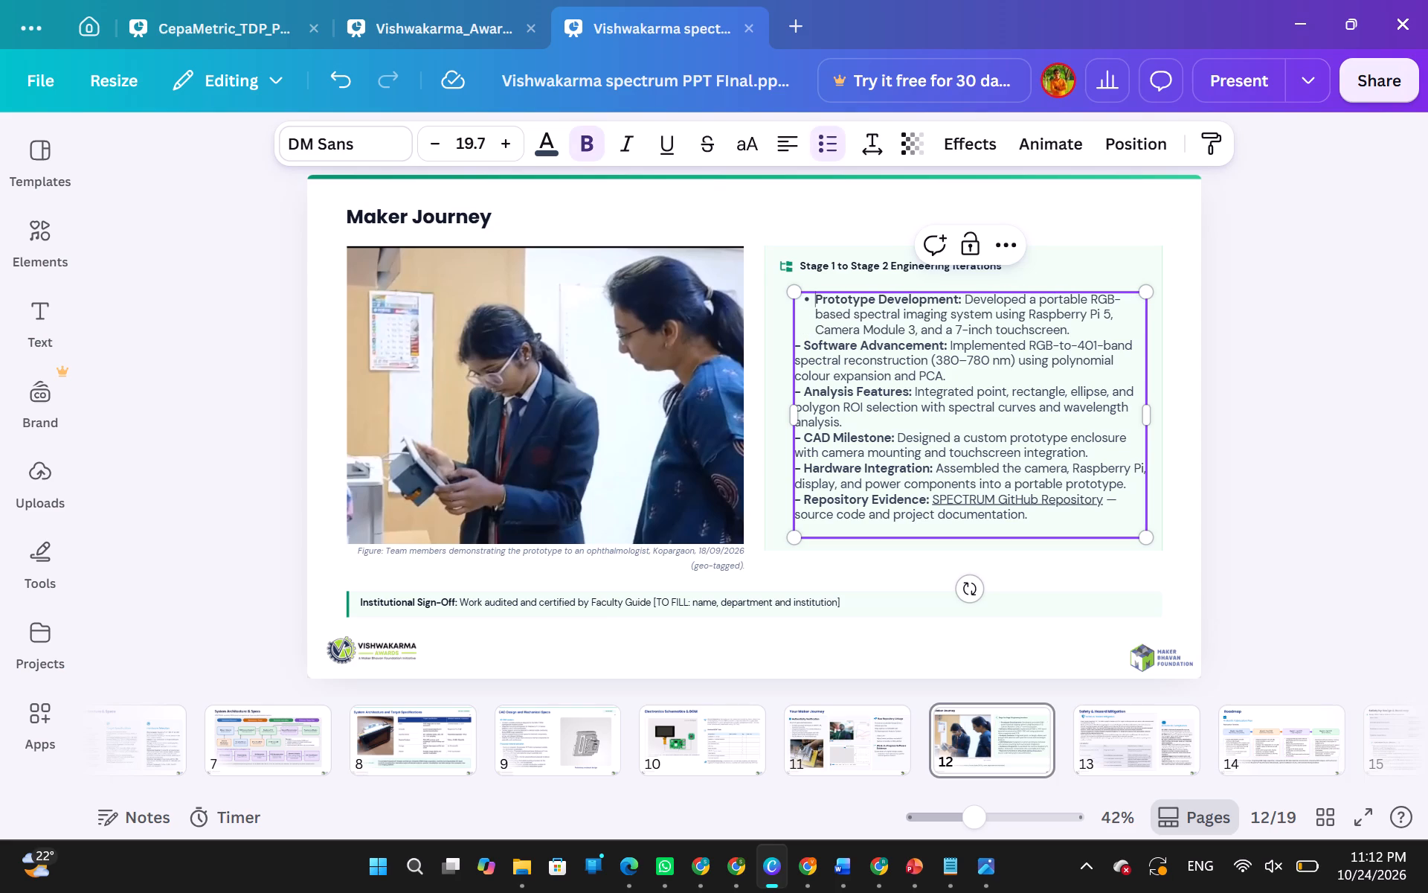
Convert the dash-led "Software Advancement:" and "Analysis Features:" items into bullet points.
{"action": "left_click", "coordinate": [802, 352]}
{"action": "key", "text": "Right"}
{"action": "key", "text": "BackSpace"}
{"action": "key", "text": "space"}
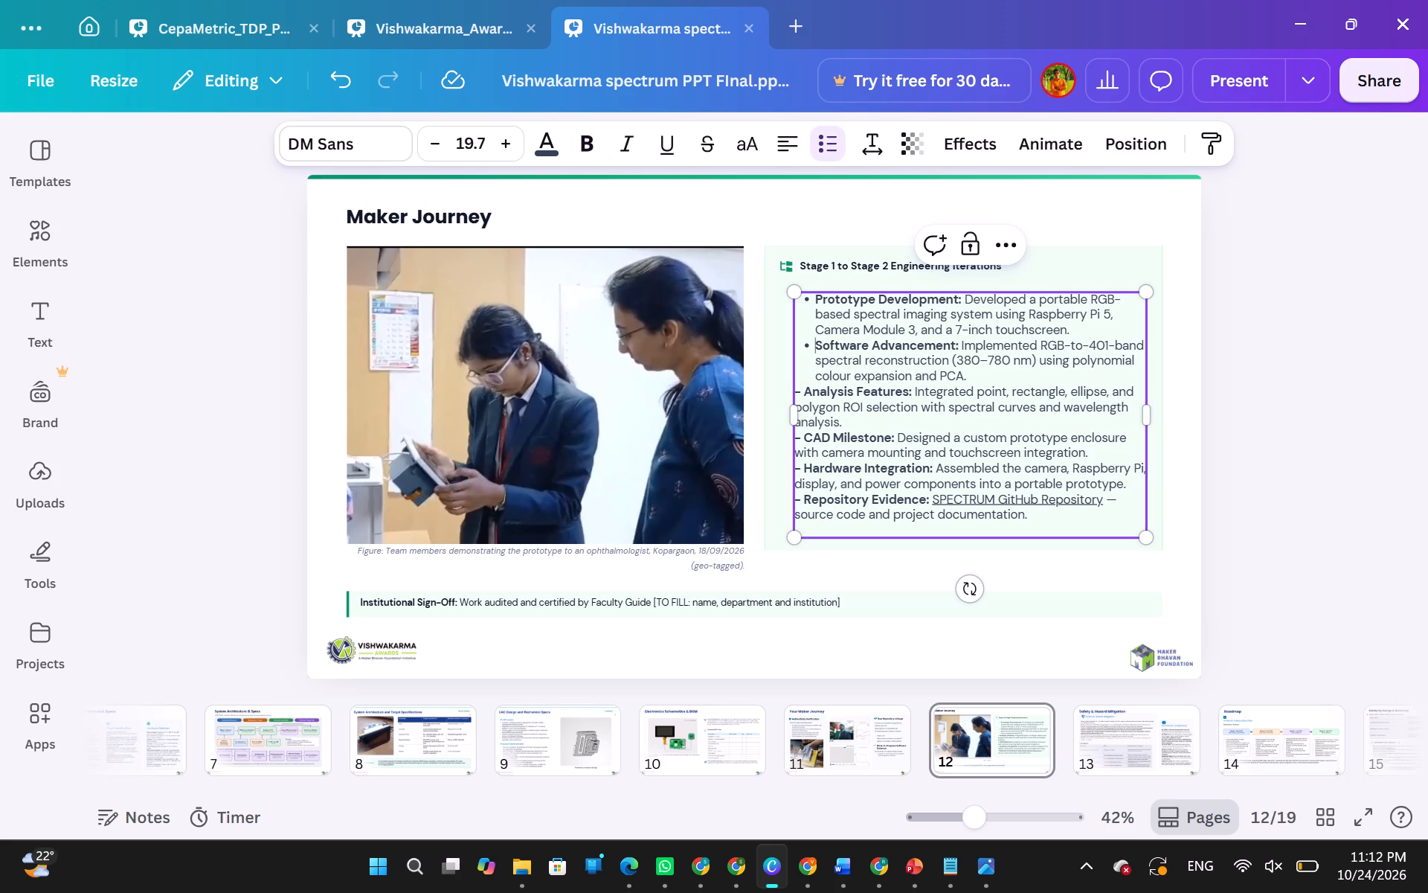
{"action": "left_click", "coordinate": [803, 388]}
{"action": "key", "text": "BackSpace"}
{"action": "key", "text": "space"}
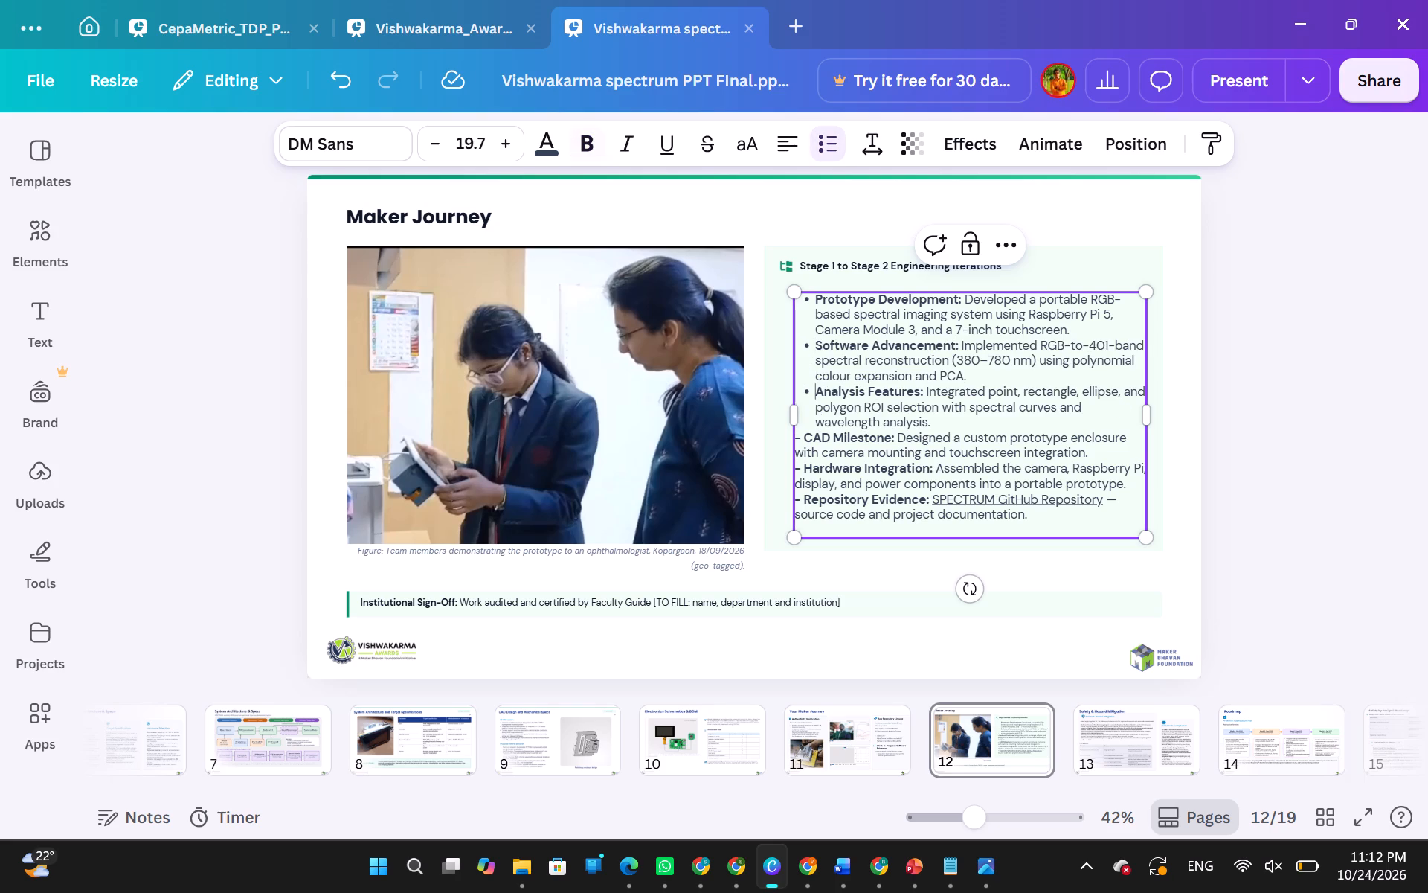
Convert the dash-led "CAD Milestone:" and "Hardware Integration:" items into bullet points.
{"action": "left_click", "coordinate": [801, 440]}
{"action": "key", "text": "Right"}
{"action": "key", "text": "BackSpace"}
{"action": "key", "text": "space"}
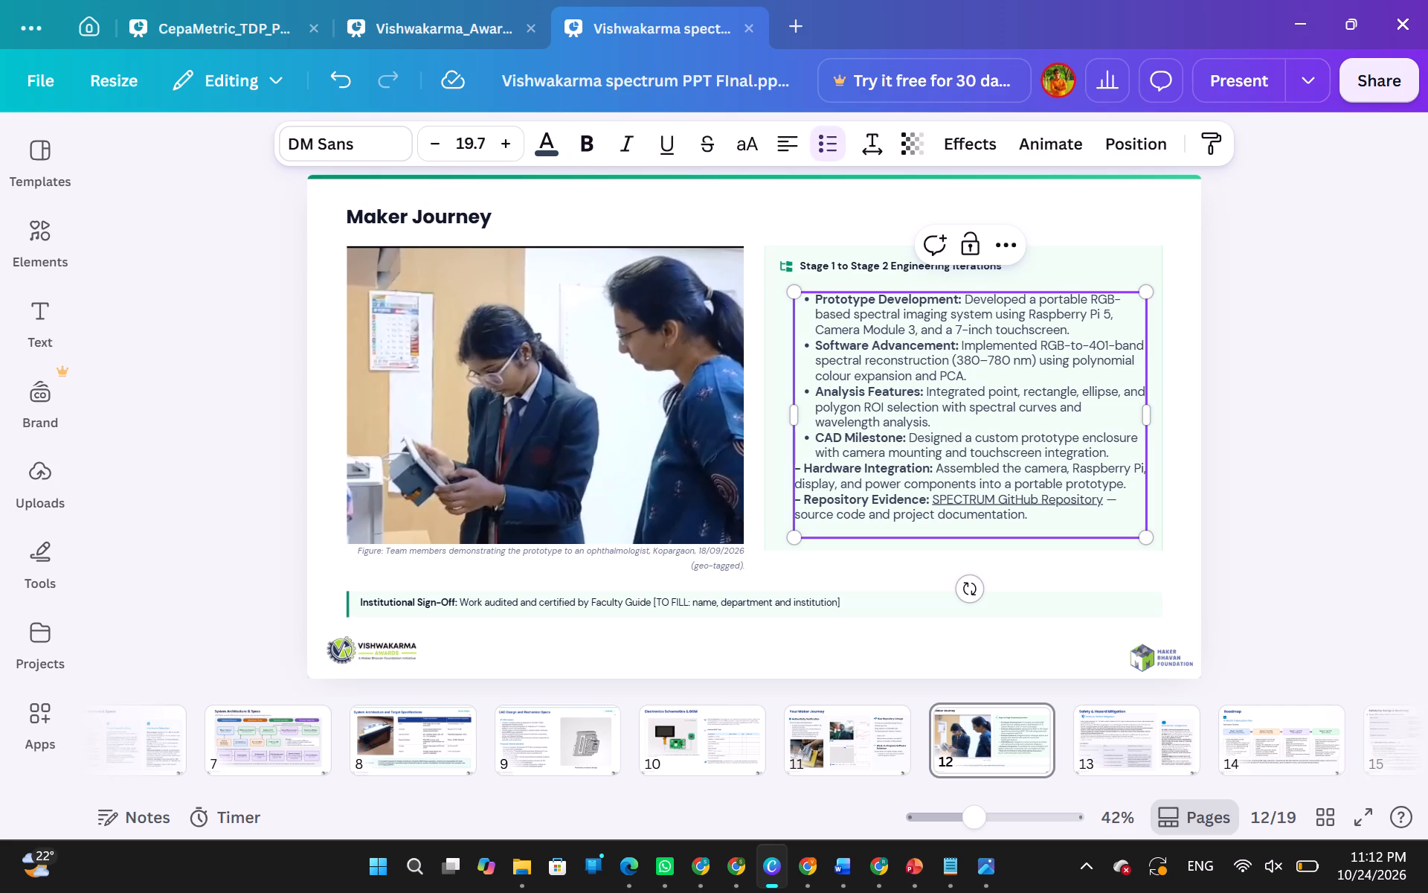
{"action": "left_click", "coordinate": [799, 462]}
{"action": "key", "text": "Right"}
{"action": "key", "text": "BackSpace"}
{"action": "key", "text": "space"}
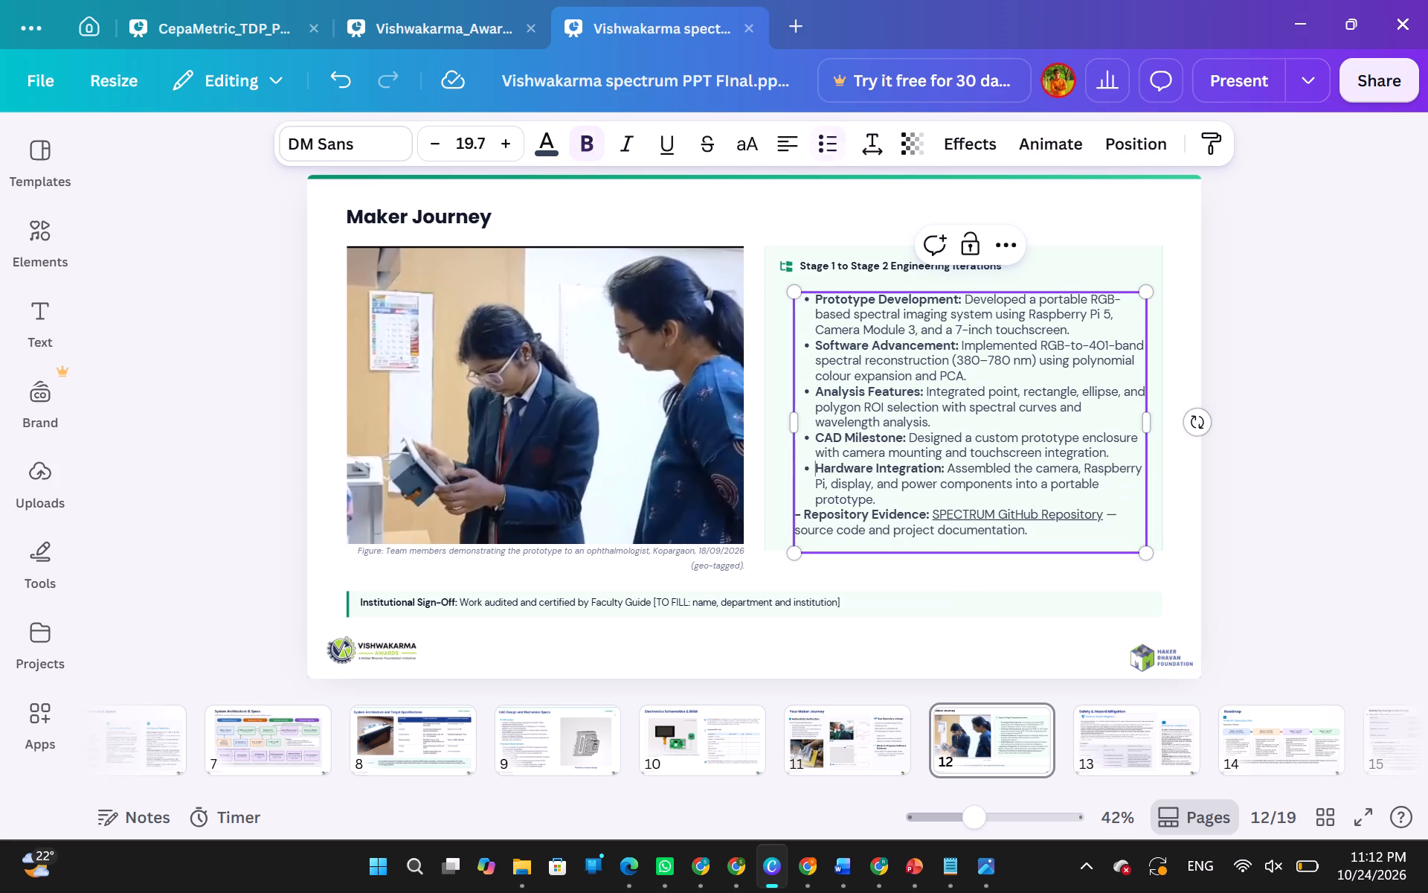
Convert the dash-led "Repository Evidence:" item into a bullet point.
{"action": "left_click", "coordinate": [803, 524]}
{"action": "key", "text": "Up"}
{"action": "key", "text": "Right"}
{"action": "key", "text": "BackSpace"}
{"action": "key", "text": "space"}
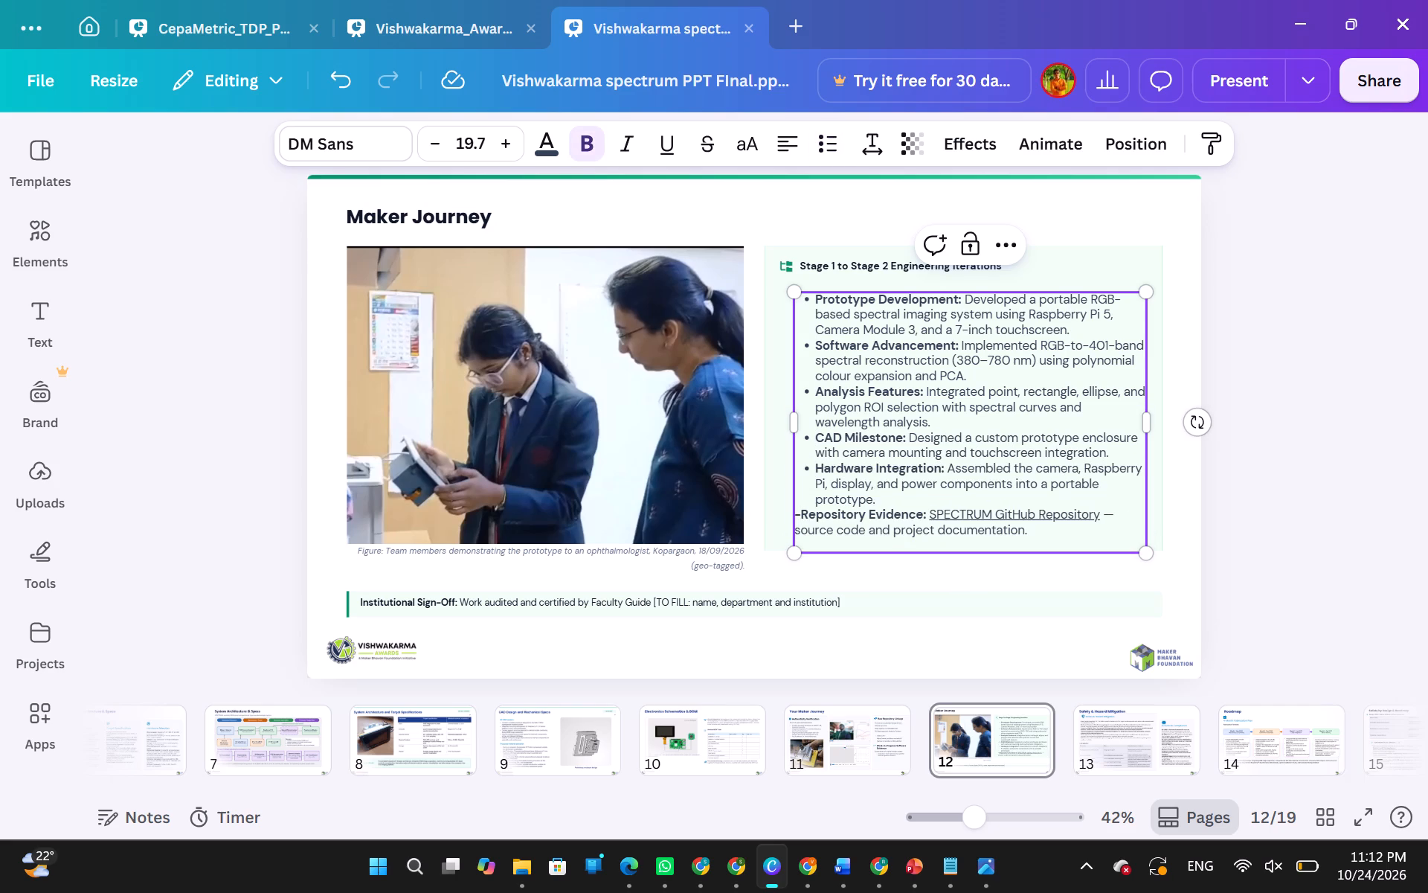
{"action": "left_click", "coordinate": [1268, 366]}
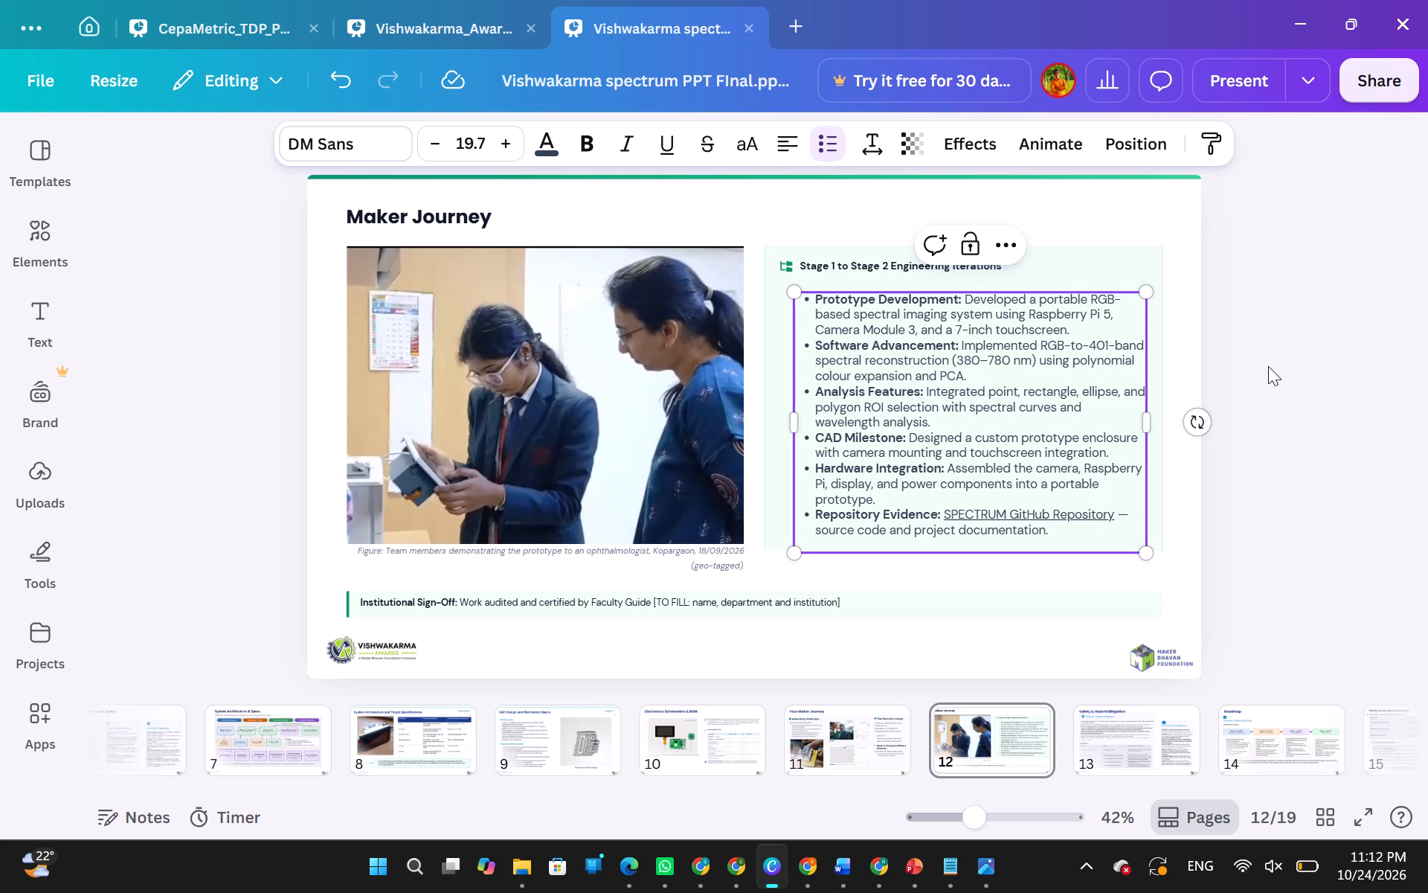
Nudge the bulleted iterations text slightly left and up within its green card, and deselect it.
{"action": "left_click_drag", "start_coordinate": [1096, 375], "coordinate": [1090, 369]}
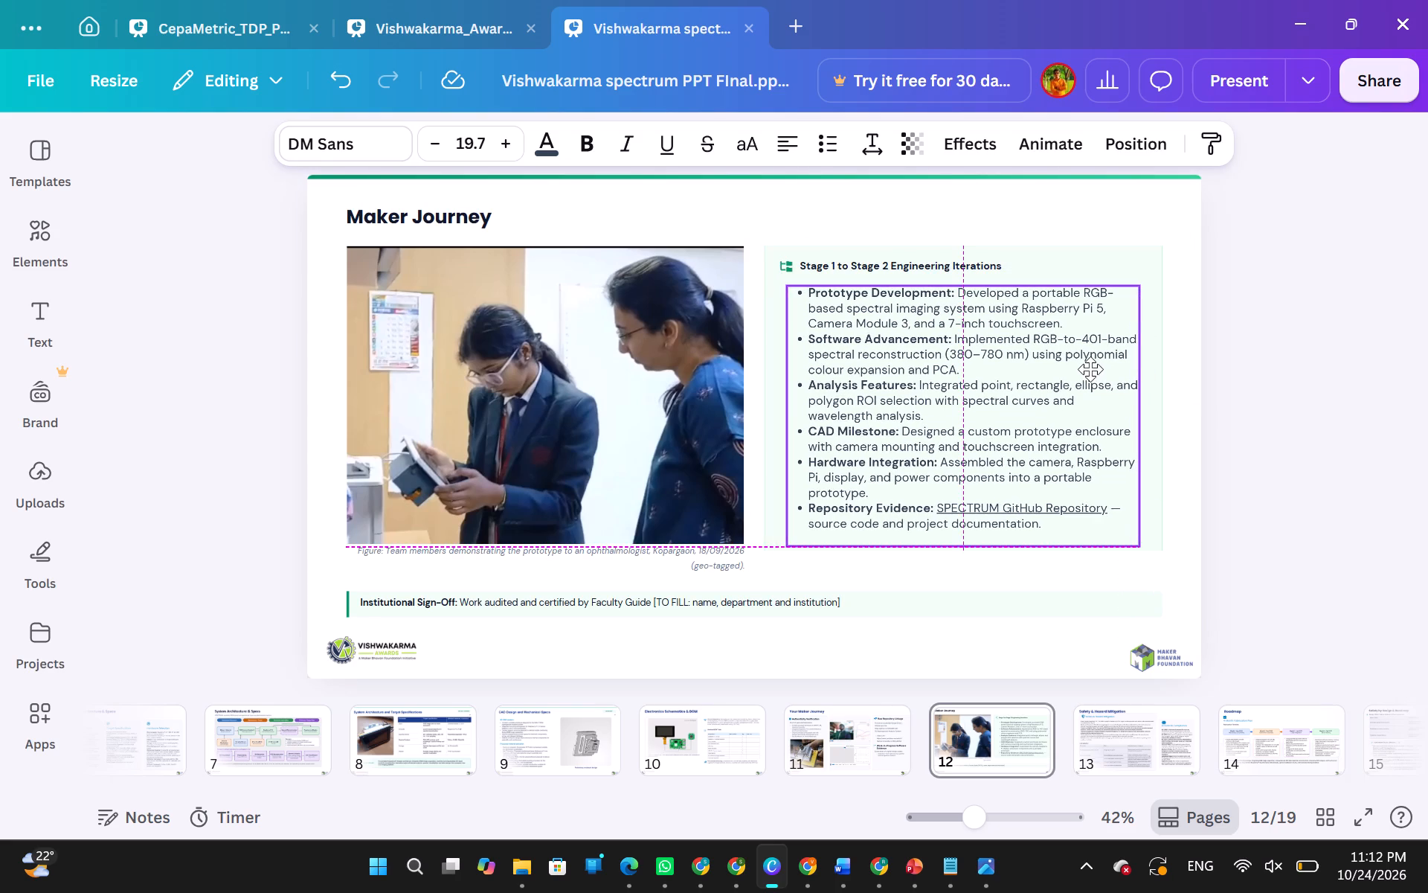
{"action": "left_click_drag", "start_coordinate": [1090, 369], "coordinate": [1086, 374]}
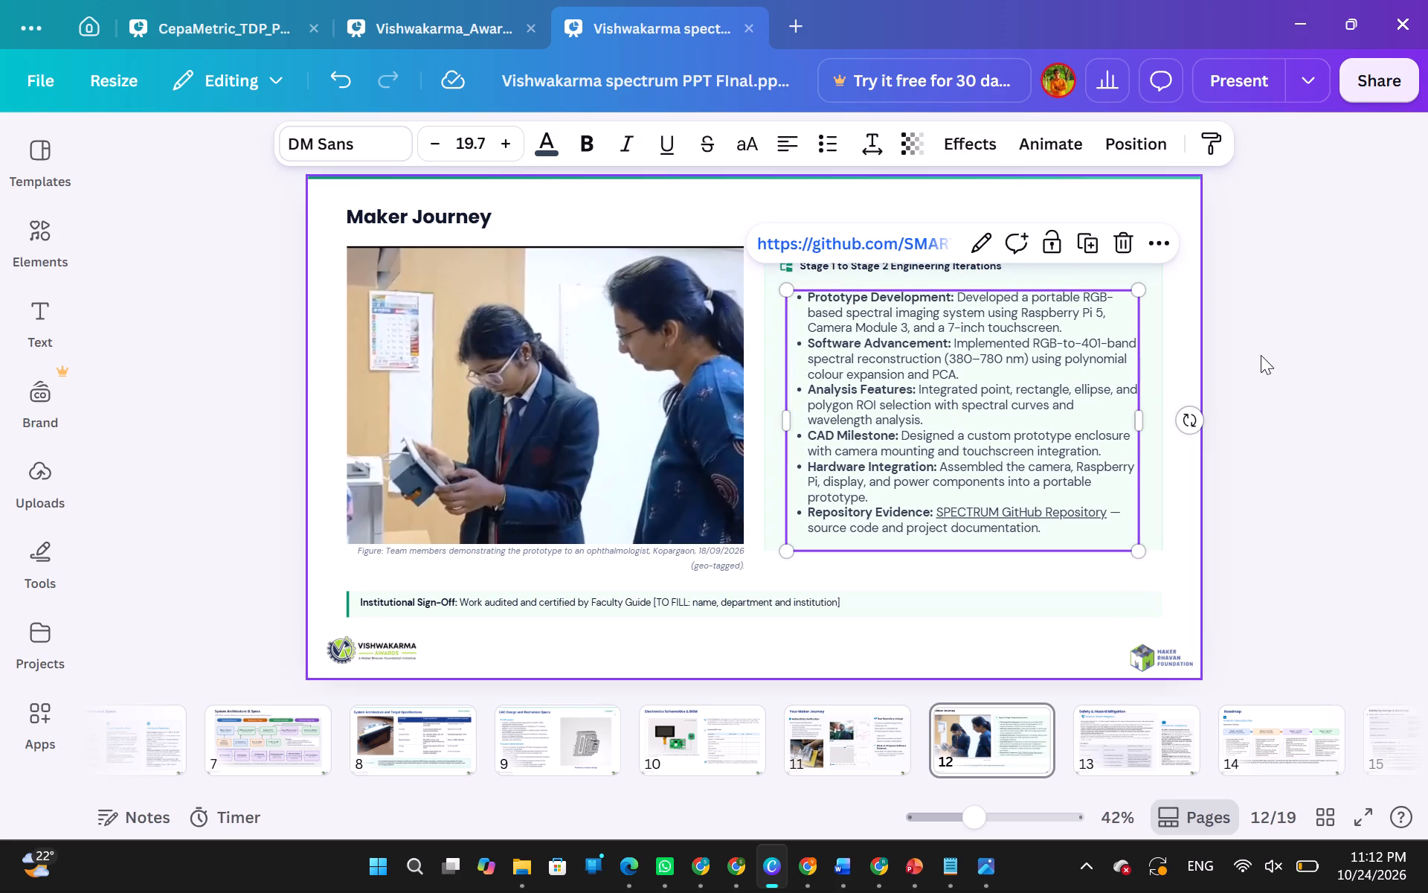
{"action": "left_click", "coordinate": [1265, 353]}
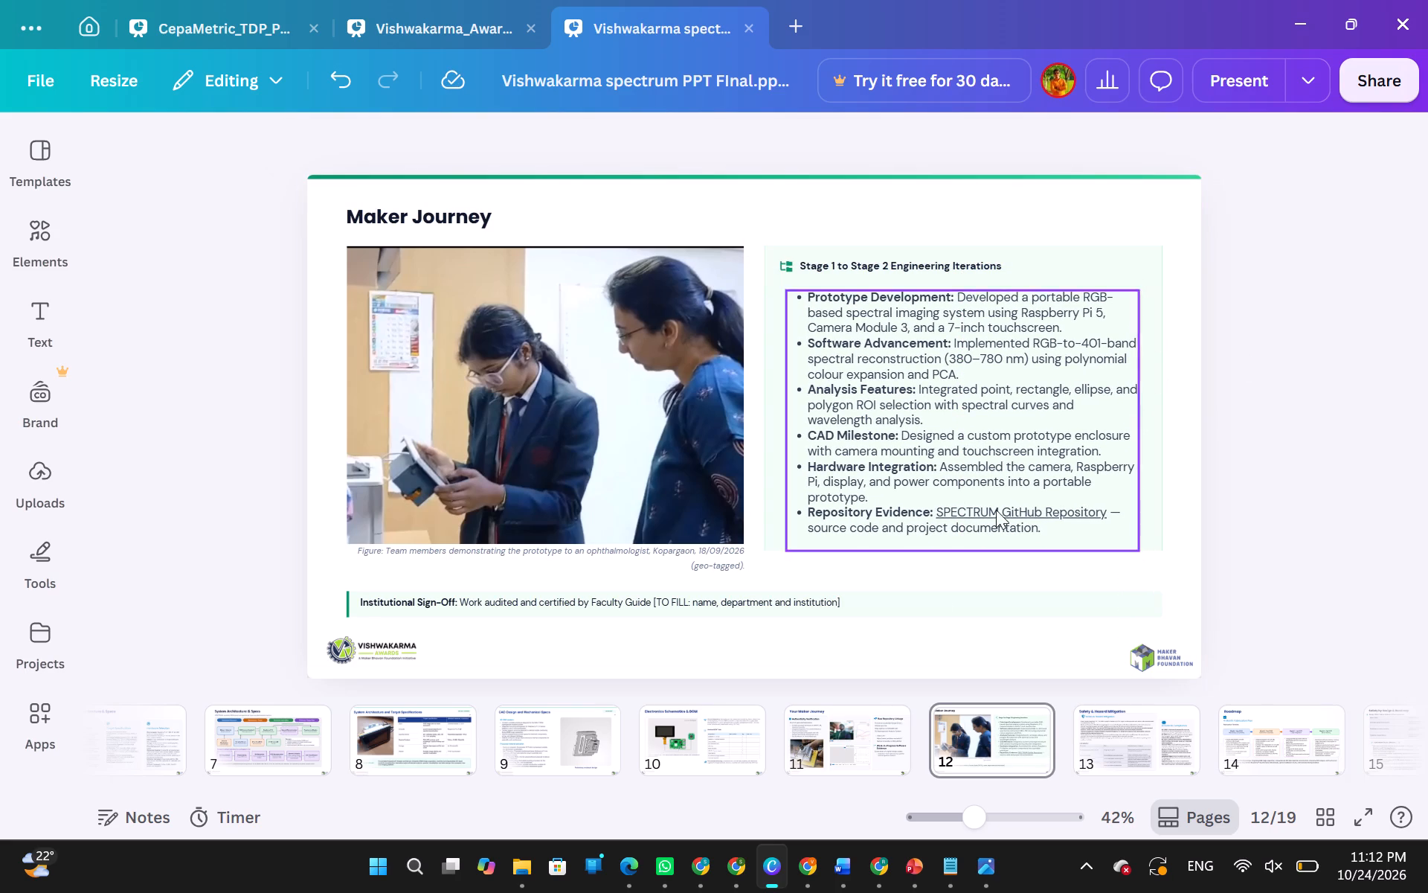
Copy the GitHub repository URL from the Raw Repository Linkage text on slide 11.
{"action": "left_click", "coordinate": [753, 734]}
{"action": "left_click", "coordinate": [798, 740]}
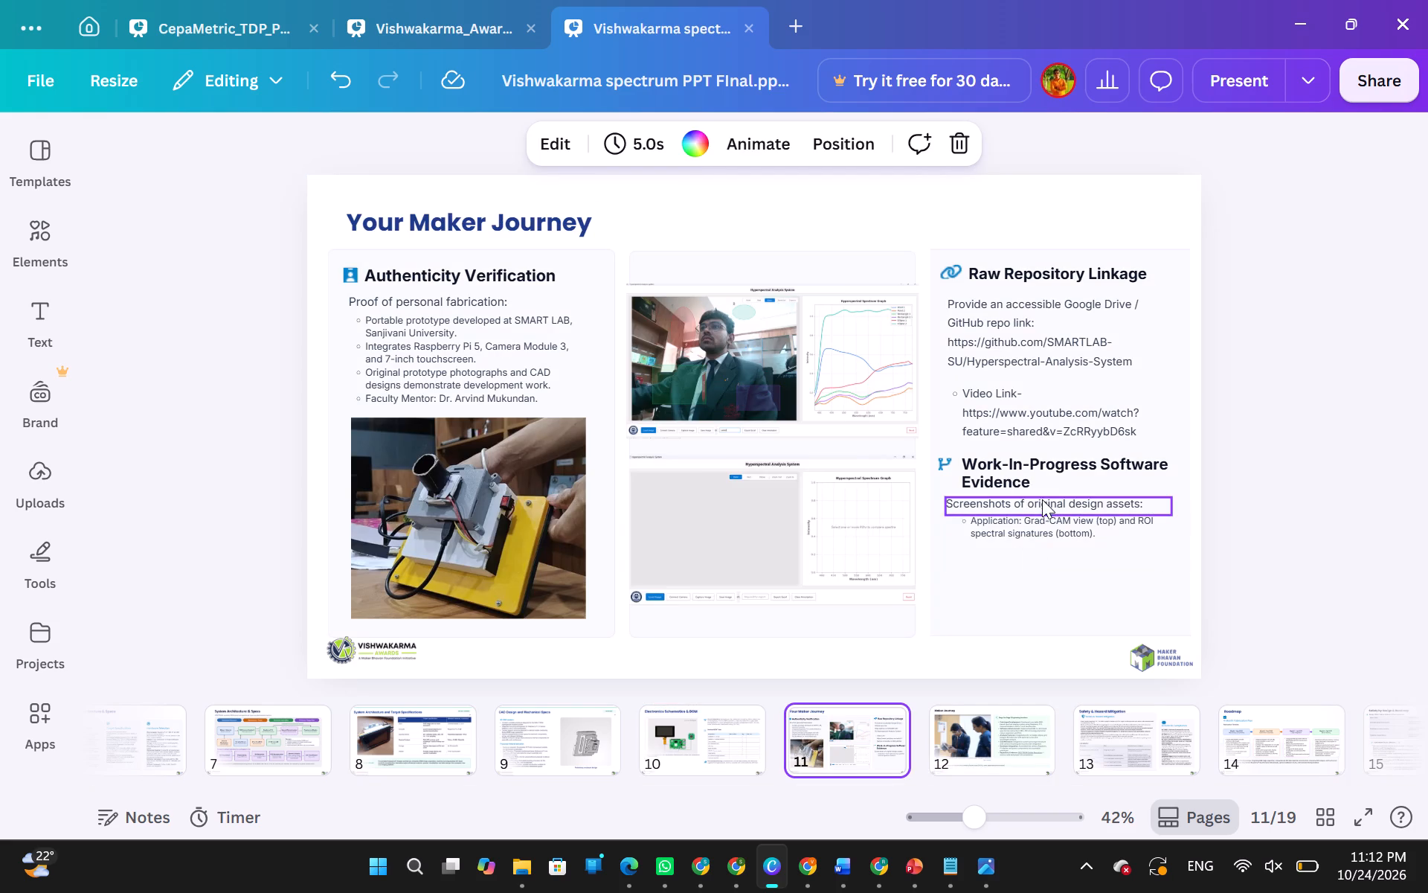
{"action": "left_click", "coordinate": [1073, 356]}
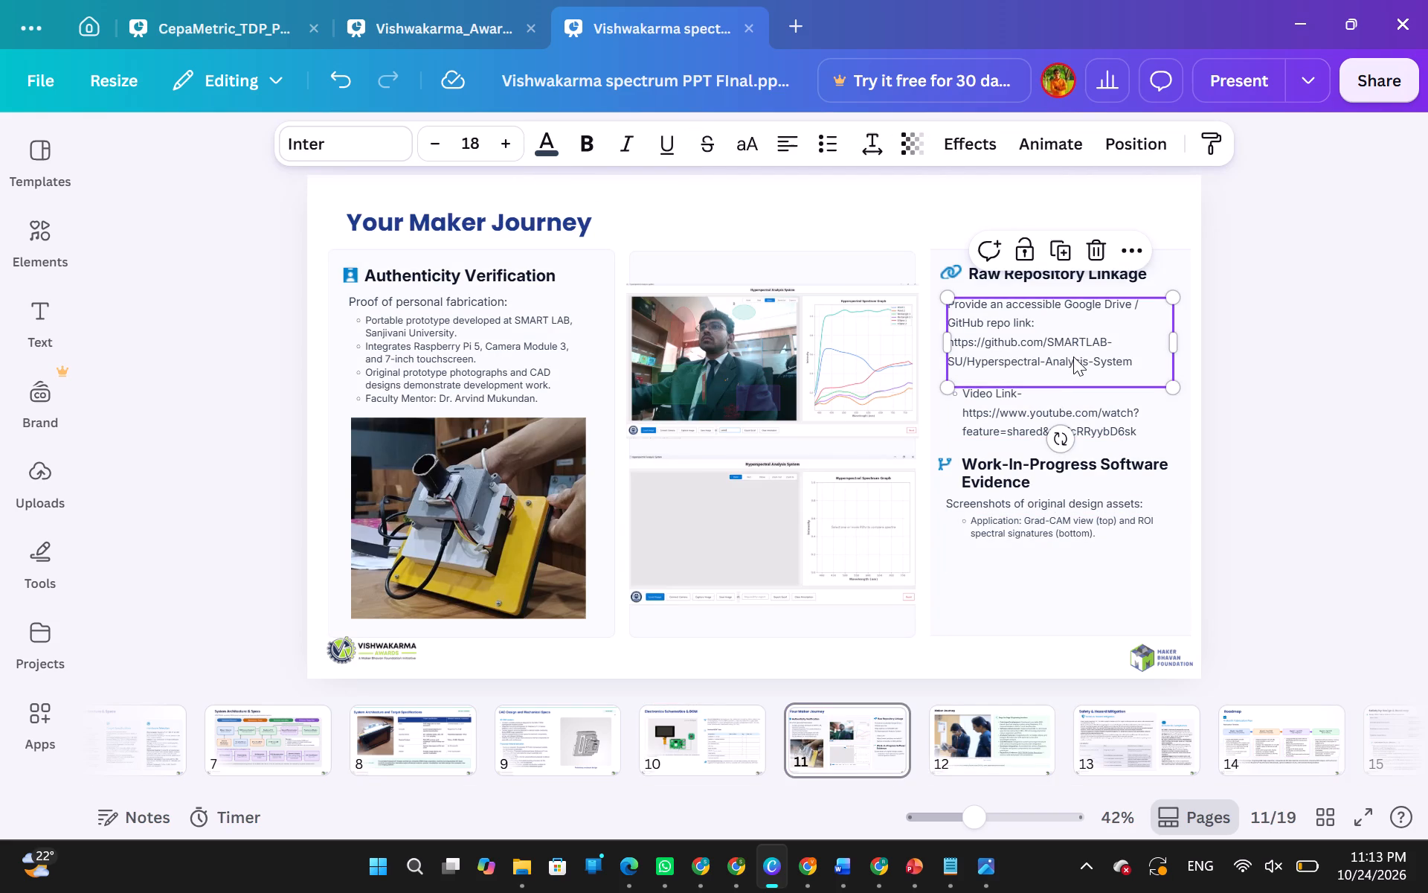
{"action": "double_click", "coordinate": [1073, 356]}
{"action": "left_click", "coordinate": [1135, 358]}
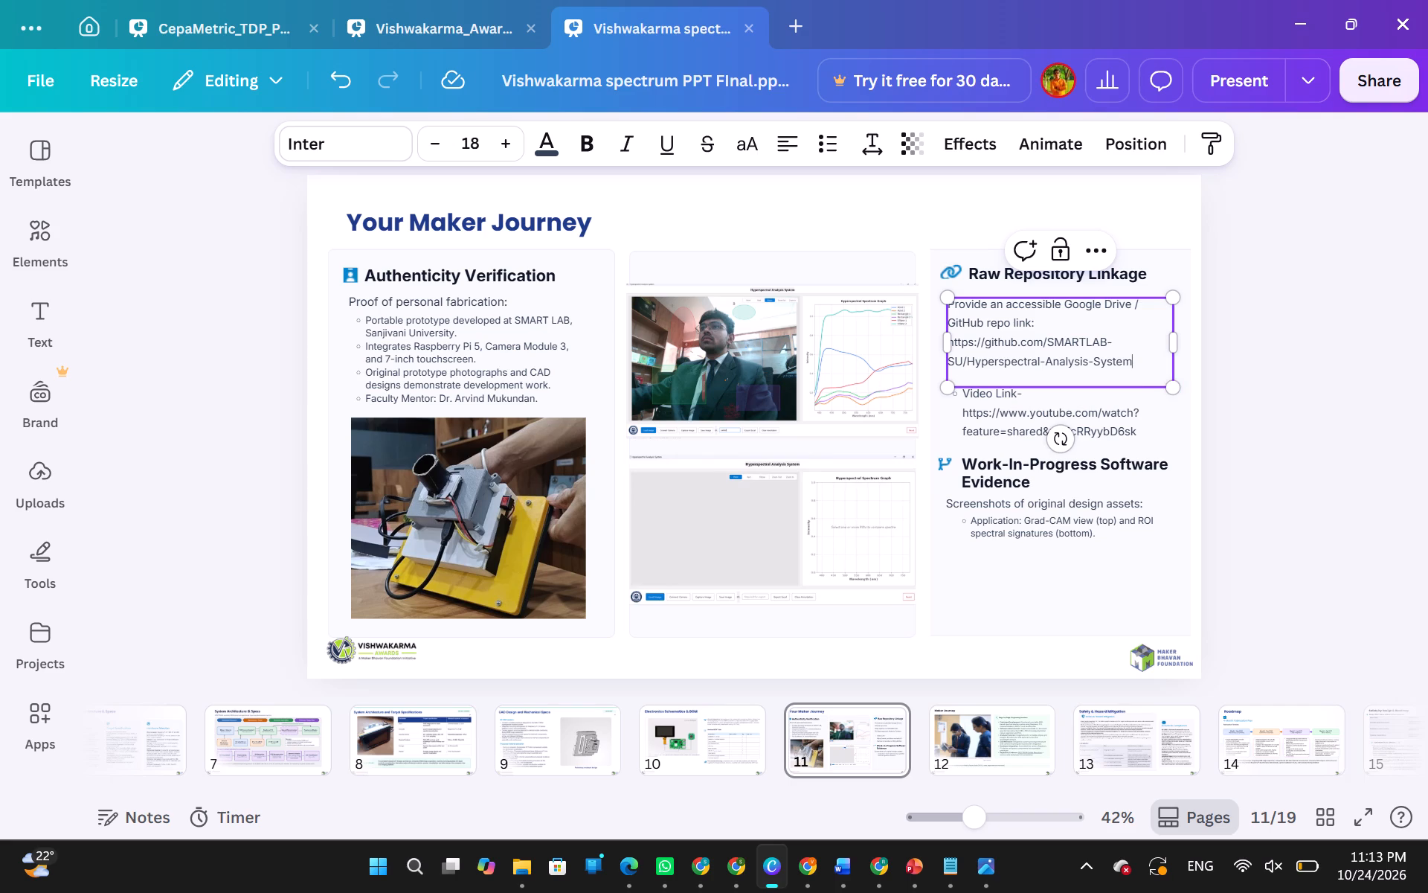
{"action": "key", "text": "ctrl+shift+Up"}
{"action": "key", "text": "ctrl+shift+Up"}
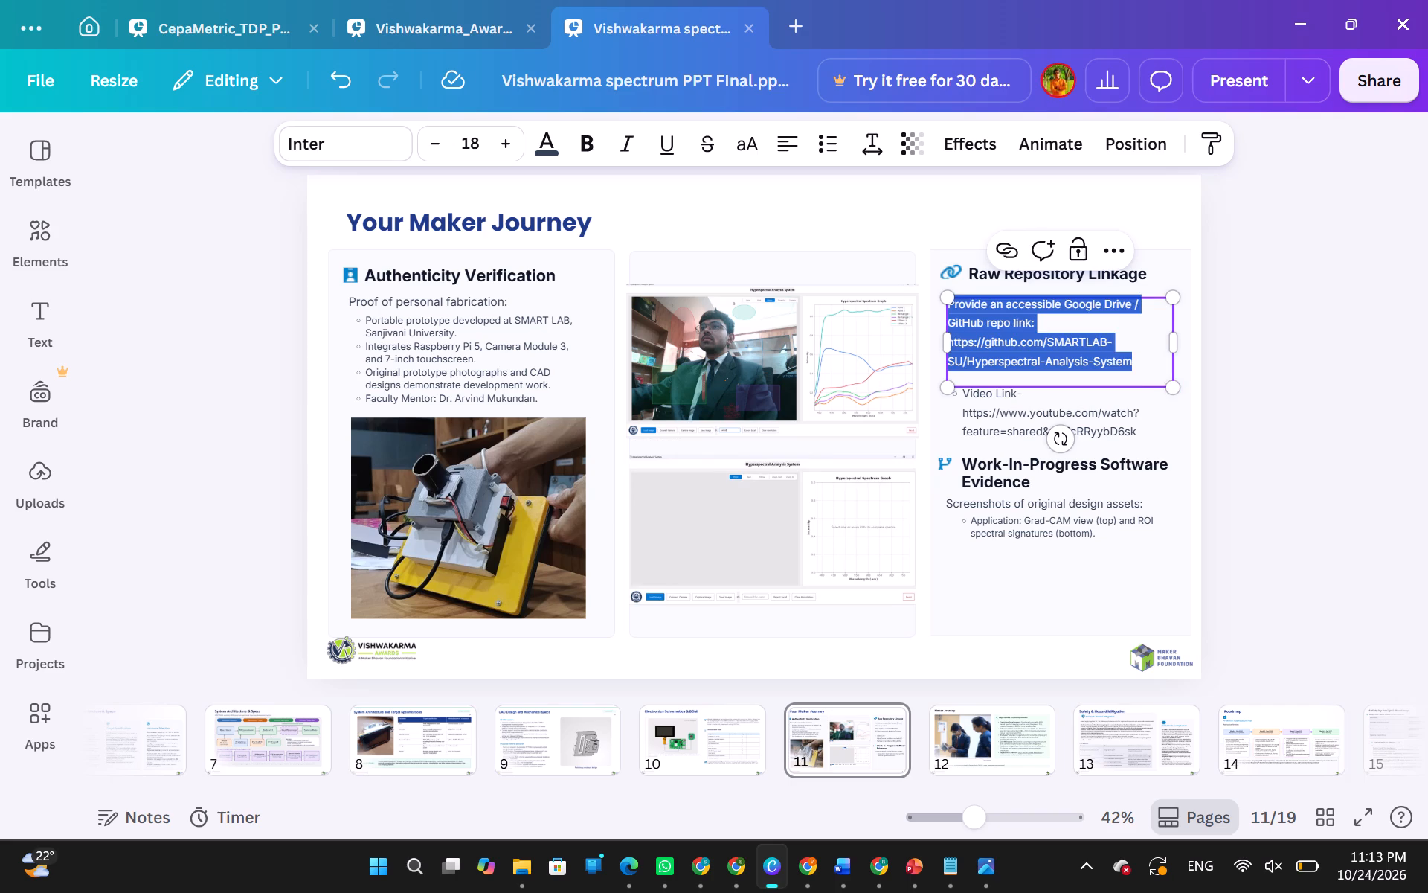
{"action": "key", "text": "ctrl+shift+Down"}
{"action": "key", "text": "ctrl+shift+Up"}
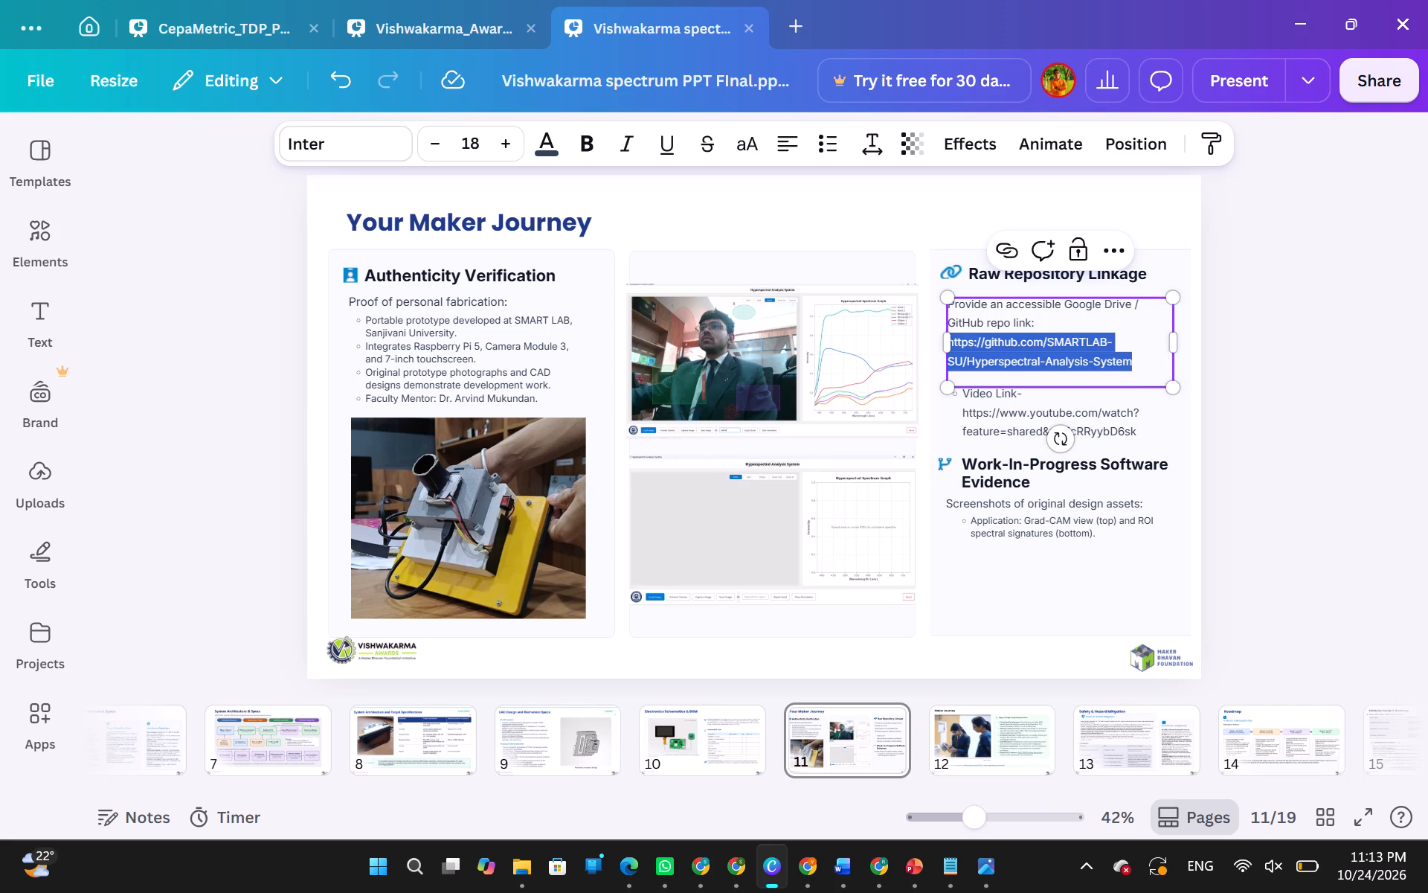
{"action": "key", "text": "ctrl+c"}
{"action": "left_click", "coordinate": [984, 738]}
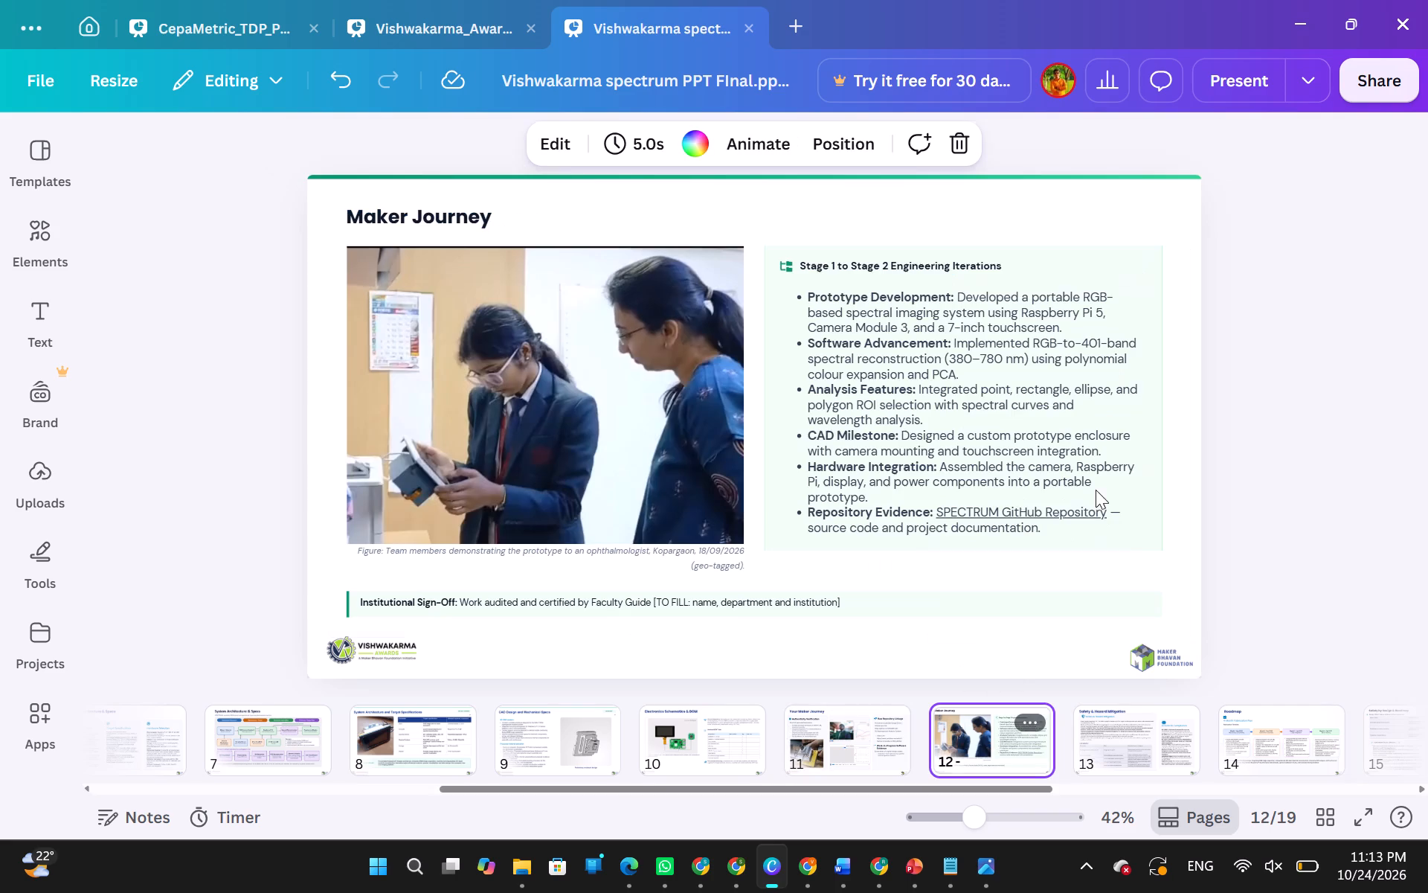
{"action": "double_click", "coordinate": [1015, 519]}
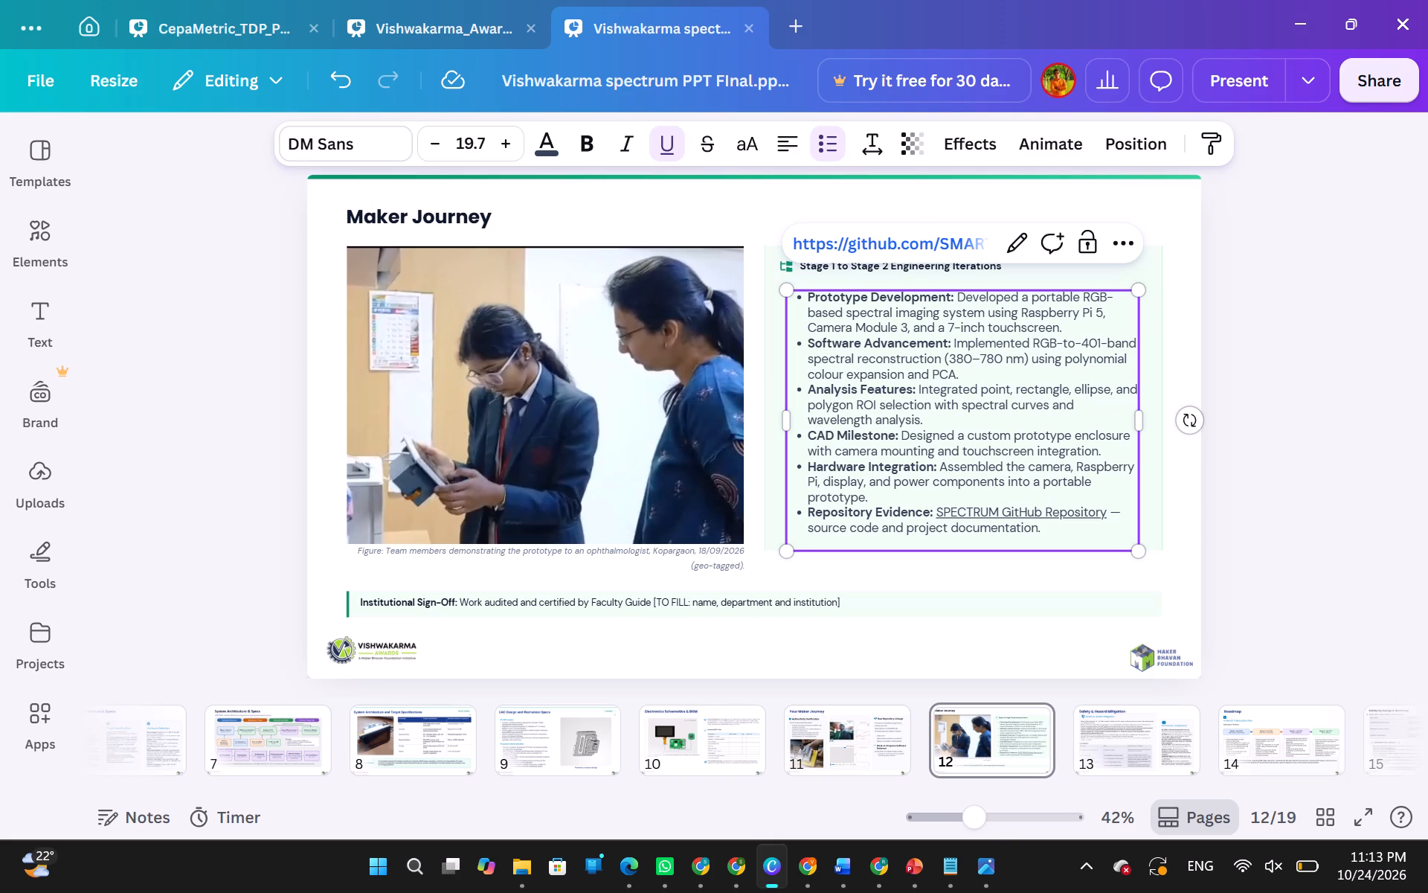
{"action": "left_click", "coordinate": [1042, 525]}
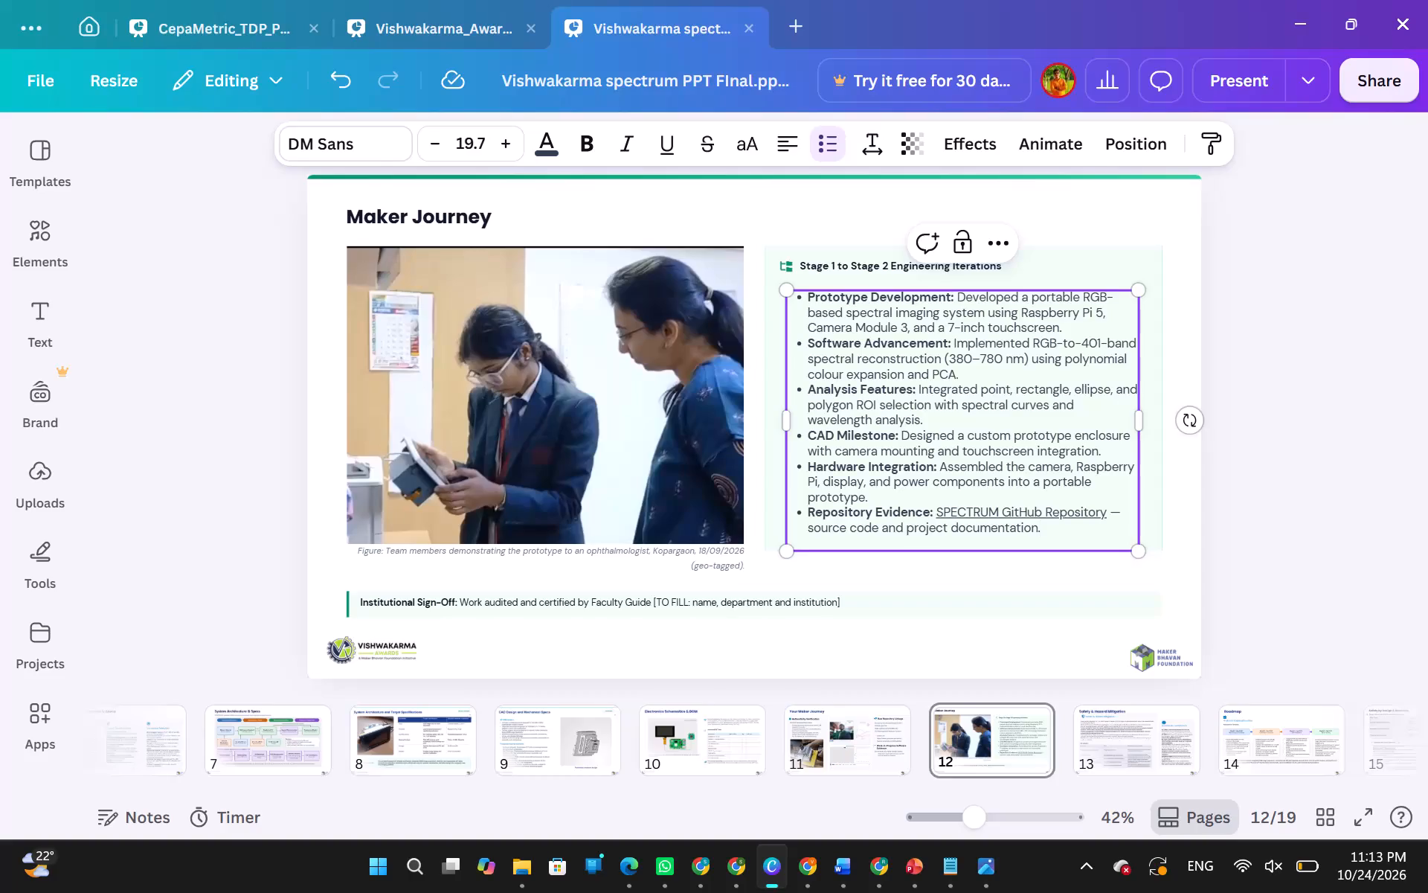
{"action": "left_click", "coordinate": [1192, 492]}
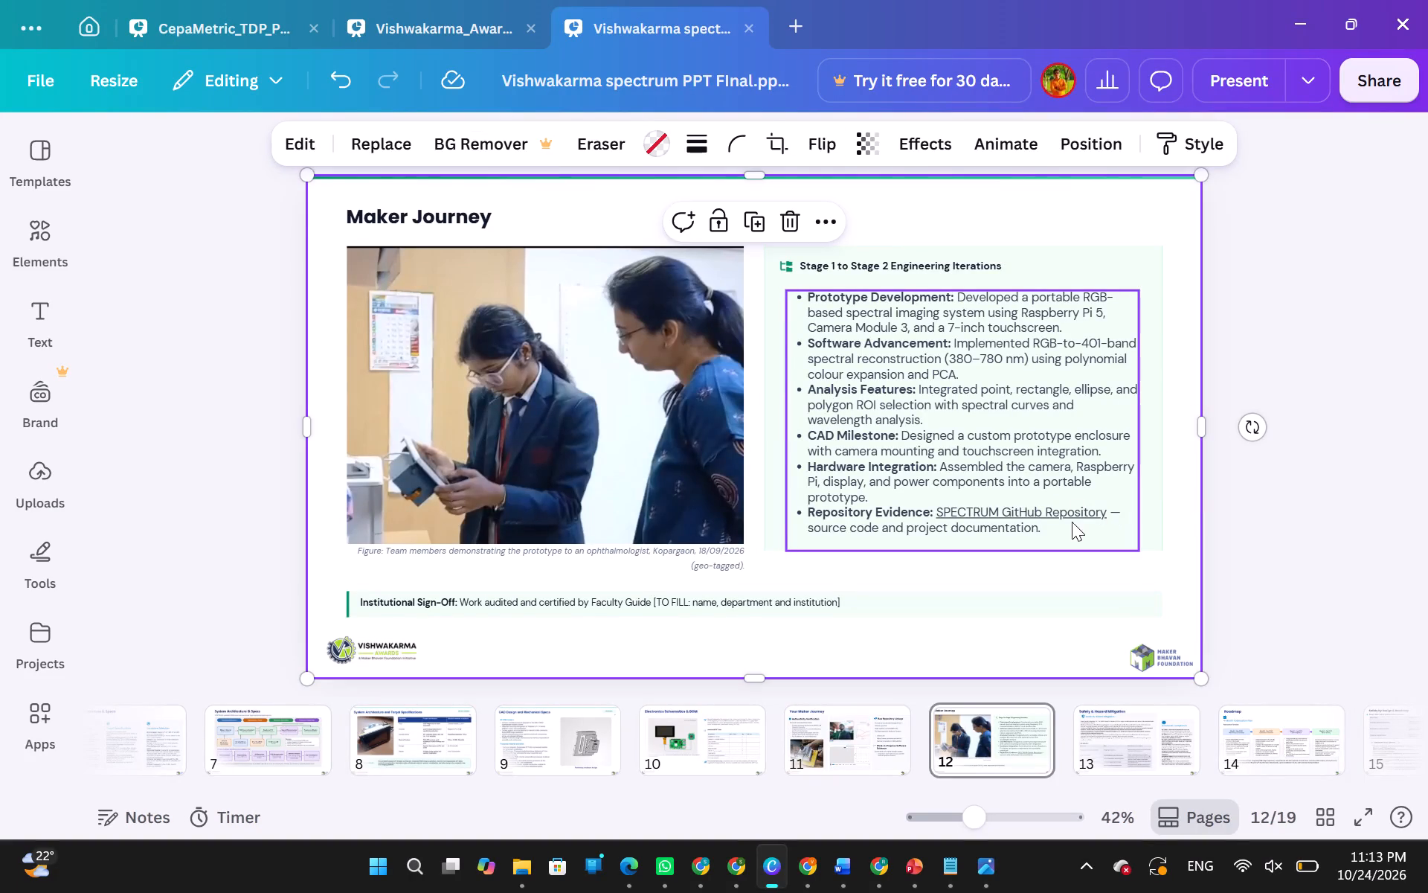
{"action": "left_click", "coordinate": [1072, 523]}
{"action": "left_click", "coordinate": [1064, 514]}
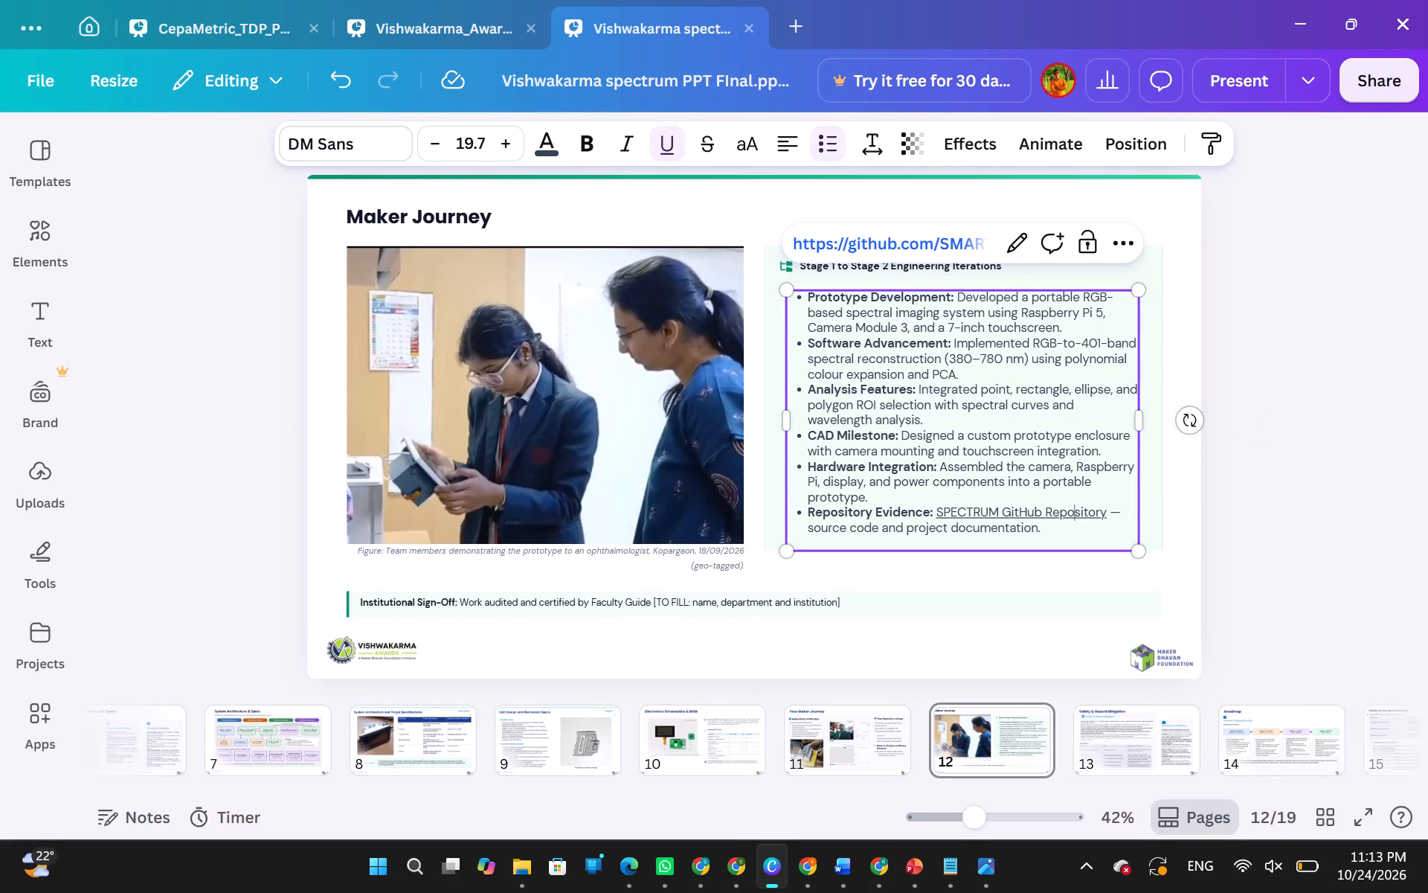
{"action": "left_click", "coordinate": [1085, 523]}
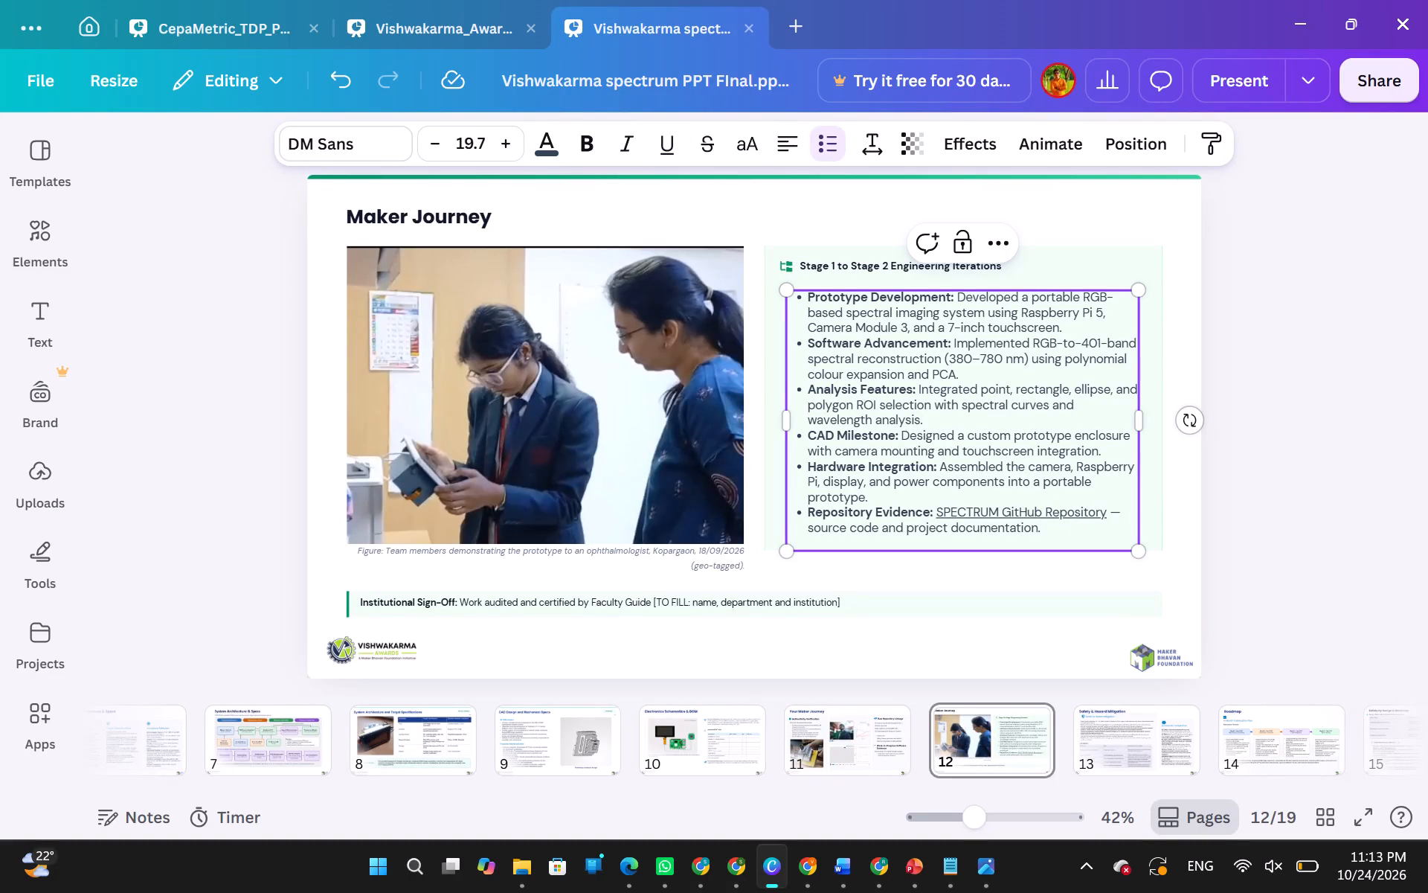
{"action": "key", "text": "ctrl+shift+Left"}
{"action": "key", "text": "ctrl+shift+Left"}
{"action": "key", "text": "ctrl+shift+Left"}
{"action": "key", "text": "ctrl+shift+Left"}
{"action": "key", "text": "ctrl+shift+Left"}
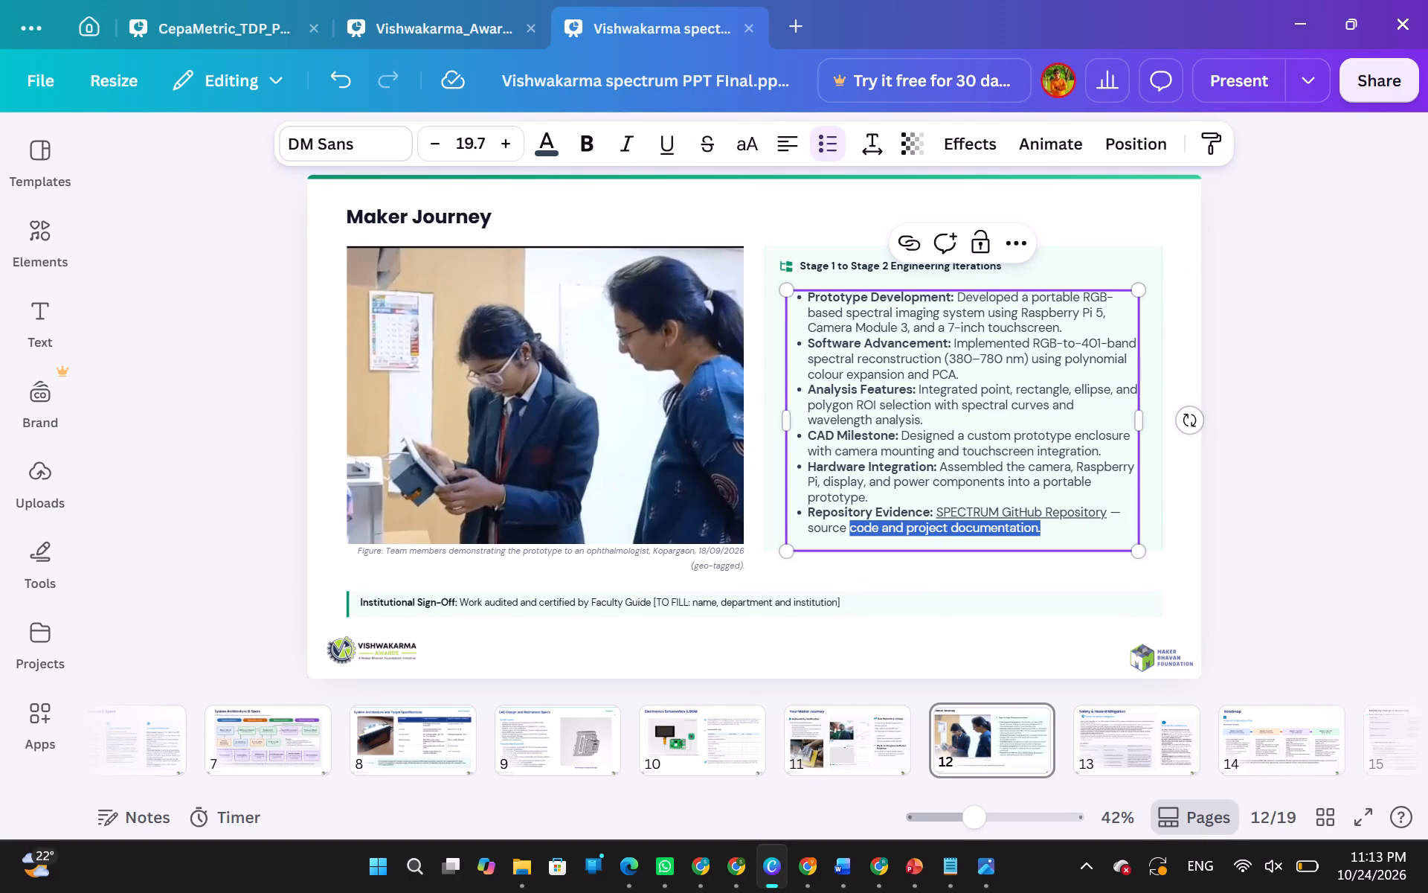
{"action": "key", "text": "ctrl+shift+Left"}
{"action": "key", "text": "ctrl+BackSpace"}
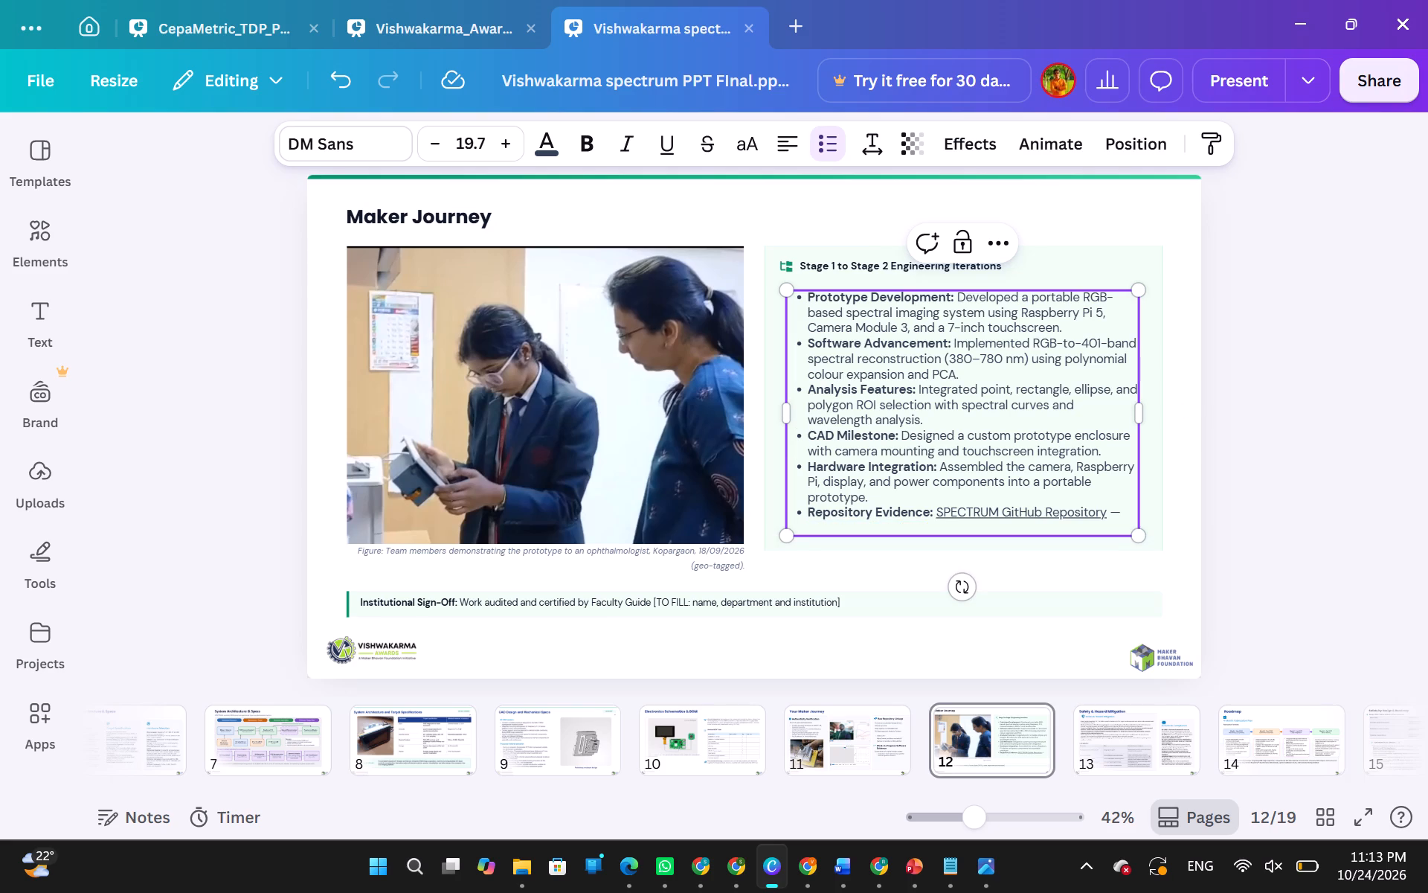
{"action": "key", "text": "ctrl+v"}
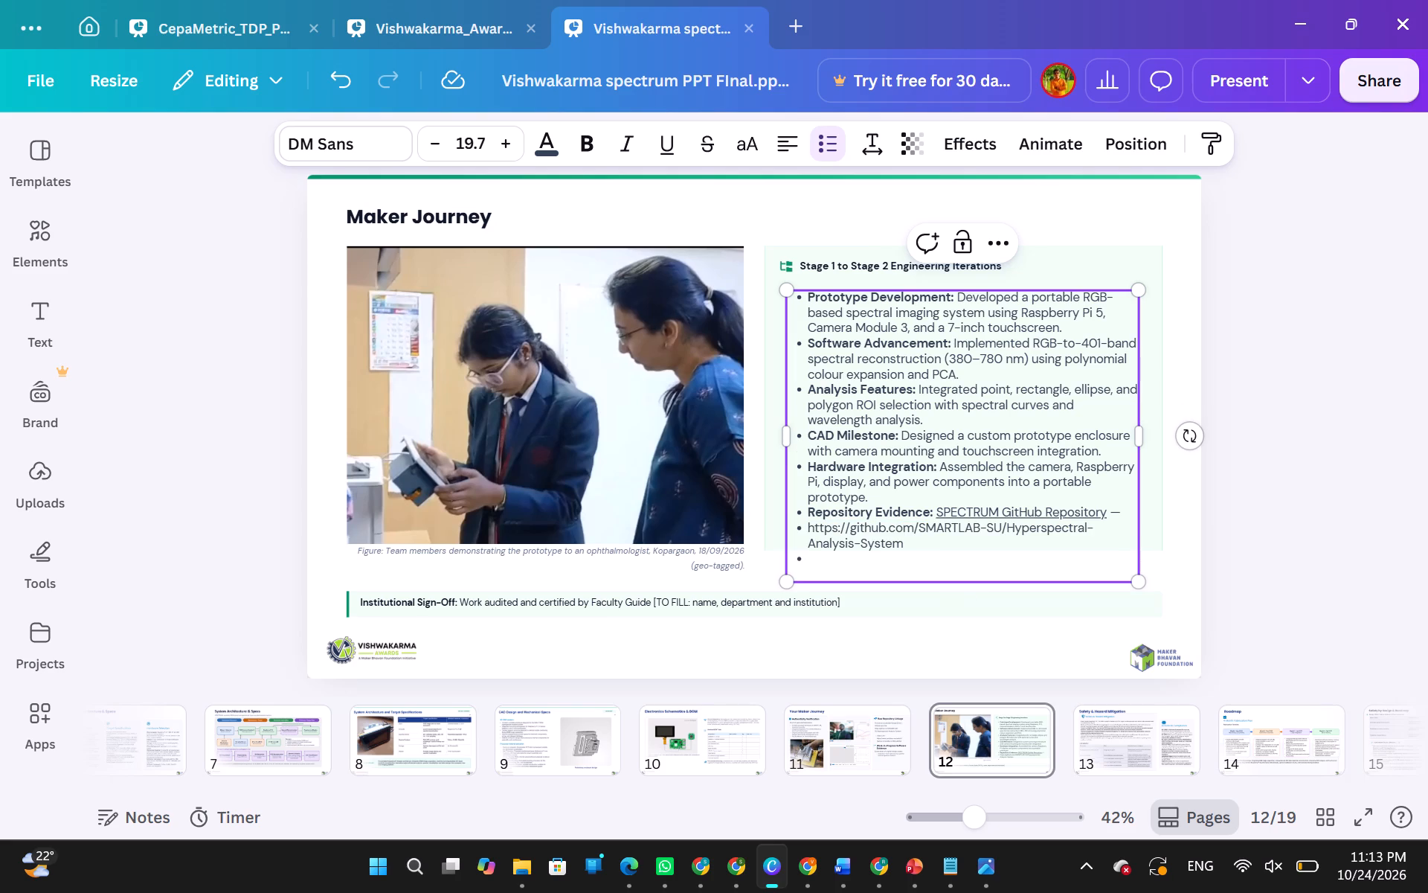
Remove the empty bullet at the end of the iterations text and merge the GitHub URL line into the Repository Evidence bullet.
{"action": "key", "text": "BackSpace"}
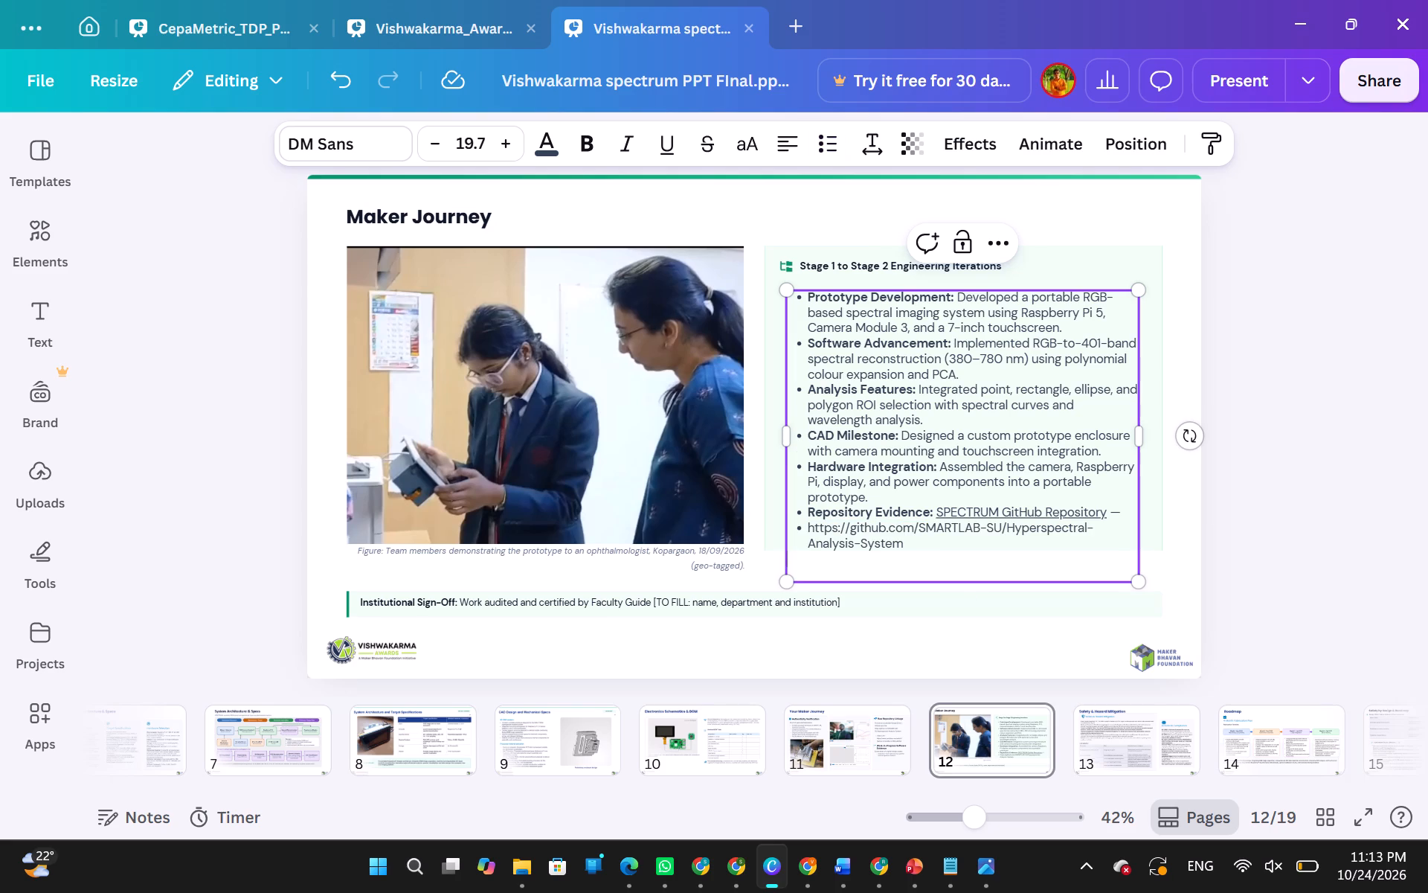
{"action": "left_click", "coordinate": [811, 533]}
{"action": "key", "text": "Left"}
{"action": "key", "text": "BackSpace"}
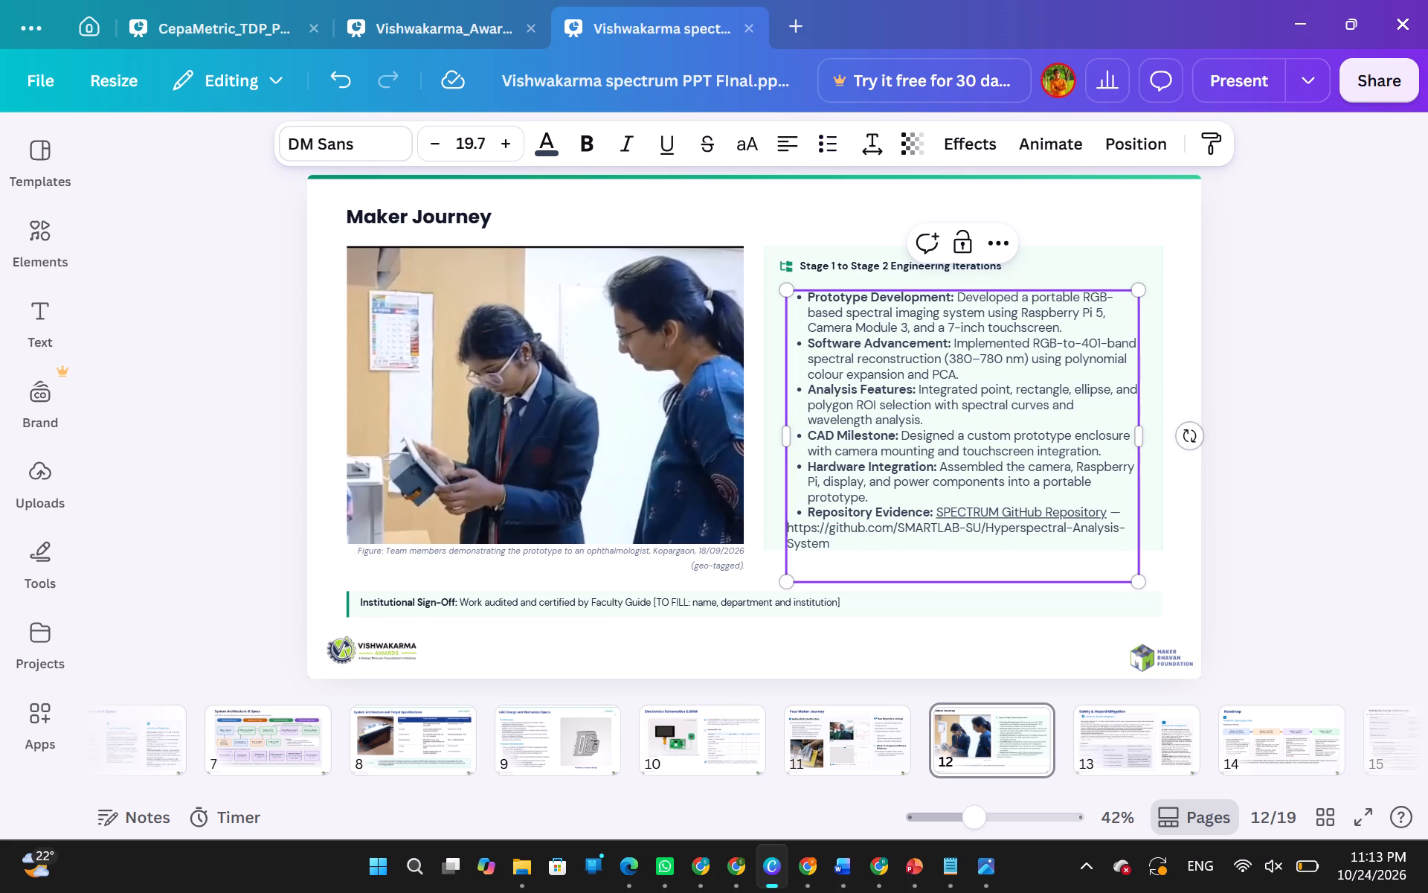
{"action": "key", "text": "BackSpace"}
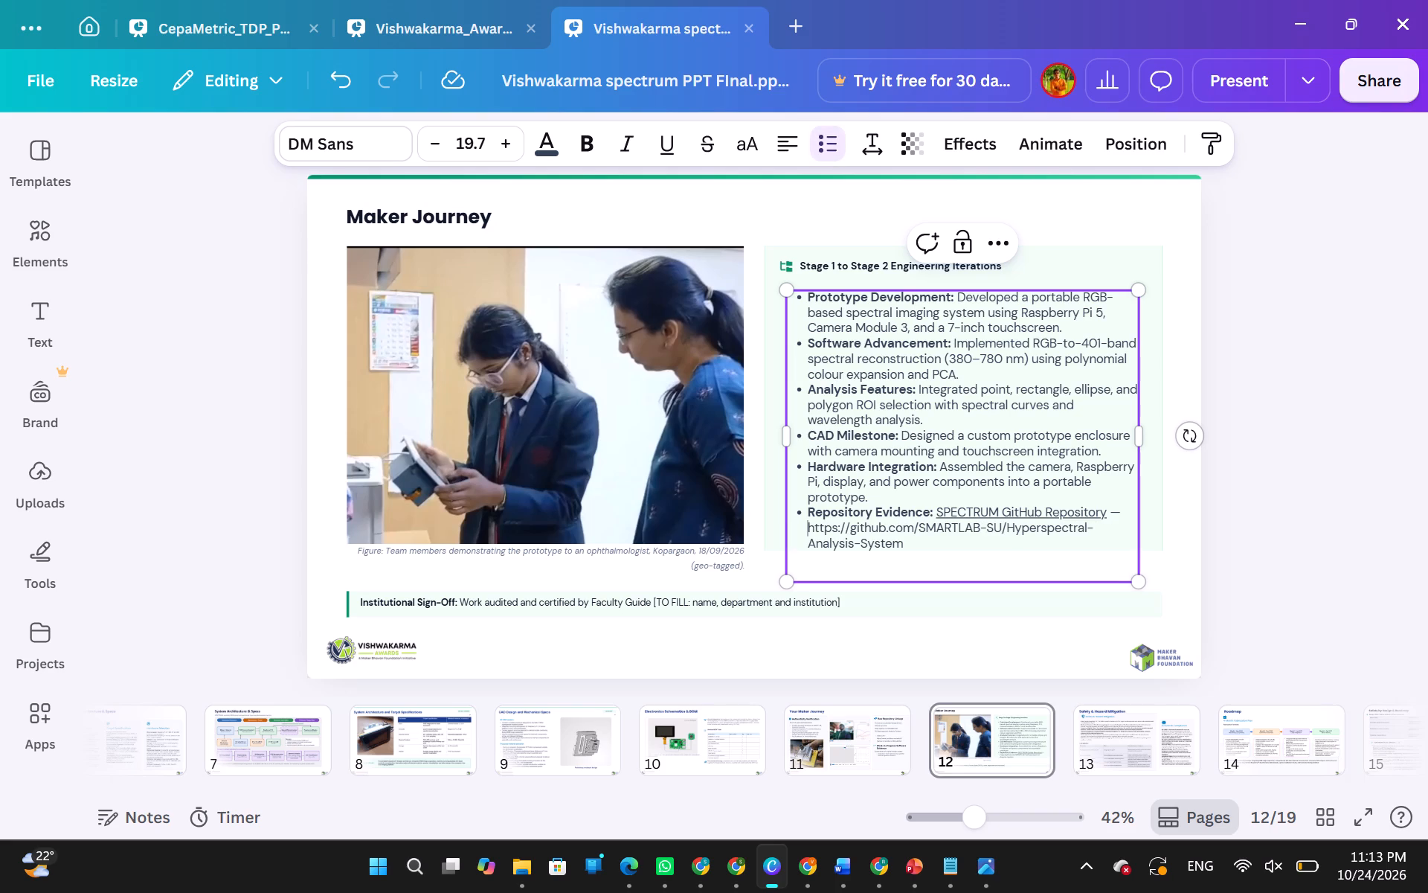
{"action": "left_click", "coordinate": [1273, 447]}
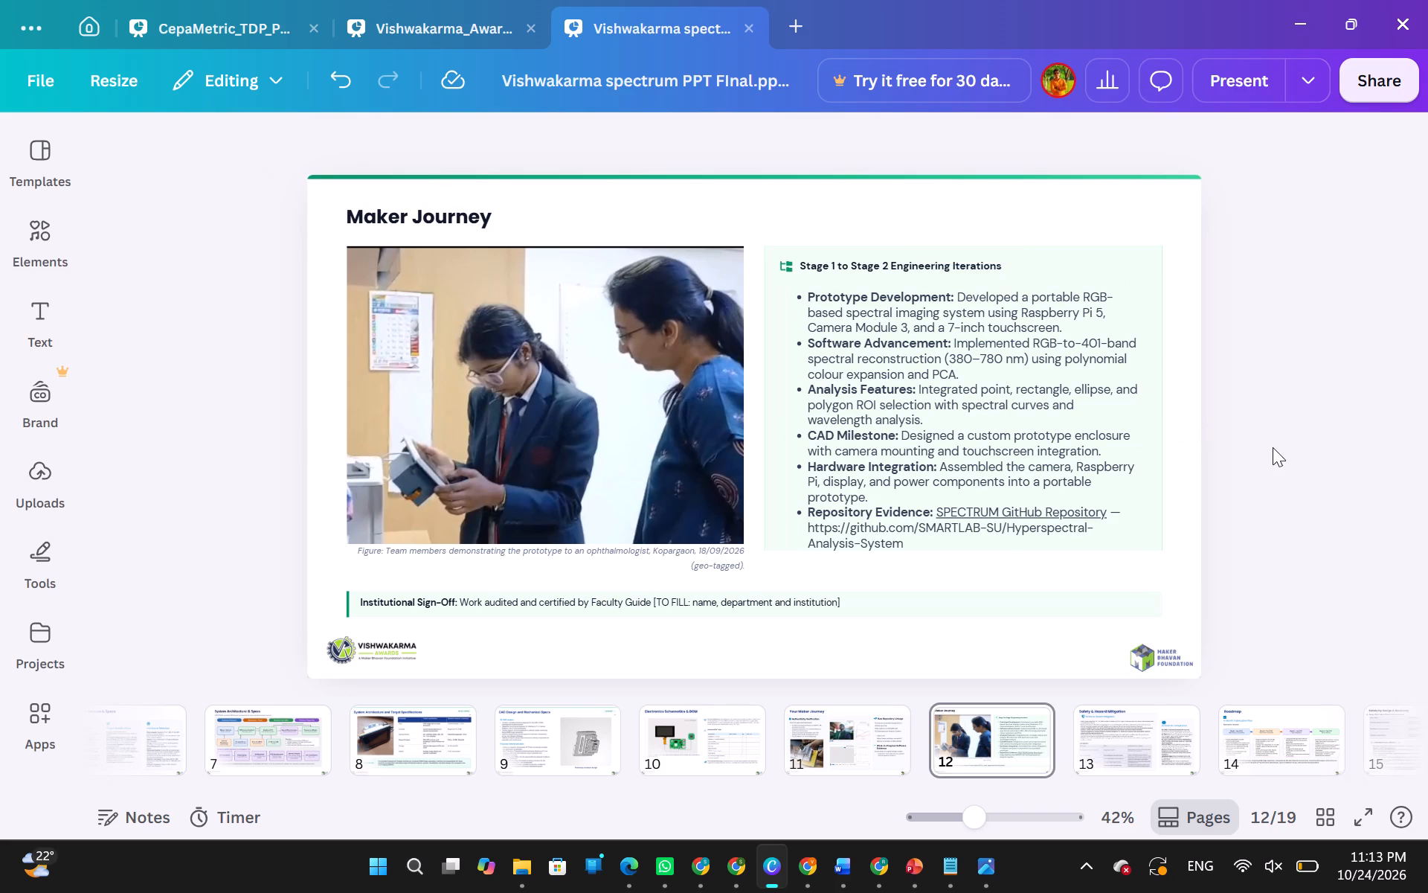
Extend the green iterations card's bottom edge slightly downward so it encloses the whole bulleted text.
{"action": "left_click", "coordinate": [1162, 531]}
{"action": "left_click_drag", "start_coordinate": [1009, 545], "coordinate": [1009, 546]}
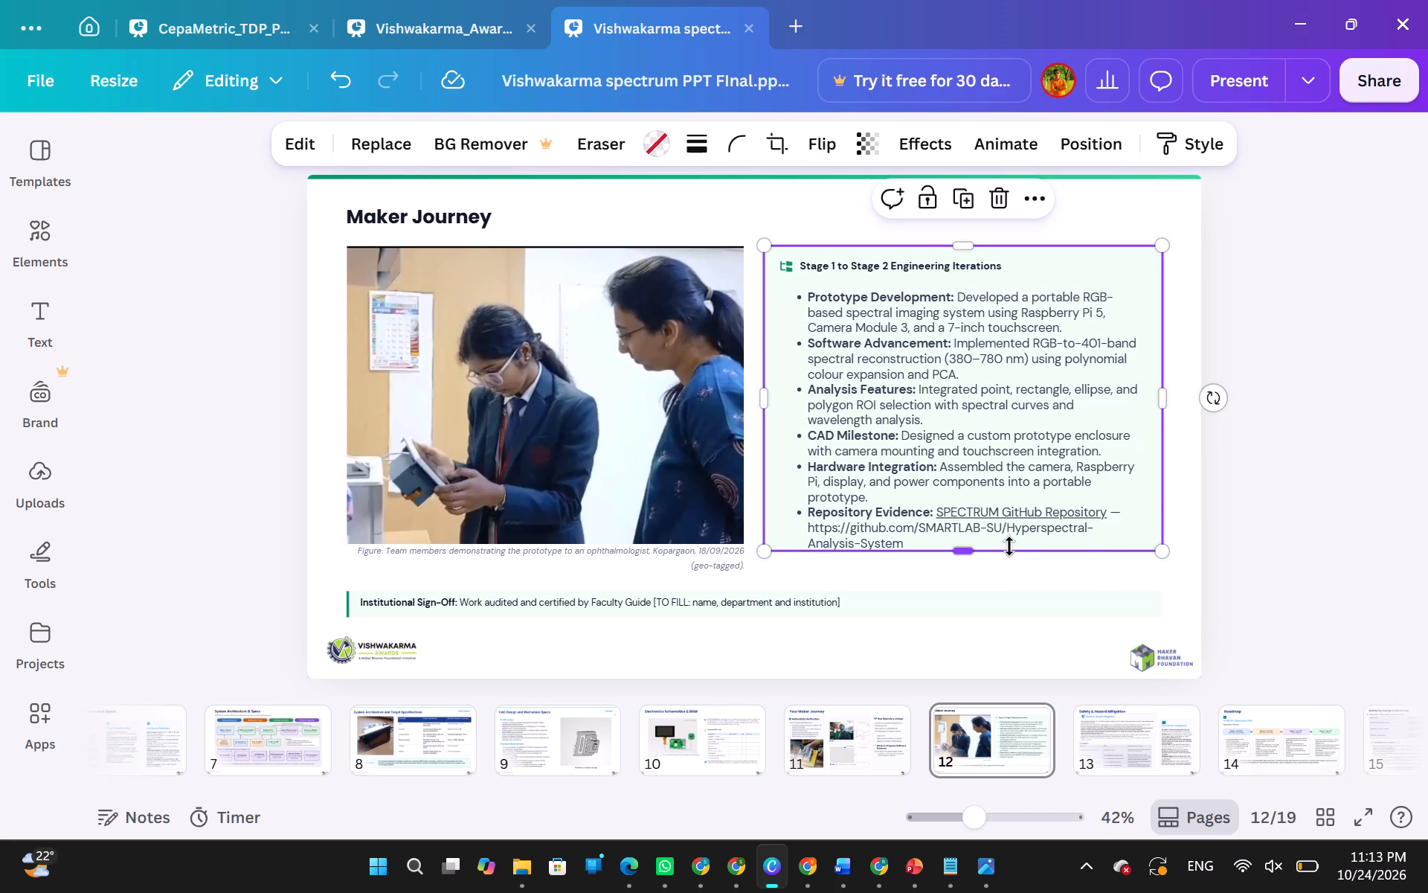
{"action": "left_click_drag", "start_coordinate": [1009, 546], "coordinate": [1011, 554]}
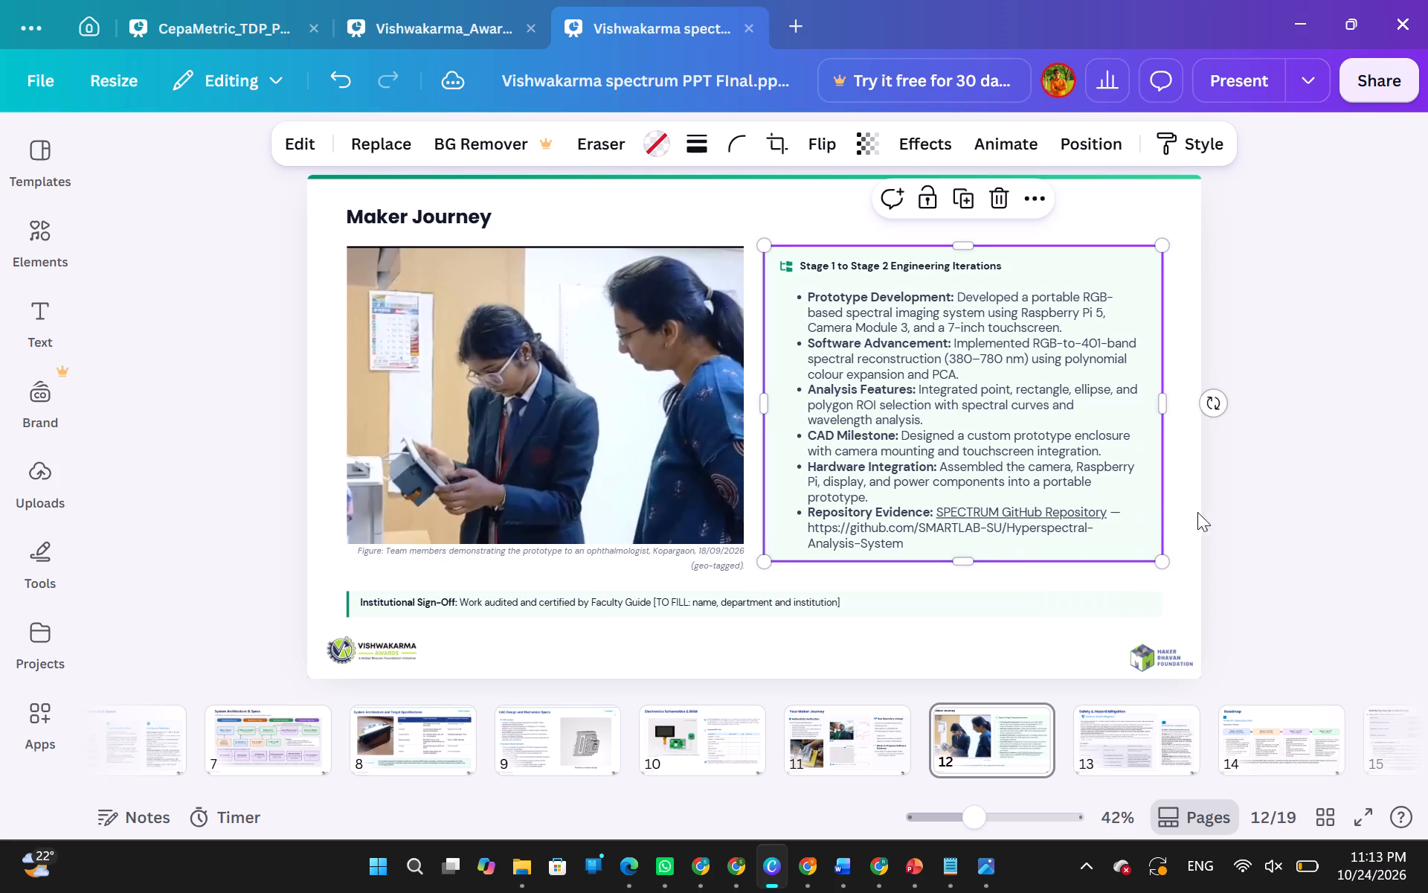
{"action": "left_click", "coordinate": [1212, 517]}
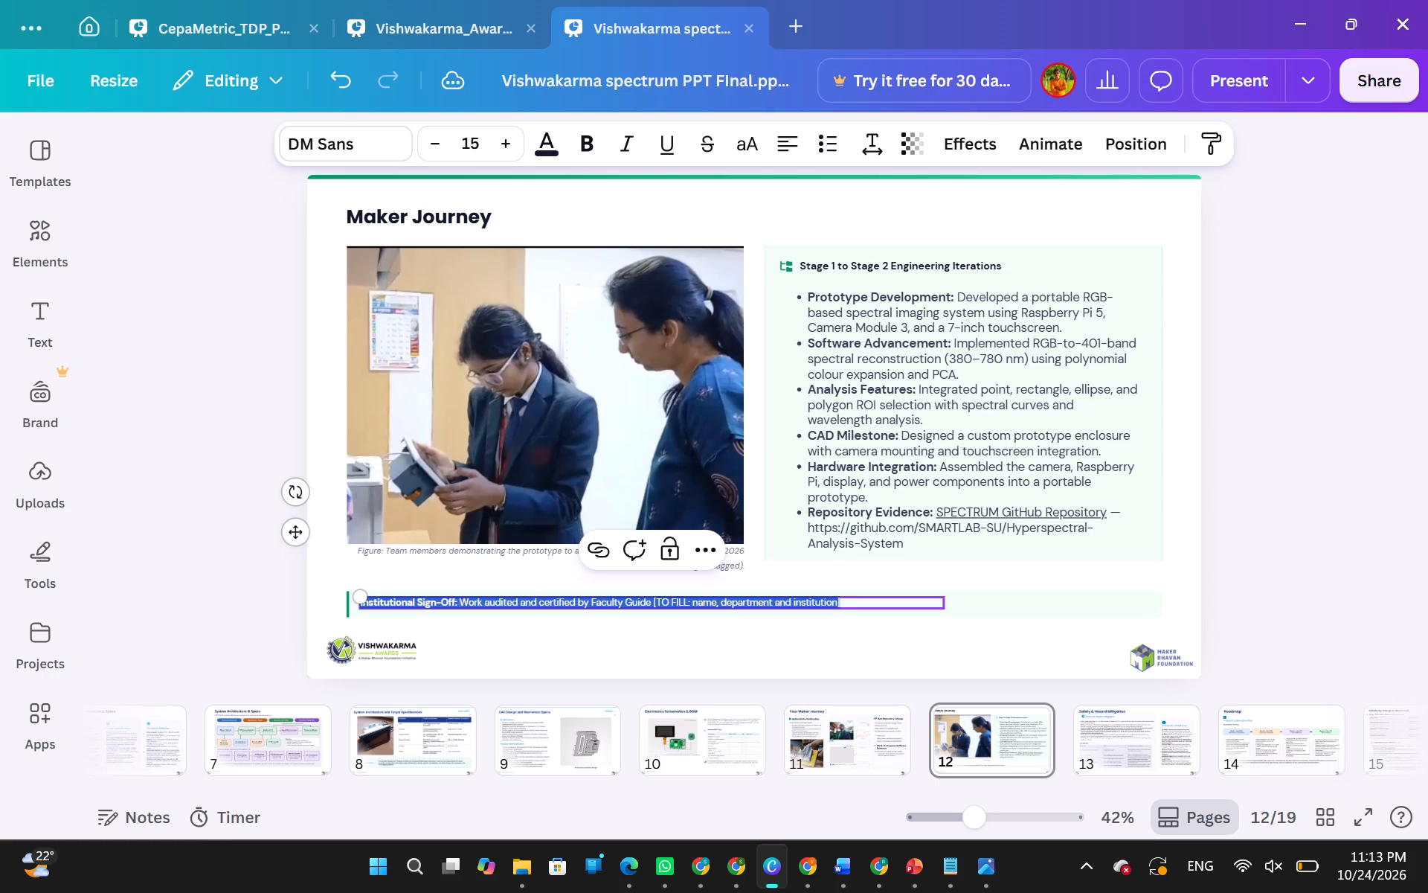
Replace the placeholder wording after the "Institutional Sign-Off:" label with the copied faculty mentor's name and Sanjivani University, keeping the label.
{"action": "left_click", "coordinate": [486, 602]}
{"action": "left_click", "coordinate": [460, 599]}
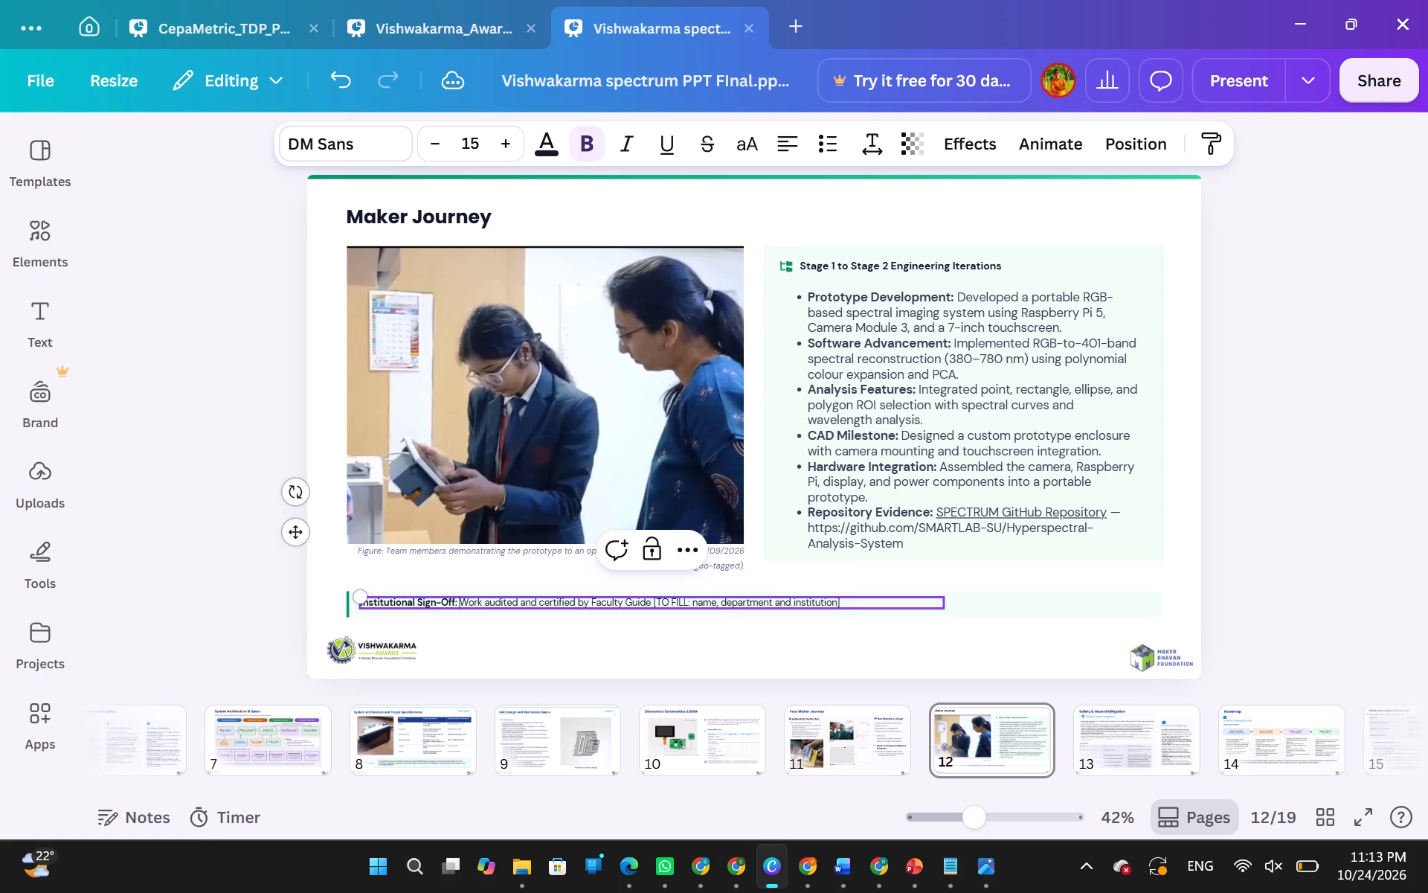
{"action": "key", "text": "ctrl+shift+Right"}
{"action": "key", "text": "ctrl+shift+Right"}
{"action": "key", "text": "ctrl+shift+Right"}
{"action": "key", "text": "ctrl+shift+Right"}
{"action": "key", "text": "ctrl+shift+Right"}
{"action": "key", "text": "ctrl+shift+Right"}
{"action": "key", "text": "ctrl+shift+Right"}
{"action": "key", "text": "ctrl+shift+Right"}
{"action": "key", "text": "ctrl+shift+Right"}
{"action": "key", "text": "ctrl+shift+Right"}
{"action": "key", "text": "ctrl+shift+Right"}
{"action": "key", "text": "ctrl+shift+Right"}
{"action": "key", "text": "ctrl+shift+Right"}
{"action": "key", "text": "ctrl+shift+Right"}
{"action": "key", "text": "ctrl+shift+Right"}
{"action": "key", "text": "ctrl+shift+Right"}
{"action": "key", "text": "ctrl+shift+Right"}
{"action": "key", "text": "ctrl+shift+Right"}
{"action": "key", "text": "ctrl+shift+Right"}
{"action": "key", "text": "ctrl+shift+Right"}
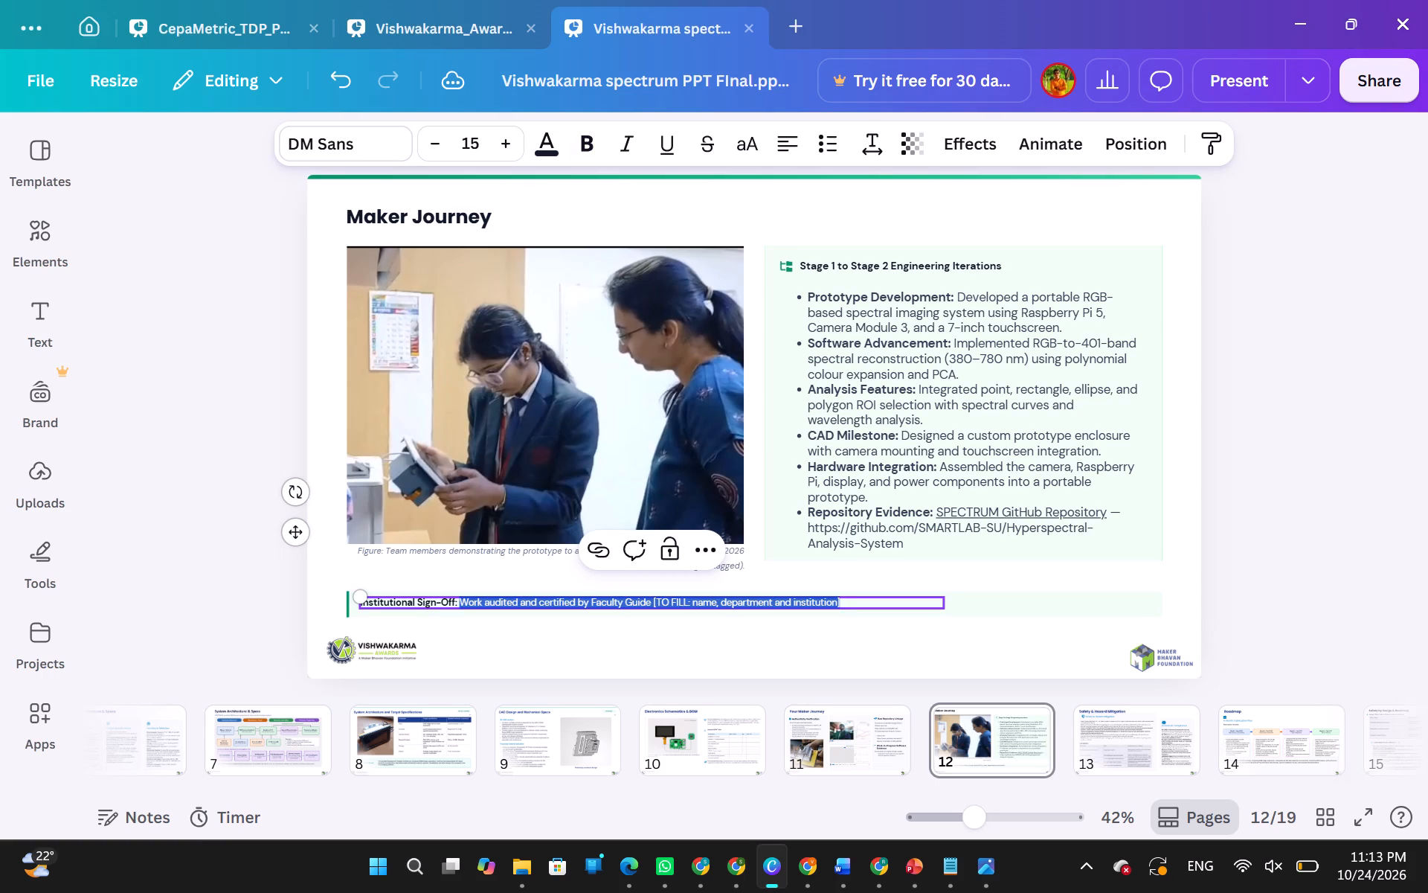
{"action": "key", "text": "ctrl+v"}
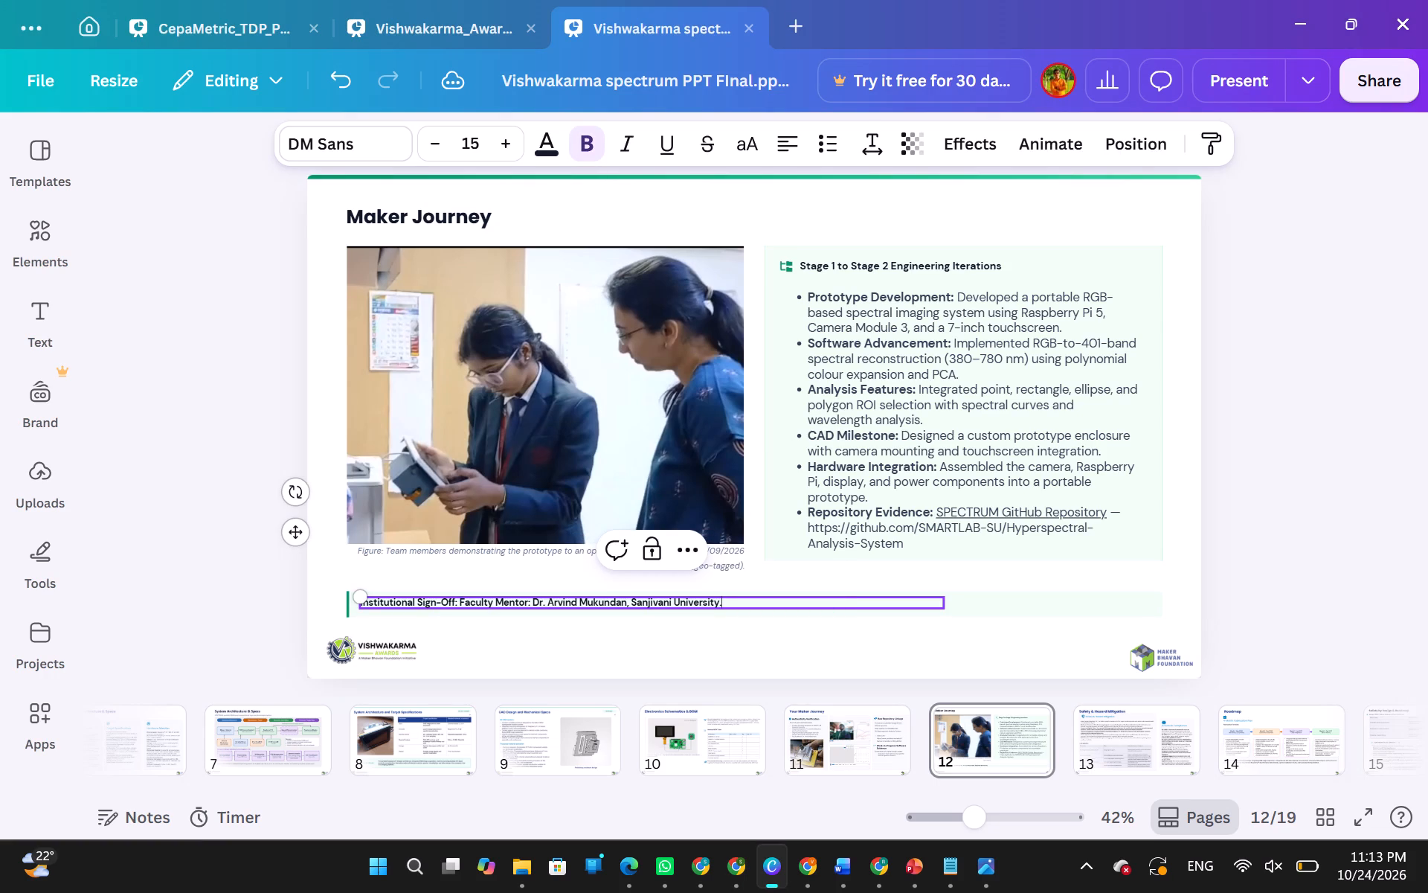
Remove the bold formatting from the faculty mentor and university text after the Institutional Sign-Off label.
{"action": "key", "text": "ctrl+shift+Left"}
{"action": "key", "text": "ctrl+shift+Left"}
{"action": "key", "text": "ctrl+shift+Left"}
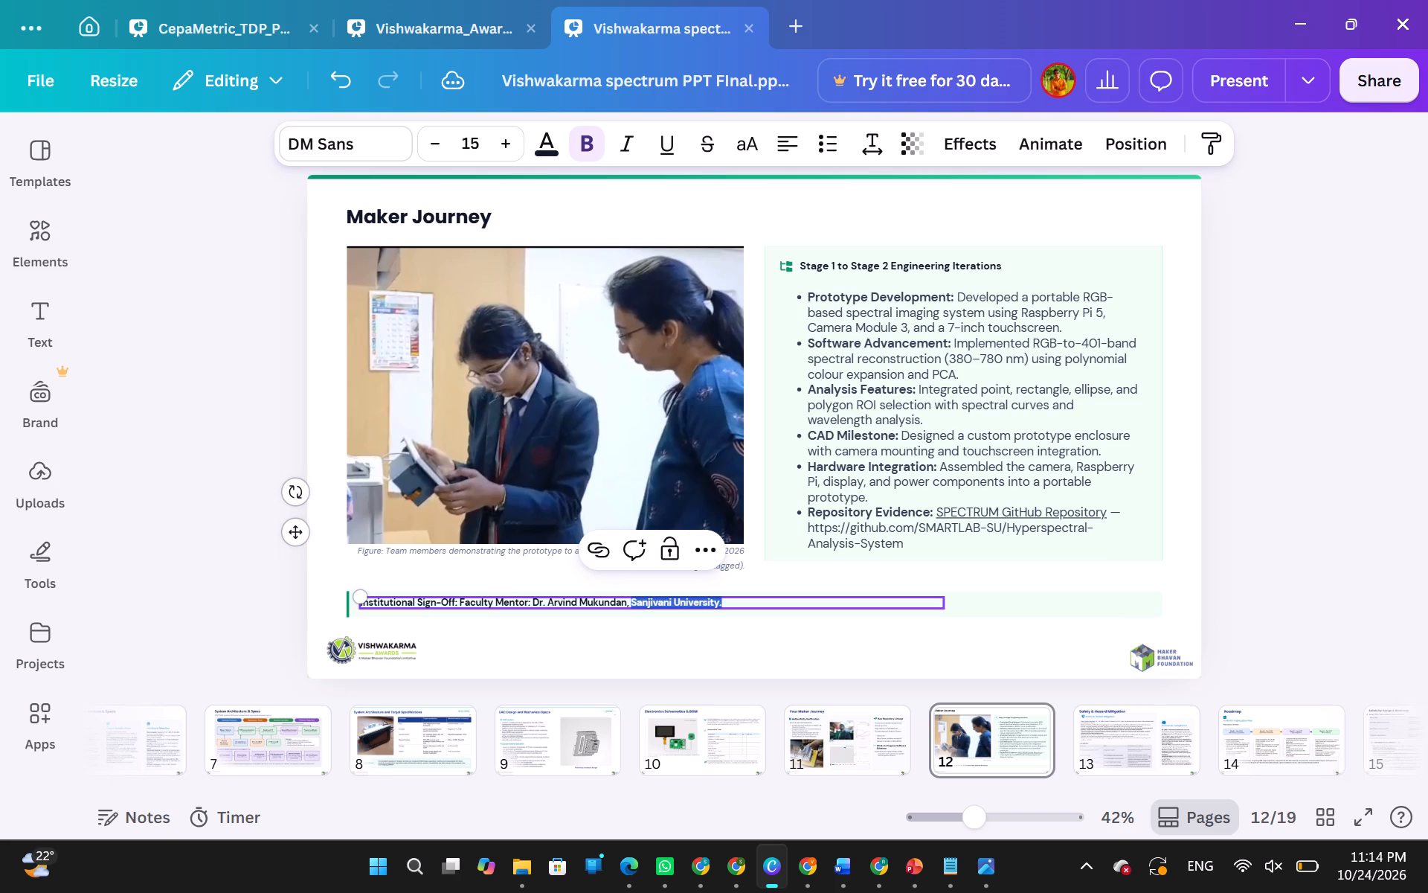
{"action": "key", "text": "ctrl+shift+Left"}
{"action": "key", "text": "ctrl+shift+Left"}
{"action": "key", "text": "ctrl+shift+Left"}
{"action": "key", "text": "ctrl+shift+Left"}
{"action": "key", "text": "ctrl+shift+Left"}
{"action": "key", "text": "ctrl+shift+Left"}
{"action": "key", "text": "ctrl+shift+Left"}
{"action": "key", "text": "ctrl+shift+Left"}
{"action": "key", "text": "ctrl+shift+Left"}
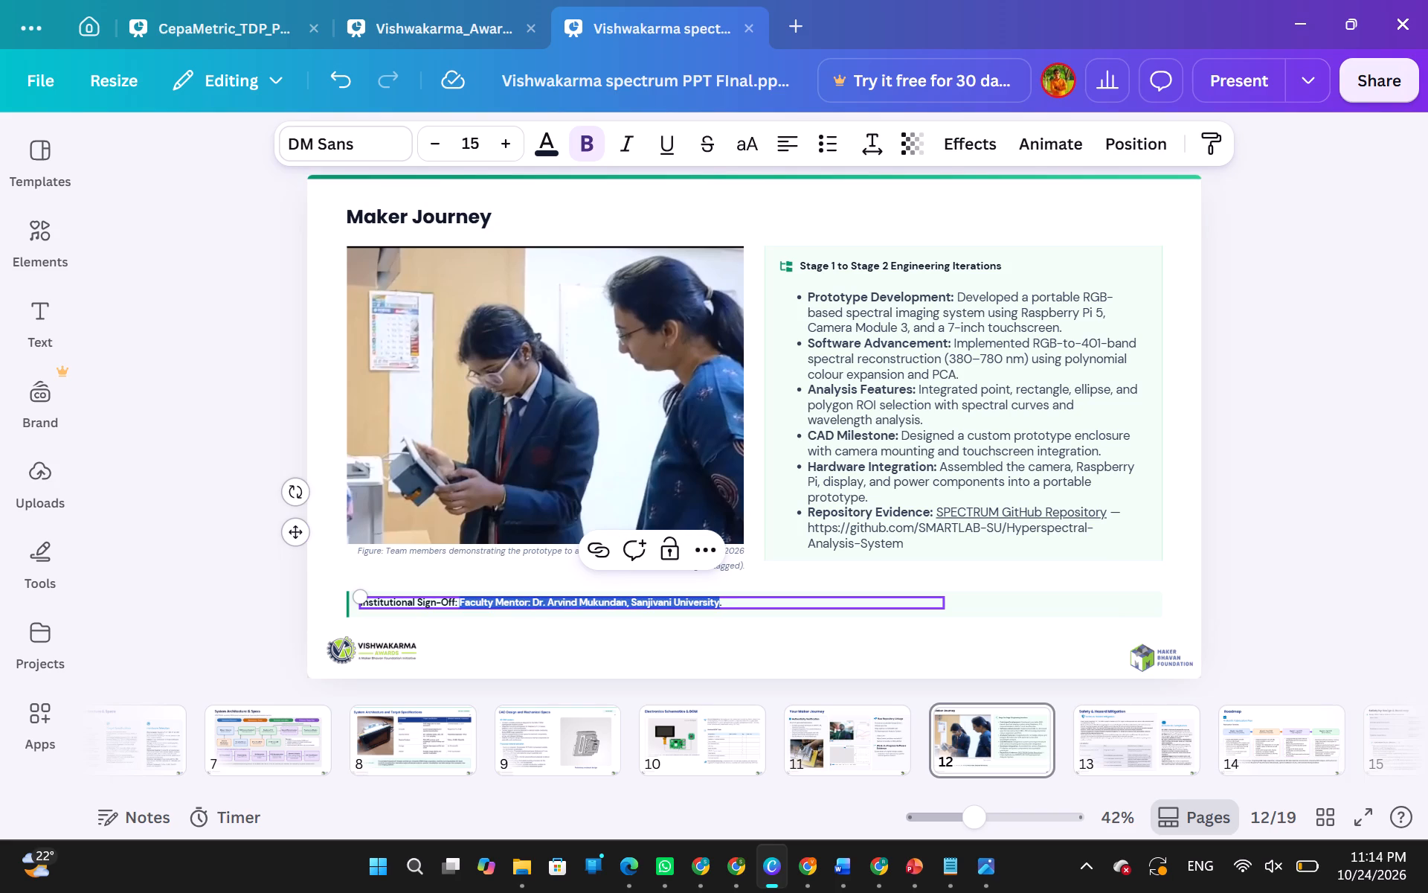
{"action": "key", "text": "ctrl+shift+Right"}
{"action": "key", "text": "ctrl+b"}
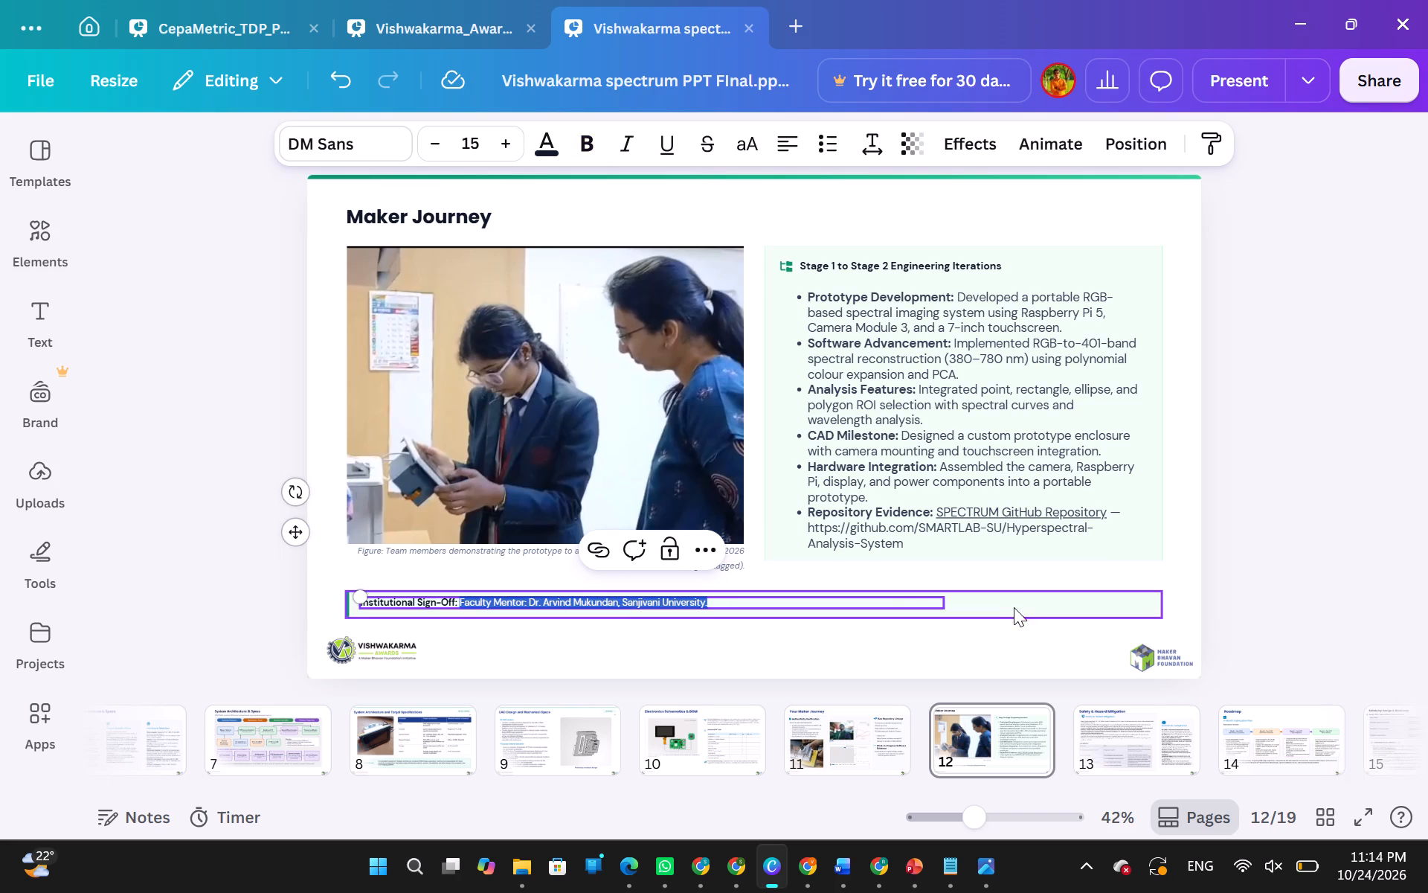
Select the entire Institutional Sign-Off line, including its bold label, at the bottom of the Maker Journey slide.
{"action": "key", "text": "ctrl+shift+Left"}
{"action": "key", "text": "ctrl+shift+Left"}
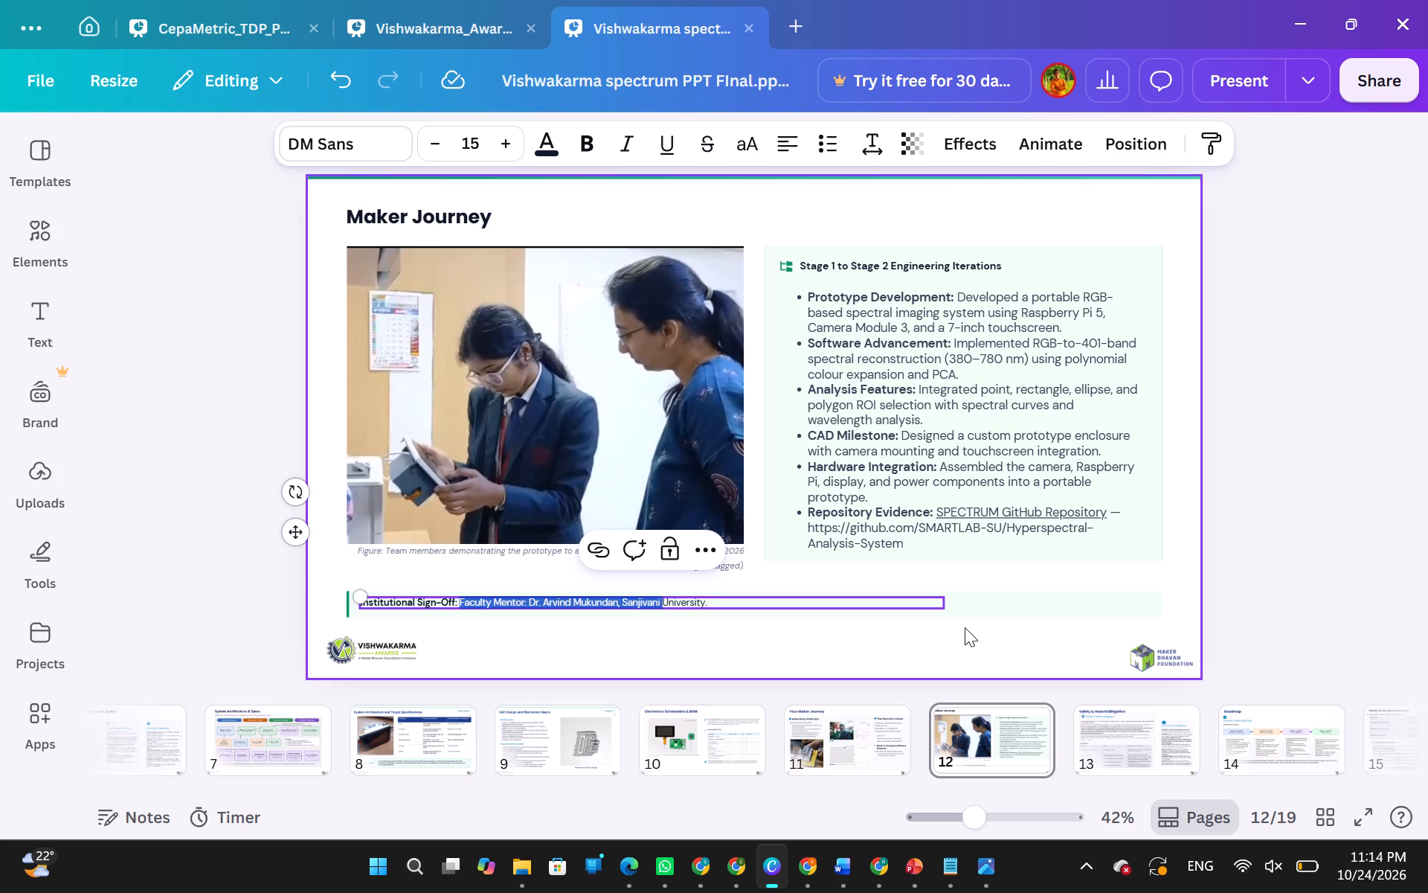
{"action": "key", "text": "ctrl+shift+Left"}
{"action": "key", "text": "ctrl+shift+Up"}
{"action": "key", "text": "ctrl+shift+Up"}
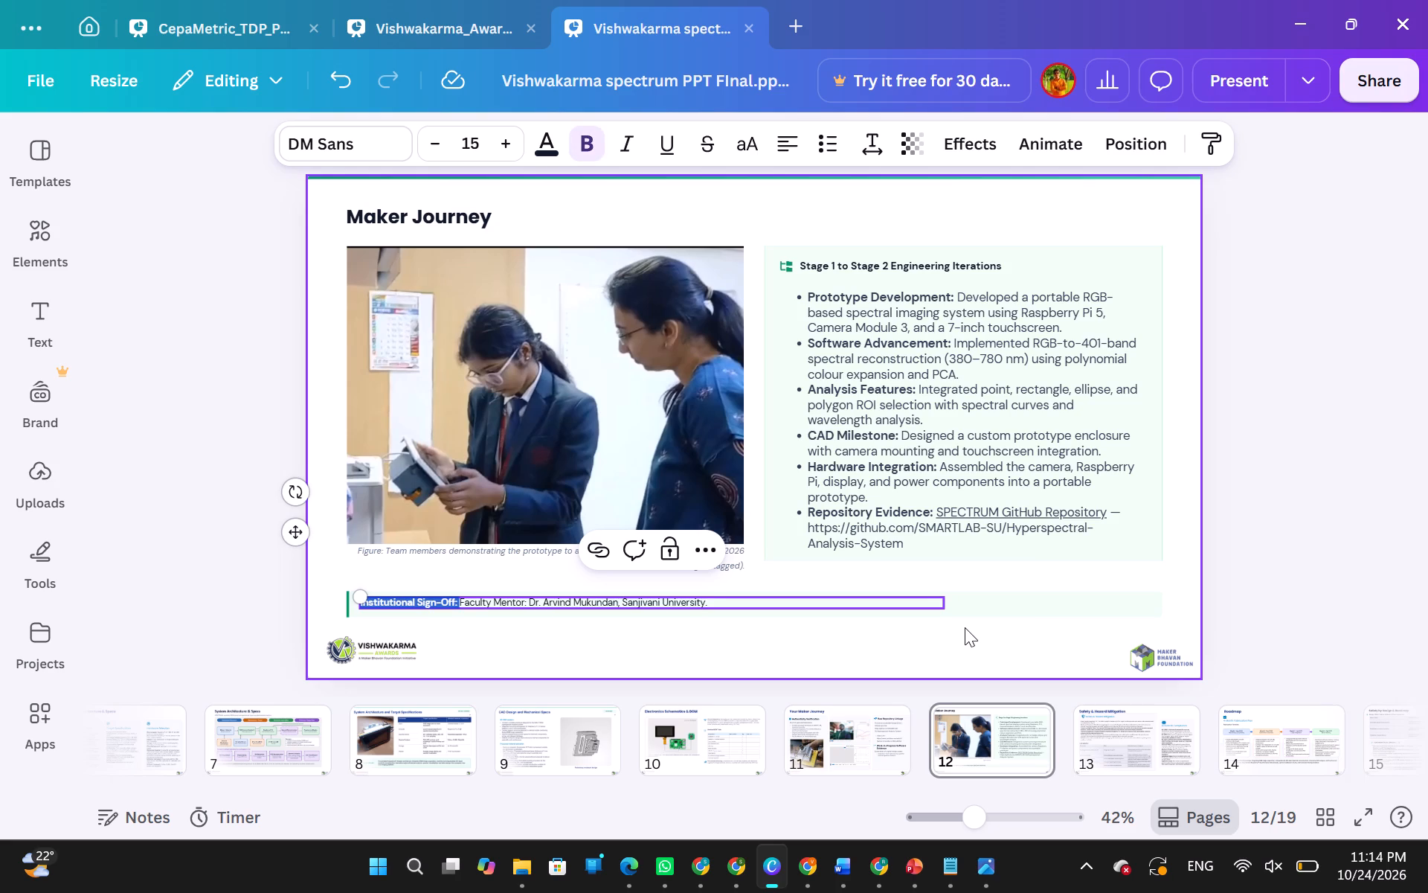
{"action": "key", "text": "ctrl+Up"}
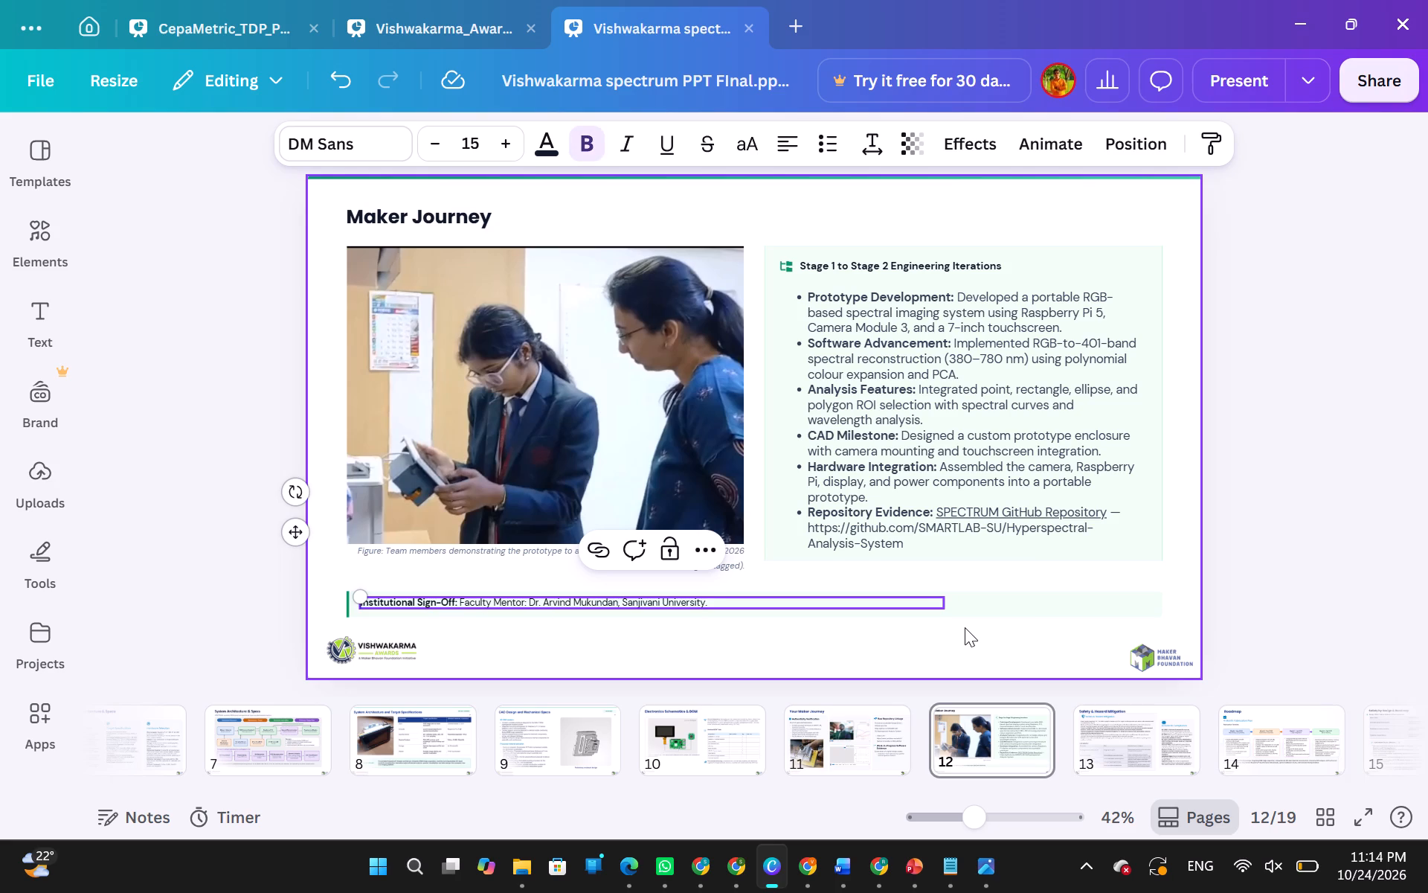
{"action": "key", "text": "ctrl+shift+Down"}
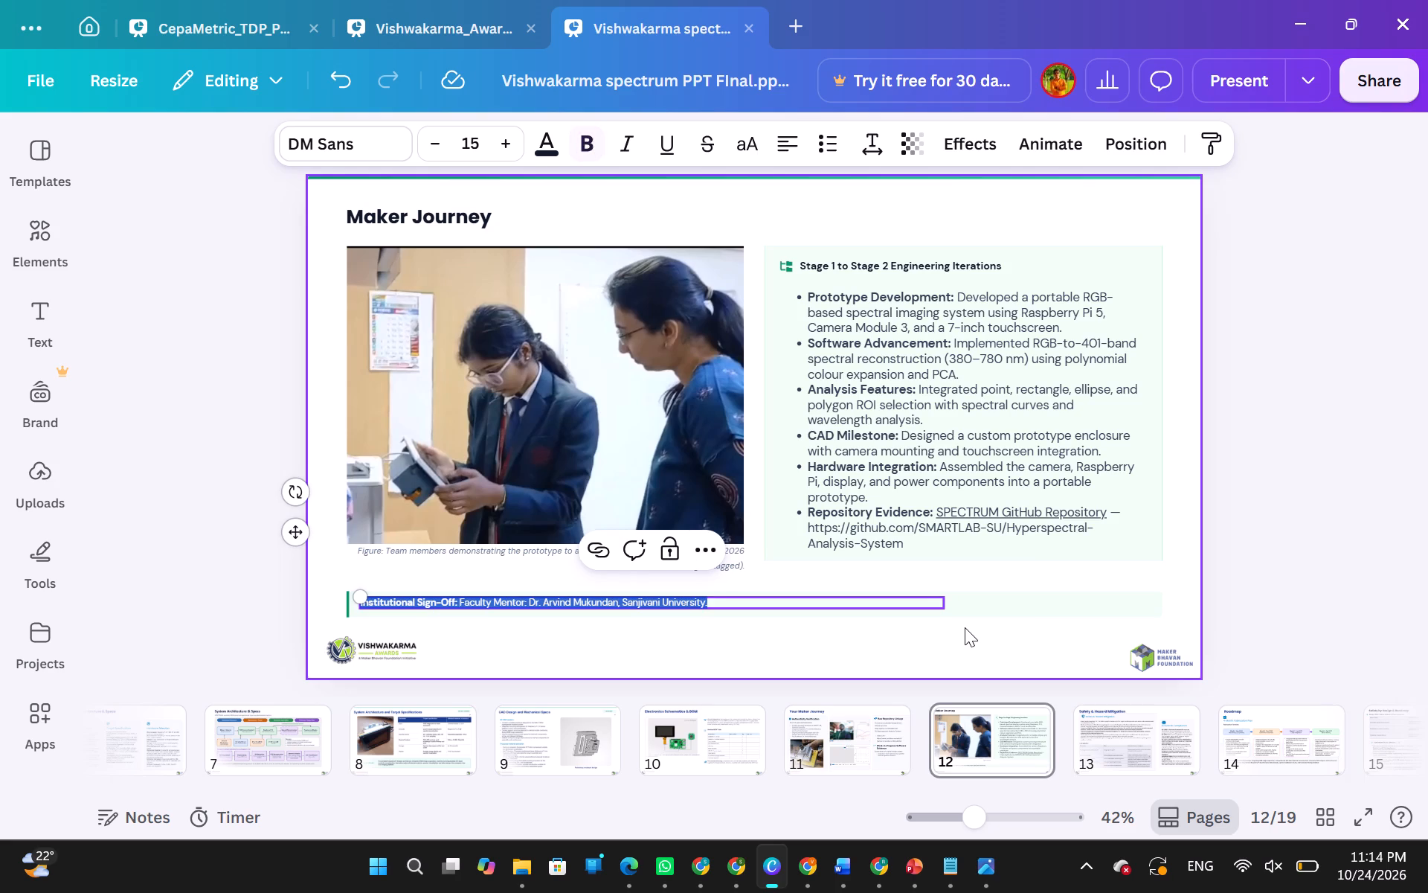
Enlarge the Institutional Sign-Off line's text by six points and deselect it.
{"action": "key", "text": "ctrl+shift+period"}
{"action": "key", "text": "ctrl+shift+period"}
{"action": "key", "text": "ctrl+shift+period"}
{"action": "key", "text": "ctrl+shift+period"}
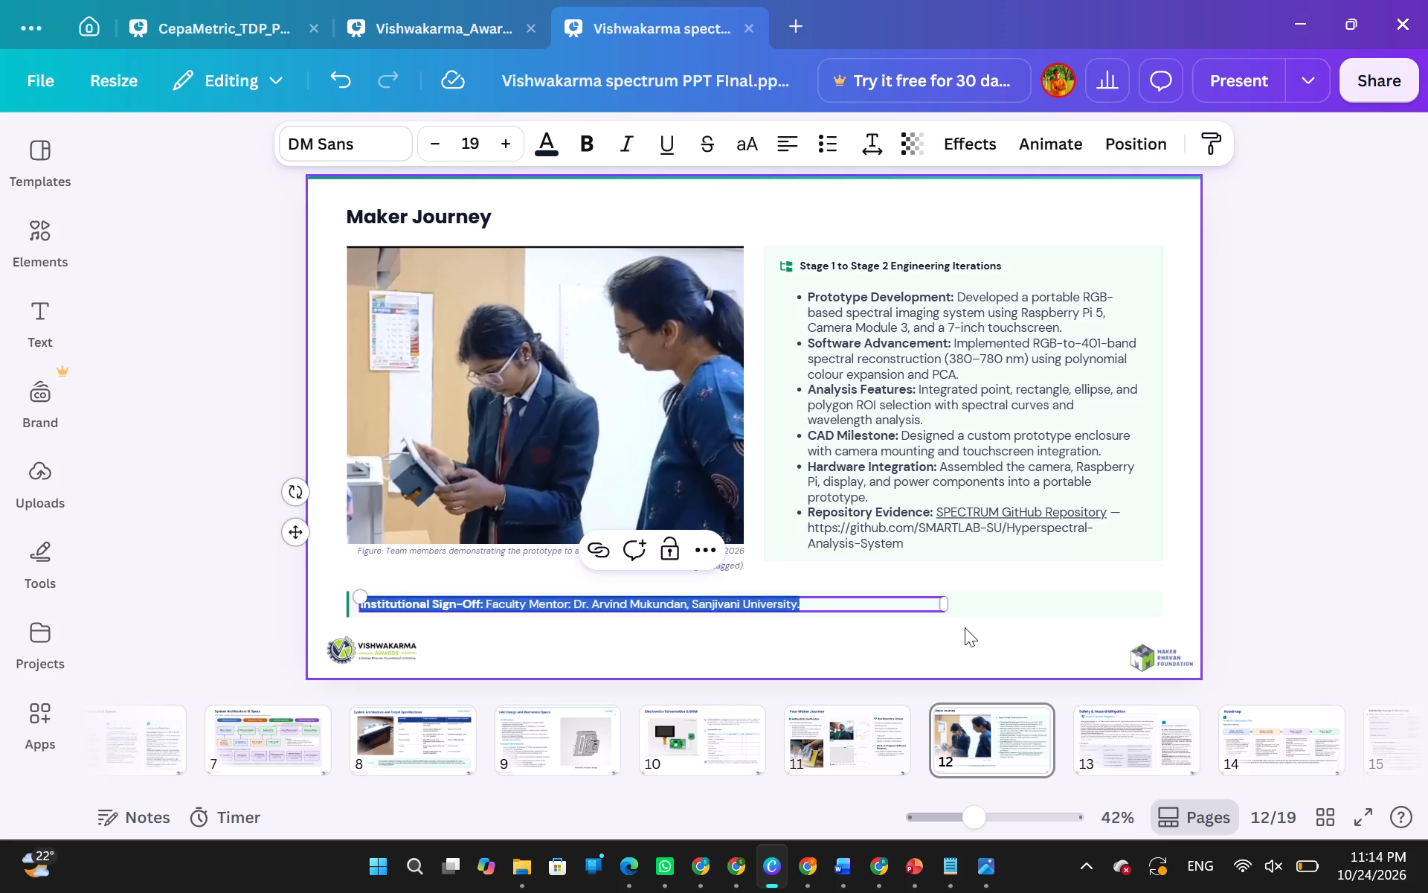
{"action": "key", "text": "ctrl+shift+period"}
{"action": "key", "text": "ctrl+shift+period"}
{"action": "left_click", "coordinate": [1243, 603]}
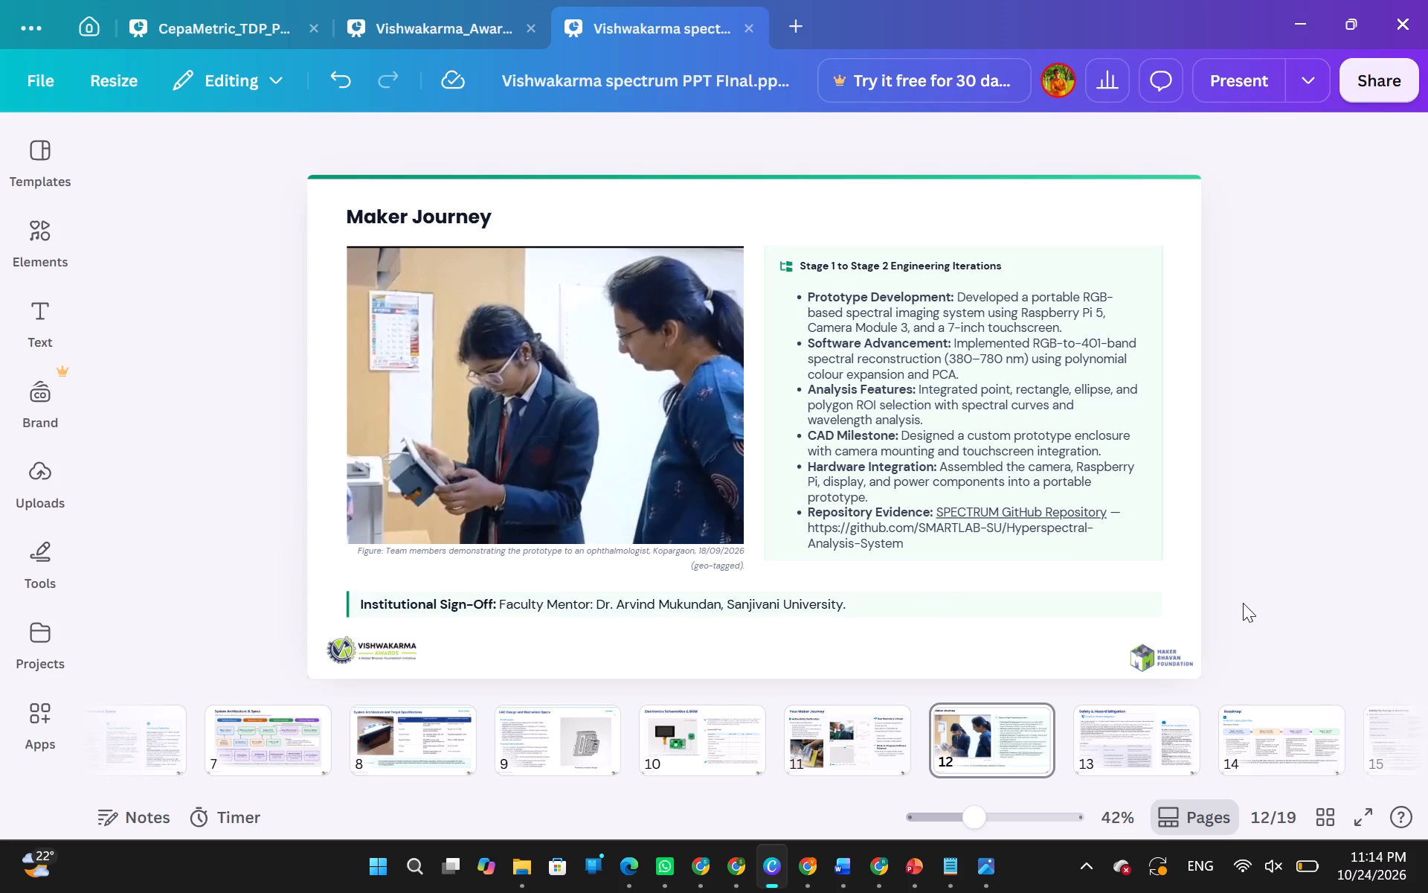
Delete the italic geo-tagged figure caption beneath the Maker Journey photo.
{"action": "left_click", "coordinate": [634, 559]}
{"action": "double_click", "coordinate": [645, 554]}
{"action": "left_click", "coordinate": [645, 554]}
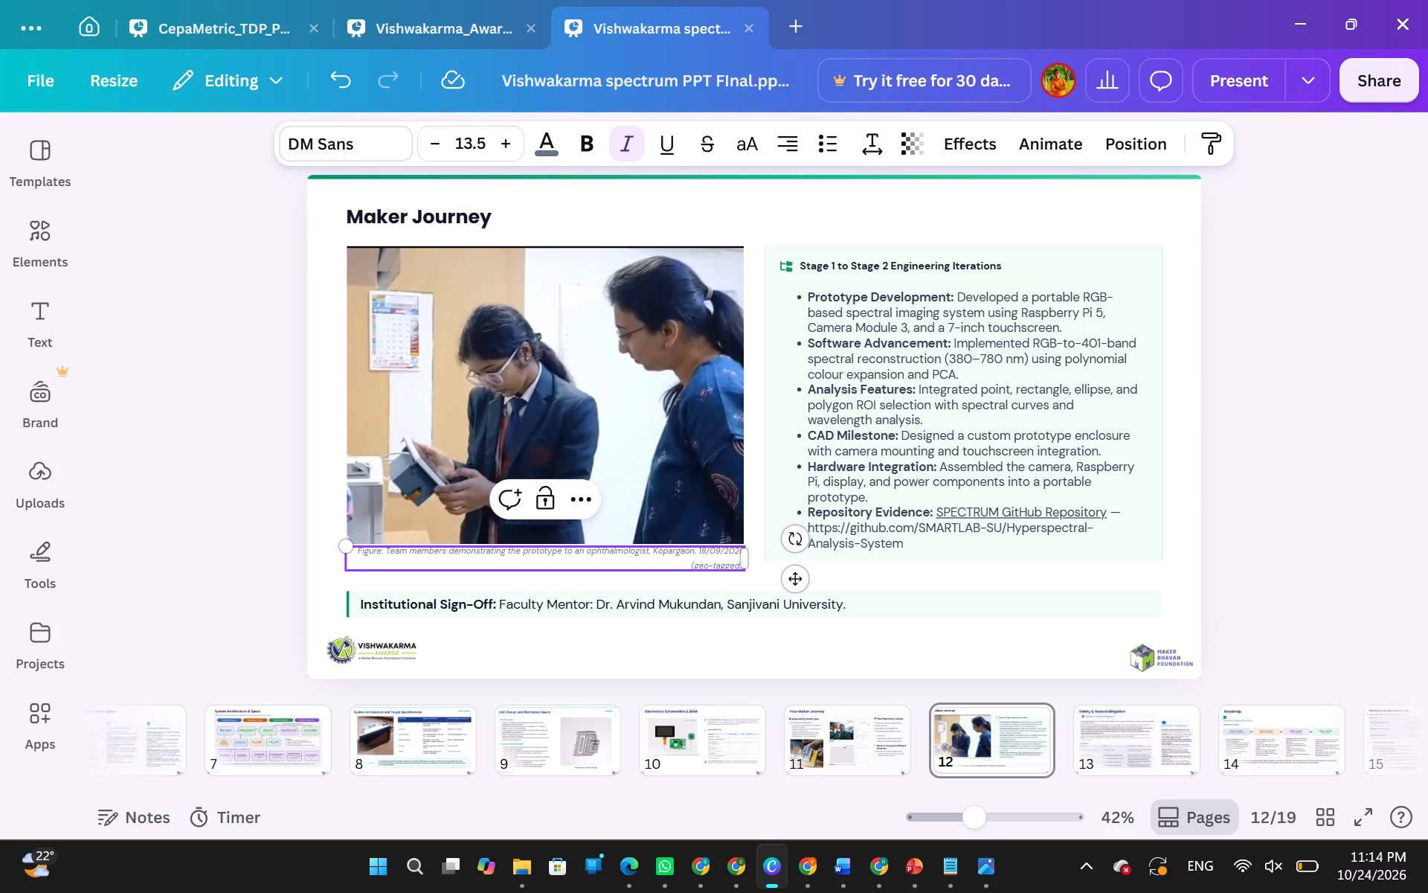
{"action": "left_click", "coordinate": [184, 534]}
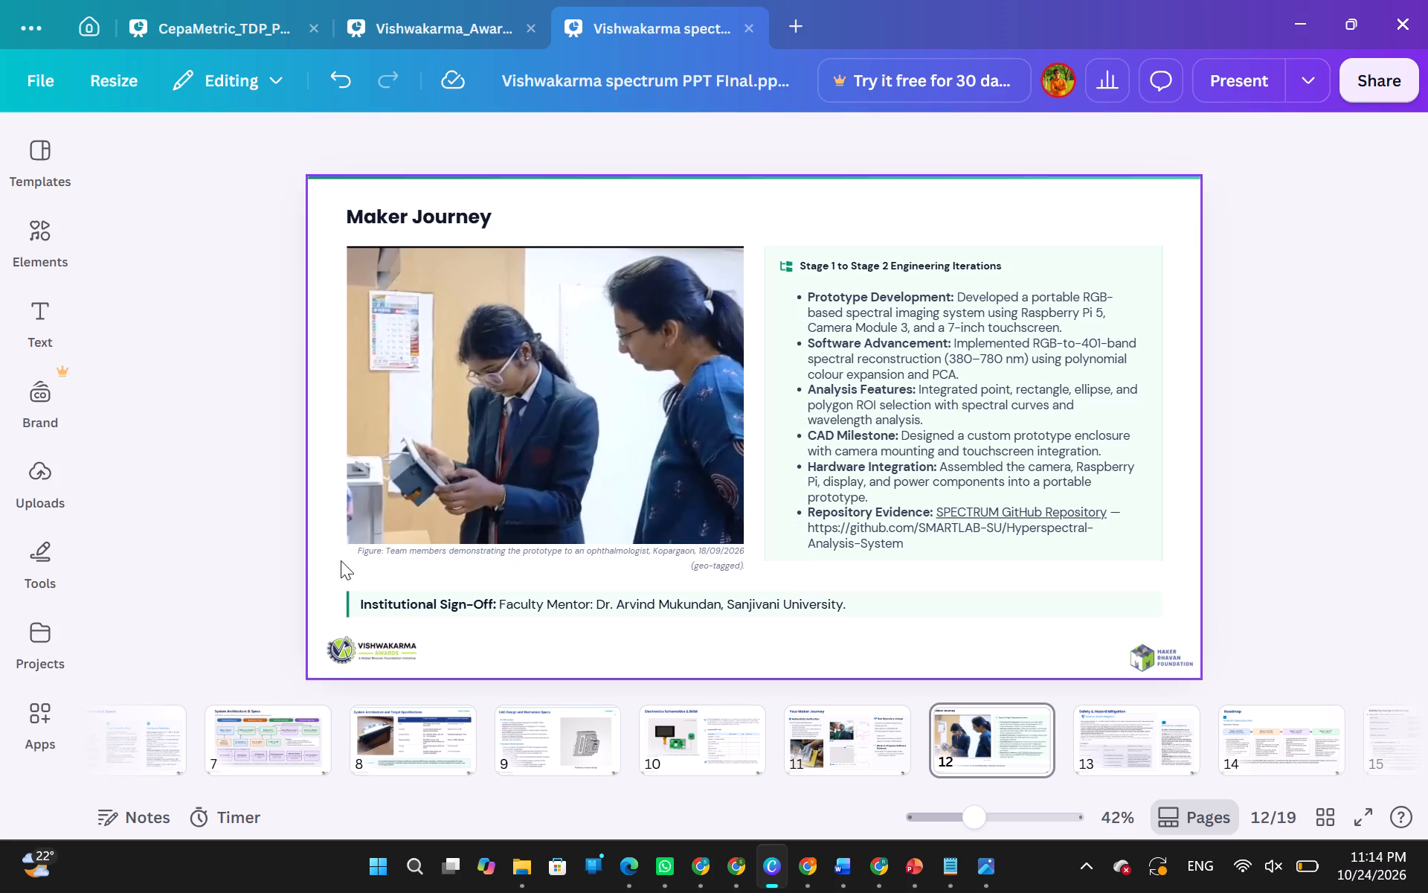
{"action": "left_click", "coordinate": [350, 563]}
{"action": "key", "text": "Delete"}
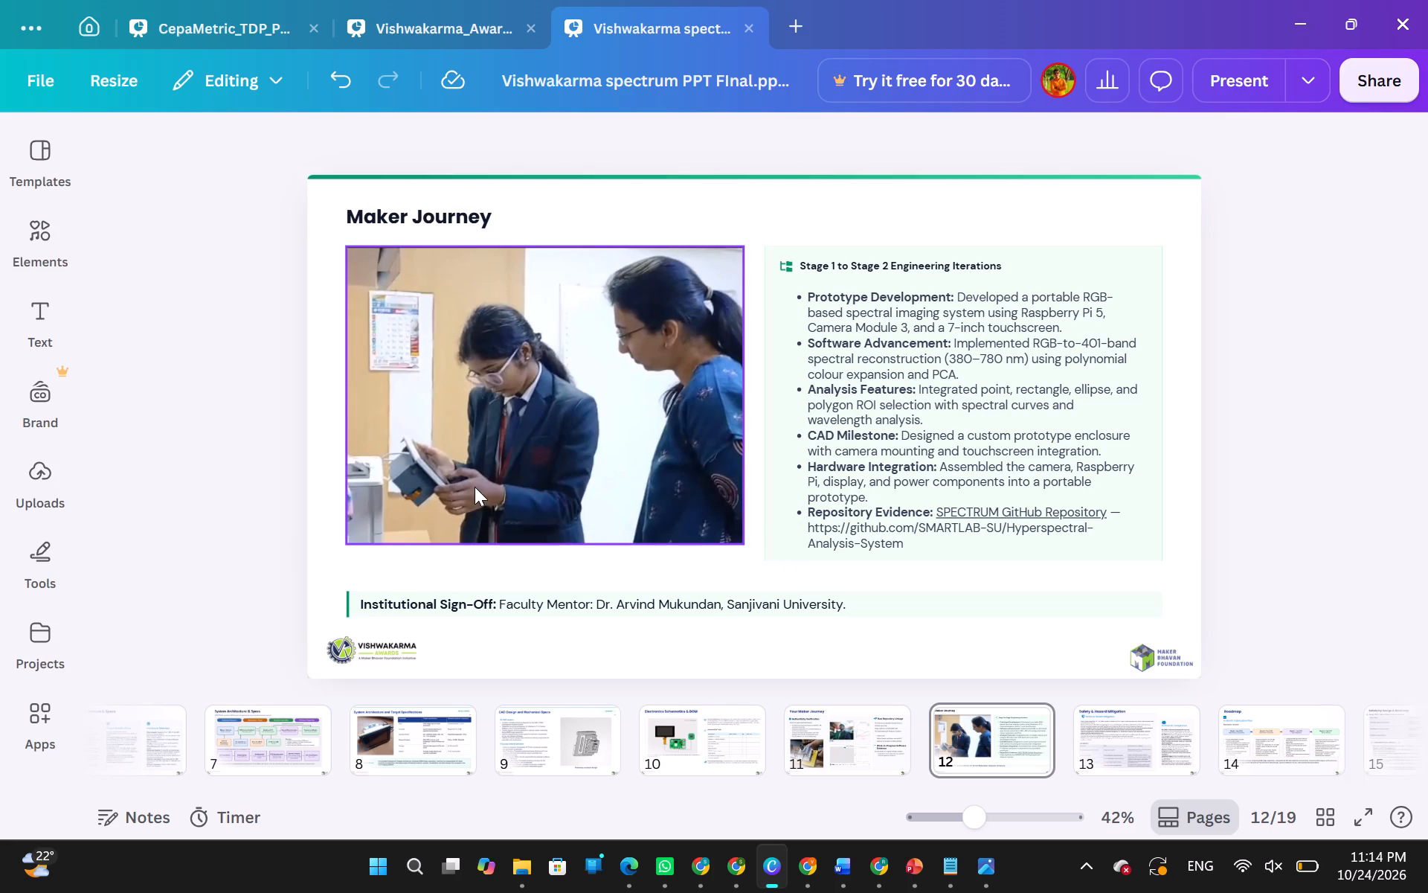
Nudge the Maker Journey photo slightly down into the space left by the caption.
{"action": "left_click_drag", "start_coordinate": [475, 487], "coordinate": [472, 495]}
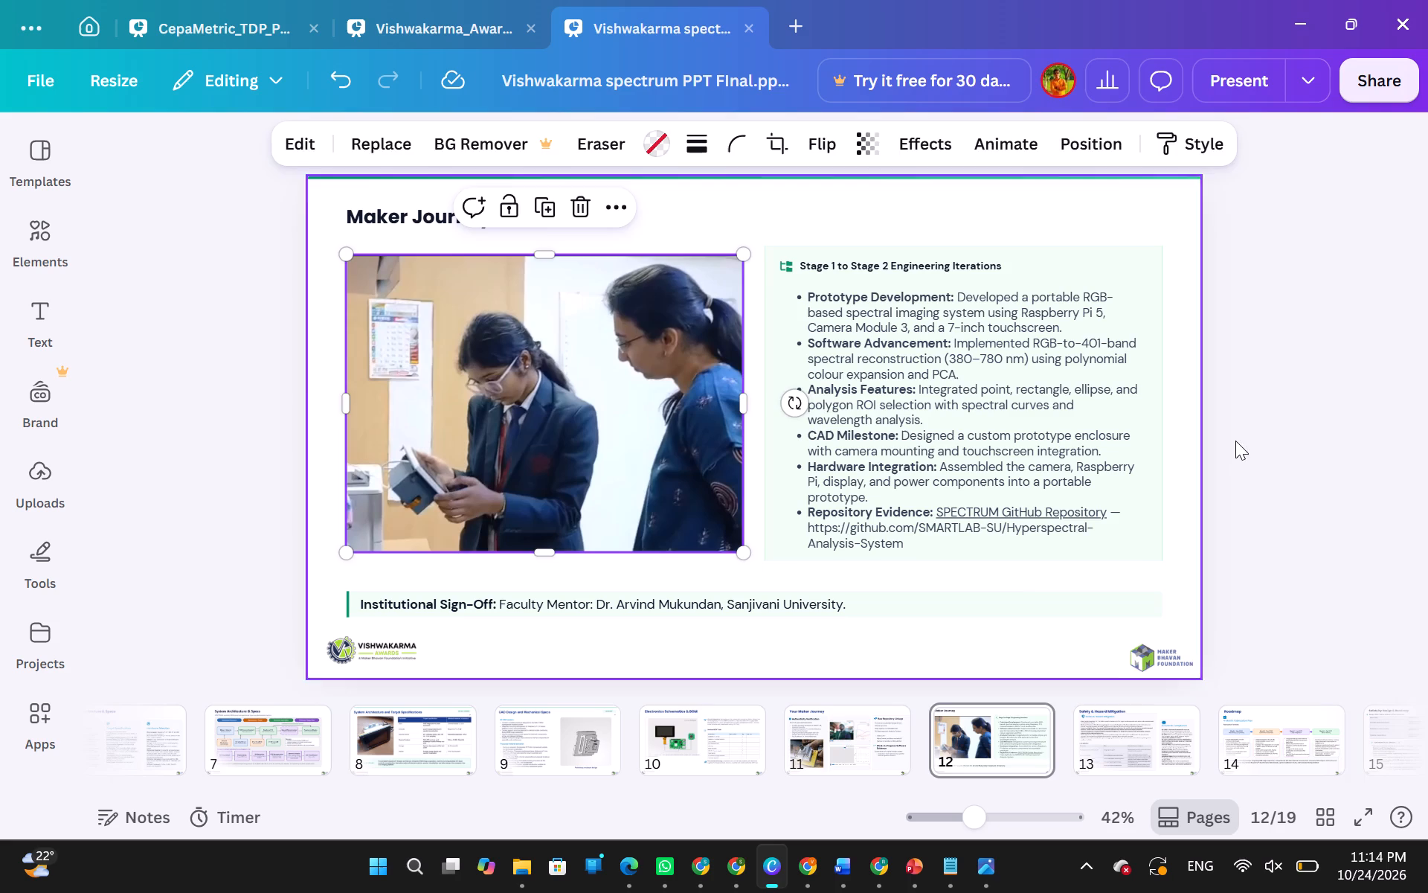
{"action": "left_click", "coordinate": [1254, 440]}
On slide 13, delete the pale background panel behind the Safety & Hazard Mitigation text and FMEA table.
{"action": "left_click", "coordinate": [1142, 706]}
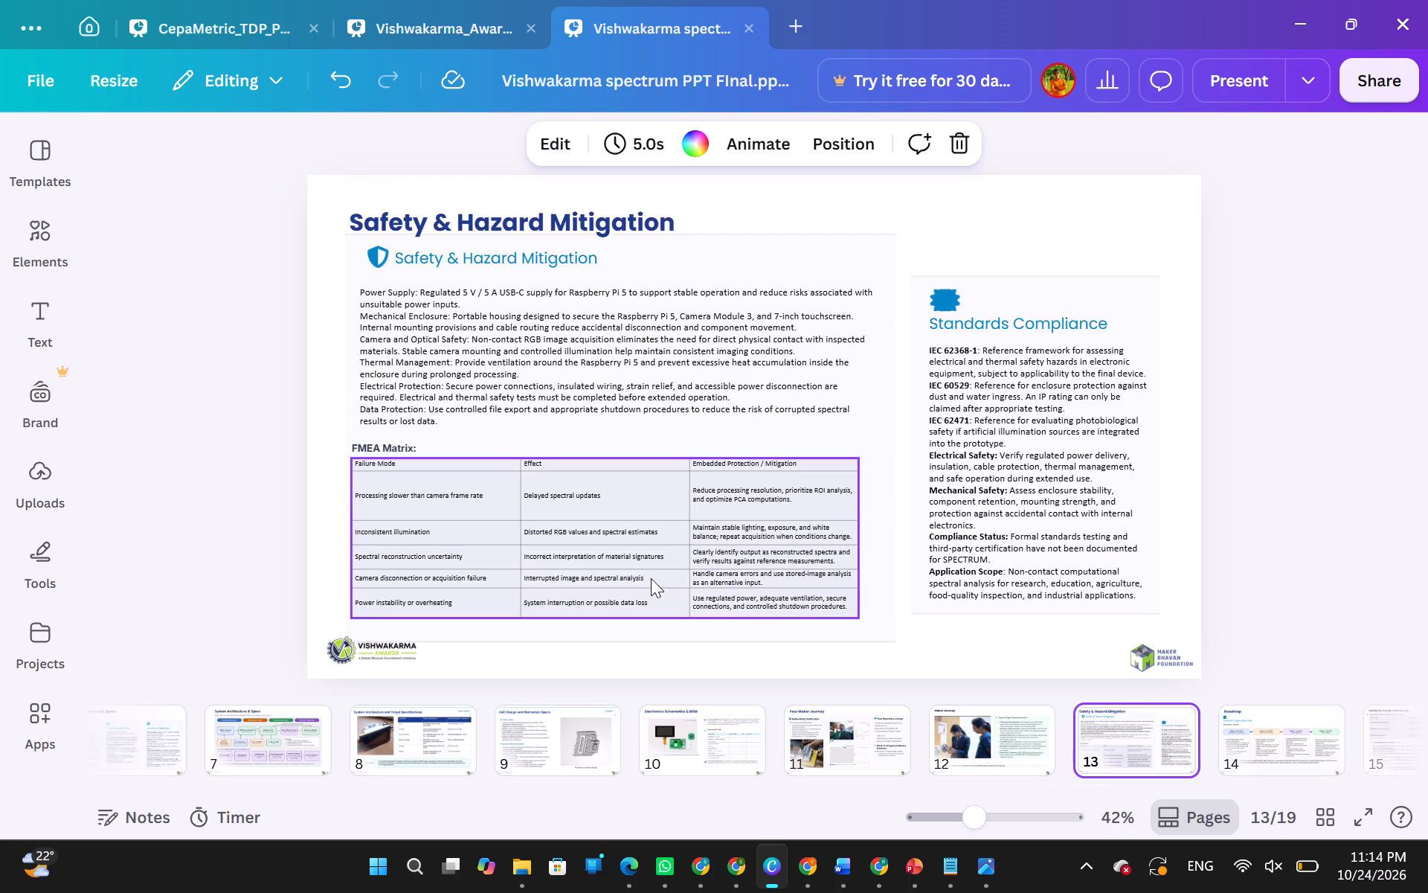
{"action": "left_click", "coordinate": [648, 557]}
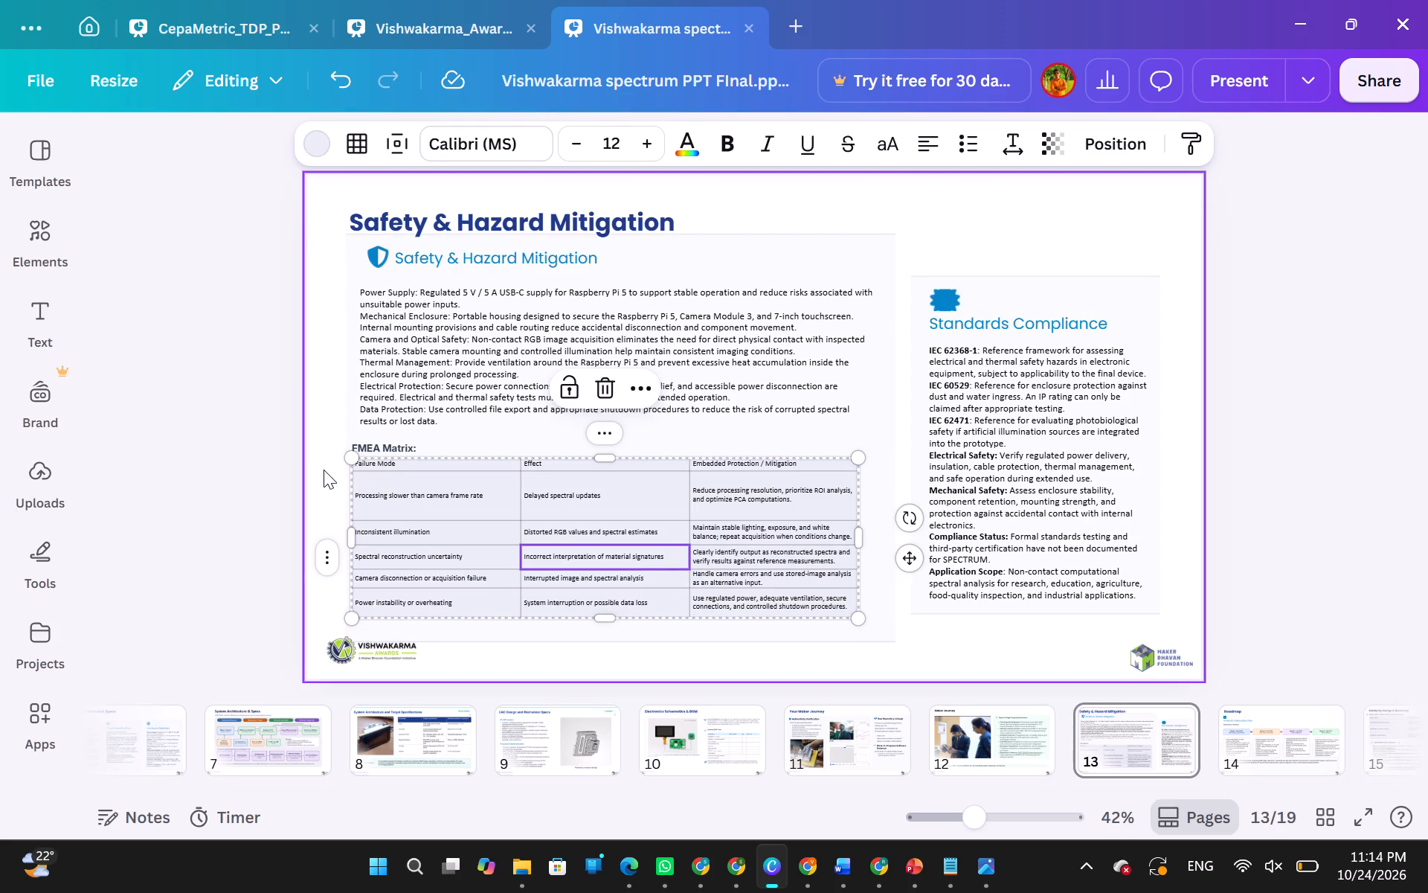
{"action": "left_click", "coordinate": [324, 470]}
{"action": "left_click_drag", "start_coordinate": [334, 462], "coordinate": [750, 624]}
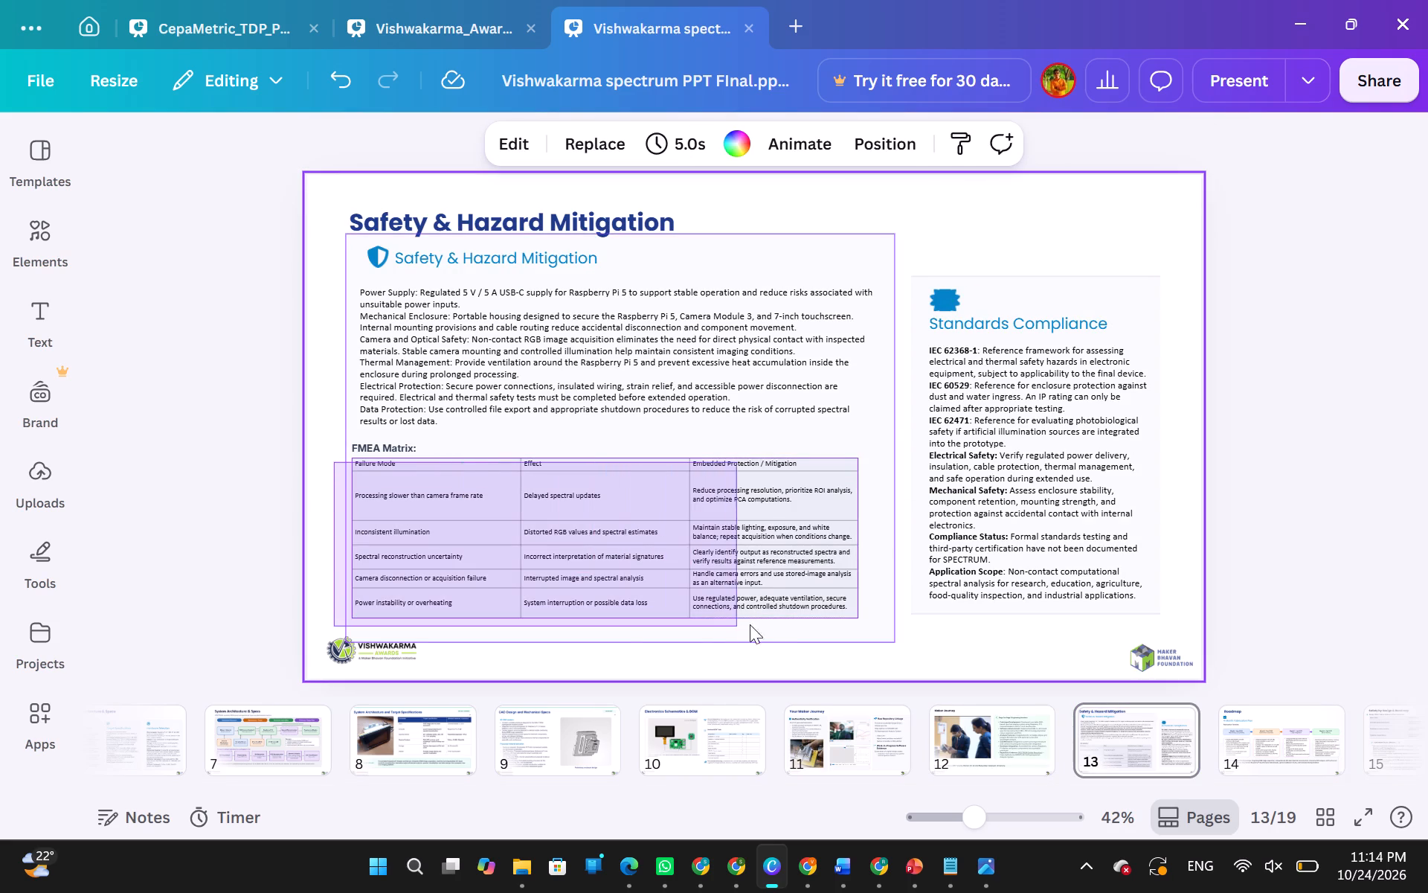
{"action": "left_click_drag", "start_coordinate": [750, 624], "coordinate": [767, 621]}
{"action": "left_click", "coordinate": [319, 424]}
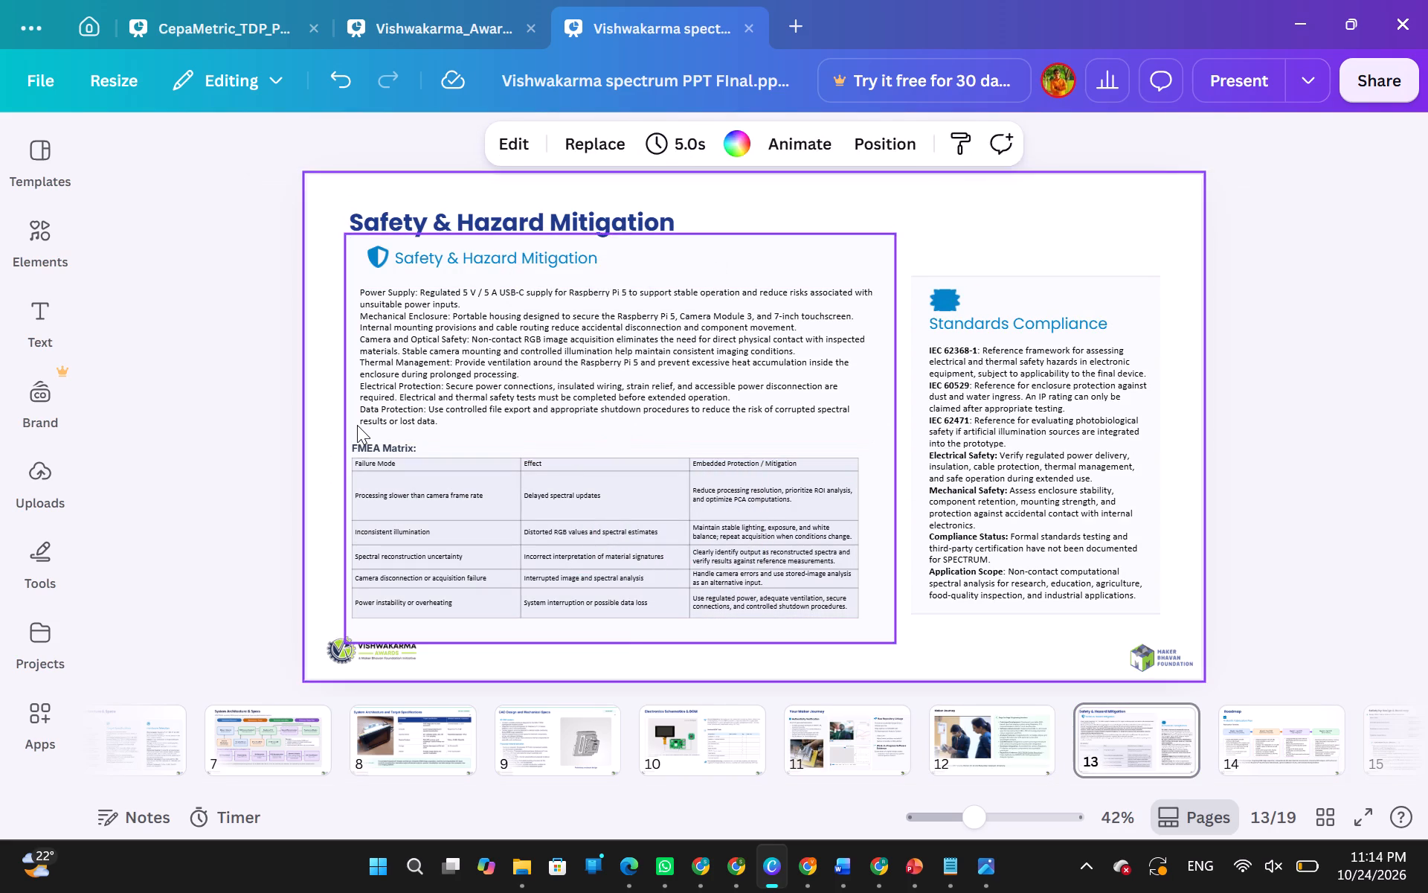
{"action": "left_click", "coordinate": [357, 425]}
{"action": "key", "text": "Delete"}
{"action": "key", "text": "Delete"}
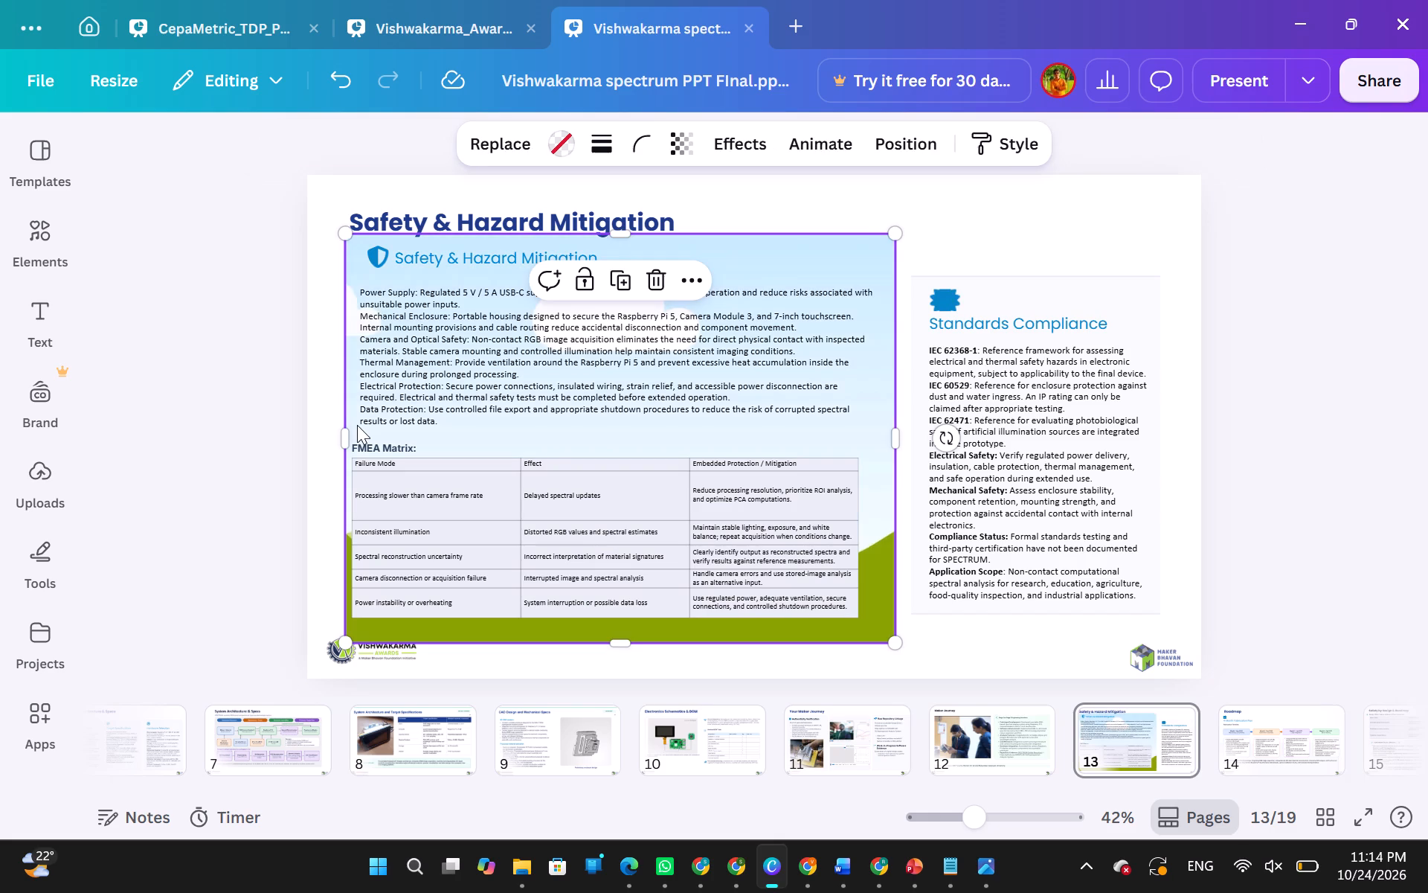
Increase the font size of the whole FMEA Matrix table to 16.
{"action": "left_click", "coordinate": [336, 444]}
{"action": "left_click_drag", "start_coordinate": [332, 459], "coordinate": [771, 614]}
{"action": "key", "text": "ctrl+shift+period"}
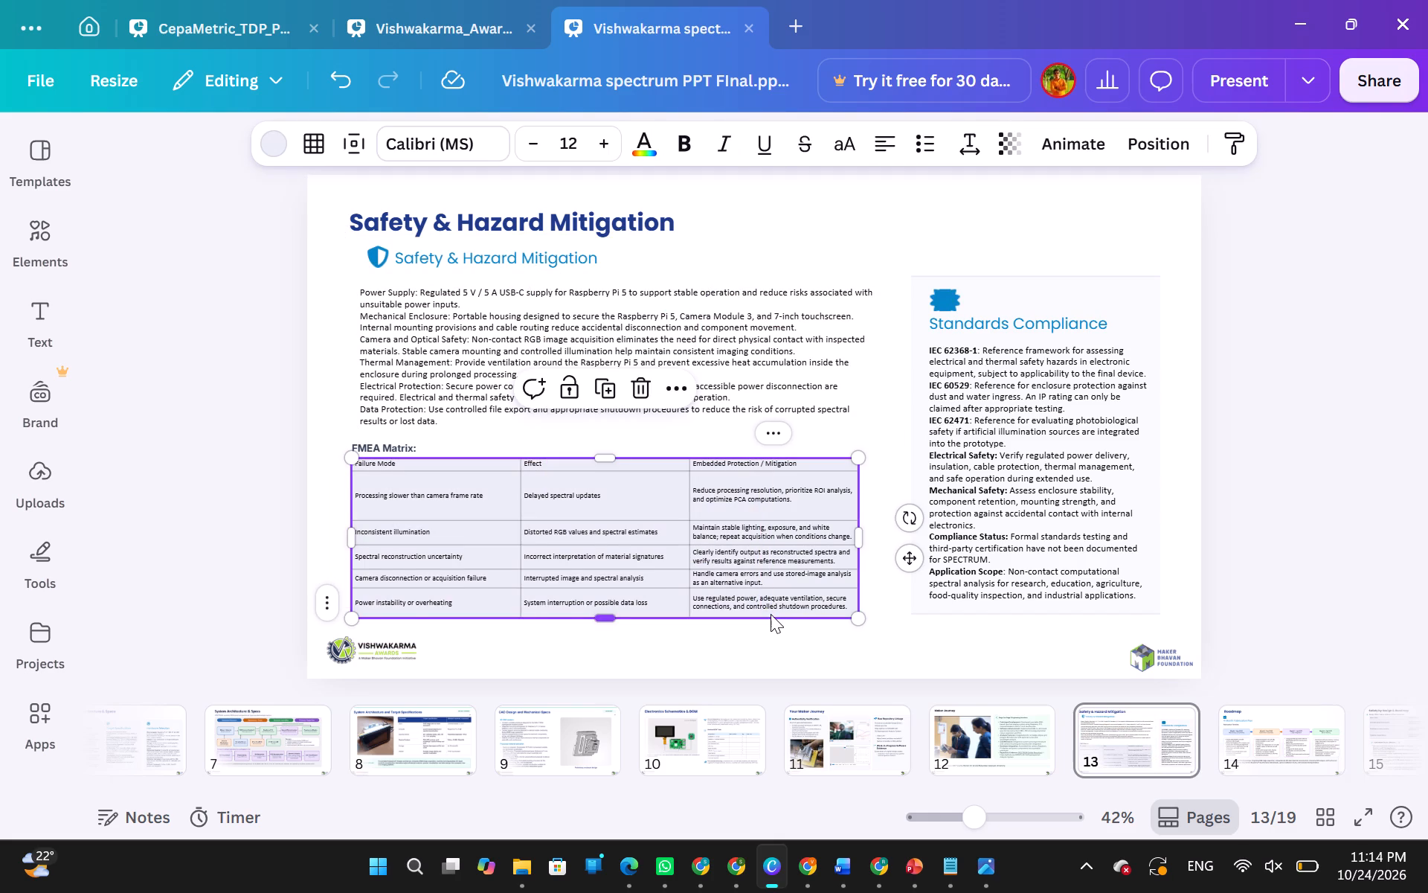
{"action": "key", "text": "ctrl+shift+period"}
{"action": "key", "text": "ctrl+shift+period"}
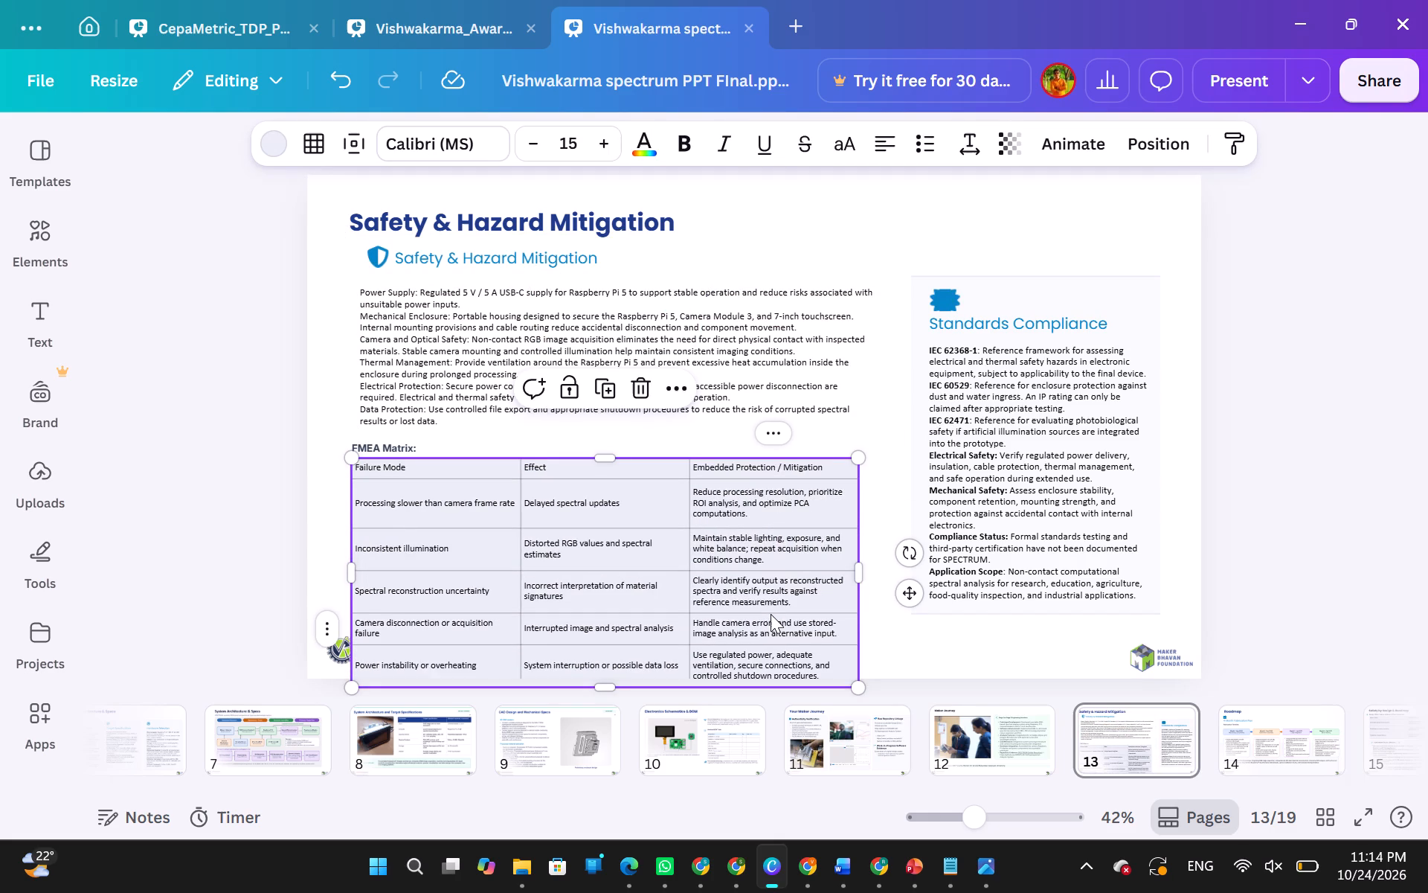
{"action": "key", "text": "ctrl+shift+period"}
{"action": "key", "text": "ctrl+shift+period"}
{"action": "key", "text": "ctrl+shift+comma"}
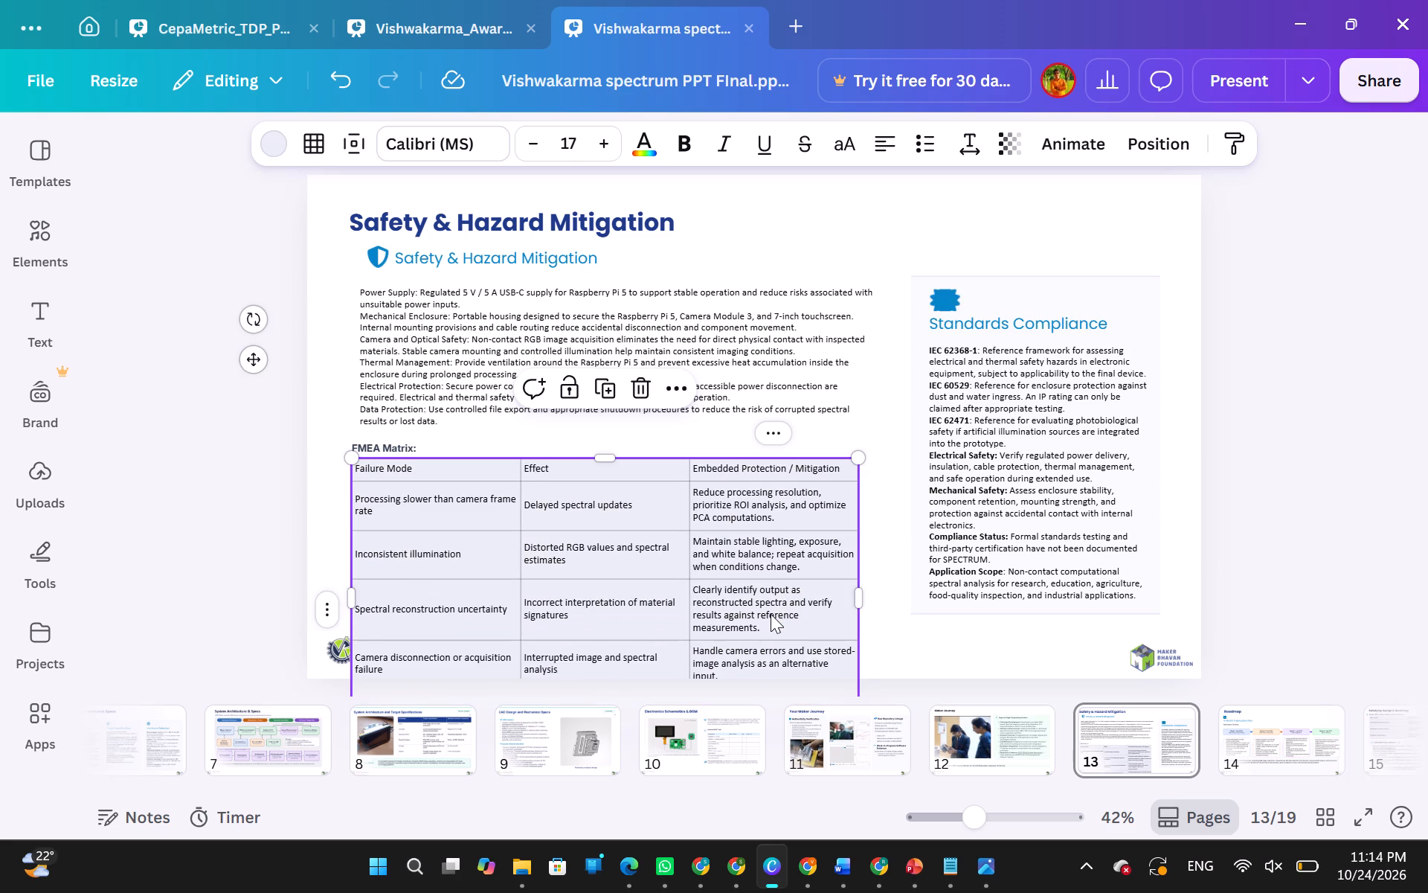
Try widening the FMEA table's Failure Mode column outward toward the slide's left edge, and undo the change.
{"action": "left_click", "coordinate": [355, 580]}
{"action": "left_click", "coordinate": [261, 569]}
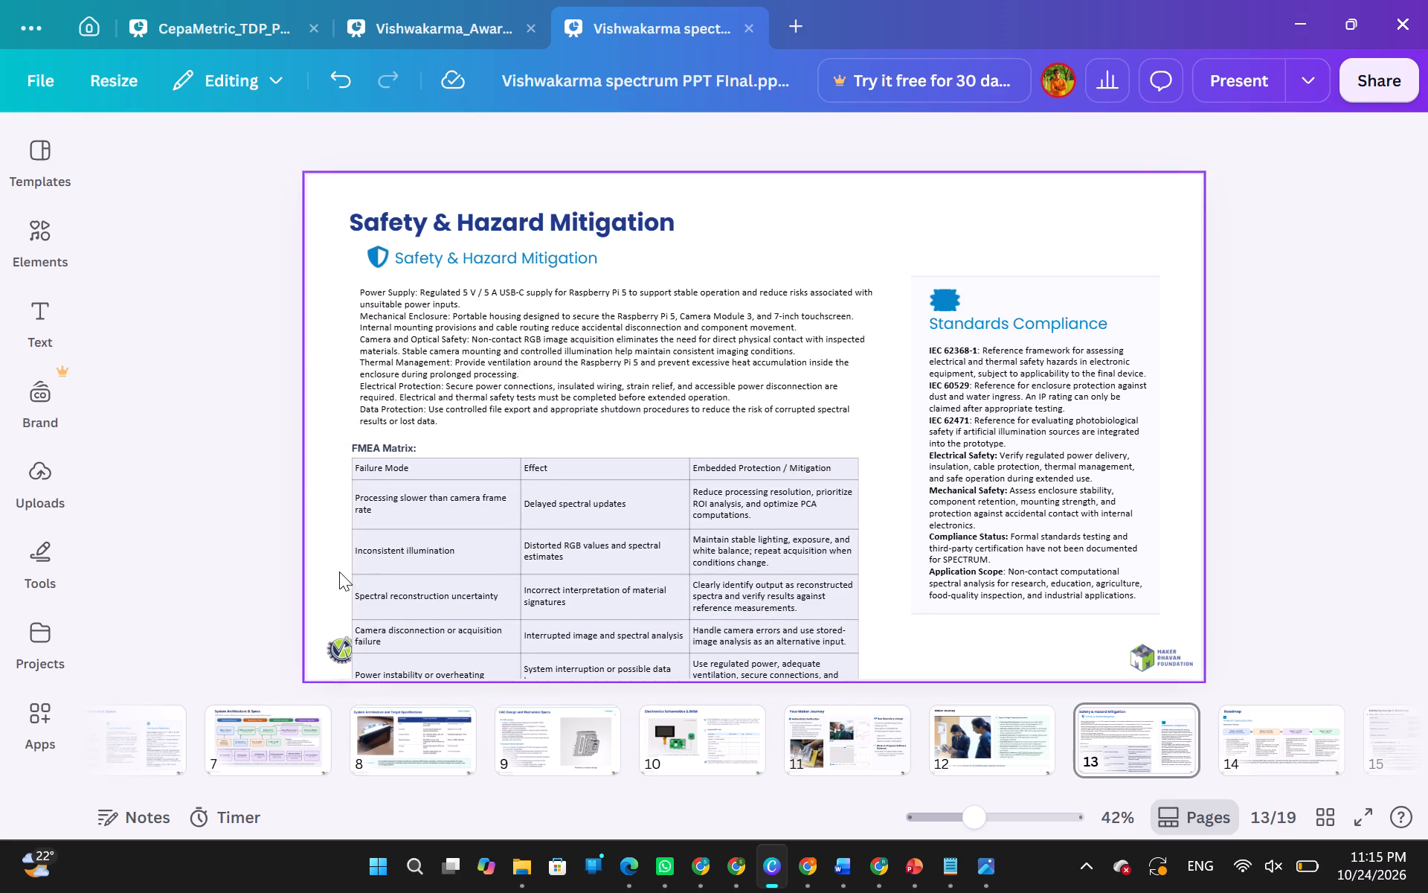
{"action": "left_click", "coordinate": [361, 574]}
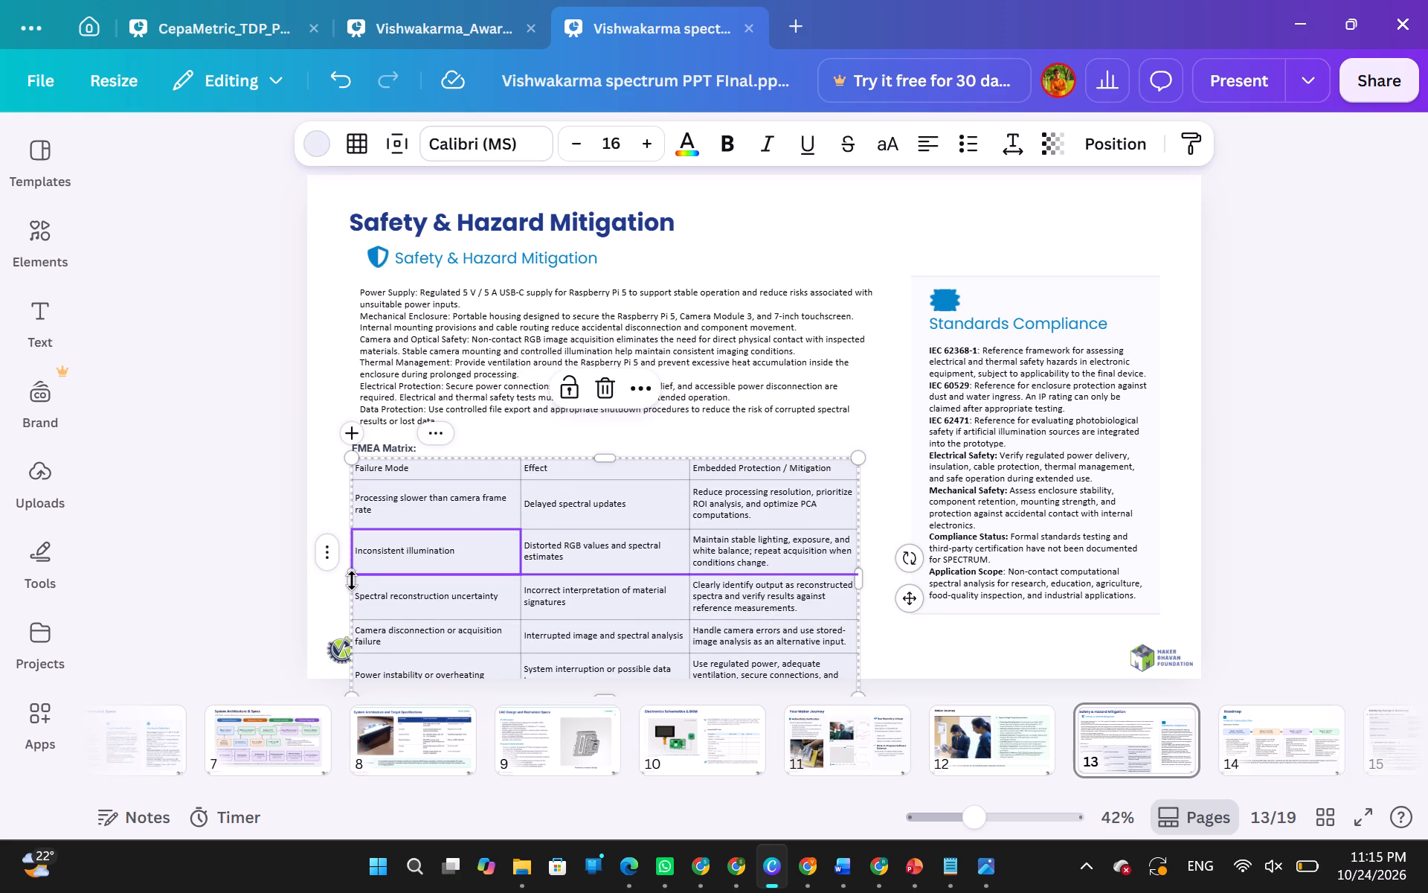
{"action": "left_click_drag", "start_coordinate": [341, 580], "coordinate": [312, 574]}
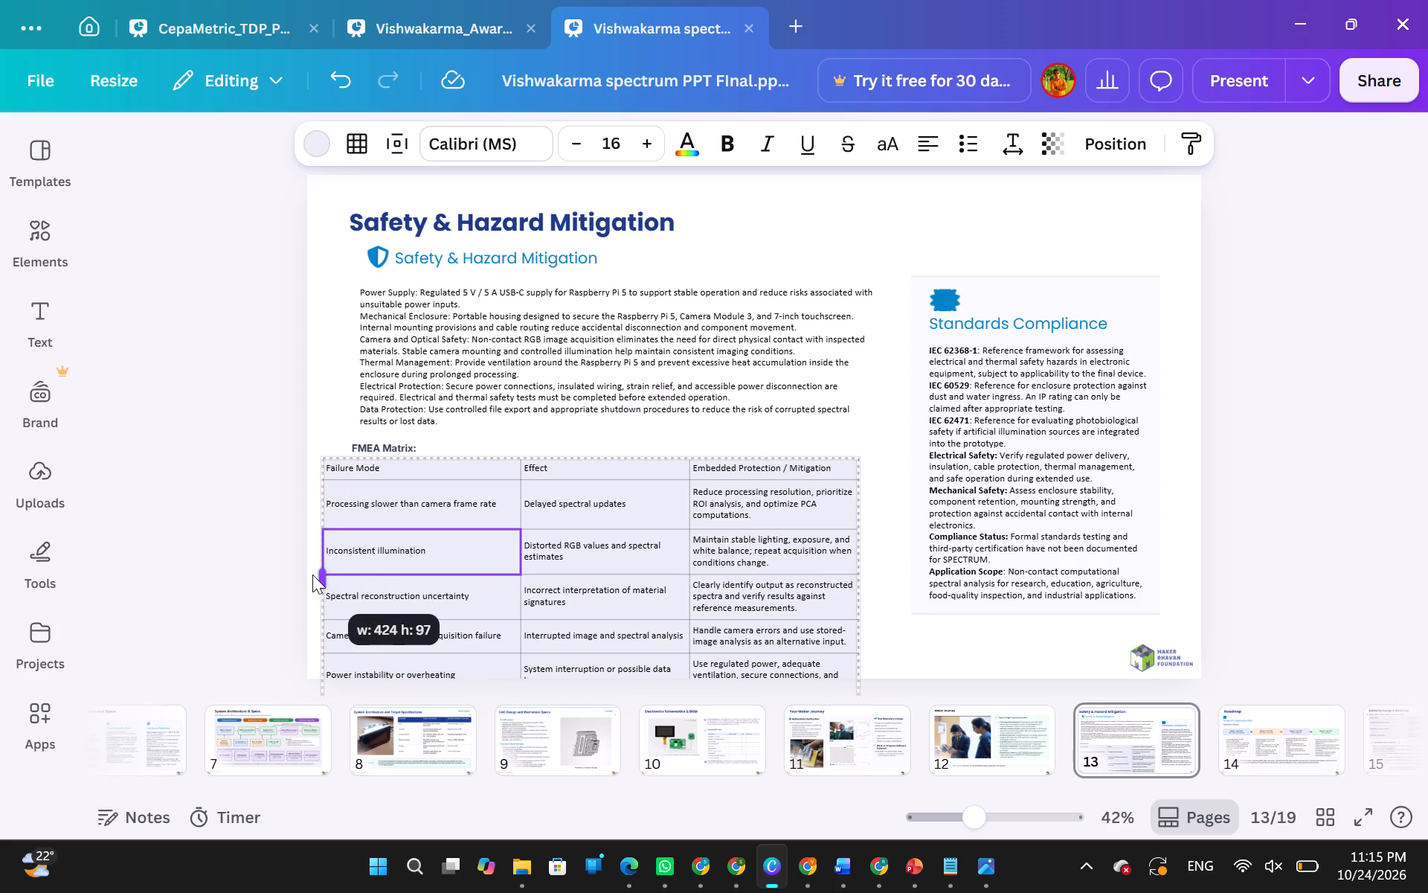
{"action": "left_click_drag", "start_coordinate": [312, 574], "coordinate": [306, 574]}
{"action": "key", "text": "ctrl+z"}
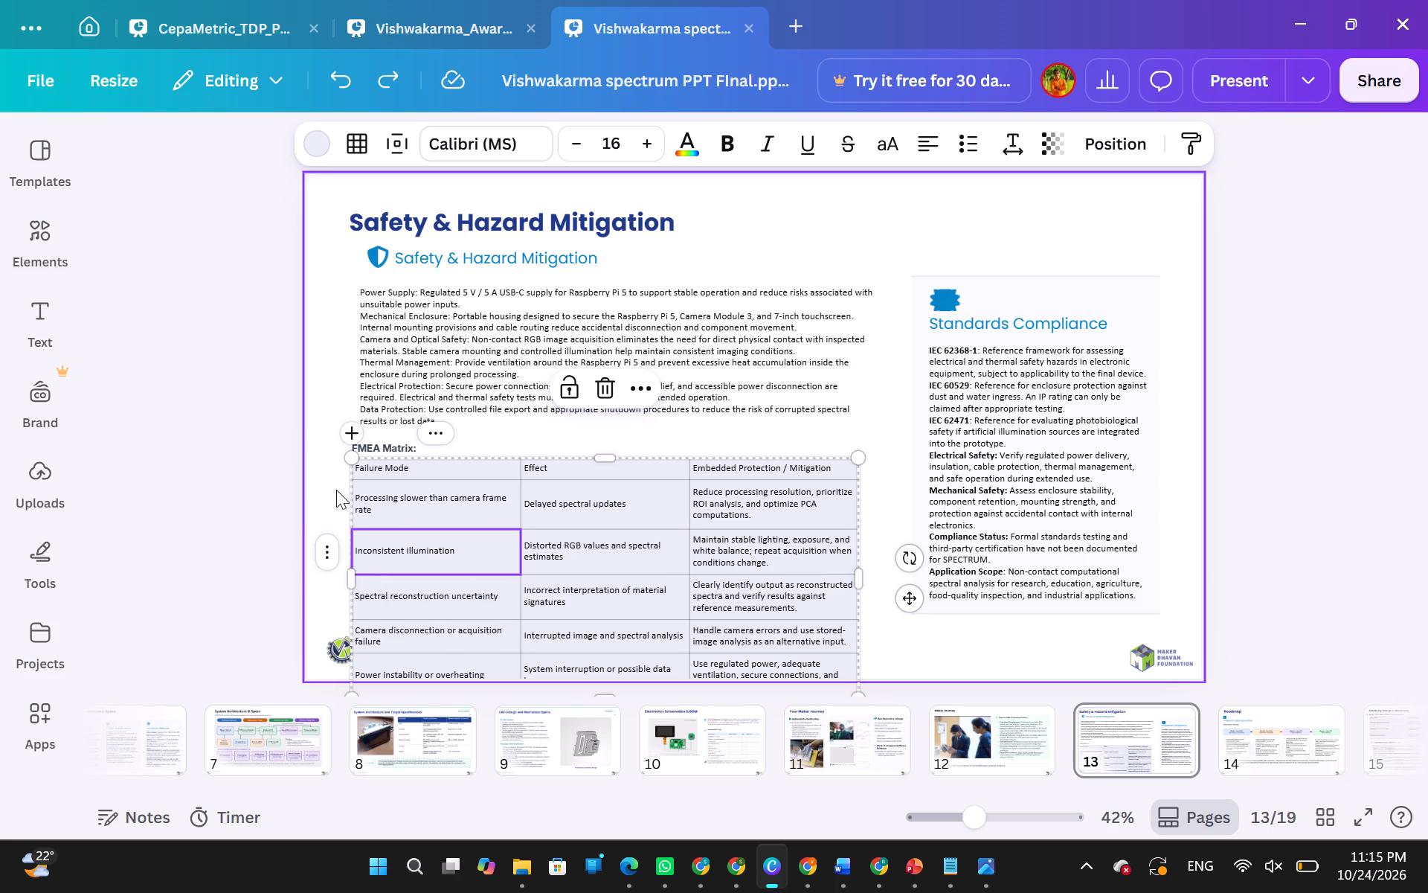
Move the FMEA table slightly up, close under the Data Protection text, and deselect it.
{"action": "left_click", "coordinate": [187, 484]}
{"action": "left_click_drag", "start_coordinate": [533, 560], "coordinate": [533, 553]}
{"action": "left_click", "coordinate": [272, 533]}
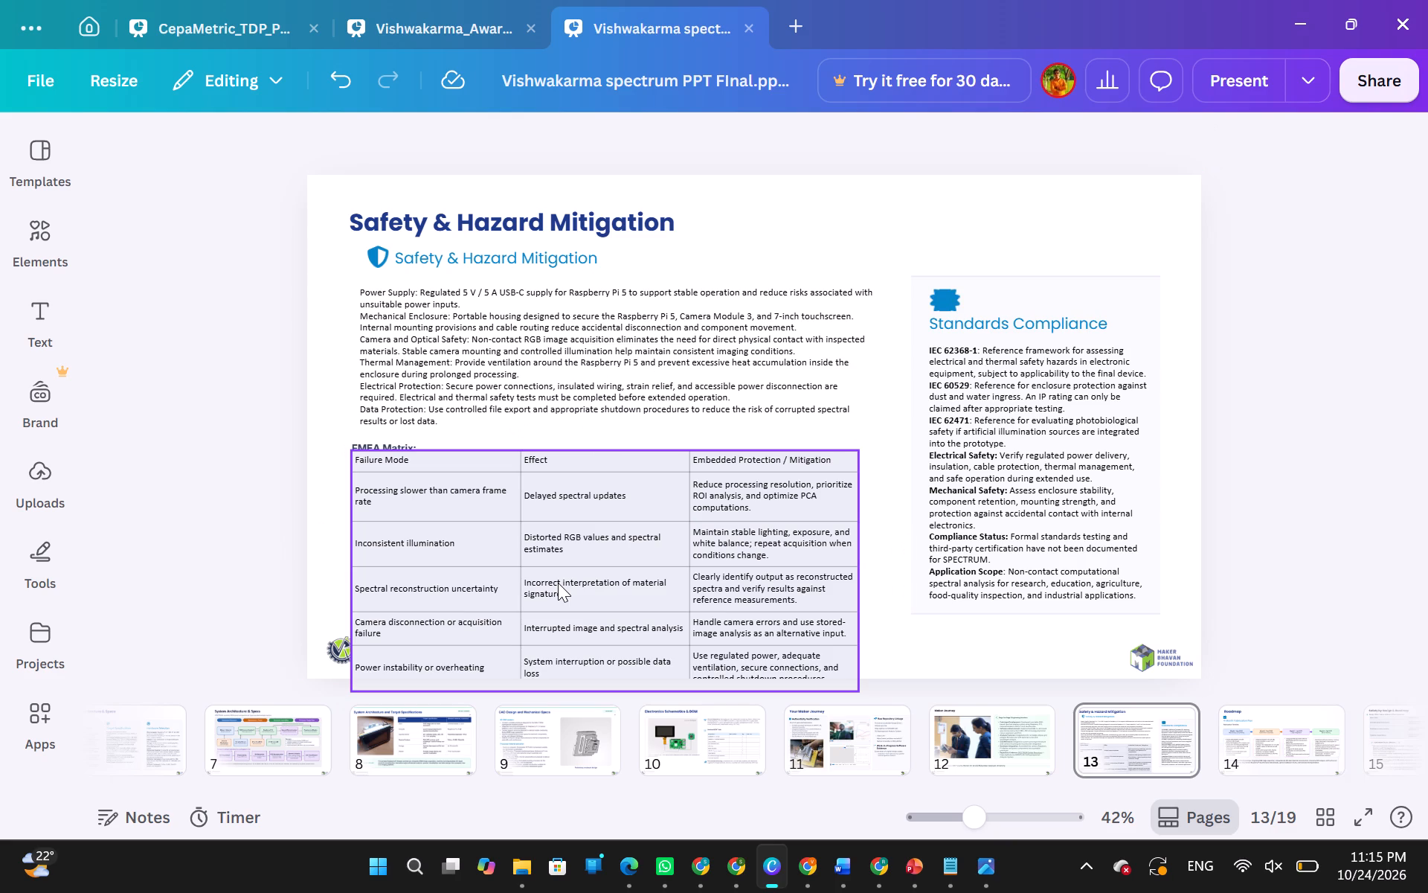
Look through slides 12 to 18 to check their content and layout, including the roadmap, risk and mitigation slides.
{"action": "left_click", "coordinate": [1270, 719]}
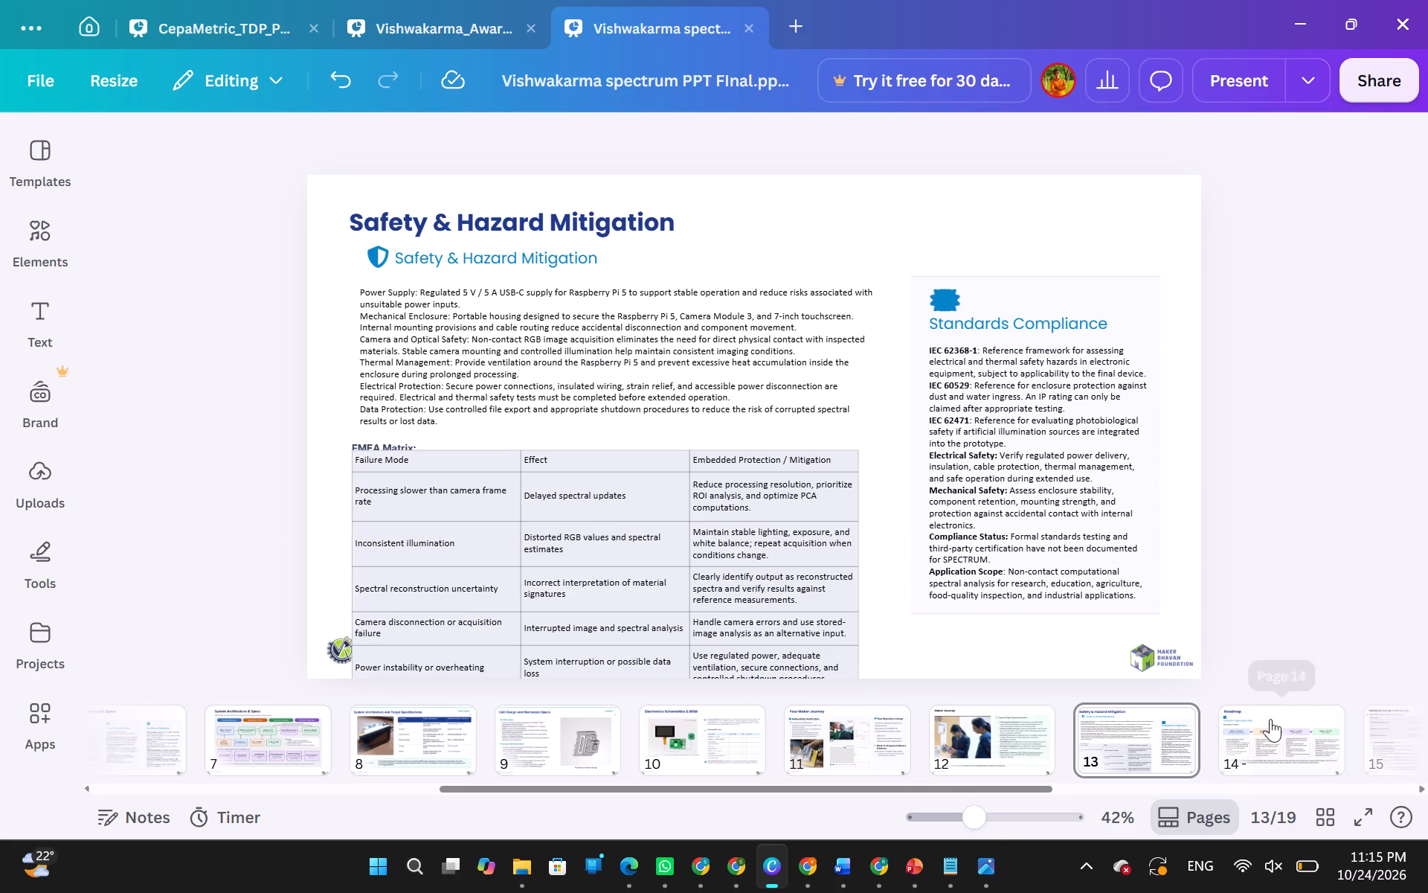
{"action": "left_click", "coordinate": [1075, 756]}
{"action": "left_click", "coordinate": [987, 746]}
{"action": "scroll", "coordinate": [1052, 746], "scroll_direction": "left", "scroll_amount": 4}
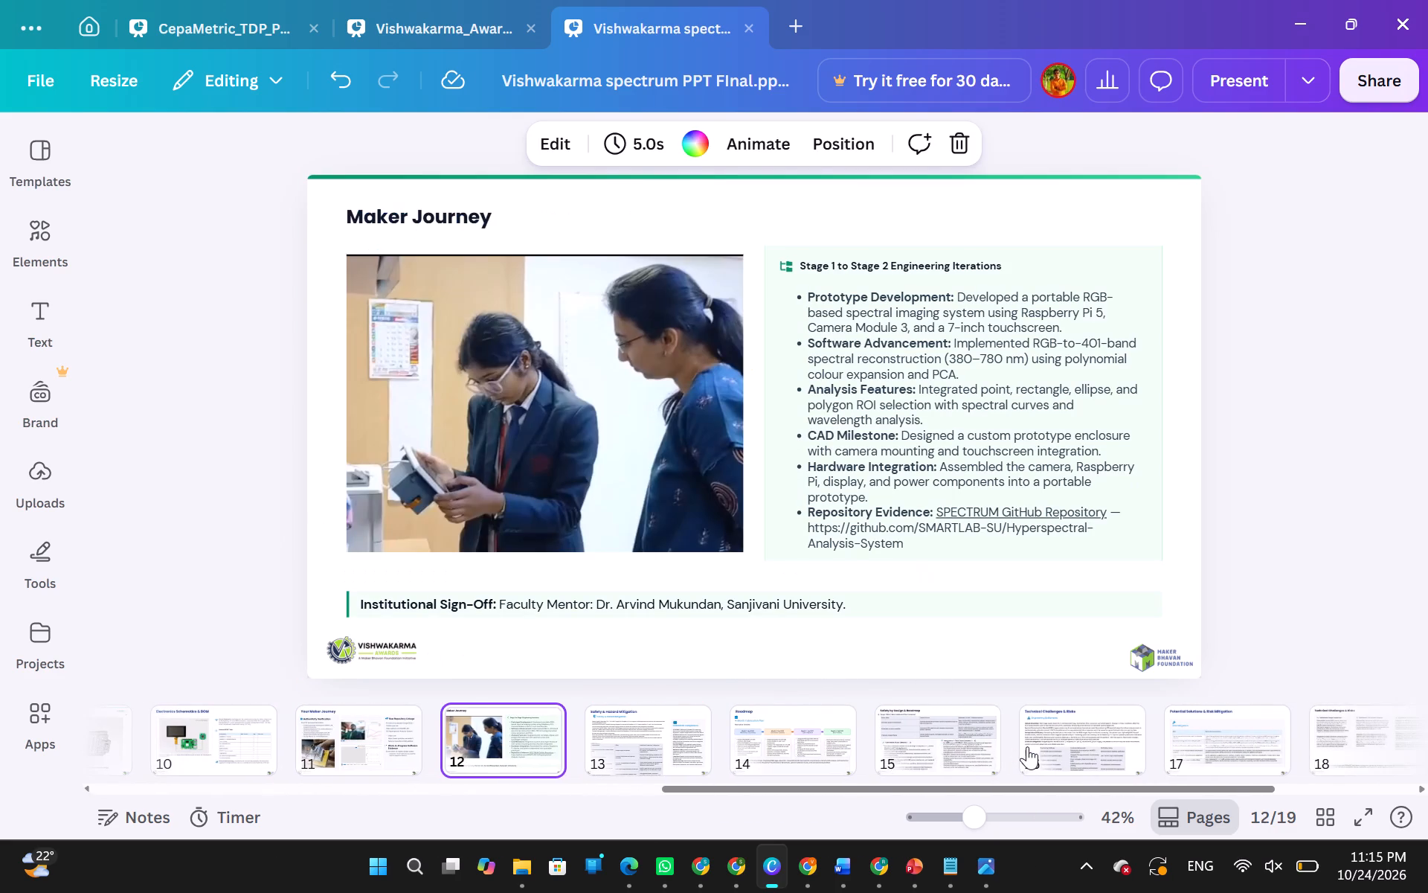
{"action": "left_click", "coordinate": [907, 748]}
{"action": "left_click", "coordinate": [769, 737]}
{"action": "left_click", "coordinate": [909, 734]}
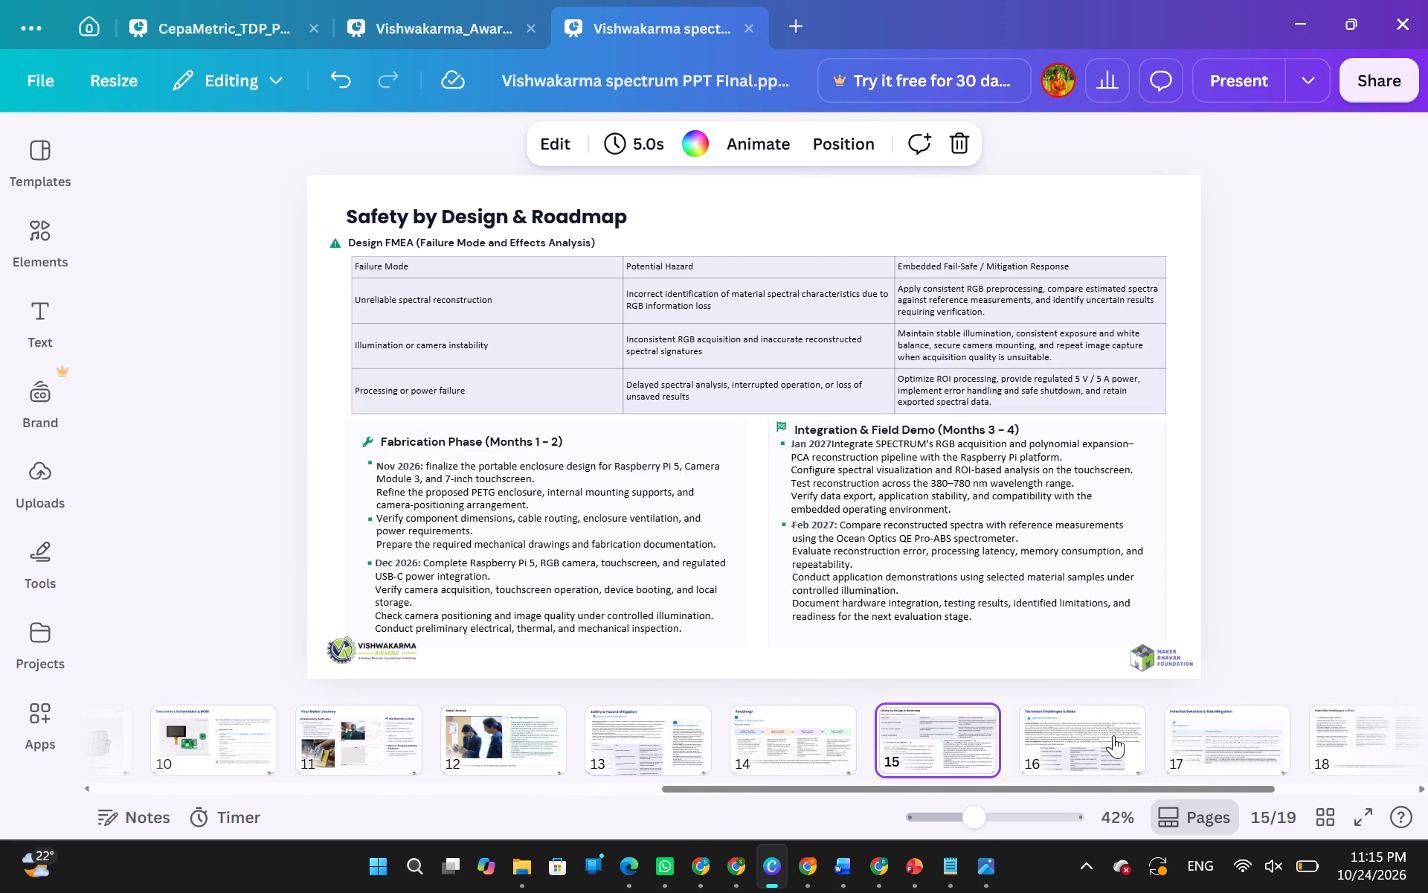
{"action": "left_click", "coordinate": [1115, 736]}
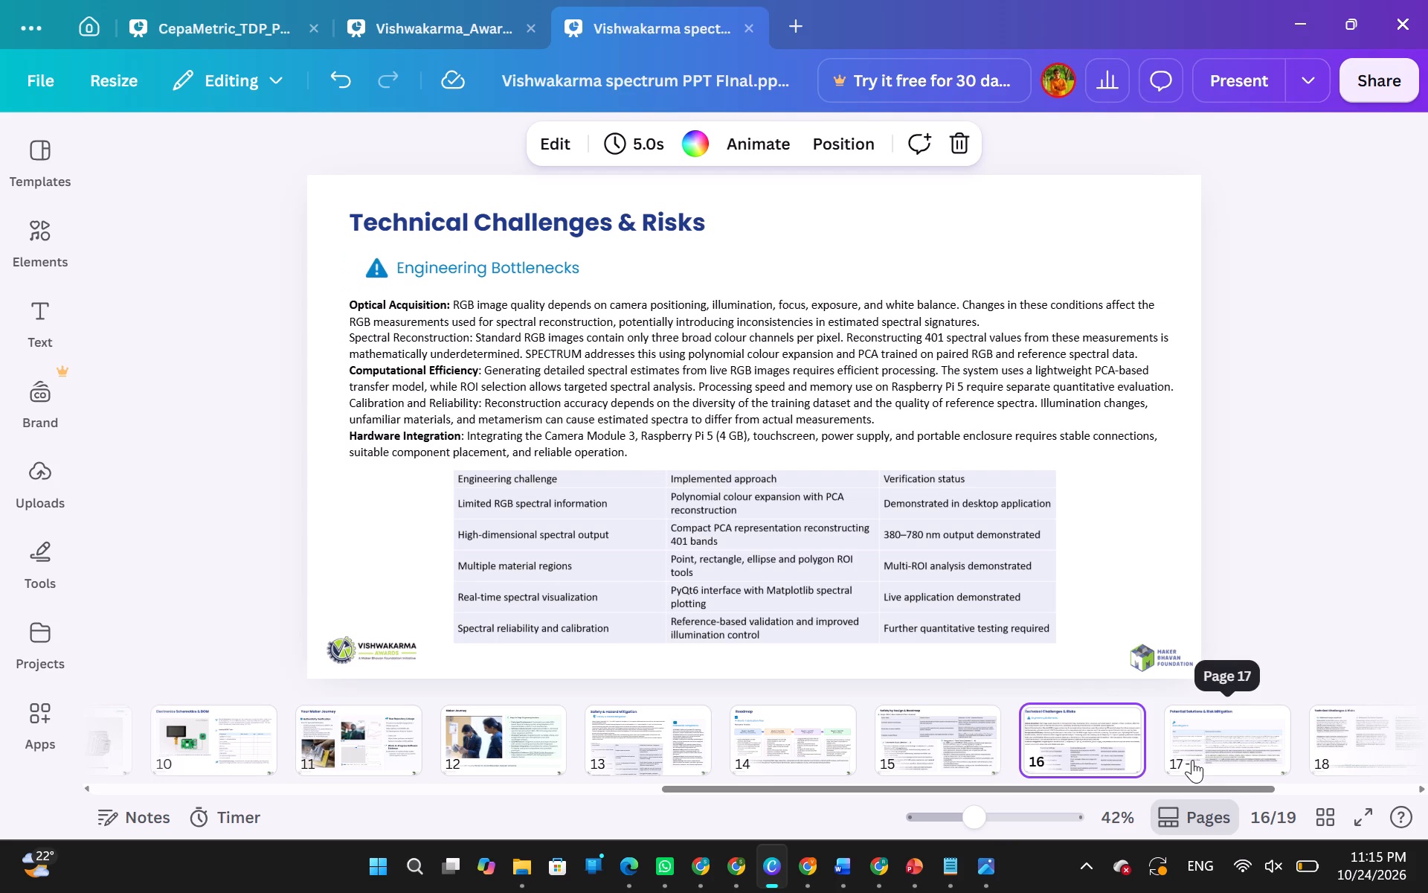
{"action": "left_click", "coordinate": [1192, 760]}
{"action": "scroll", "coordinate": [1237, 768], "scroll_direction": "left", "scroll_amount": 2}
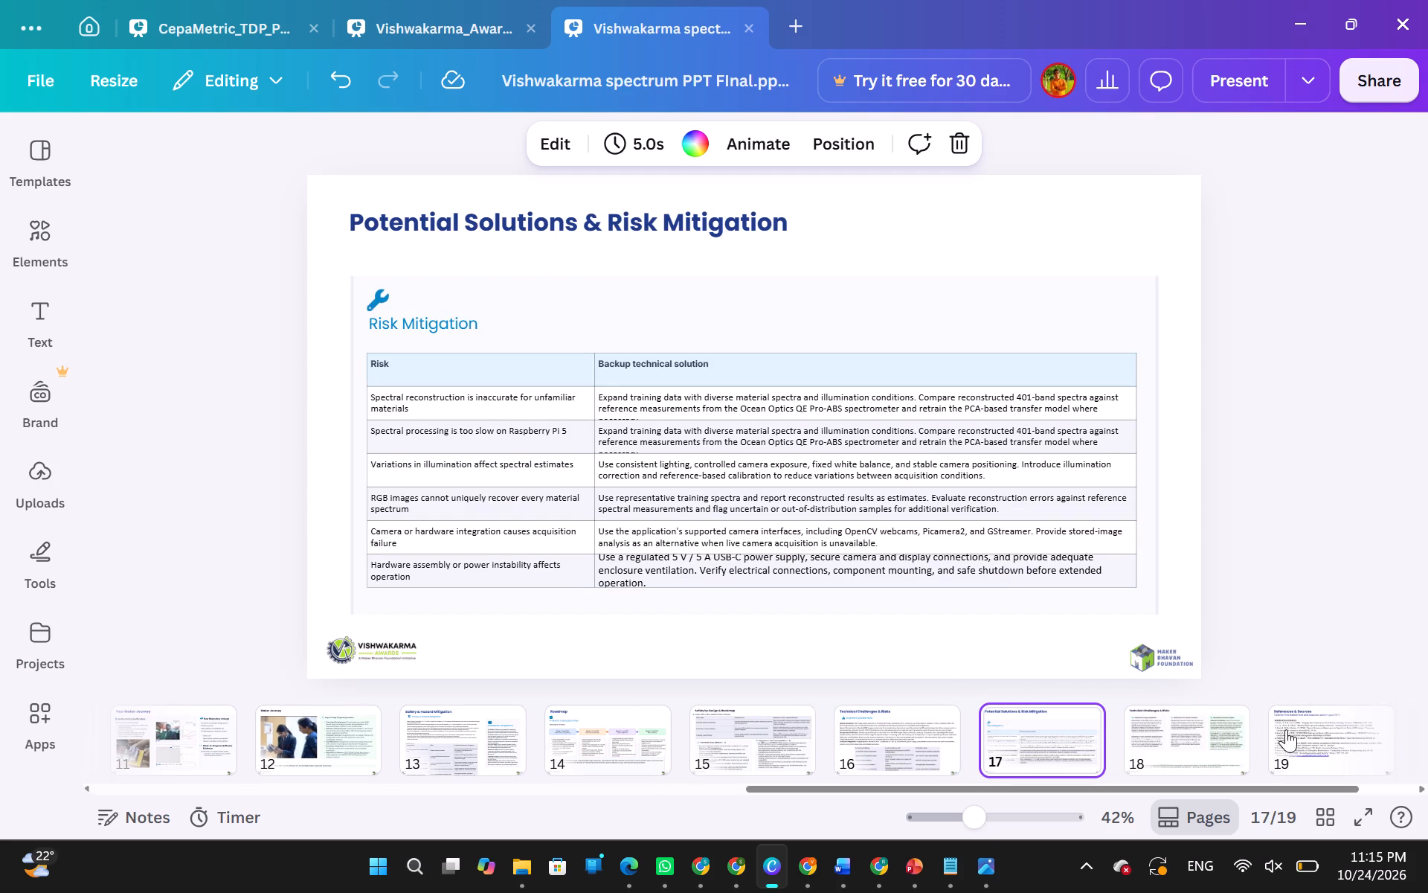
{"action": "left_click", "coordinate": [1098, 737]}
{"action": "left_click", "coordinate": [1150, 740]}
{"action": "left_click", "coordinate": [1052, 749]}
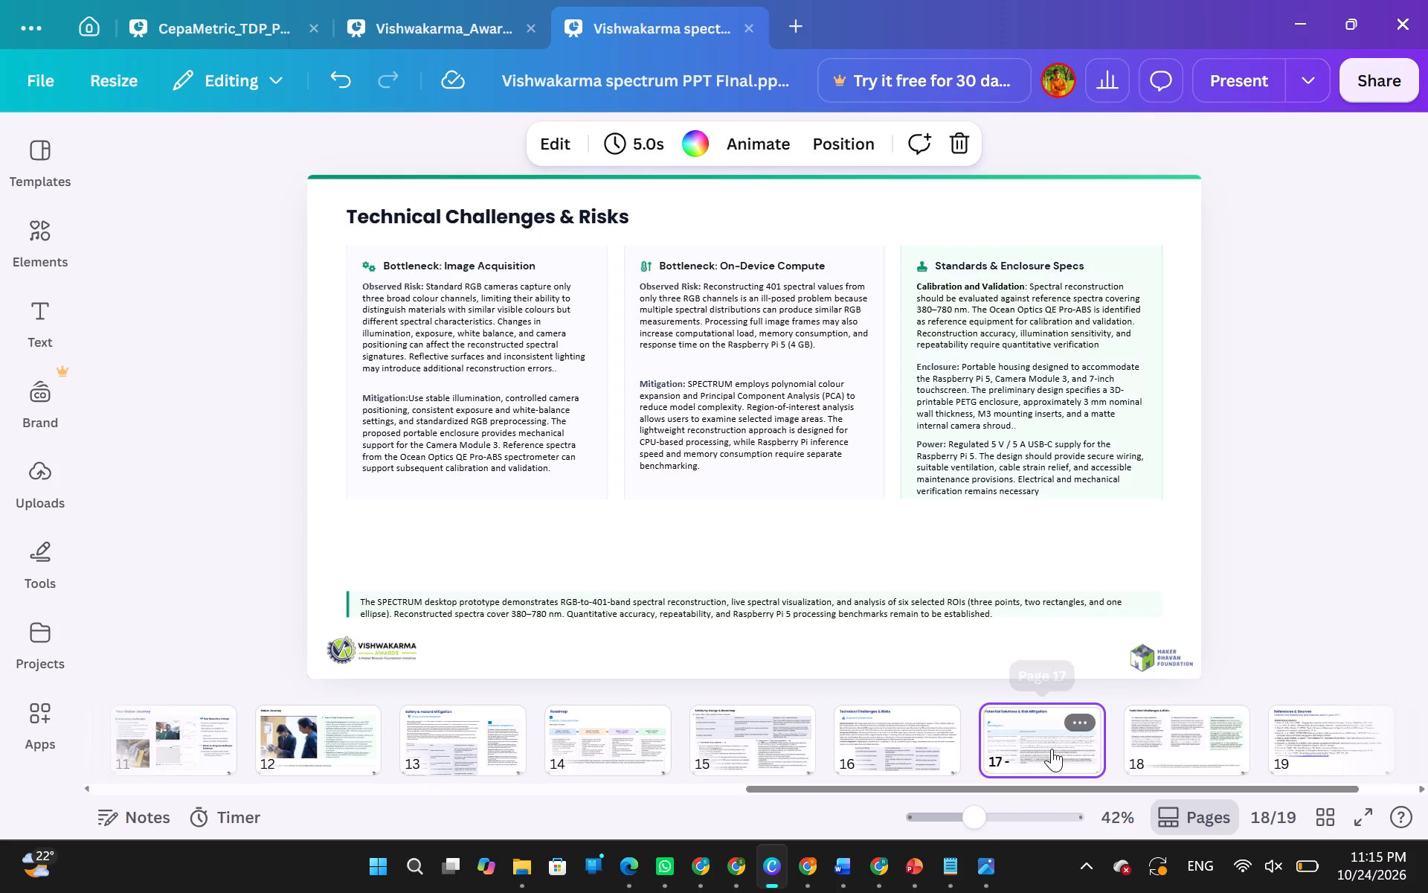
{"action": "left_click", "coordinate": [1107, 754]}
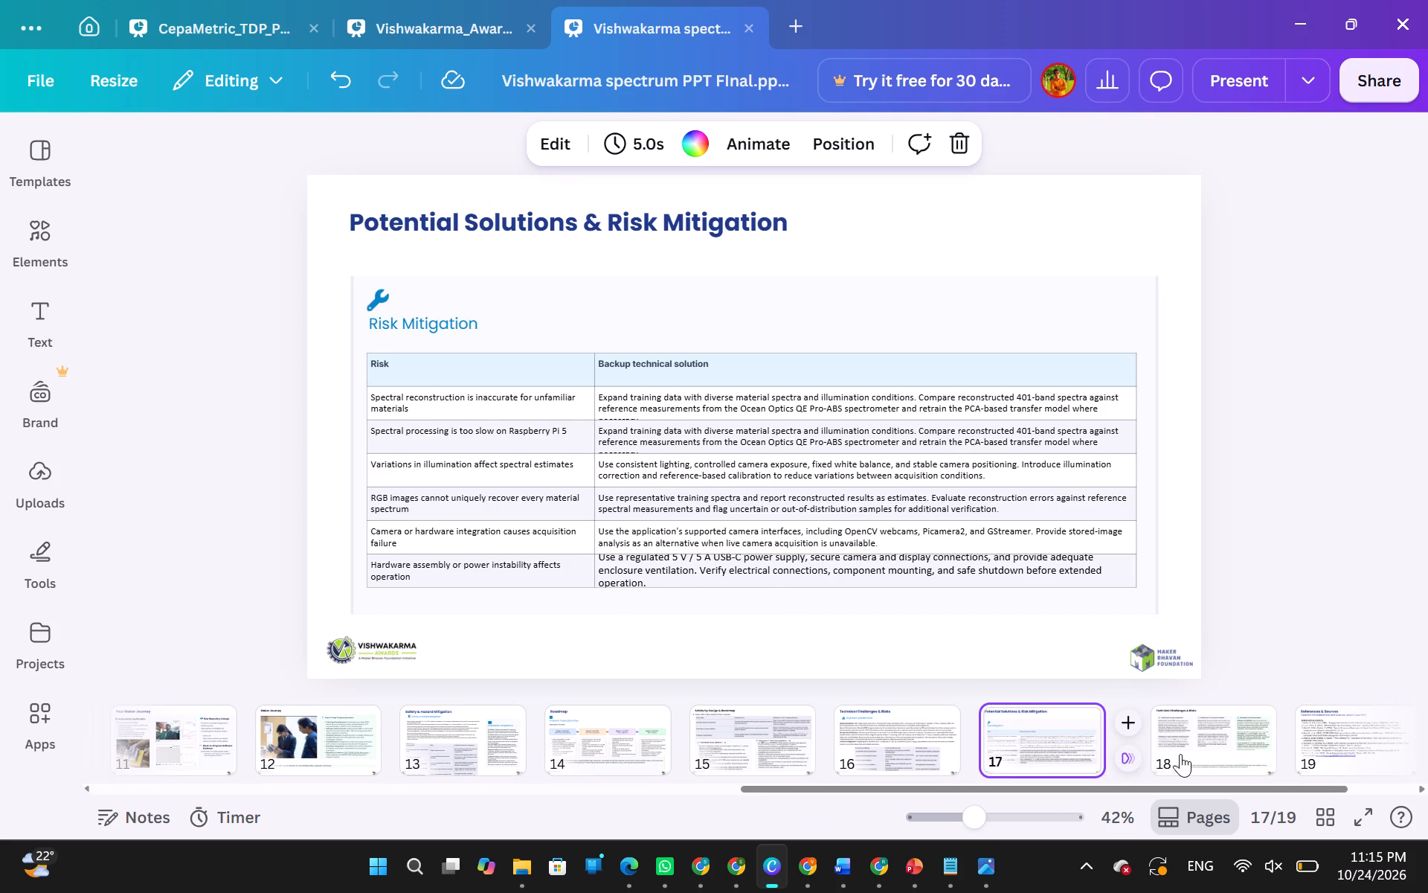
{"action": "left_click", "coordinate": [1186, 754]}
{"action": "scroll", "coordinate": [1186, 754], "scroll_direction": "left", "scroll_amount": 2}
{"action": "scroll", "coordinate": [905, 777], "scroll_direction": "right", "scroll_amount": 3}
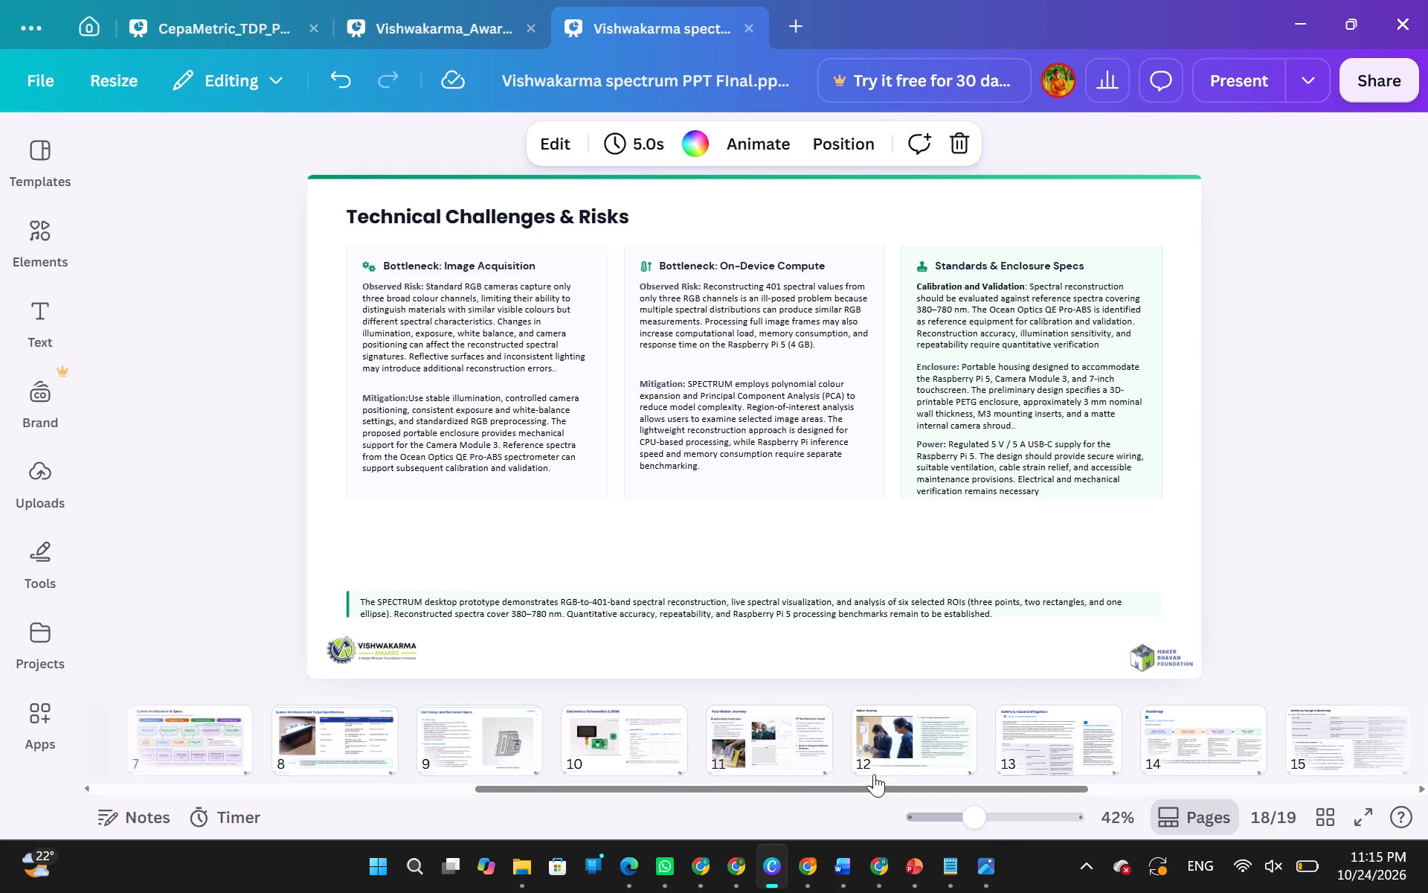
Look back through slides 10 to 13 to check the schematics, maker journey and hazard mitigation layouts.
{"action": "left_click", "coordinate": [828, 761]}
{"action": "scroll", "coordinate": [667, 761], "scroll_direction": "right", "scroll_amount": 1}
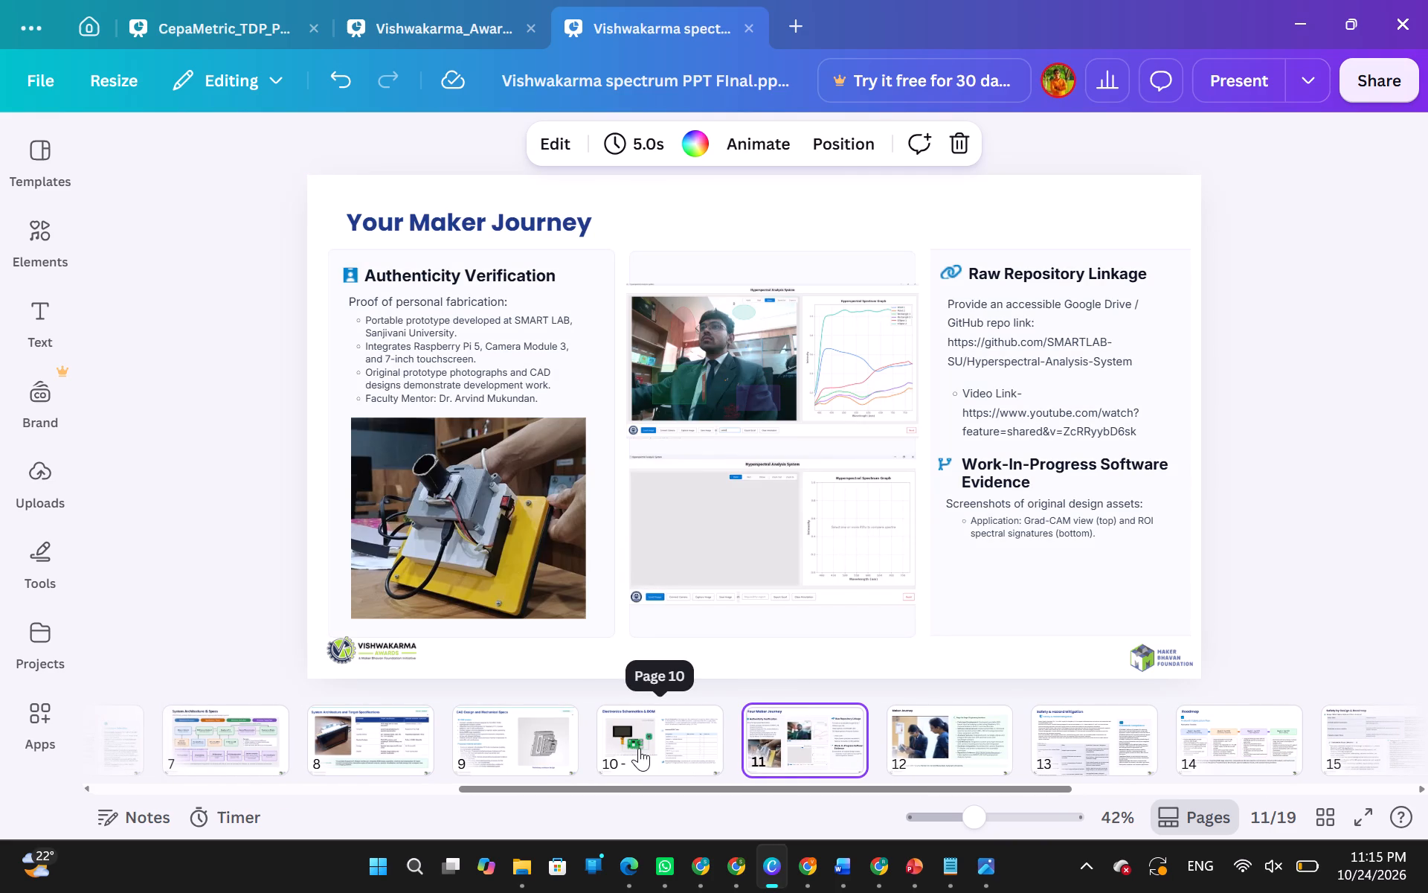
{"action": "left_click", "coordinate": [639, 748]}
{"action": "scroll", "coordinate": [896, 772], "scroll_direction": "left", "scroll_amount": 2}
{"action": "left_click", "coordinate": [953, 749]}
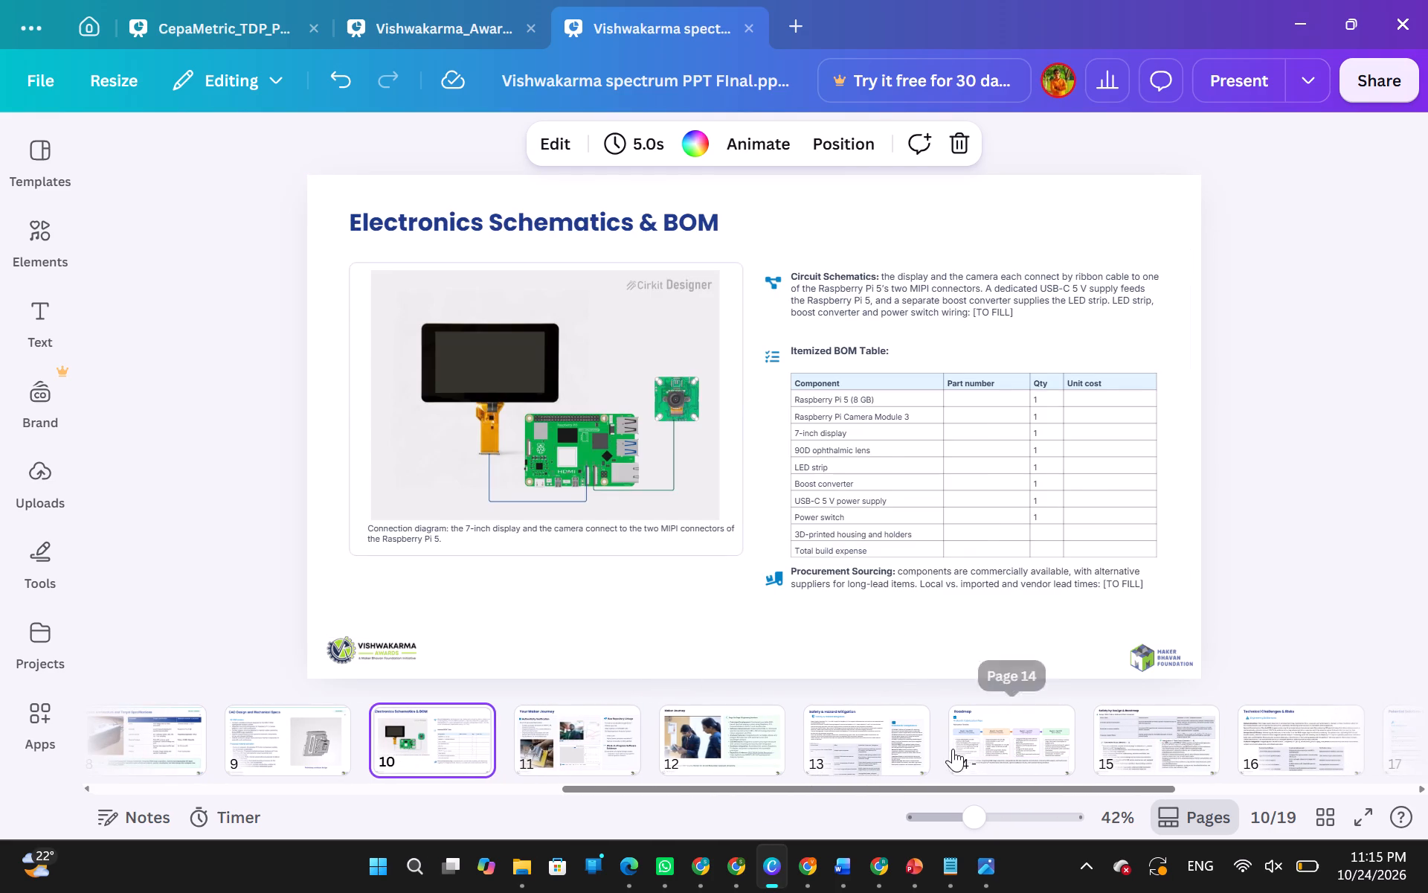
{"action": "left_click", "coordinate": [836, 752]}
{"action": "left_click", "coordinate": [747, 748]}
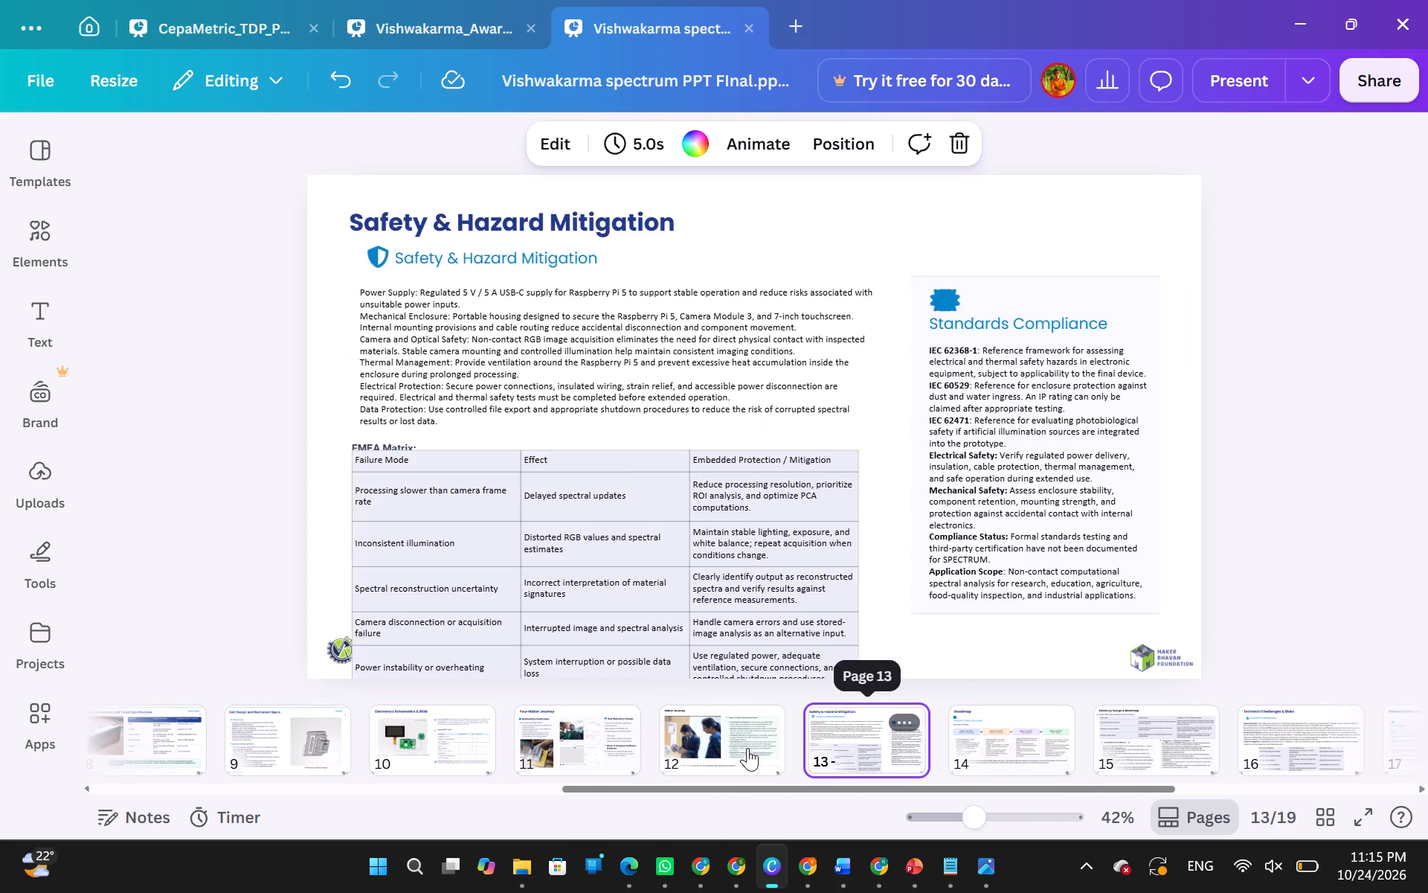
{"action": "left_click", "coordinate": [865, 743]}
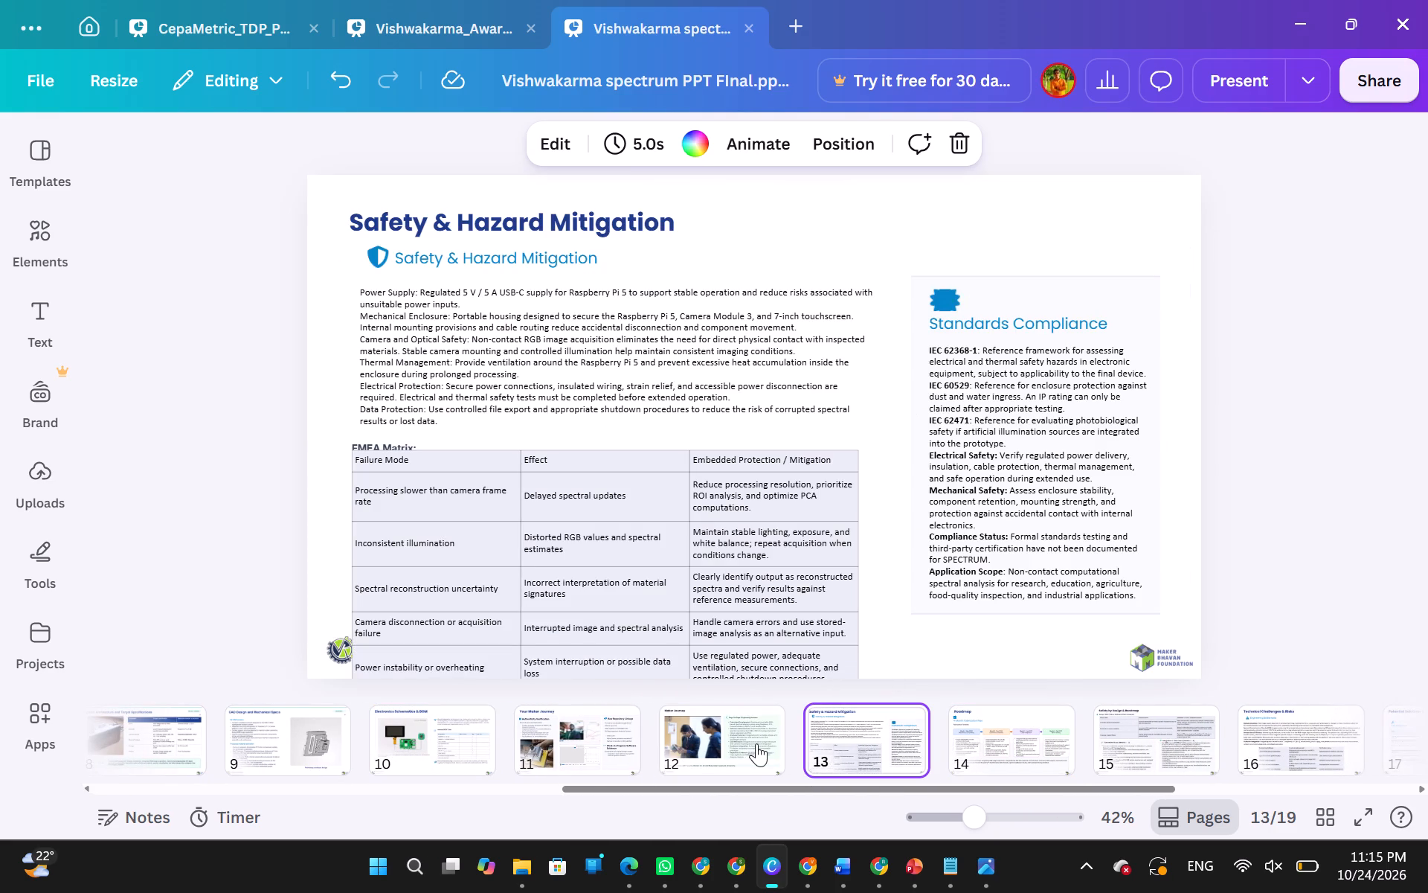
{"action": "left_click", "coordinate": [744, 745]}
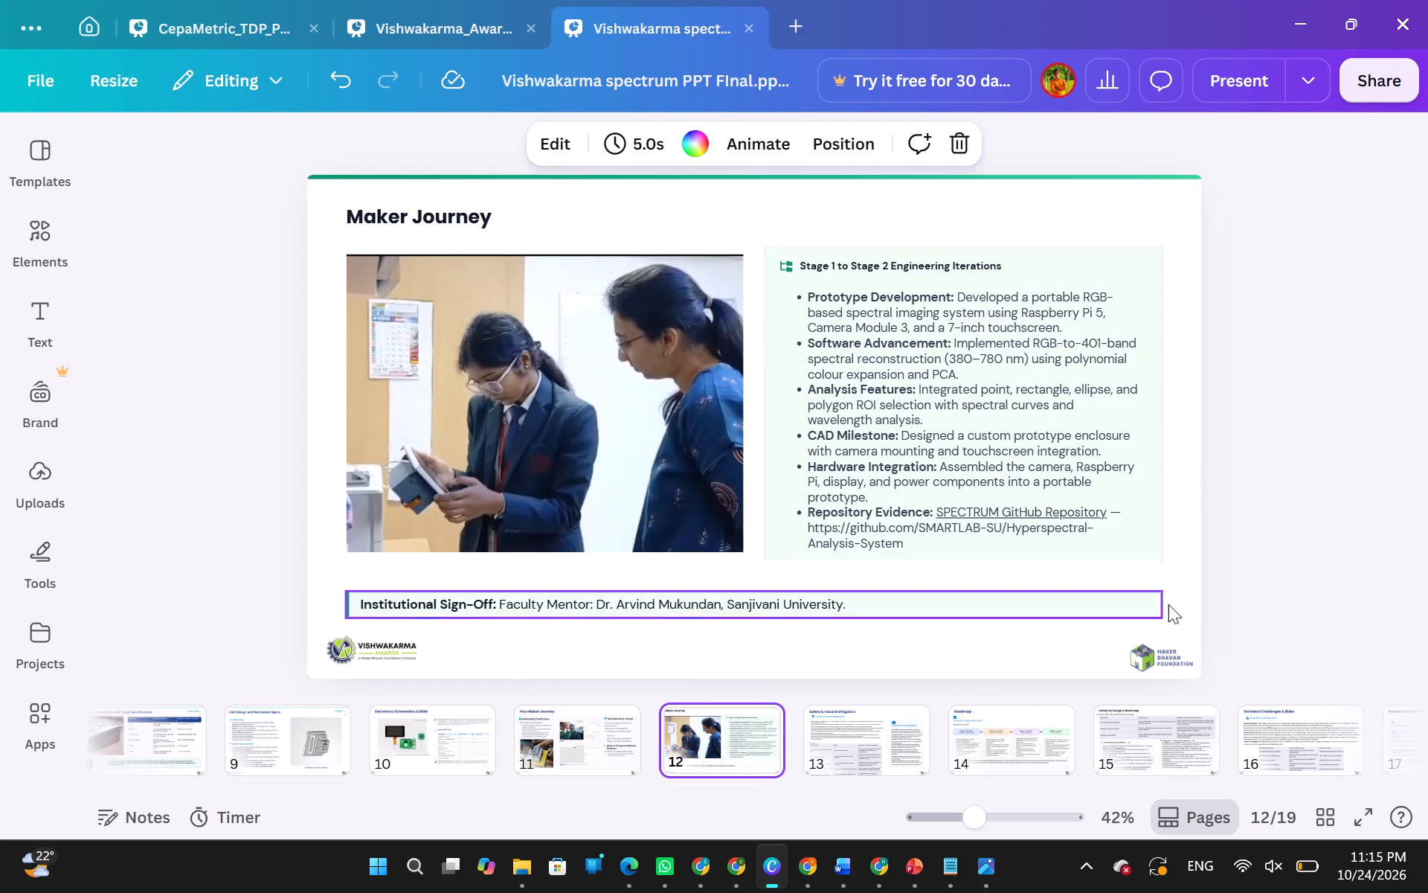
{"action": "left_click", "coordinate": [1223, 579]}
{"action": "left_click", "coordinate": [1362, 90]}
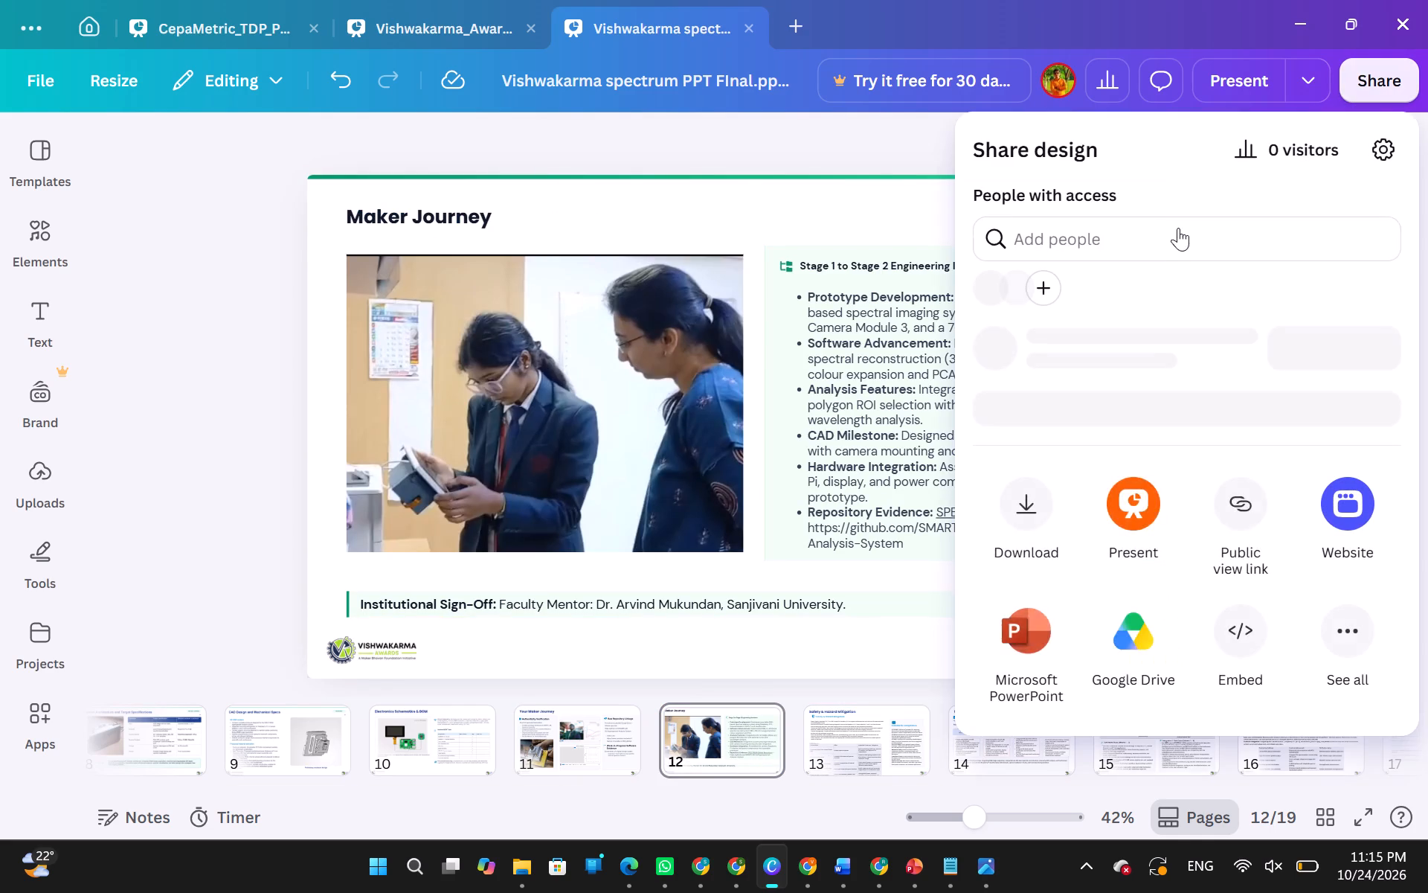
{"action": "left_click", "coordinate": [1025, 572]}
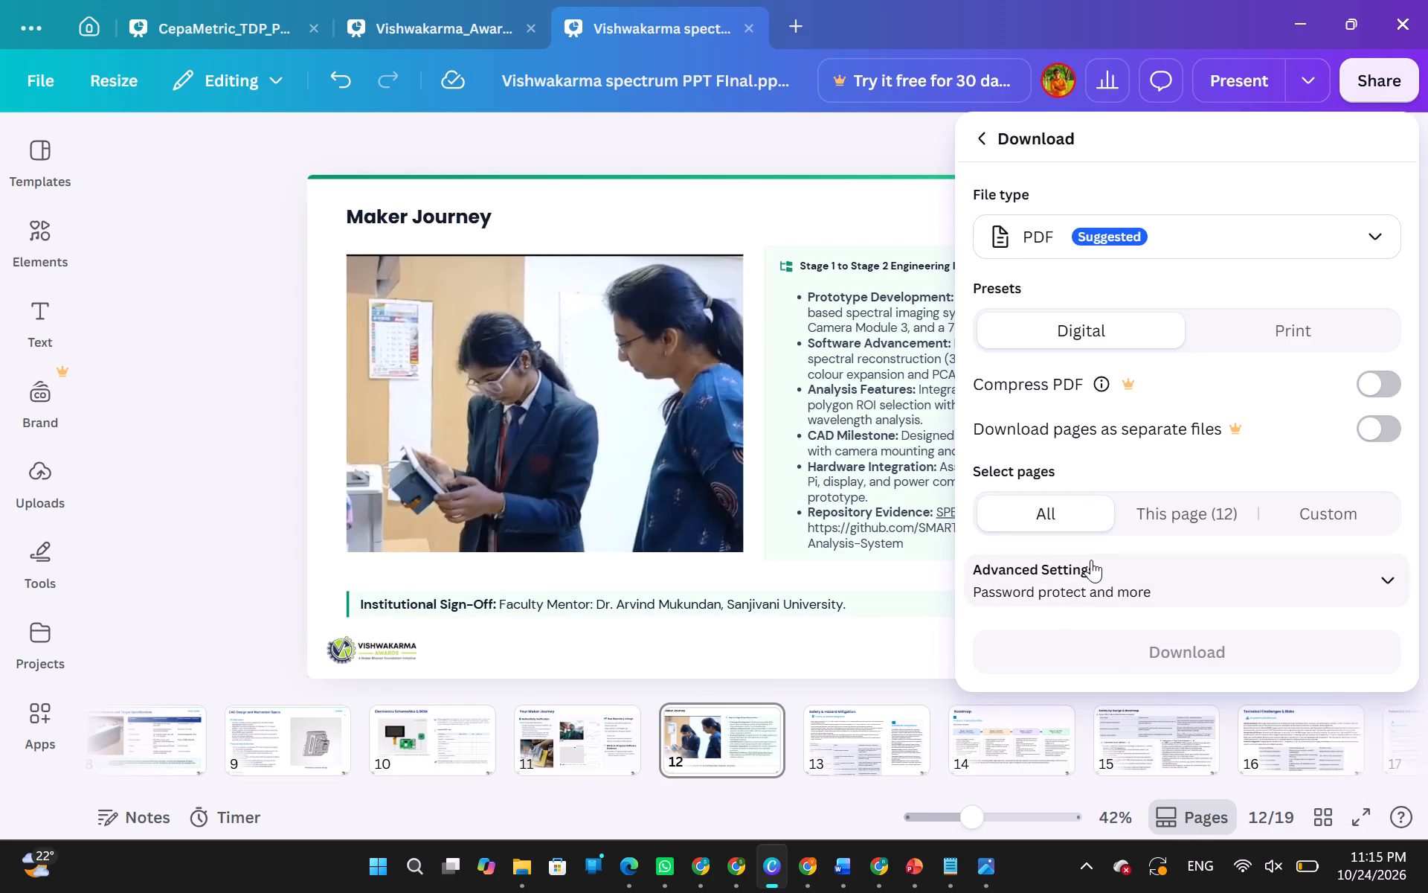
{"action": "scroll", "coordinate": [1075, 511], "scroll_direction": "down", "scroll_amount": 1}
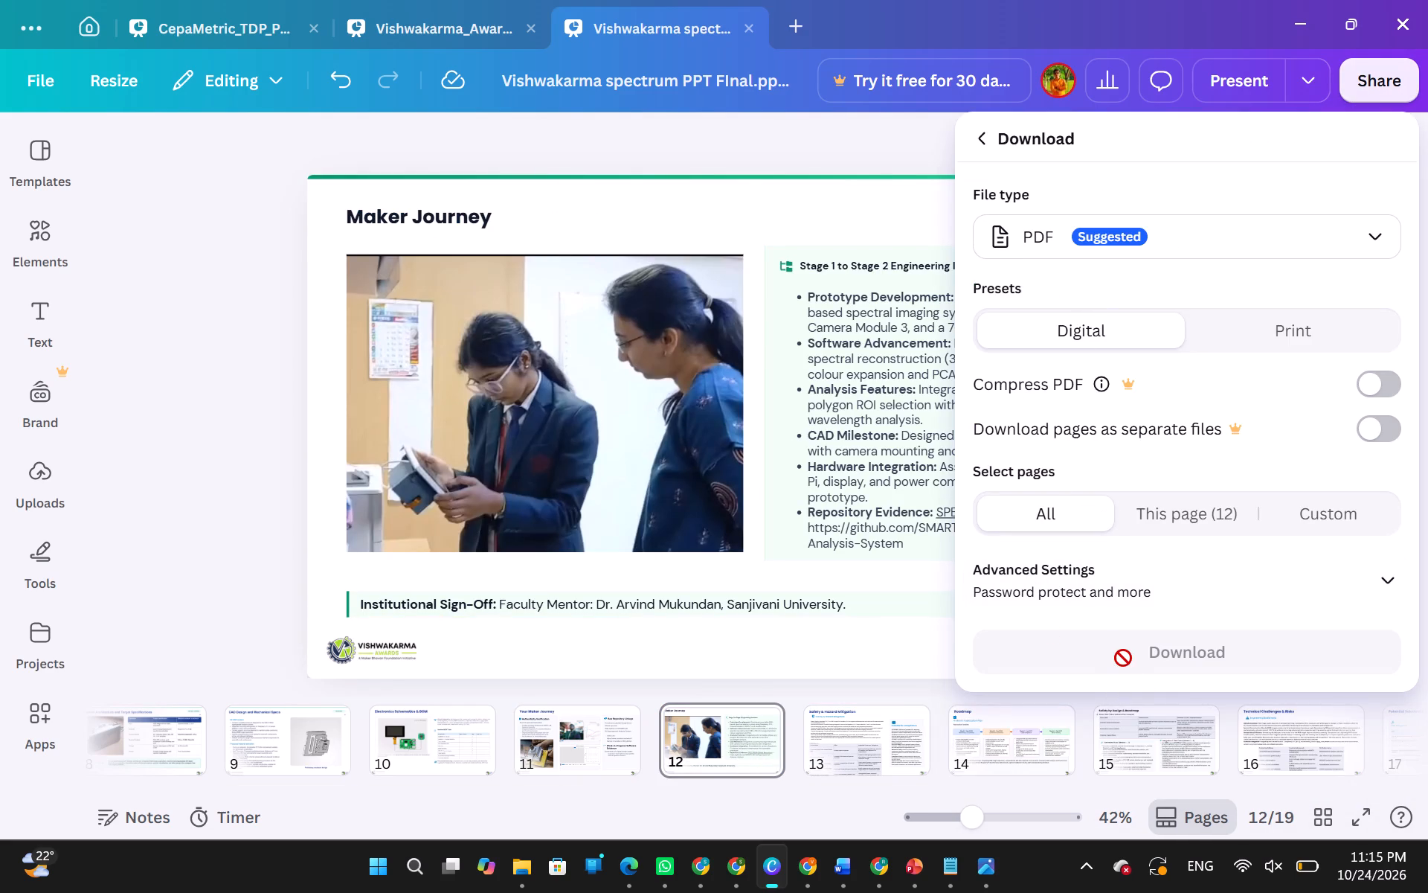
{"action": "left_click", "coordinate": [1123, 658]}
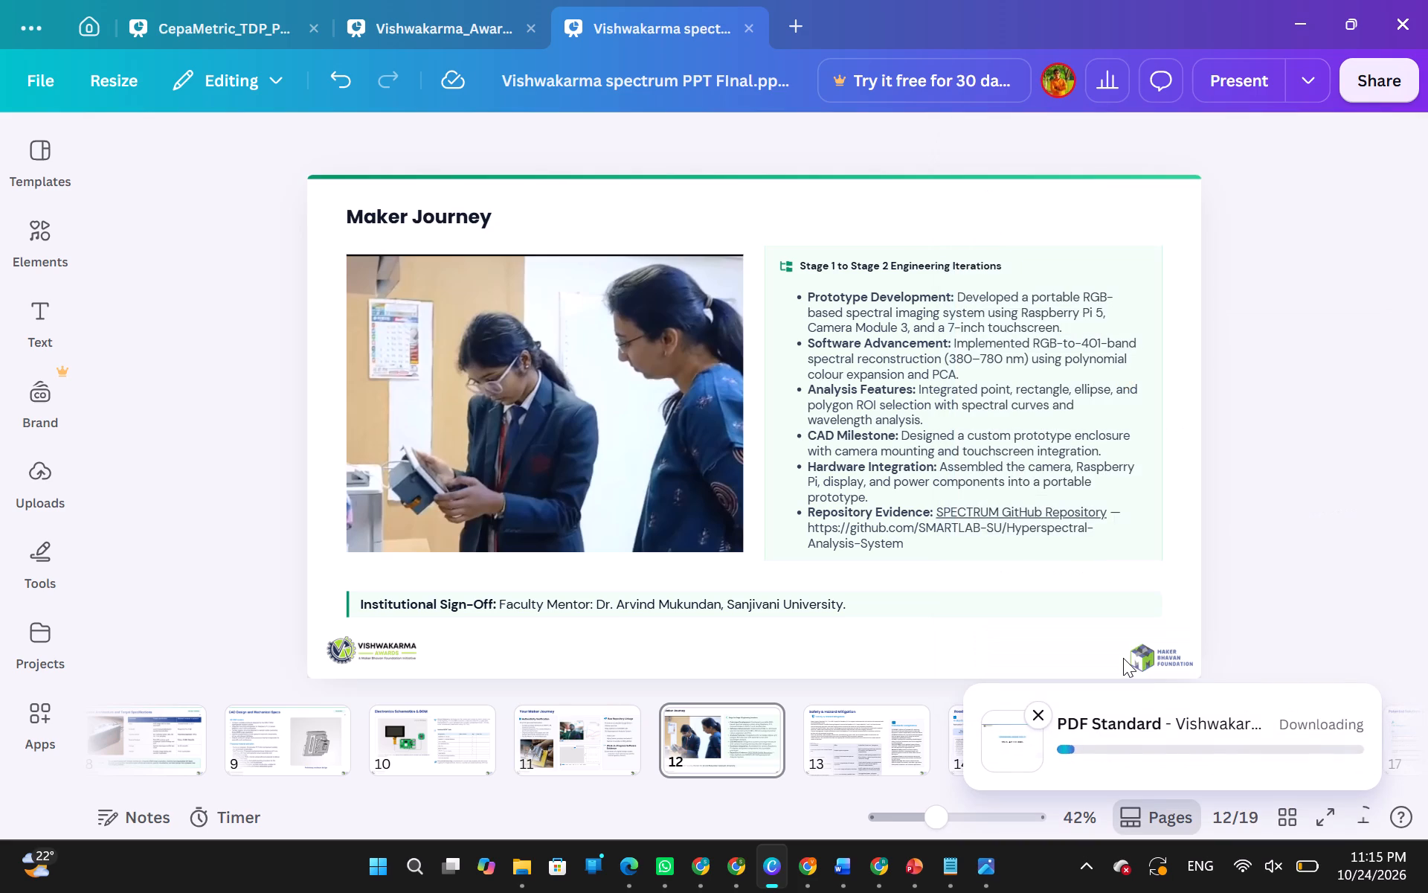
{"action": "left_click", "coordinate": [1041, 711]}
Export all pages of the presentation as a PPTX file.
{"action": "left_click", "coordinate": [1363, 95]}
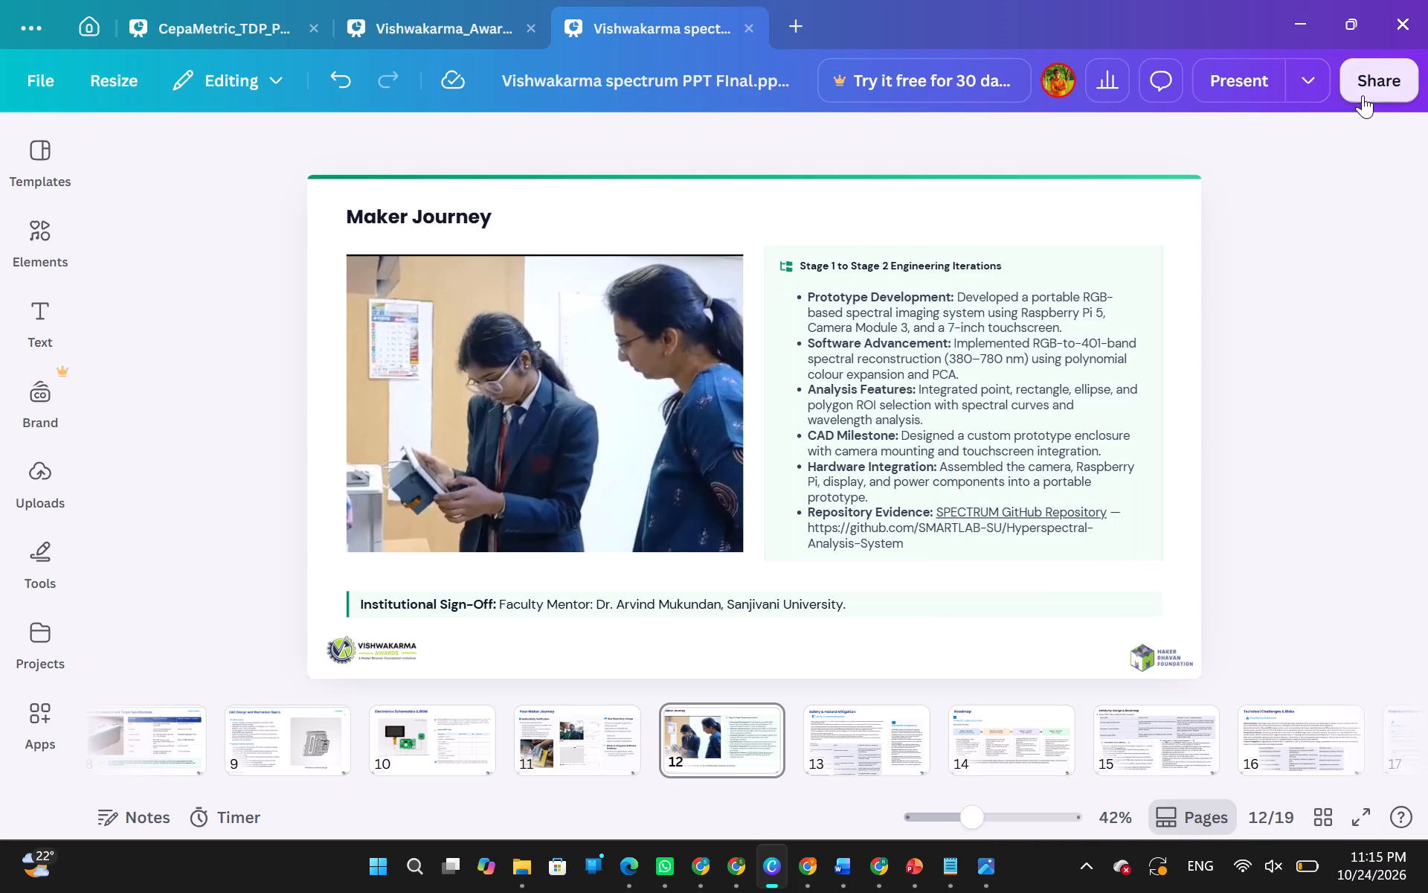
{"action": "left_click", "coordinate": [1036, 598]}
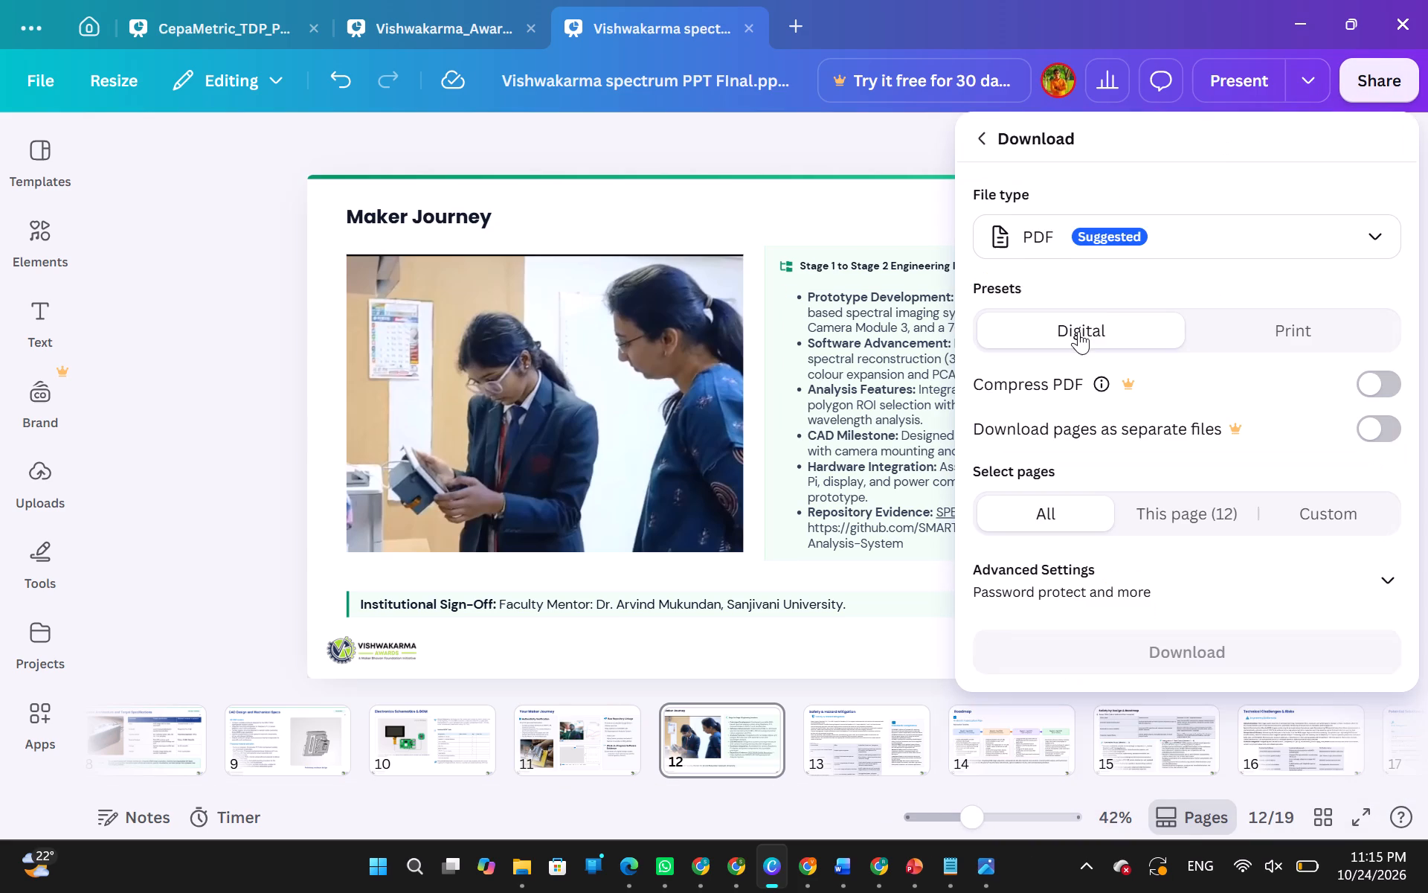
{"action": "left_click", "coordinate": [1146, 243]}
{"action": "left_click", "coordinate": [1134, 368]}
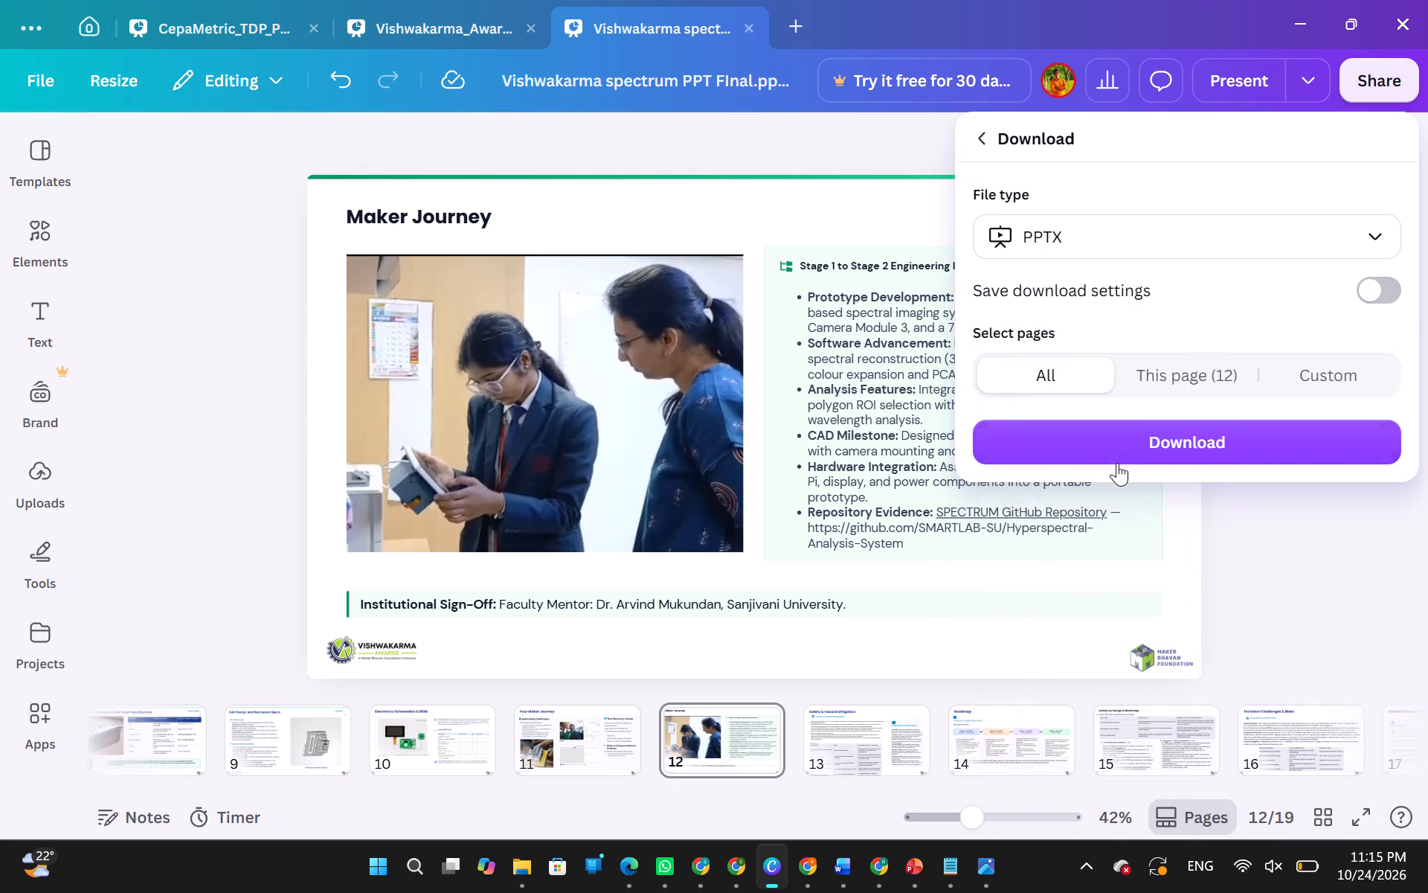
{"action": "left_click", "coordinate": [1130, 460]}
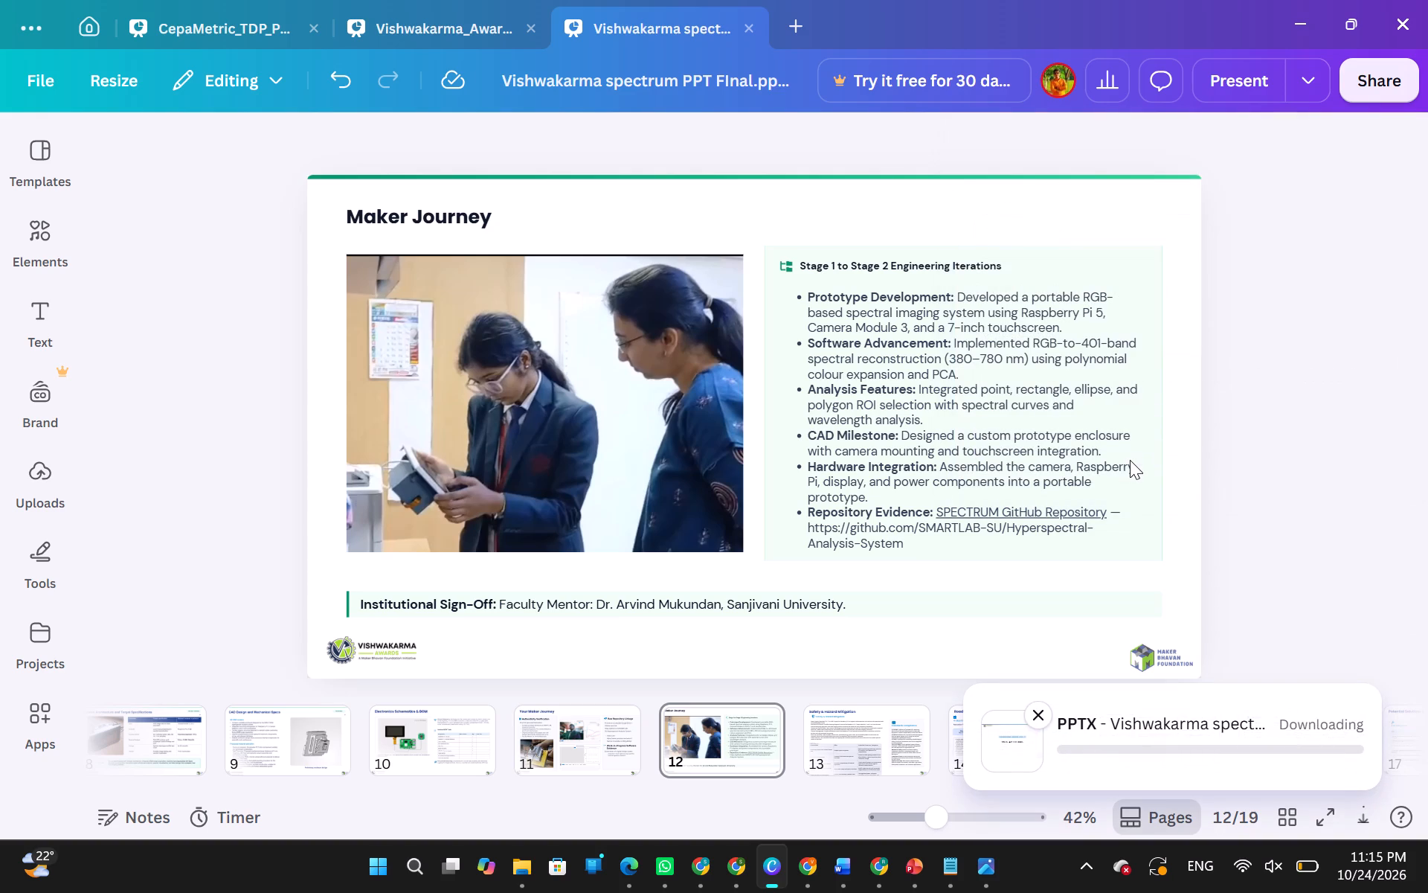
{"action": "left_click", "coordinate": [1133, 461]}
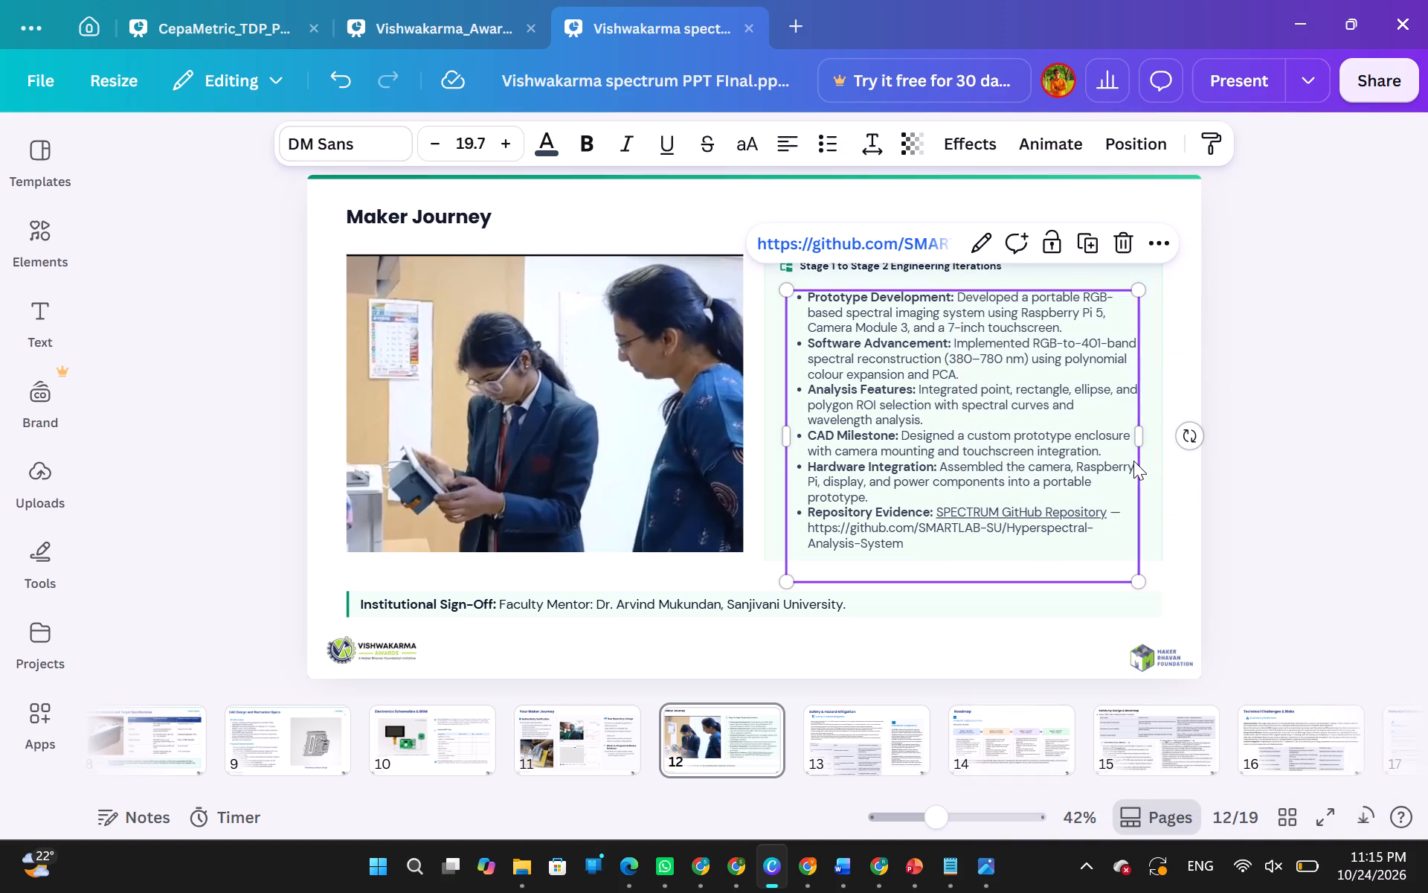
Switch to PowerPoint and check the earlier Vishwakarma spectrum PPT FInal presentation.
{"action": "left_click", "coordinate": [919, 865]}
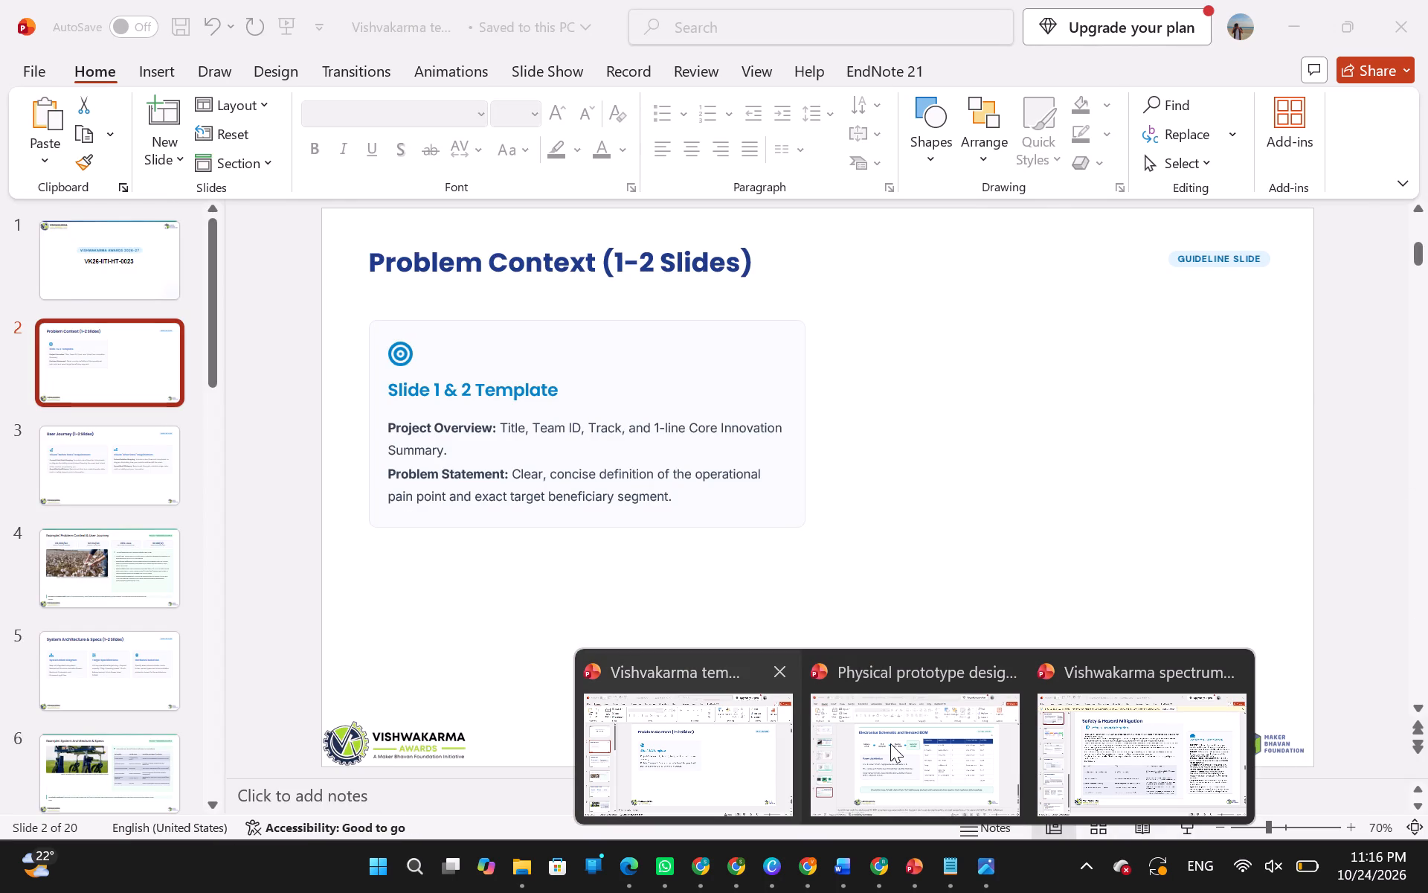
{"action": "left_click", "coordinate": [1128, 711]}
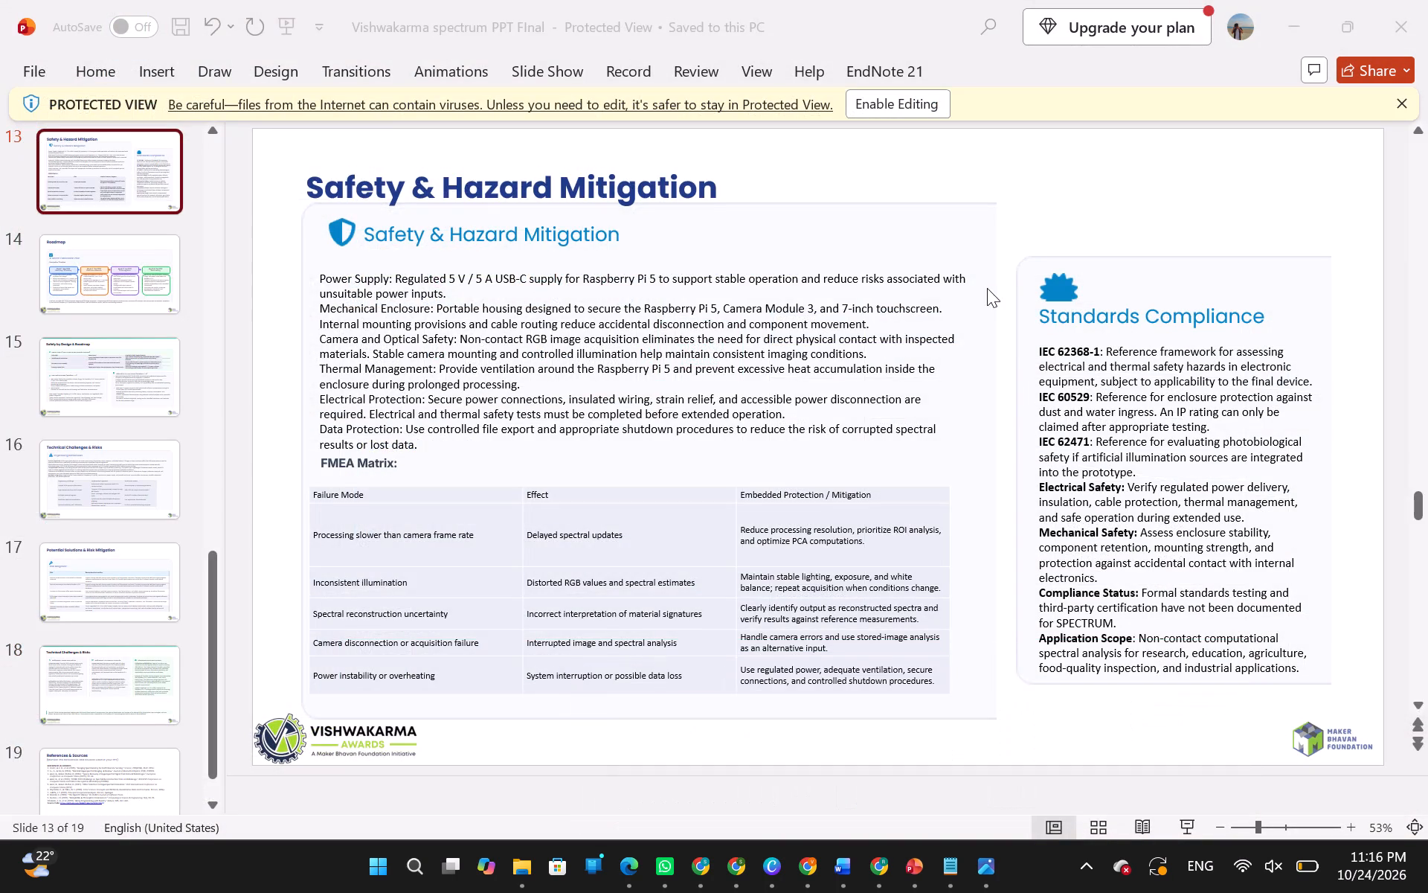
{"action": "left_click", "coordinate": [927, 84]}
{"action": "left_click", "coordinate": [925, 97]}
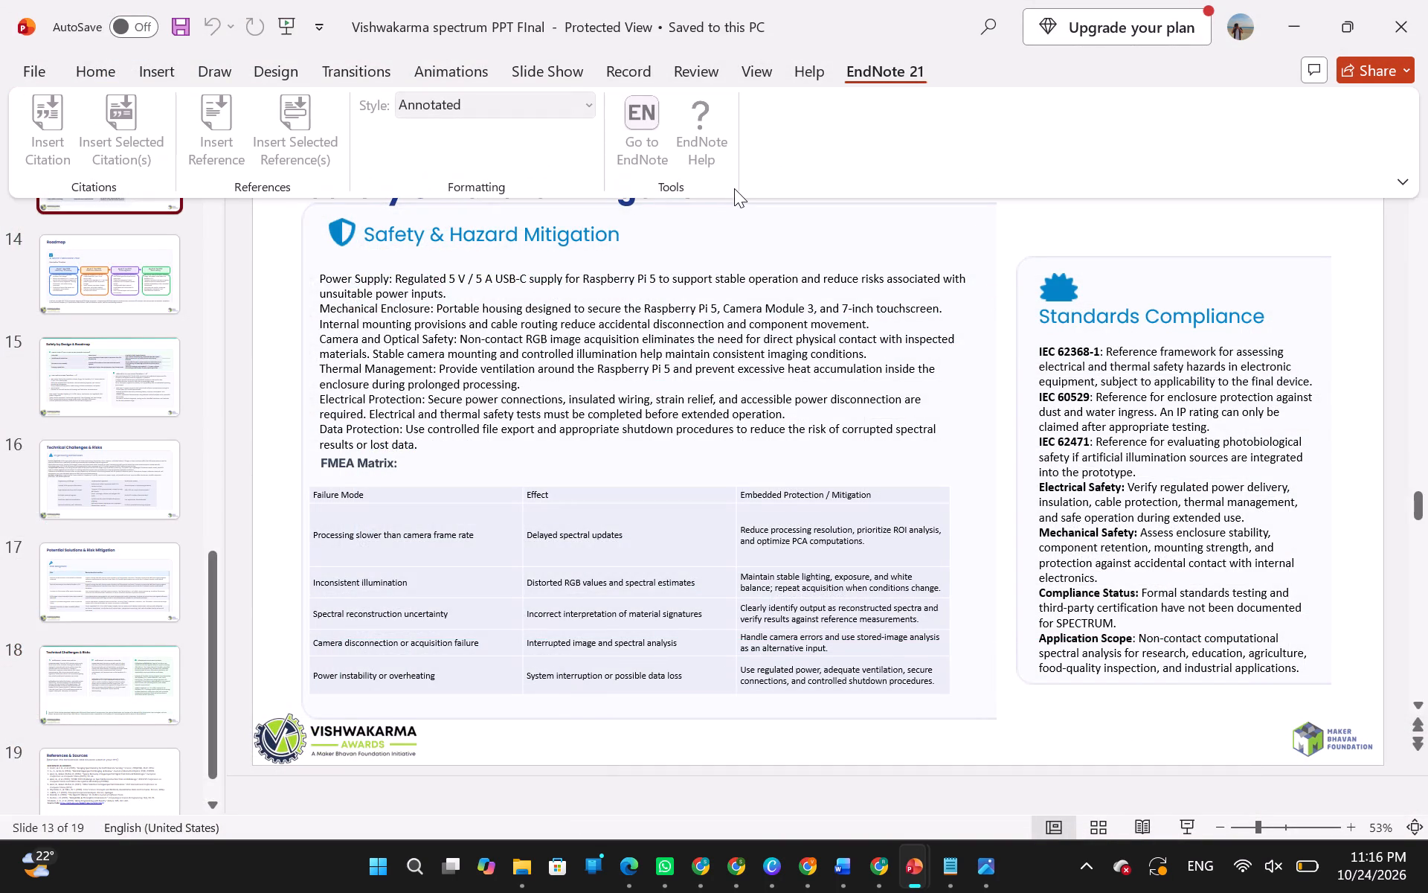
{"action": "scroll", "coordinate": [110, 326], "scroll_direction": "up", "scroll_amount": 9}
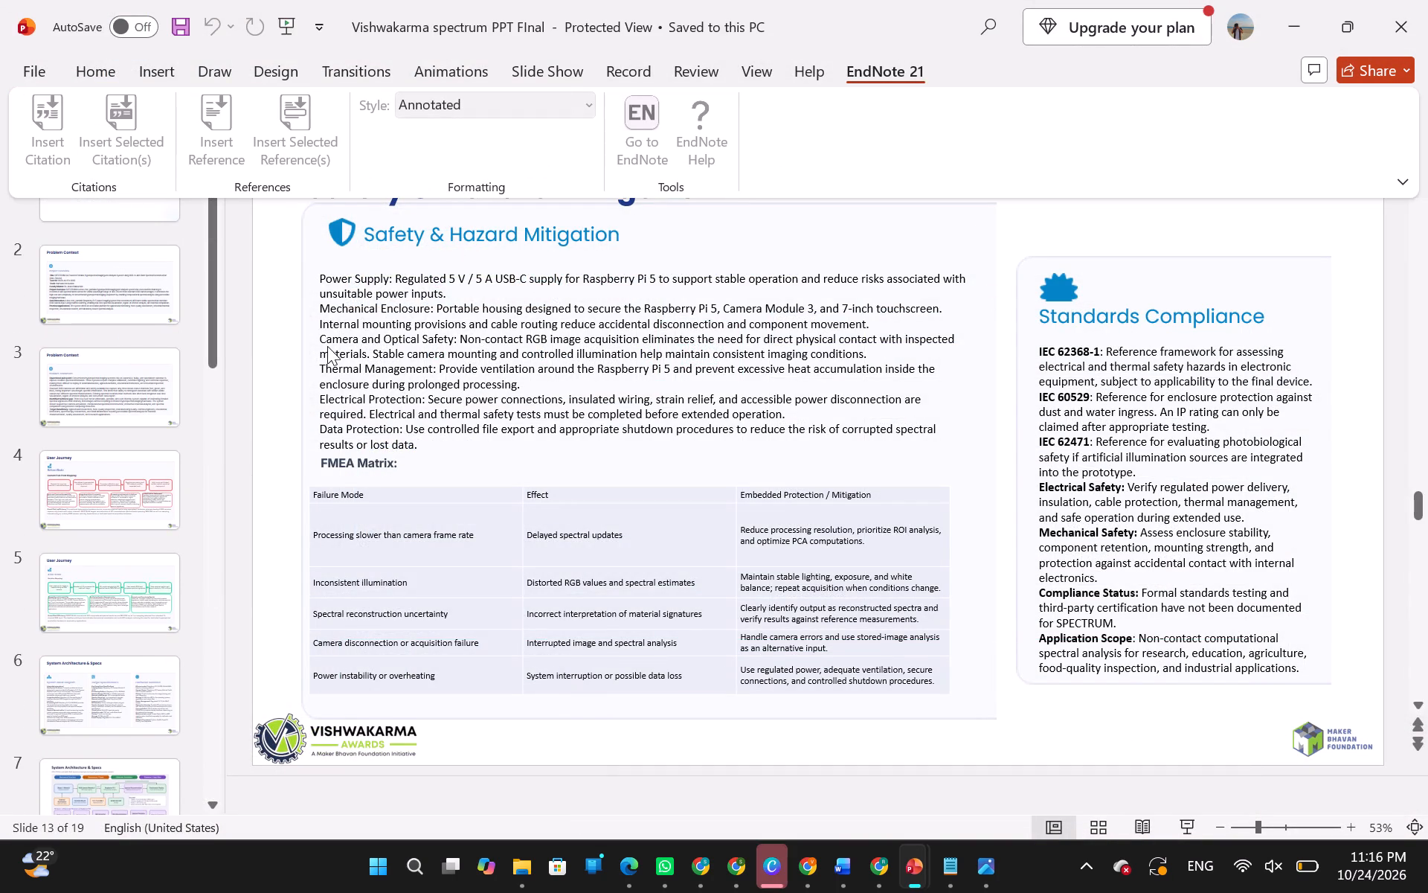
Return to the Canva export and save it in Downloads as Vishwakarma spectrum PPT FInal2.pptx.
{"action": "key", "text": "alt+Tab"}
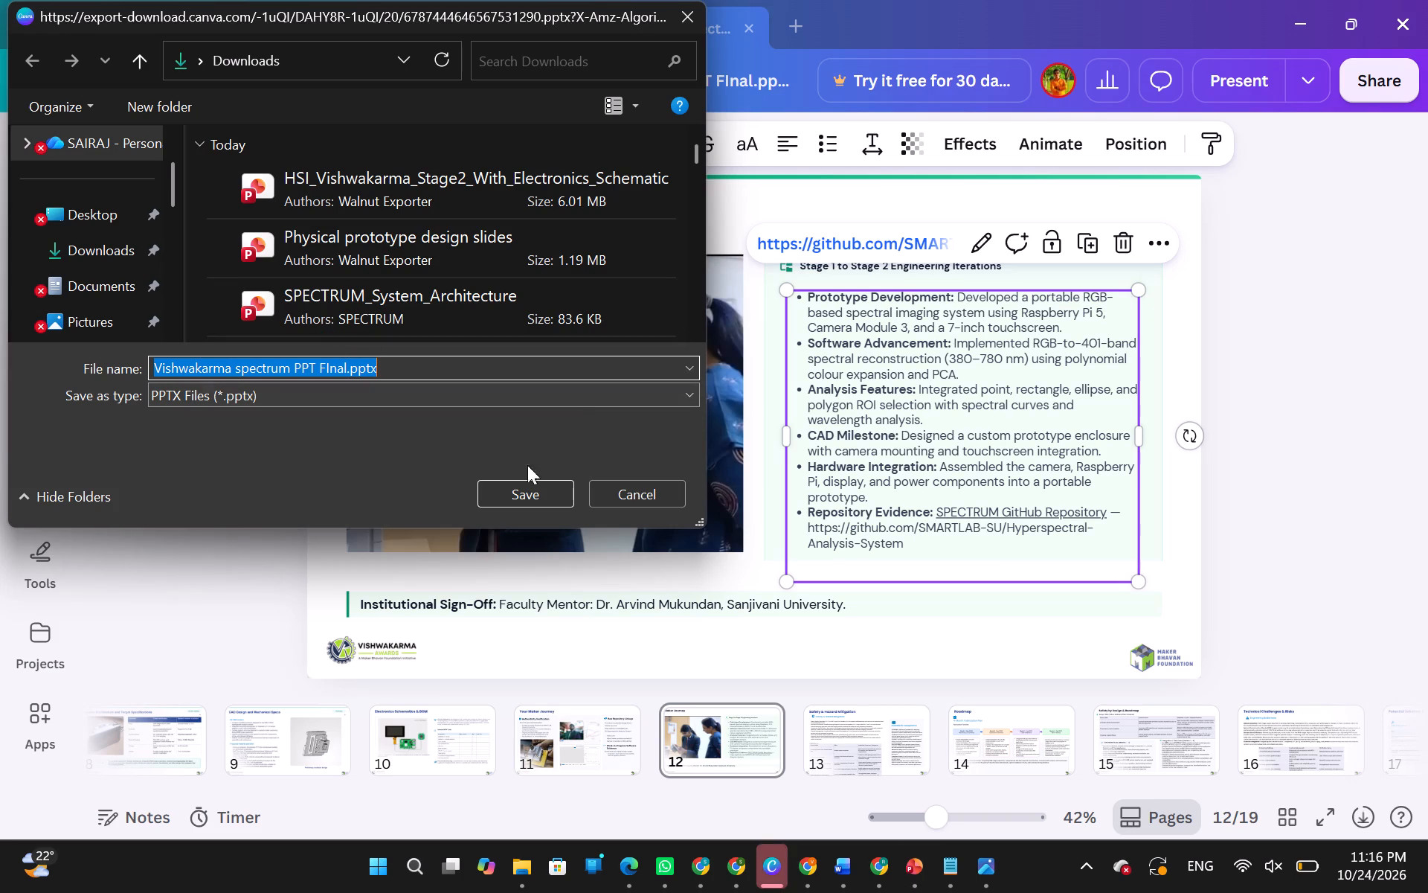
{"action": "left_click", "coordinate": [391, 365]}
{"action": "left_click", "coordinate": [349, 367]}
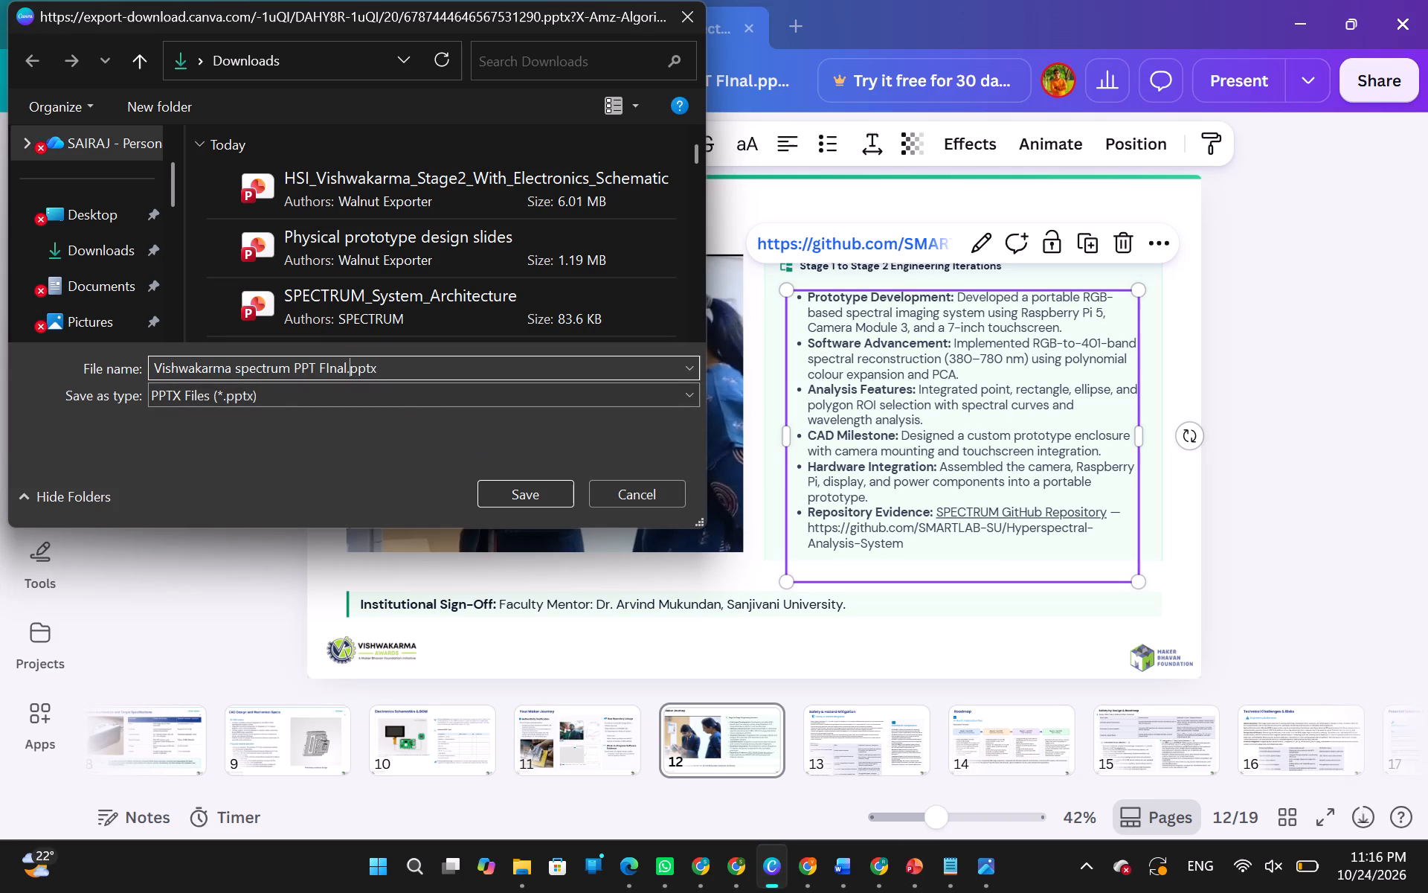
{"action": "key", "text": "Left"}
{"action": "key", "text": "2"}
{"action": "key", "text": "Return"}
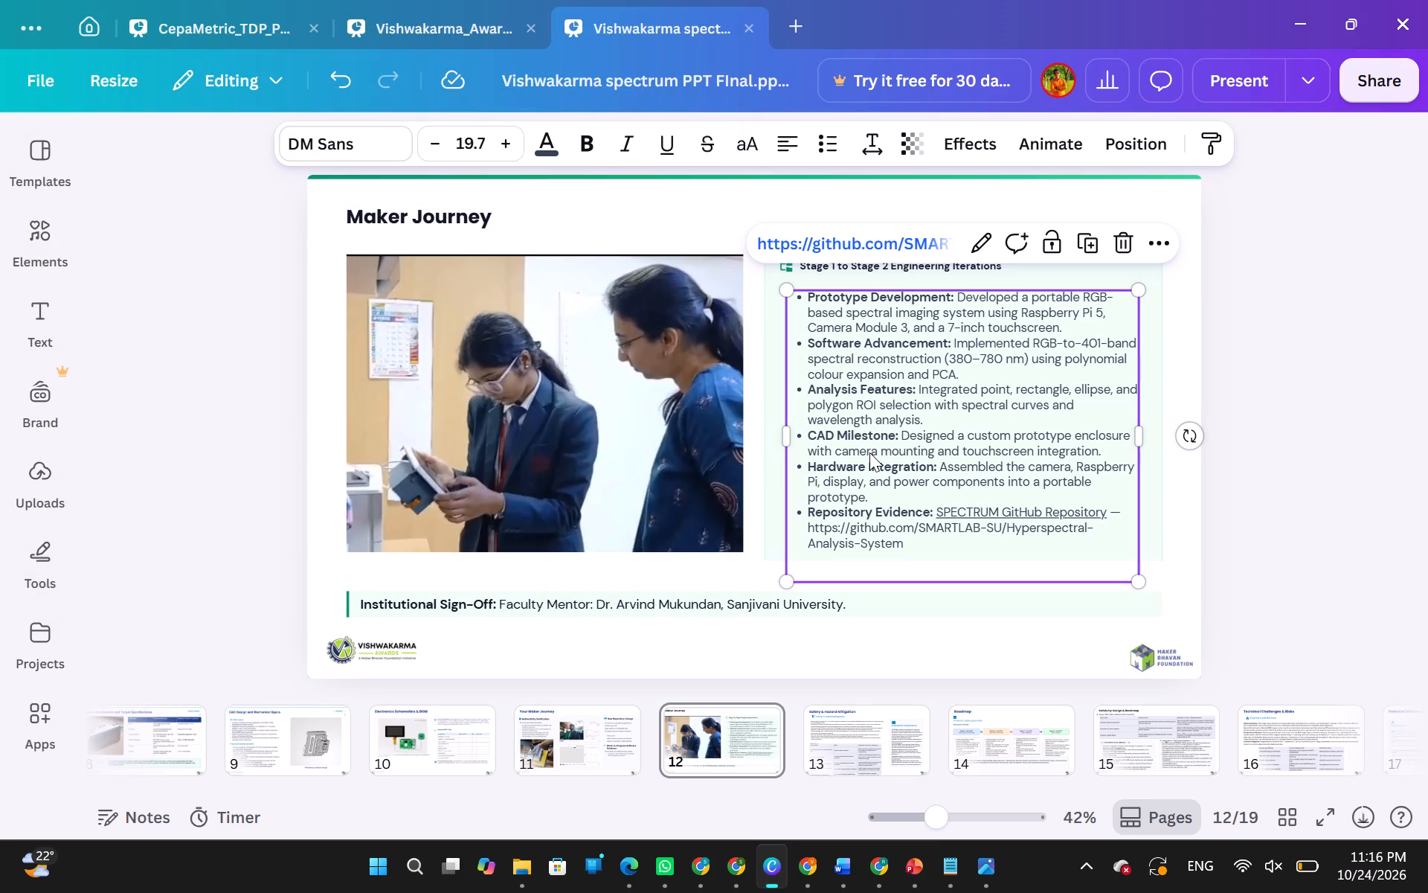
{"action": "left_click", "coordinate": [503, 860]}
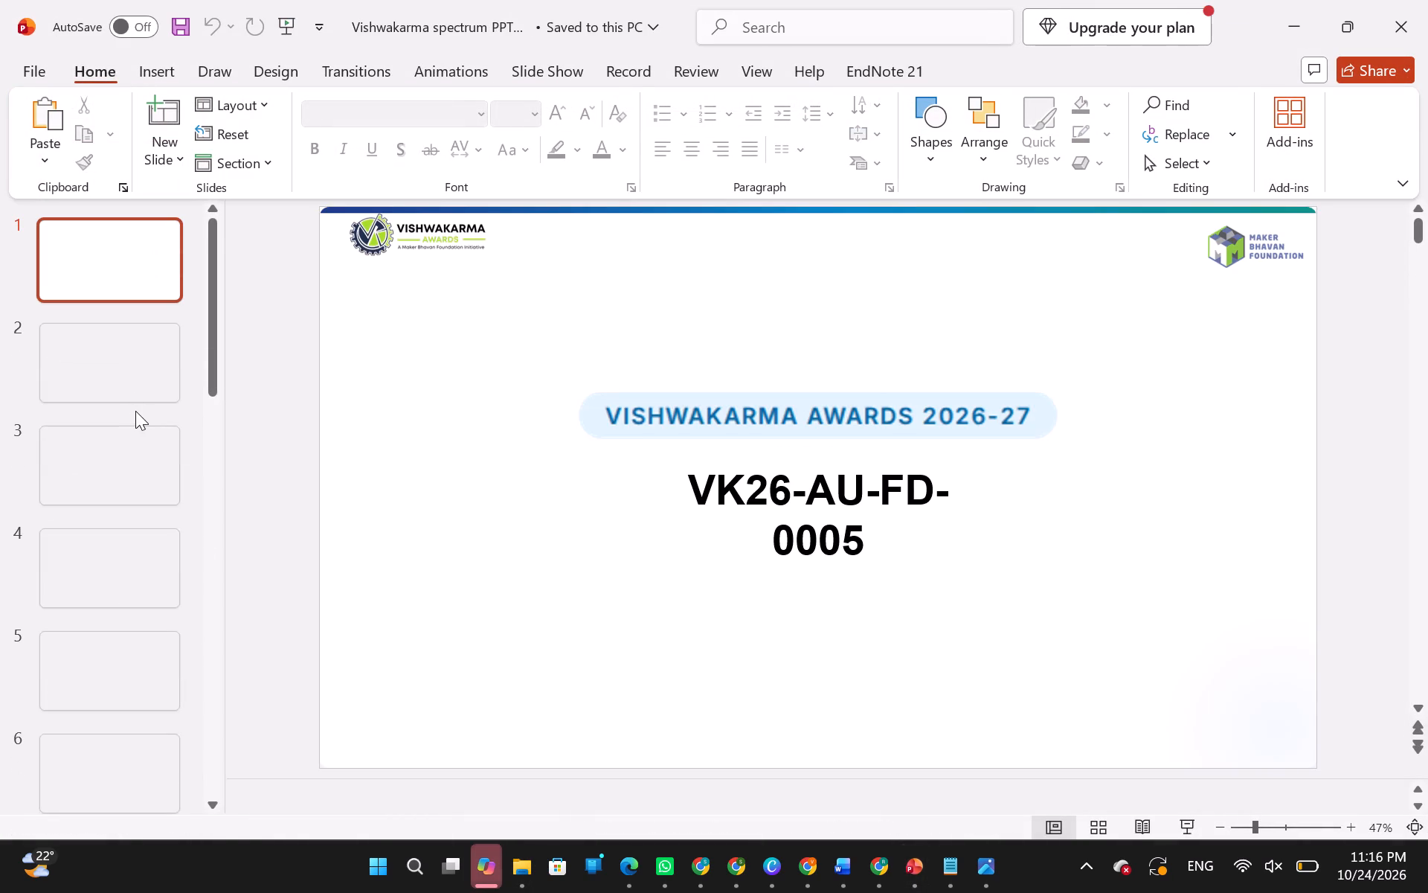
Widen the team ID text box on slide 1 so that the whole code fits on one line.
{"action": "scroll", "coordinate": [243, 635], "scroll_direction": "down", "scroll_amount": 6}
{"action": "left_click", "coordinate": [869, 501]}
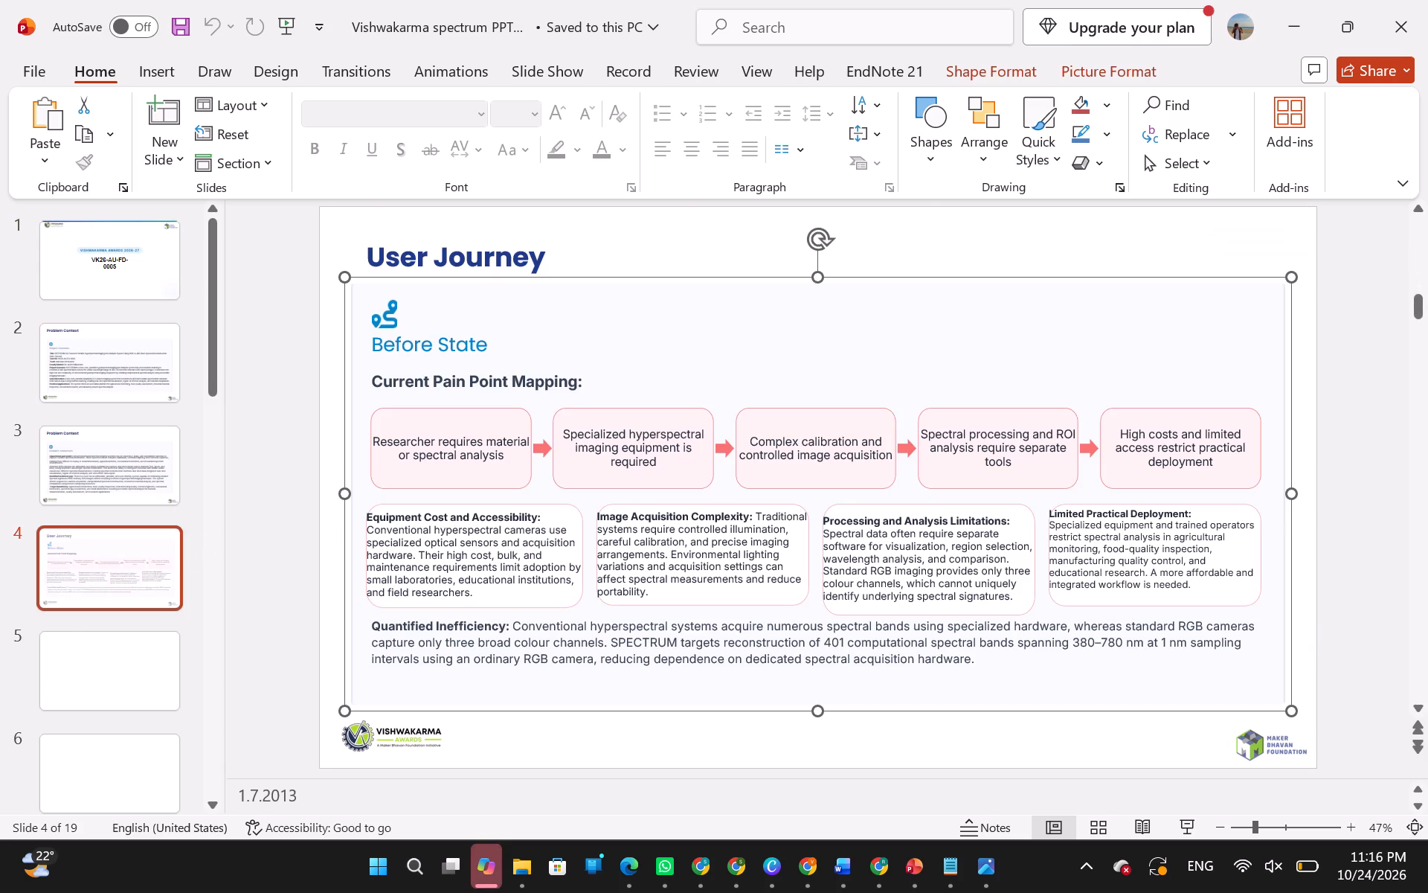
{"action": "left_click", "coordinate": [119, 300]}
{"action": "left_click", "coordinate": [0, 260]}
{"action": "left_click", "coordinate": [86, 253]}
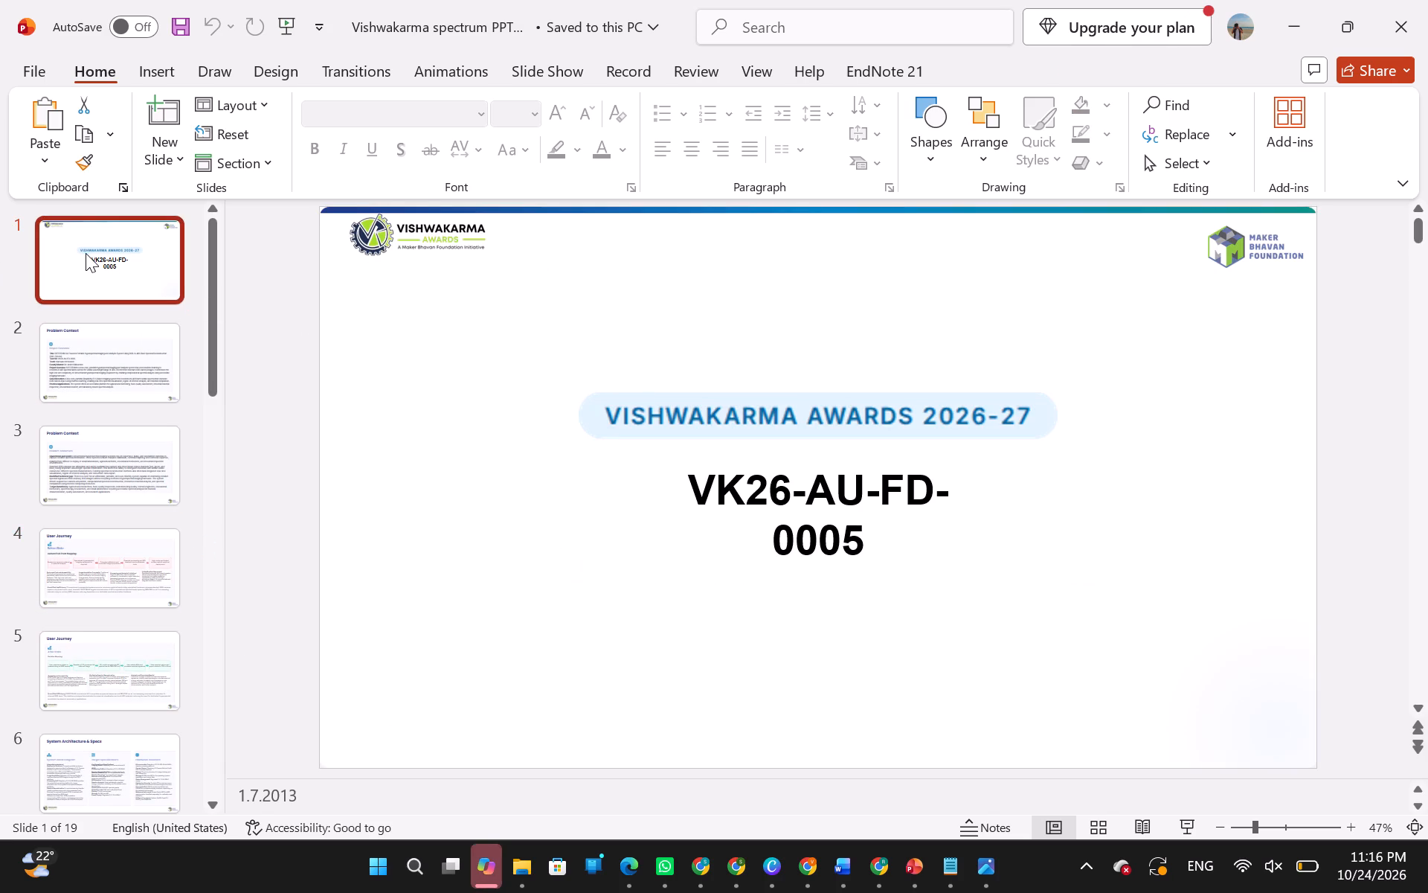
{"action": "left_click", "coordinate": [773, 470]}
{"action": "left_click", "coordinate": [816, 540]}
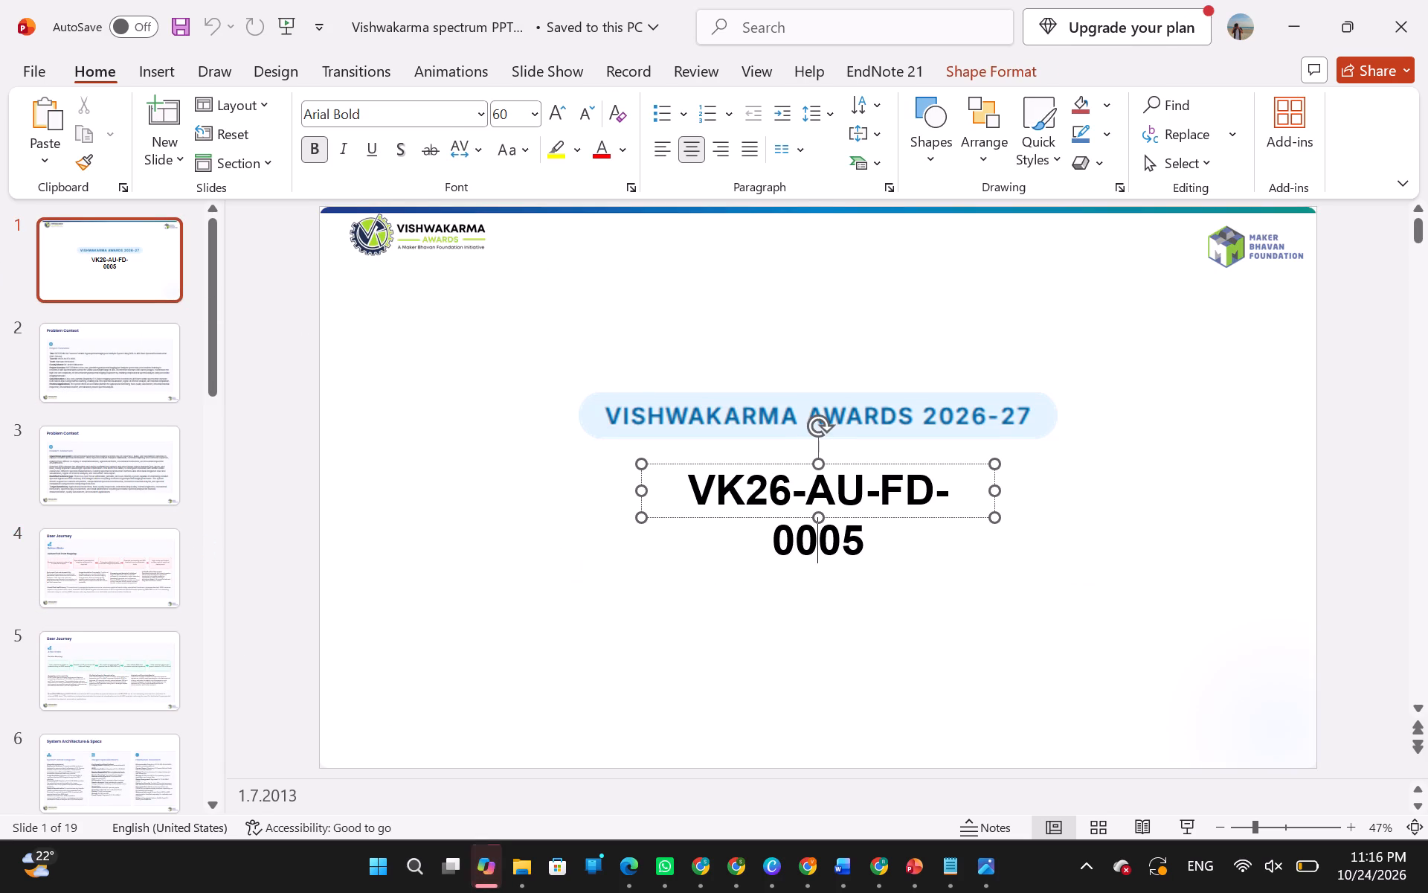
{"action": "left_click", "coordinate": [617, 572]}
{"action": "left_click", "coordinate": [742, 481]}
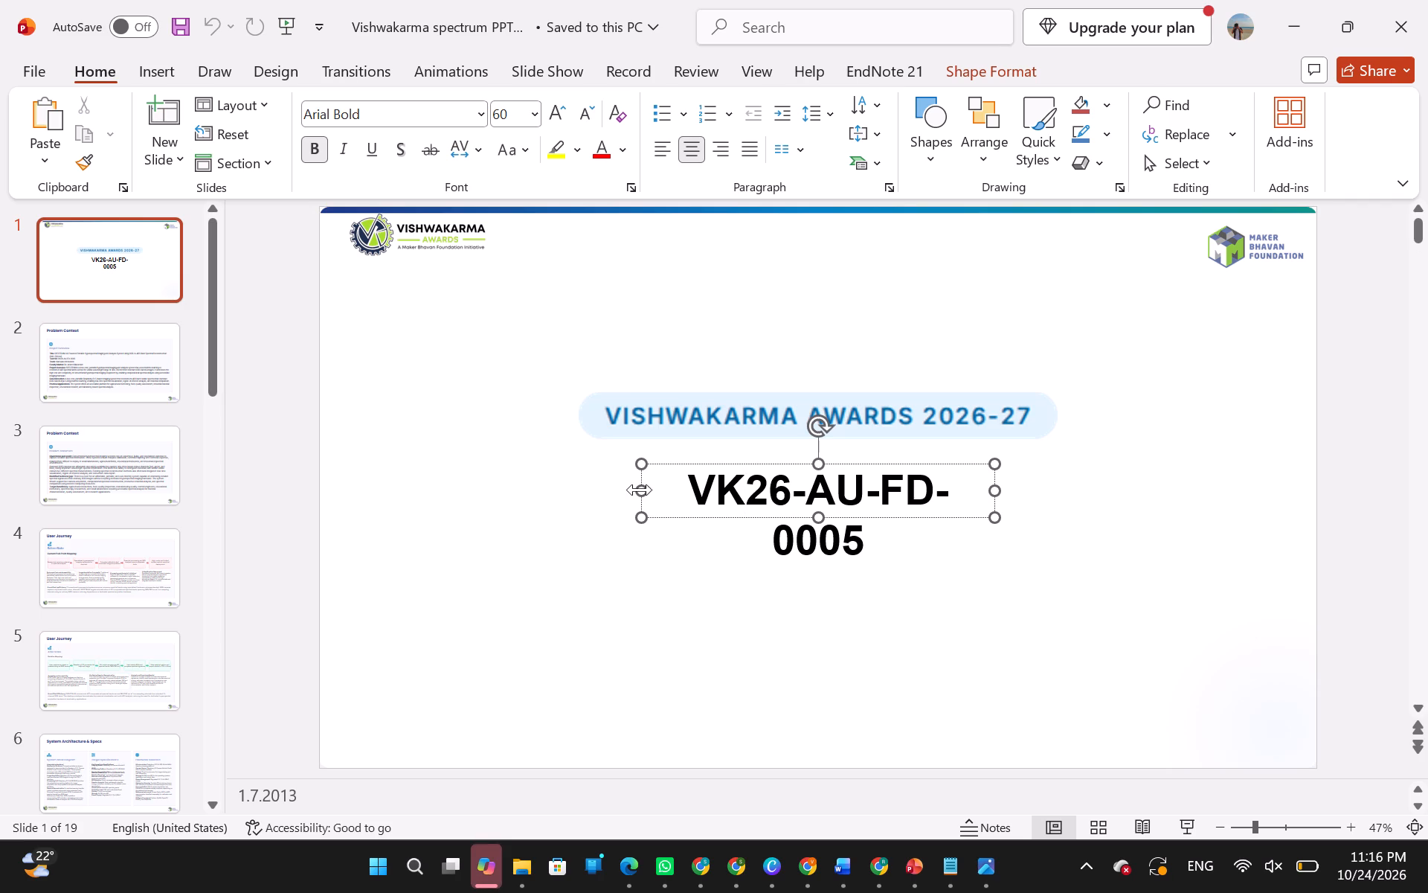
{"action": "left_click_drag", "start_coordinate": [640, 490], "coordinate": [542, 484]}
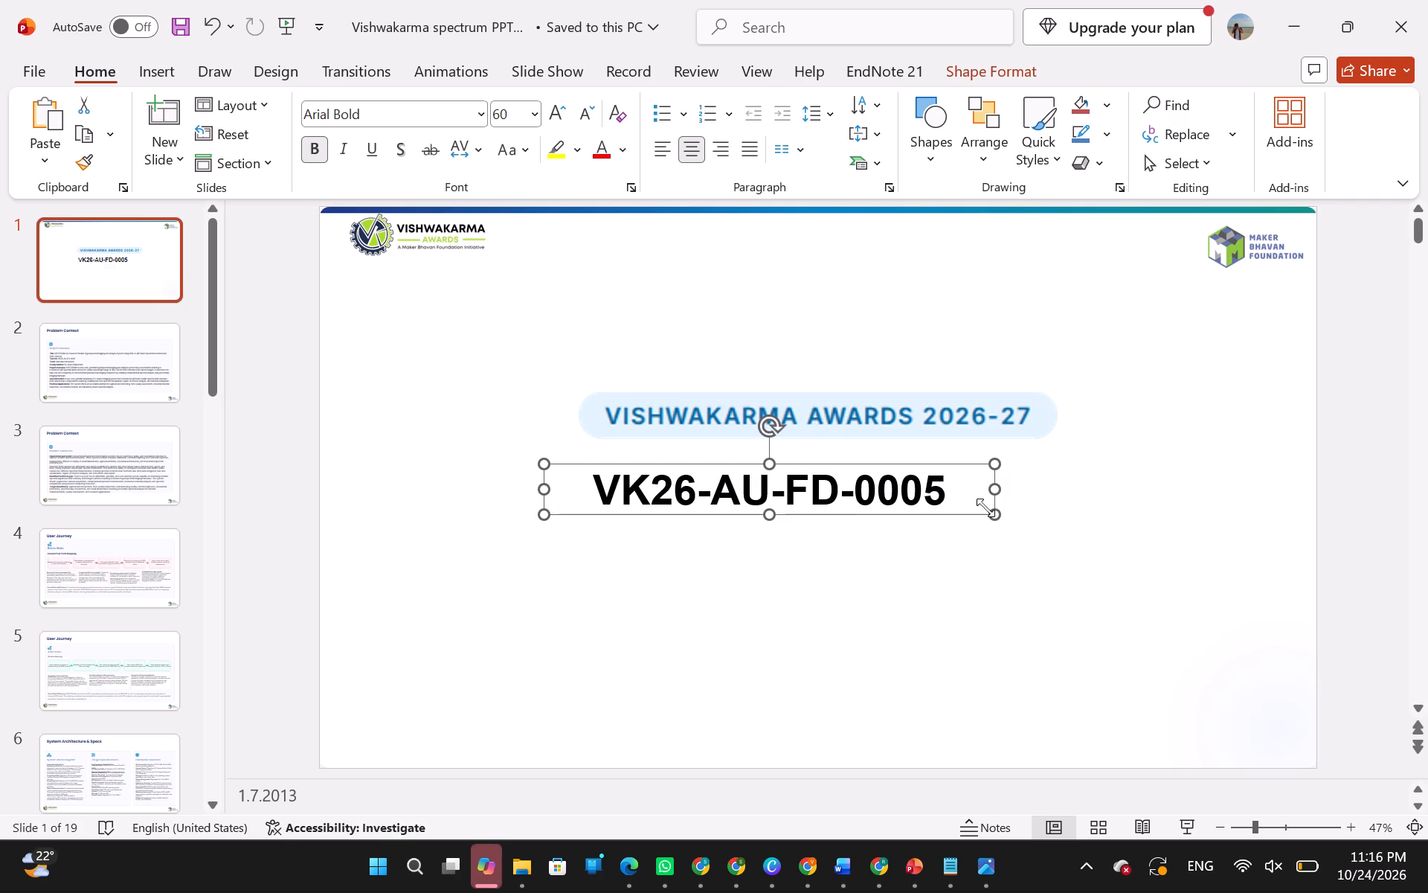
Move the team ID text box on slide 1 slightly up and across so it sits centred beneath the awards banner.
{"action": "left_click", "coordinate": [922, 492]}
{"action": "left_click", "coordinate": [781, 567]}
{"action": "left_click", "coordinate": [795, 490]}
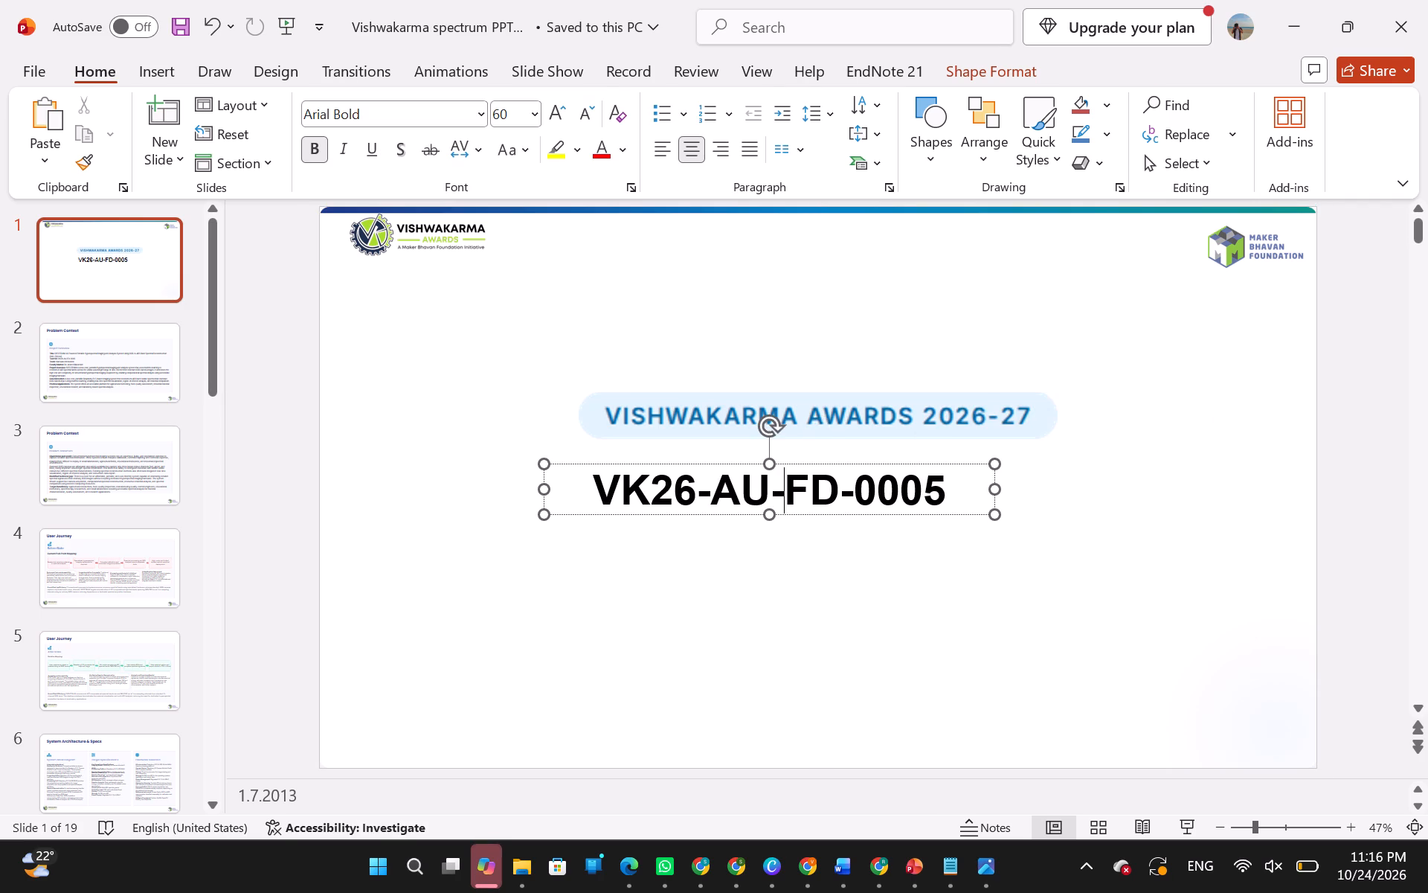
{"action": "left_click_drag", "start_coordinate": [791, 467], "coordinate": [793, 458]}
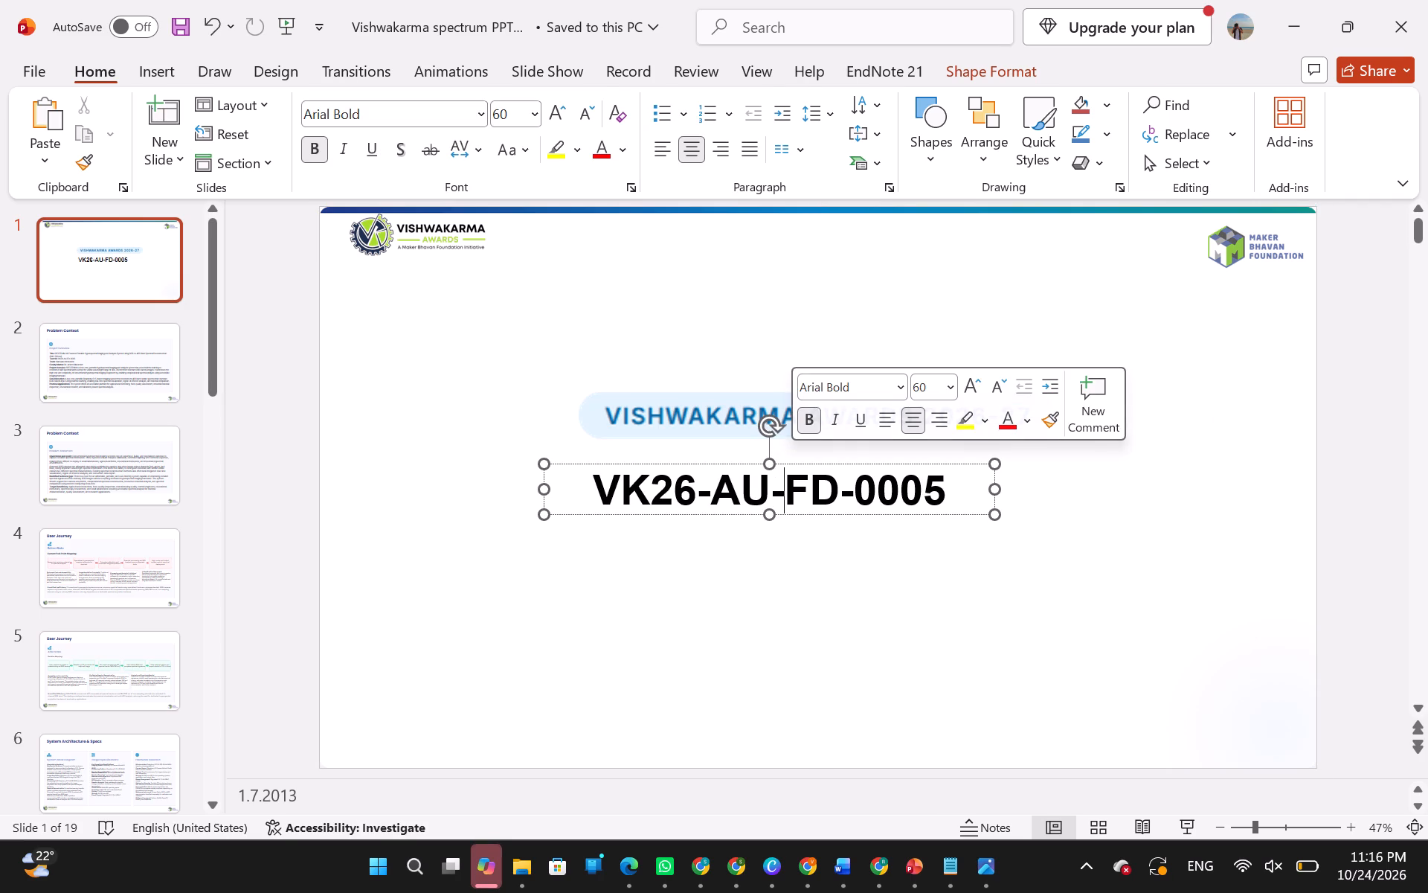
{"action": "left_click_drag", "start_coordinate": [782, 461], "coordinate": [814, 461]}
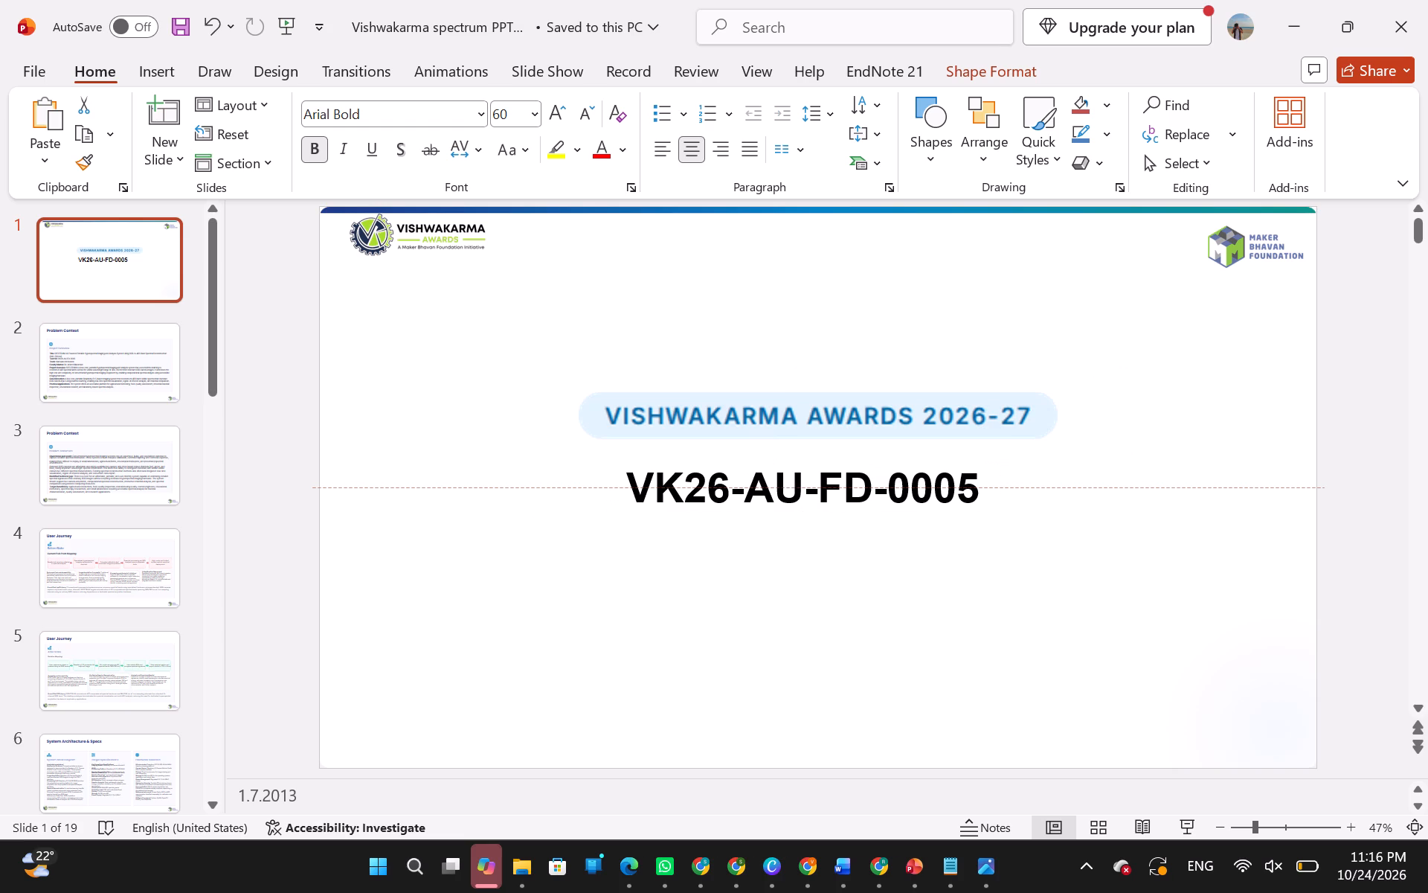
{"action": "left_click_drag", "start_coordinate": [814, 461], "coordinate": [817, 459]}
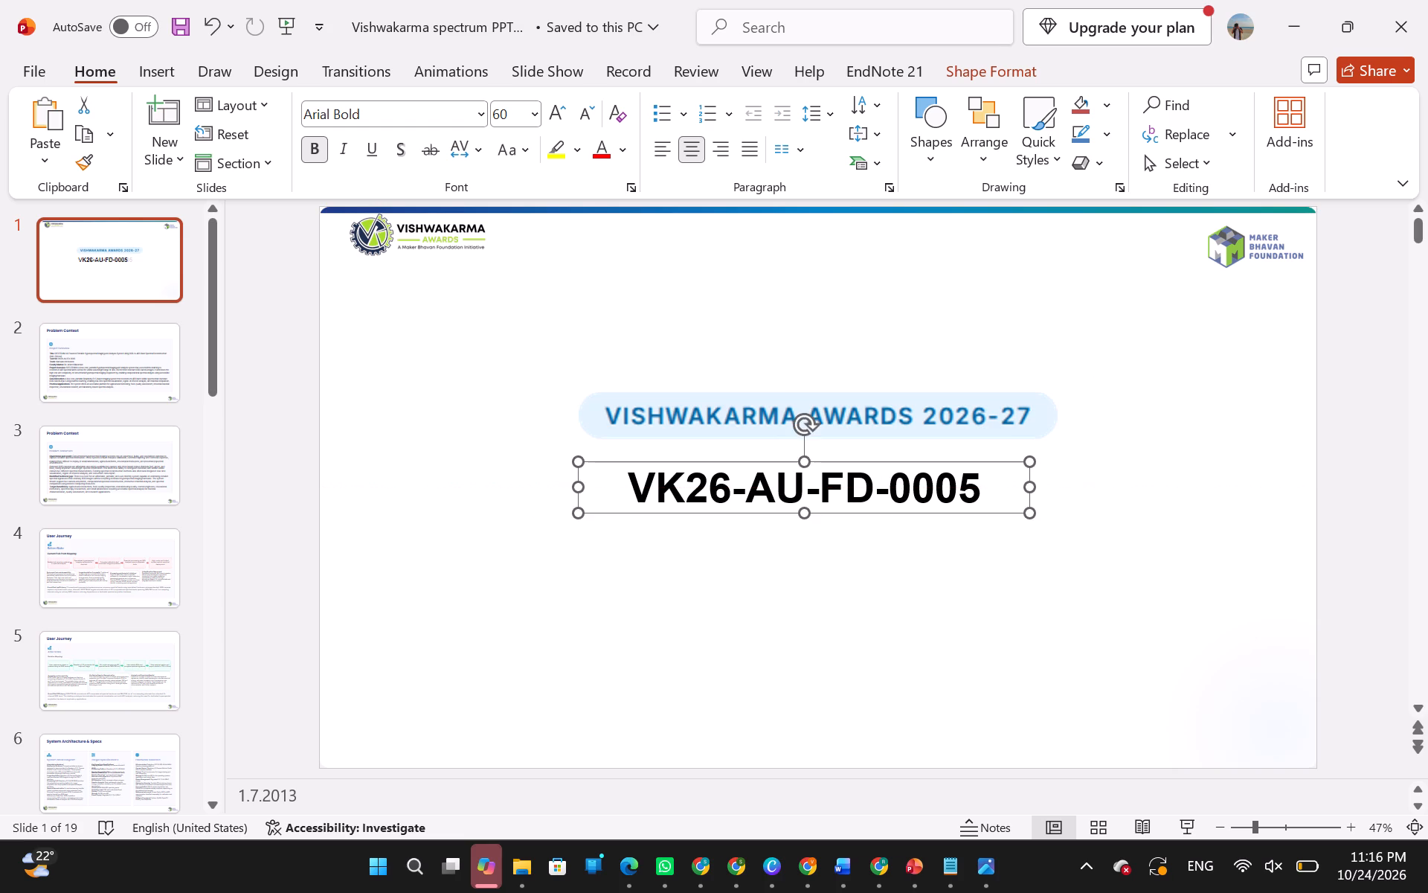
{"action": "left_click", "coordinate": [289, 469]}
Shift the VISHWAKARMA AWARDS 2026-27 banner on slide 1 slightly so it is centred above the team ID.
{"action": "left_click", "coordinate": [657, 420]}
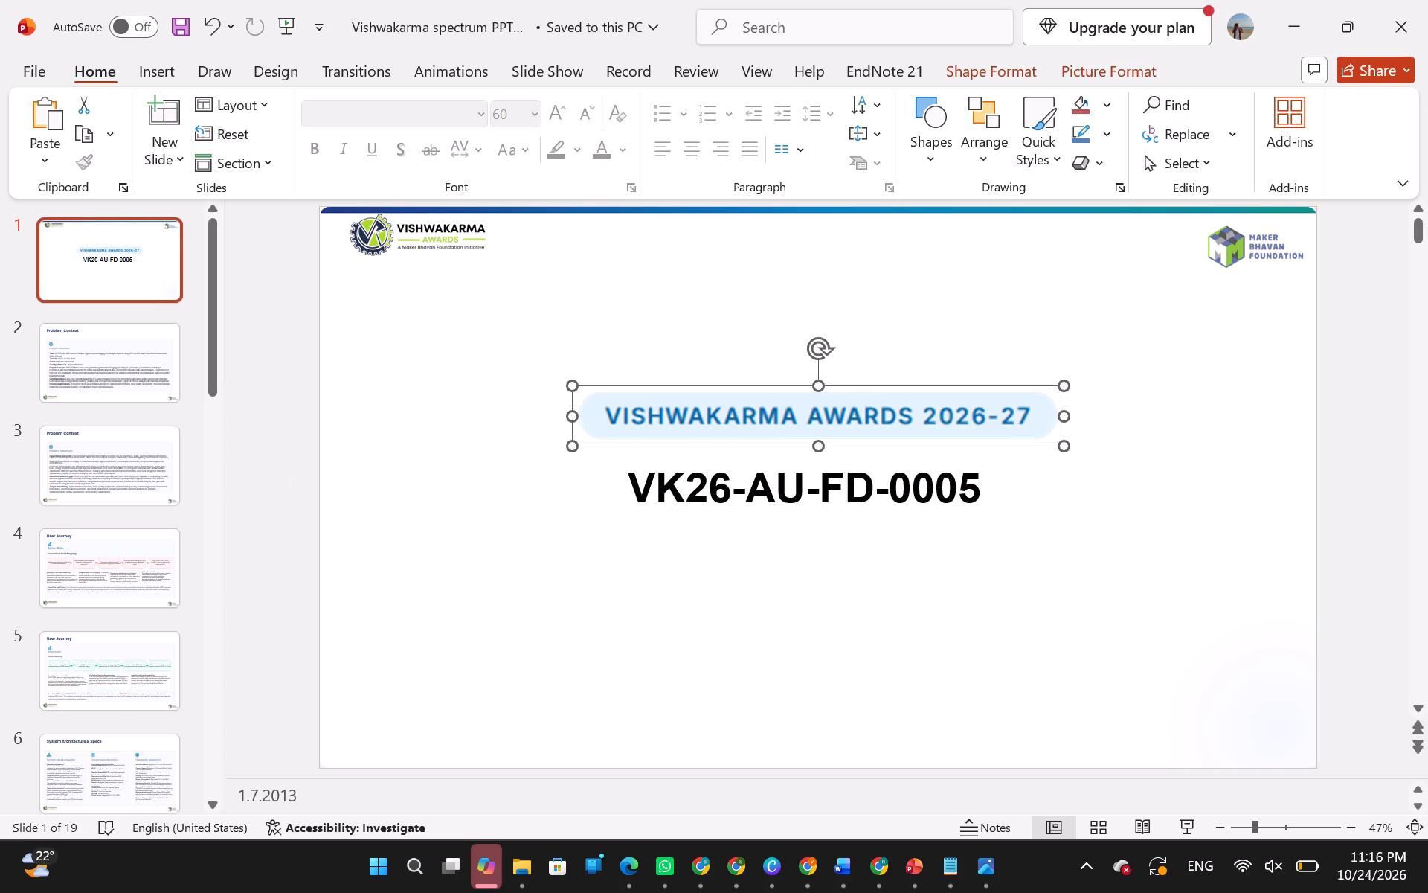
{"action": "left_click_drag", "start_coordinate": [699, 400], "coordinate": [690, 403]}
{"action": "left_click", "coordinate": [280, 391]}
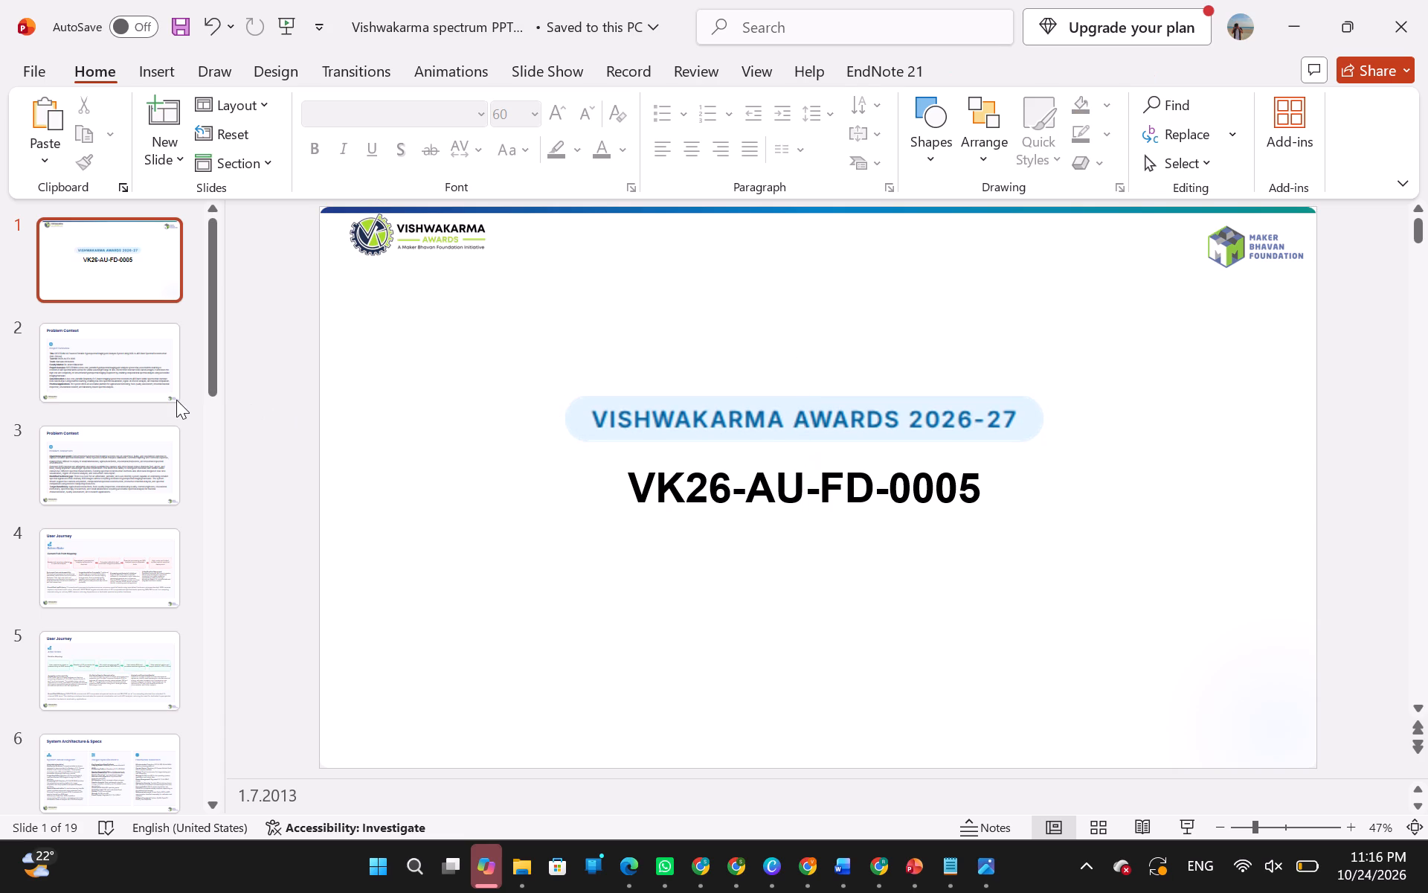
Delete the pale background panel behind the Risk Mitigation content on slide 17.
{"action": "left_click", "coordinate": [85, 391]}
{"action": "left_click", "coordinate": [88, 455]}
{"action": "scroll", "coordinate": [64, 520], "scroll_direction": "down", "scroll_amount": 5}
{"action": "left_click", "coordinate": [105, 482]}
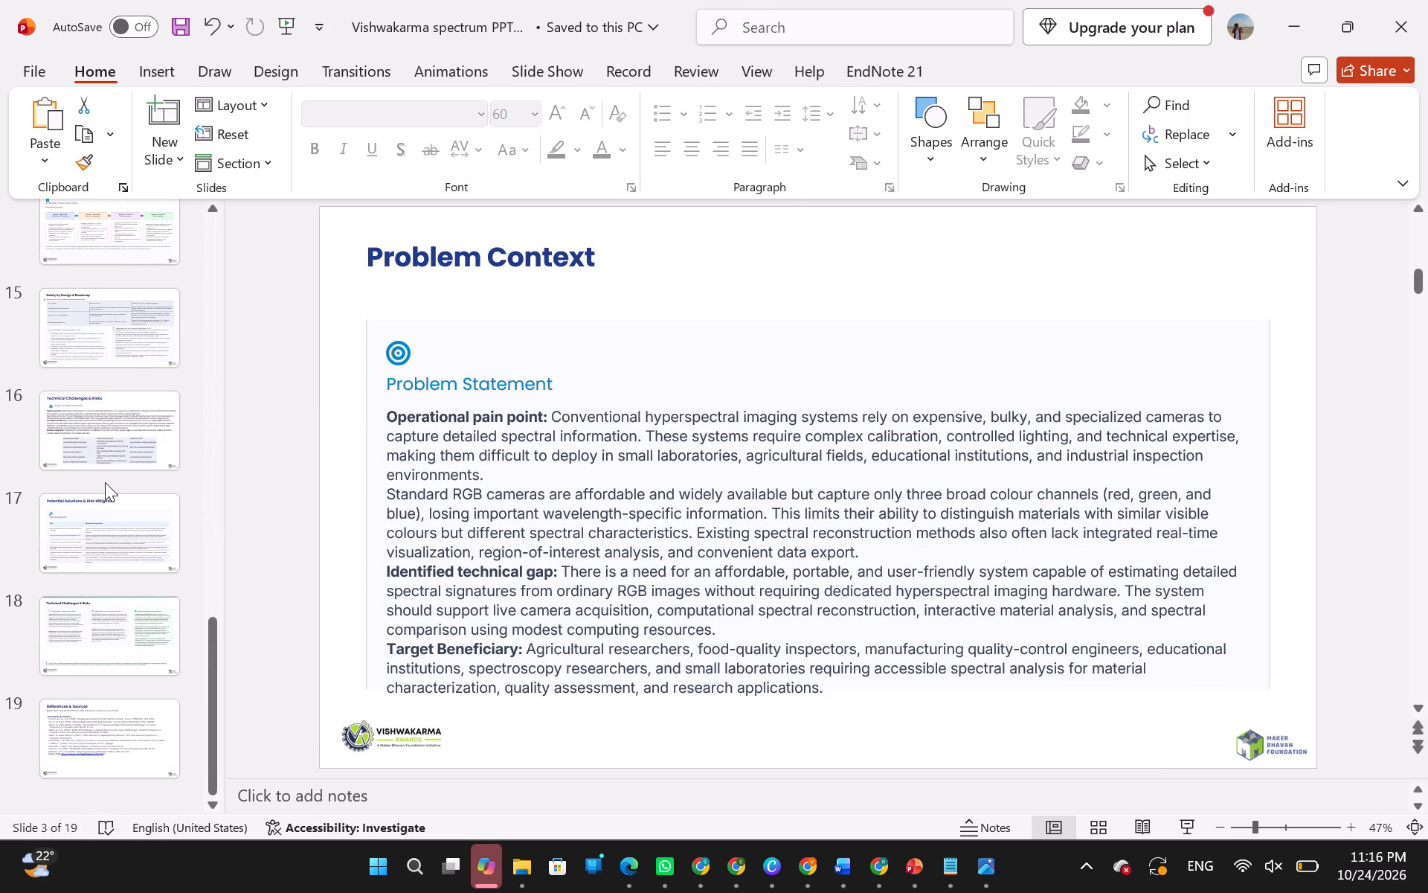
{"action": "left_click", "coordinate": [112, 452]}
{"action": "left_click", "coordinate": [107, 525]}
{"action": "scroll", "coordinate": [119, 571], "scroll_direction": "down", "scroll_amount": 2}
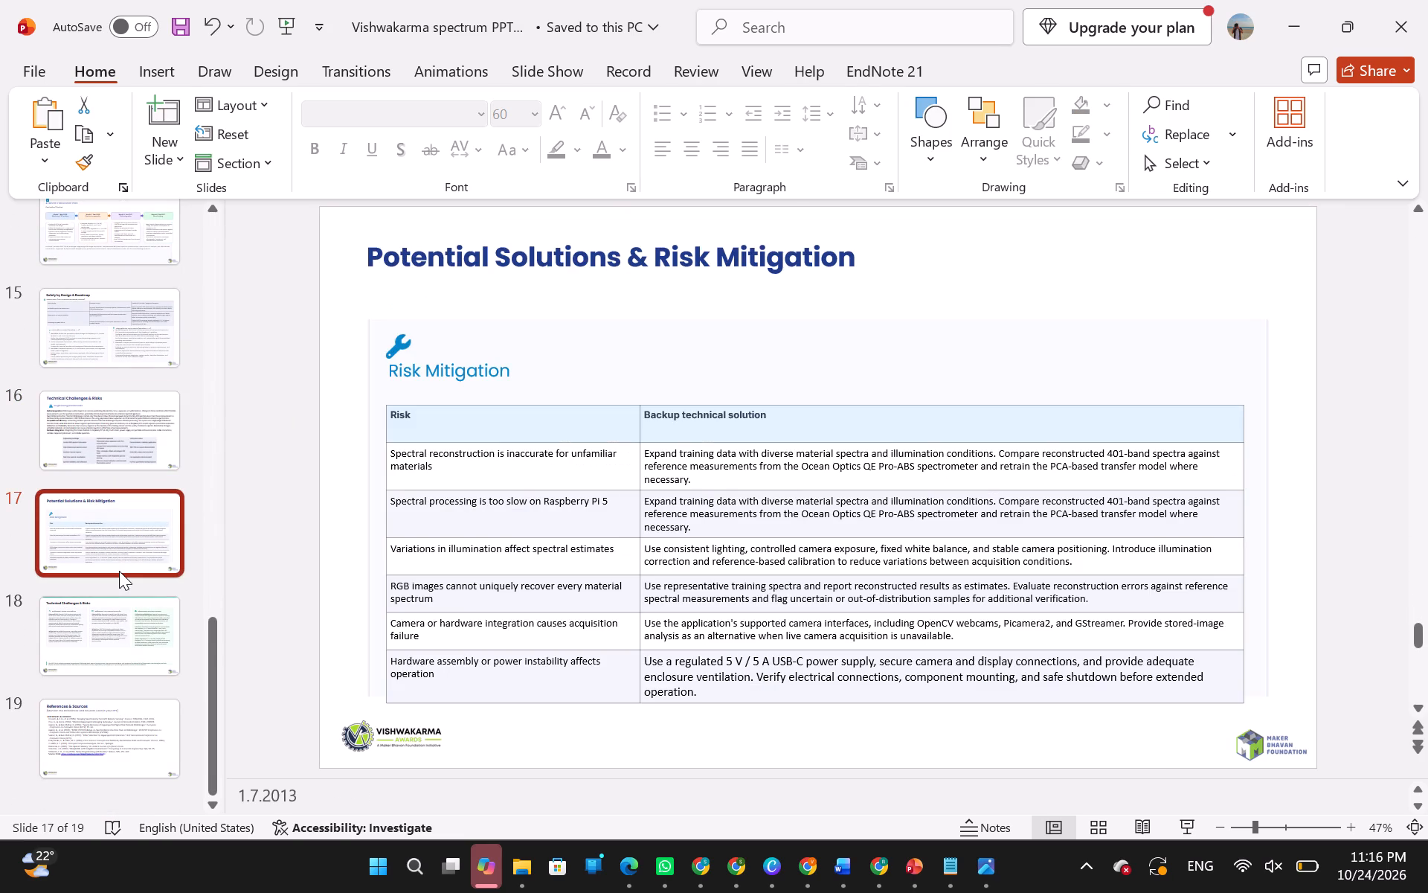
{"action": "left_click", "coordinate": [114, 621]}
{"action": "left_click", "coordinate": [123, 525]}
{"action": "left_click", "coordinate": [372, 326]}
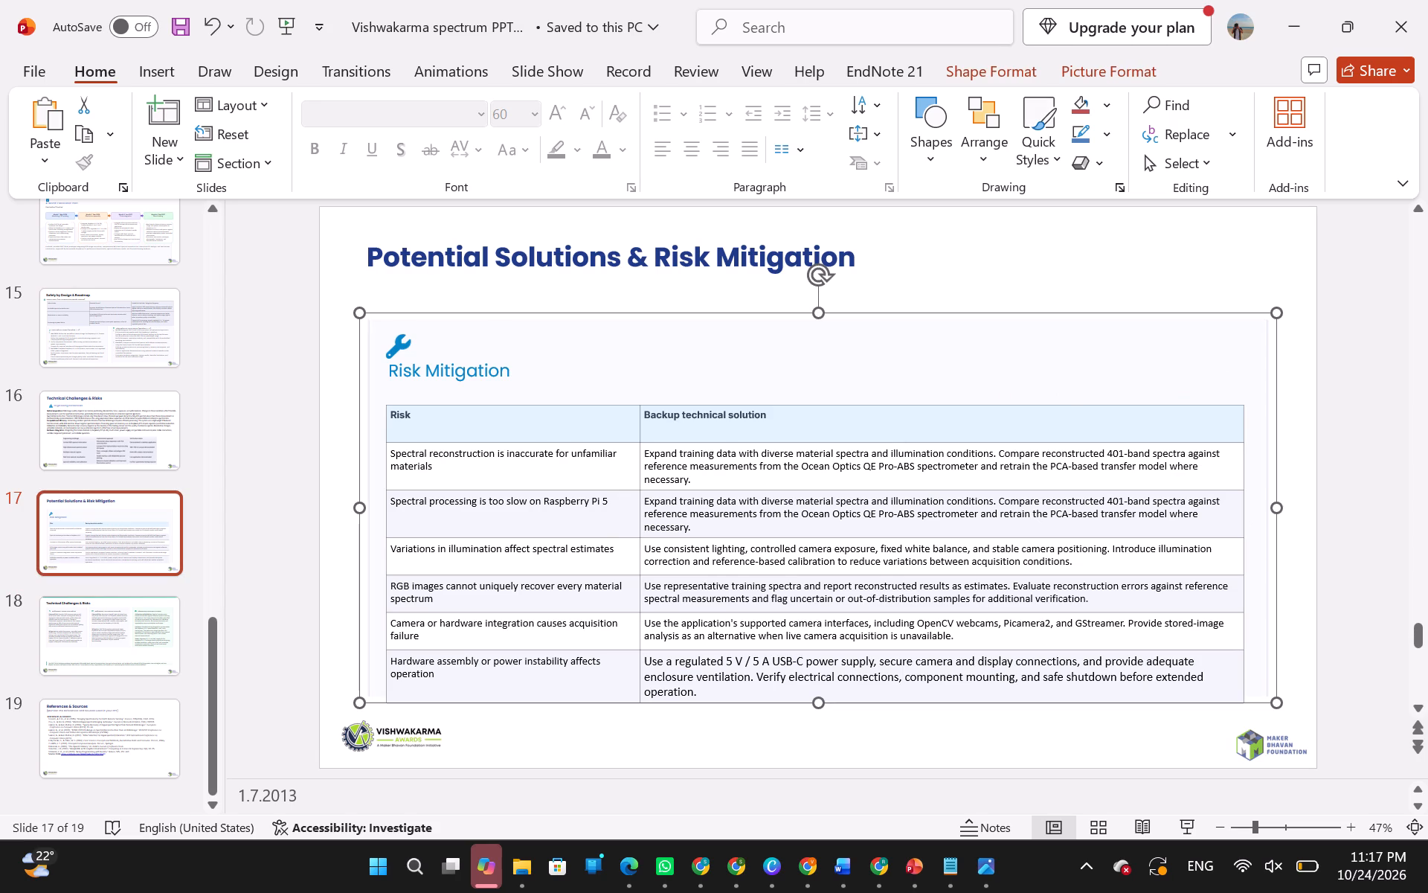
{"action": "left_click_drag", "start_coordinate": [544, 377], "coordinate": [544, 356]}
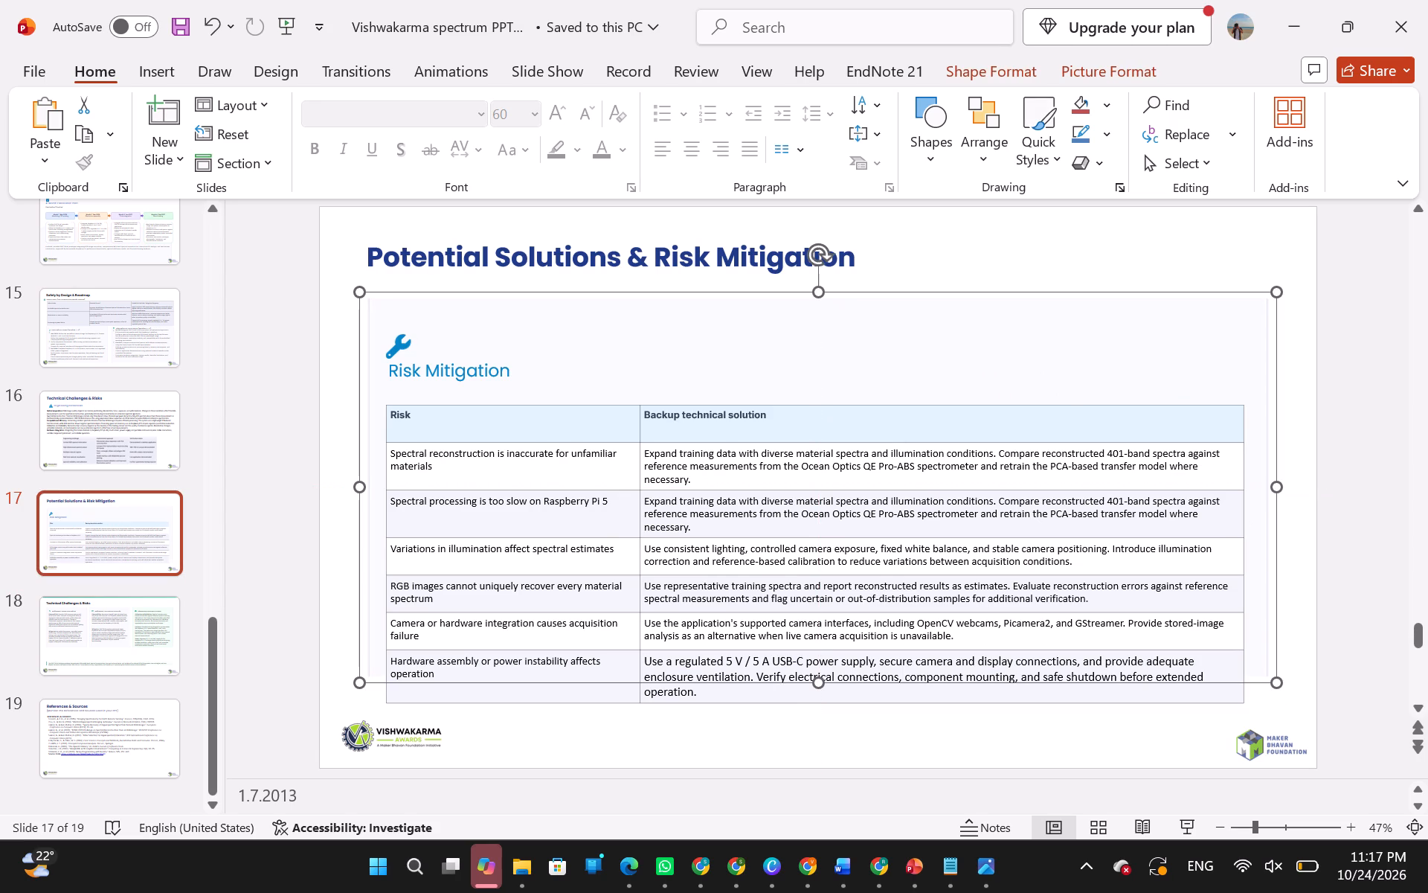
{"action": "key", "text": "Delete"}
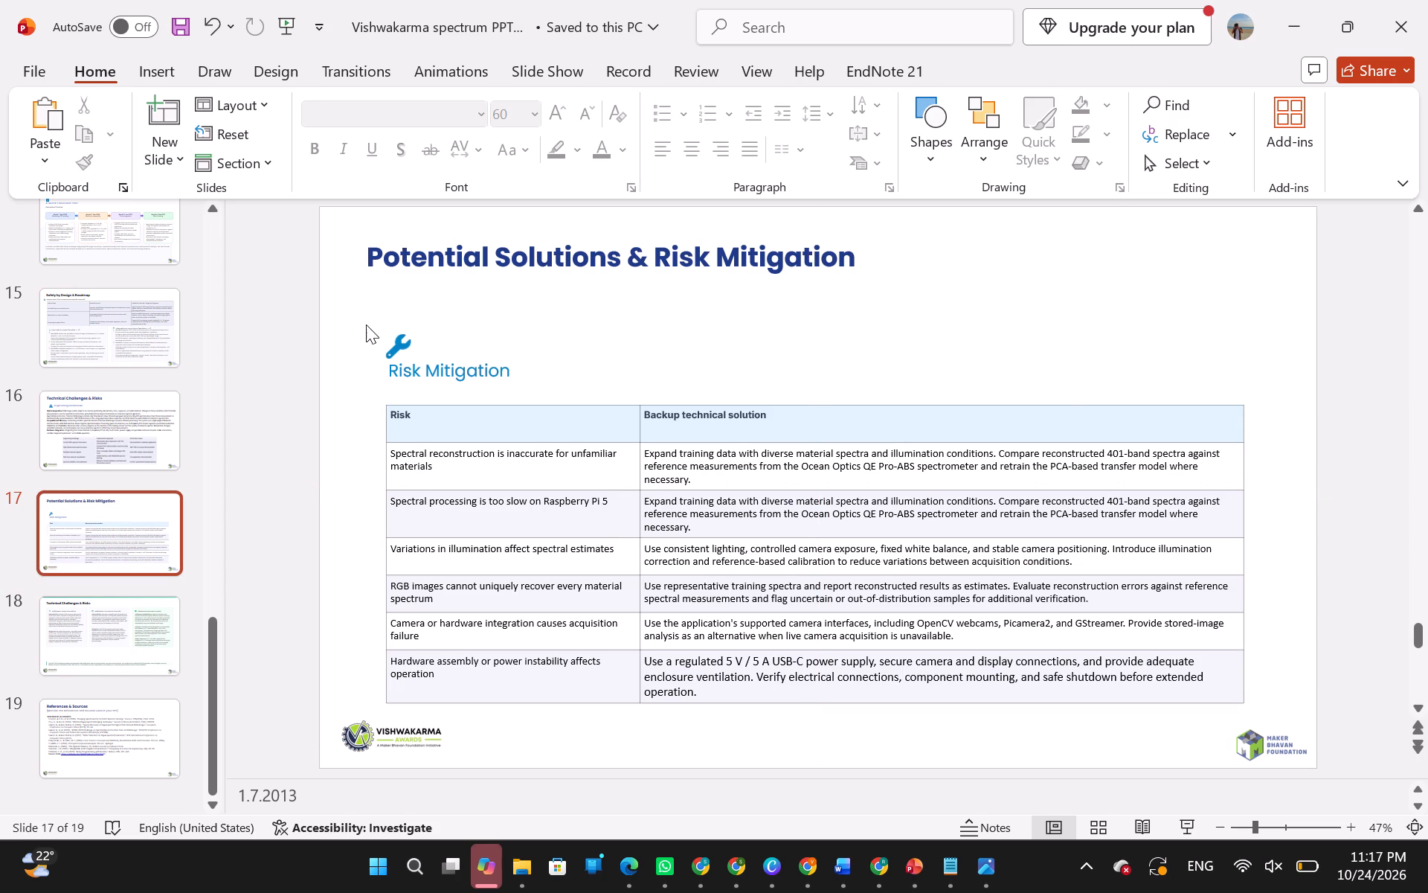
Move the wrench icon, Risk Mitigation heading and table together on slide 17 up and left, closer under the slide title.
{"action": "left_click_drag", "start_coordinate": [366, 324], "coordinate": [1122, 769]}
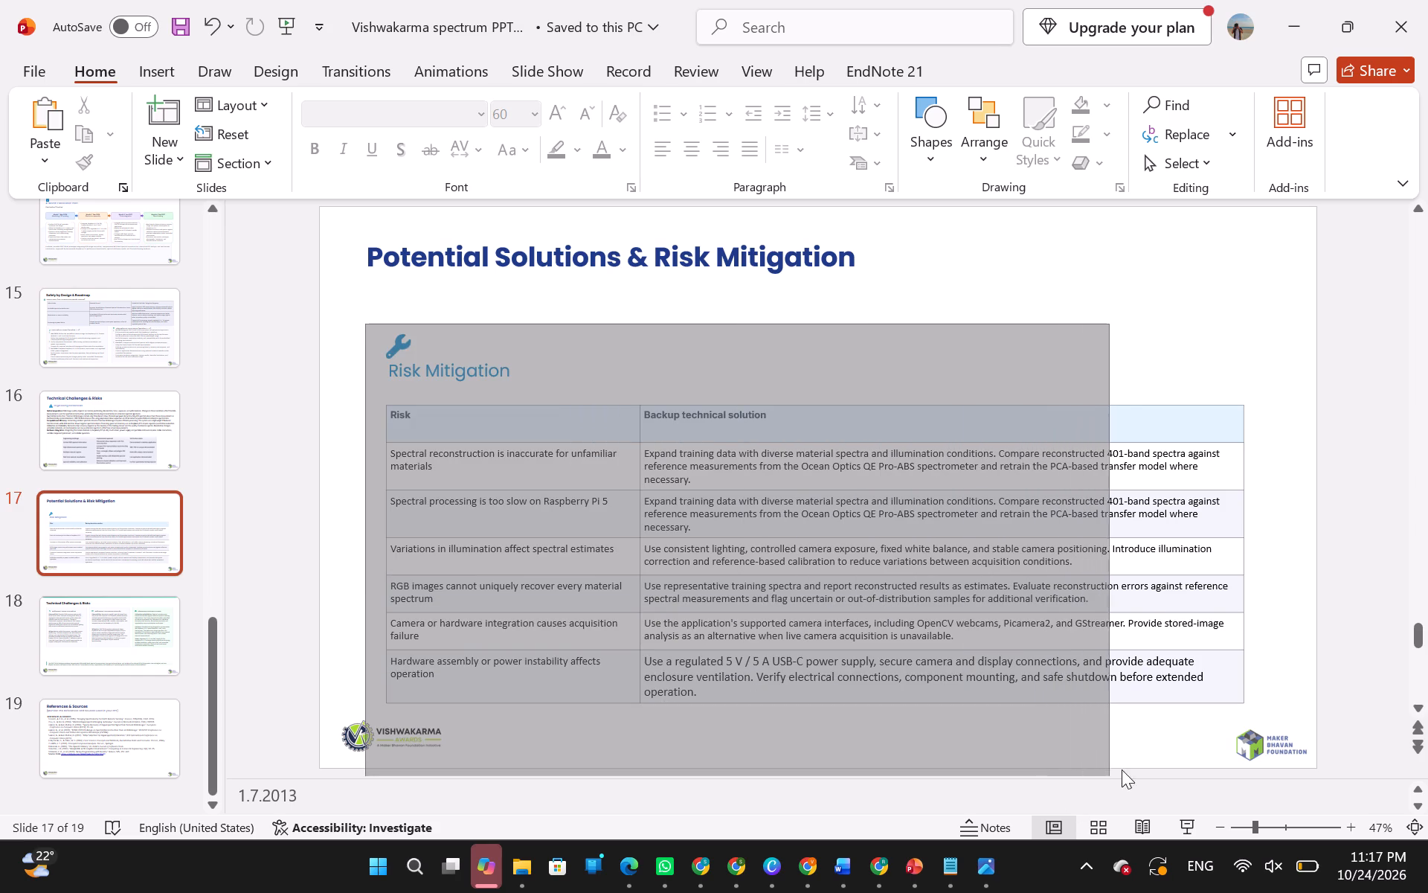
{"action": "left_click_drag", "start_coordinate": [1122, 769], "coordinate": [1284, 717]}
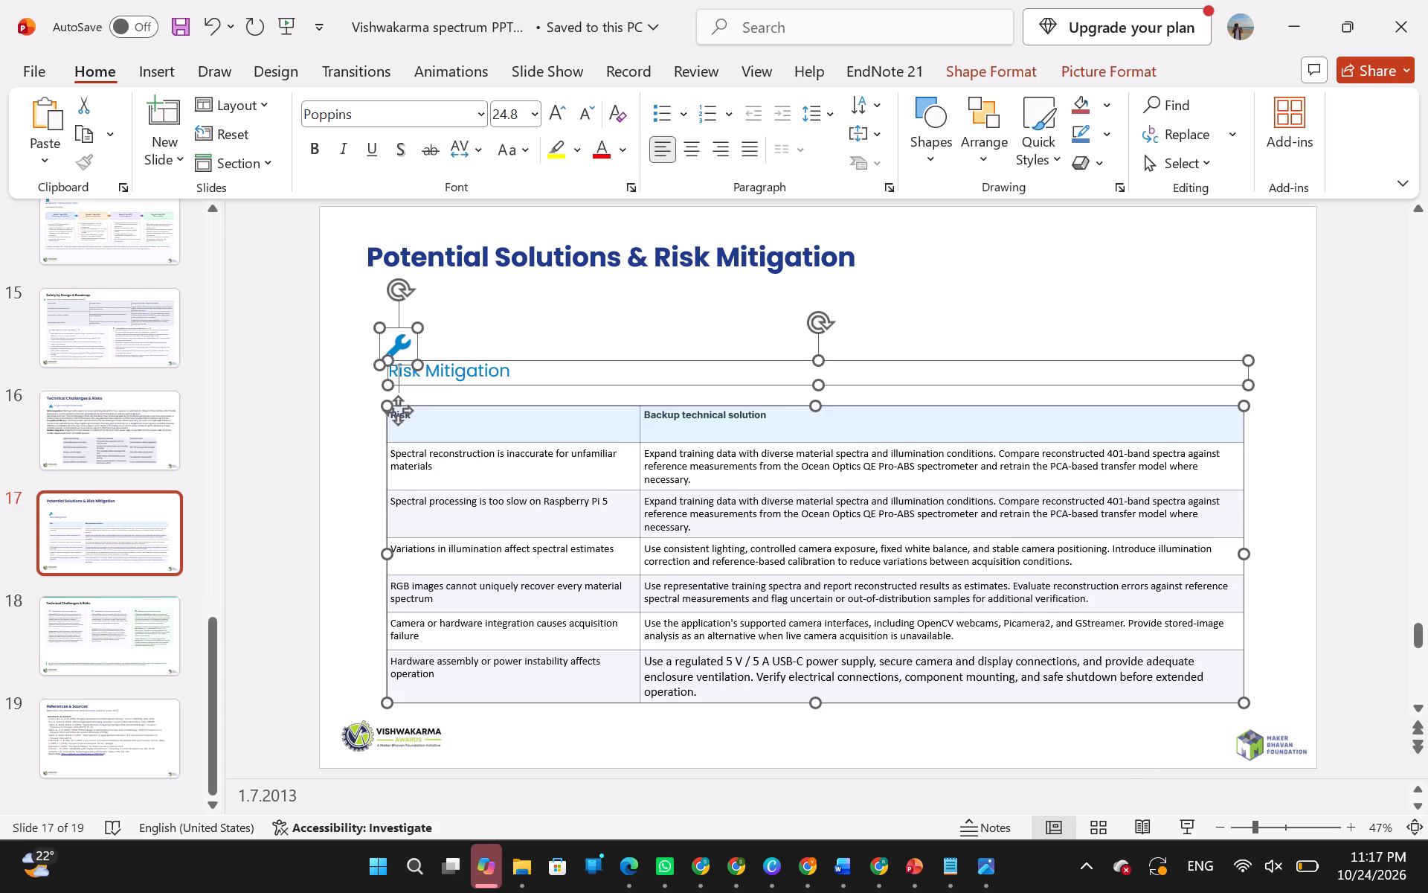
{"action": "left_click_drag", "start_coordinate": [974, 556], "coordinate": [951, 513]}
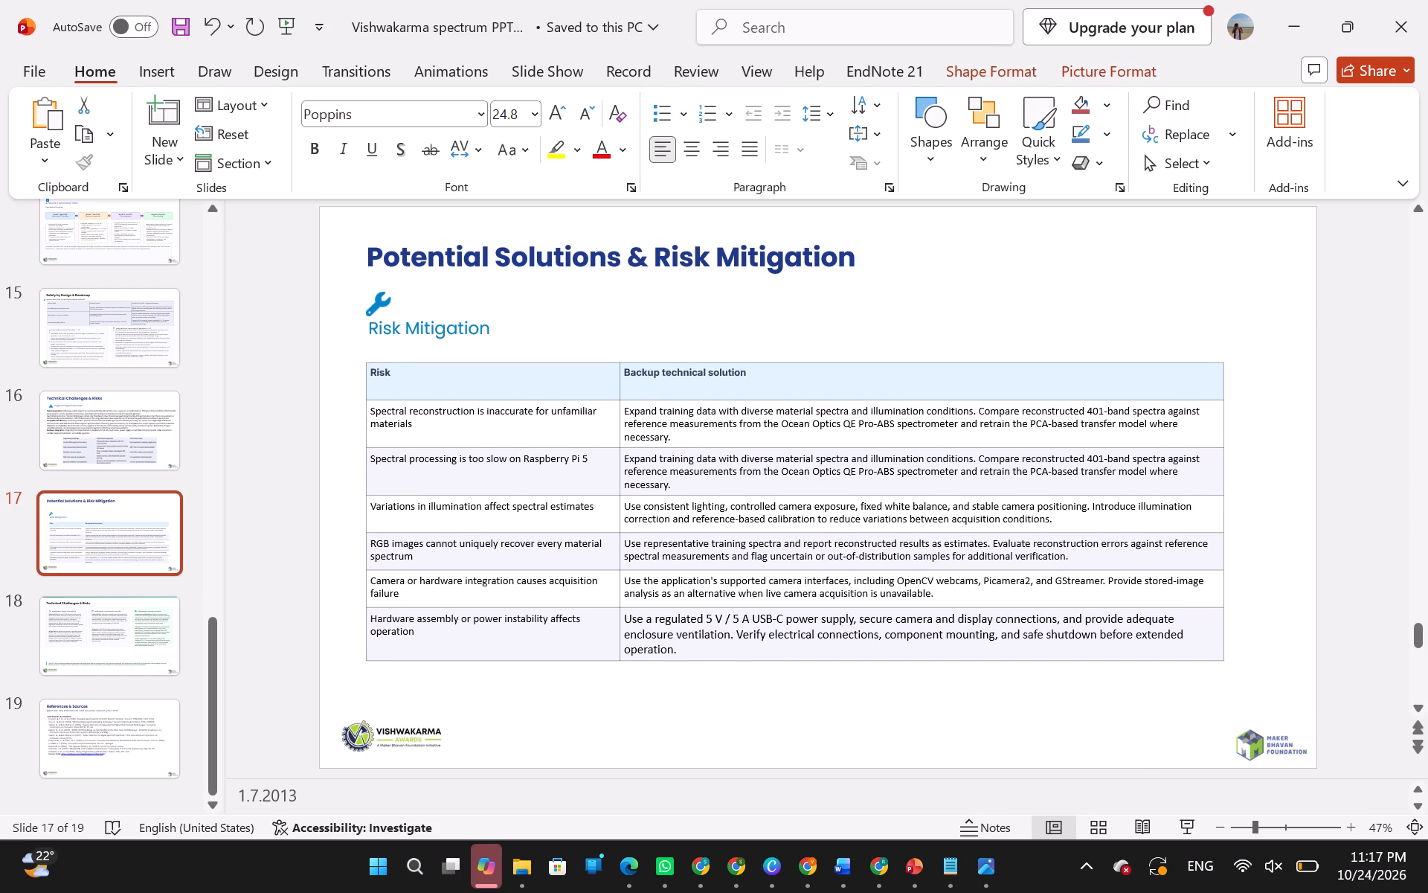
{"action": "left_click_drag", "start_coordinate": [951, 513], "coordinate": [952, 514]}
{"action": "left_click", "coordinate": [854, 476]}
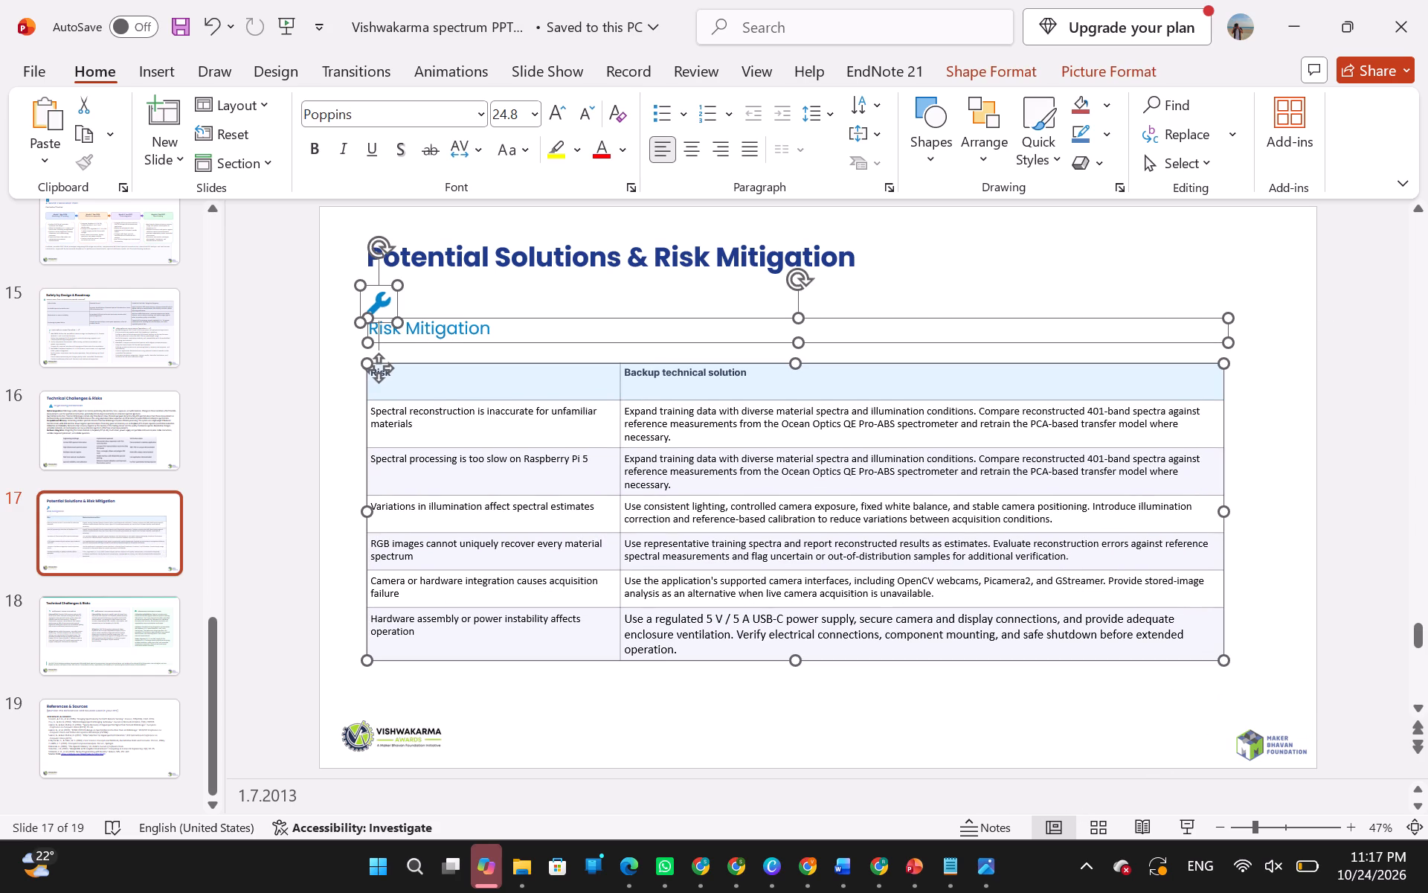
{"action": "left_click", "coordinate": [359, 427]}
{"action": "left_click", "coordinate": [318, 403]}
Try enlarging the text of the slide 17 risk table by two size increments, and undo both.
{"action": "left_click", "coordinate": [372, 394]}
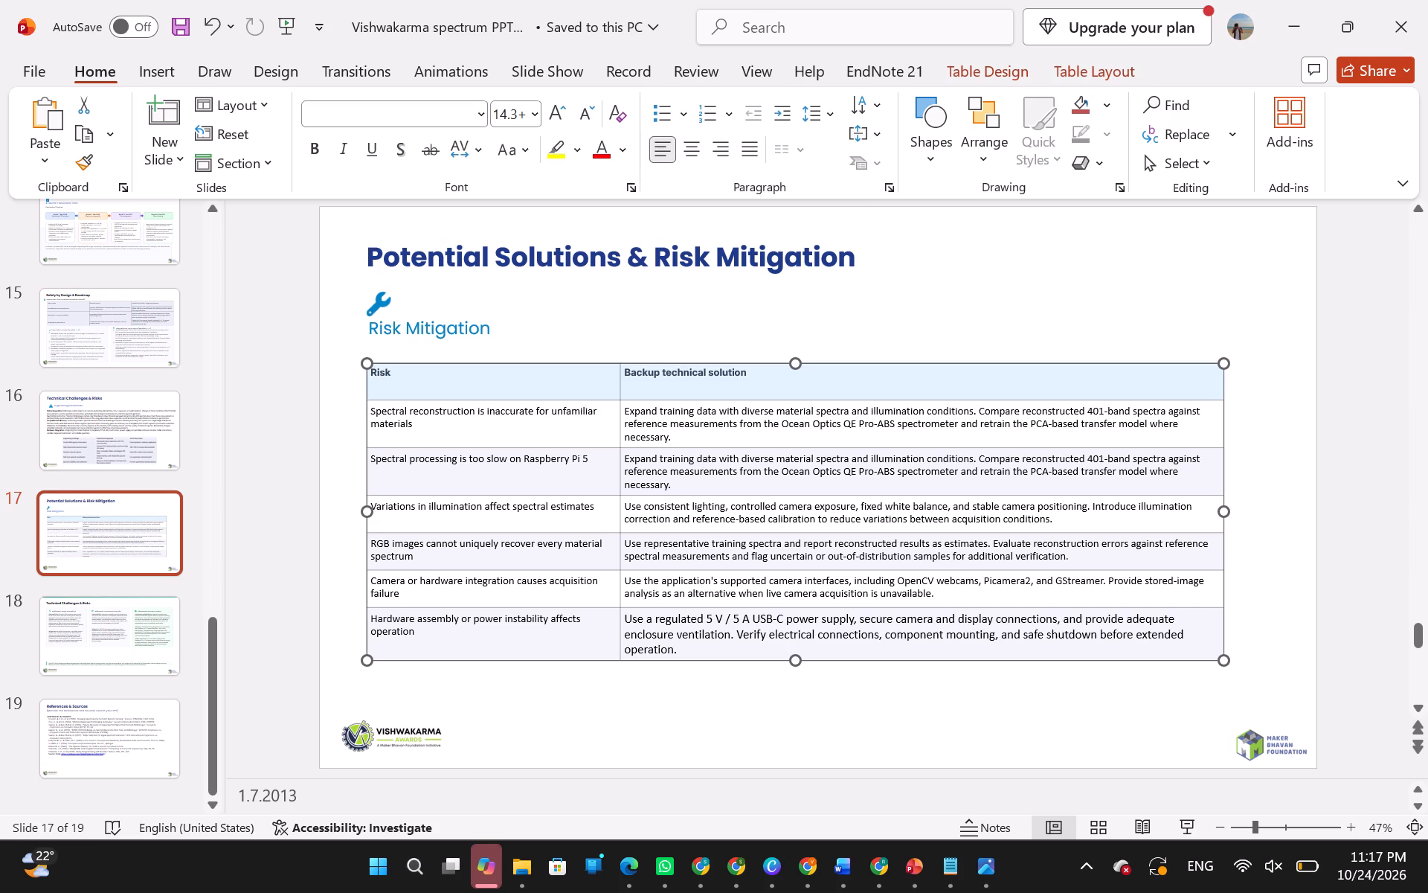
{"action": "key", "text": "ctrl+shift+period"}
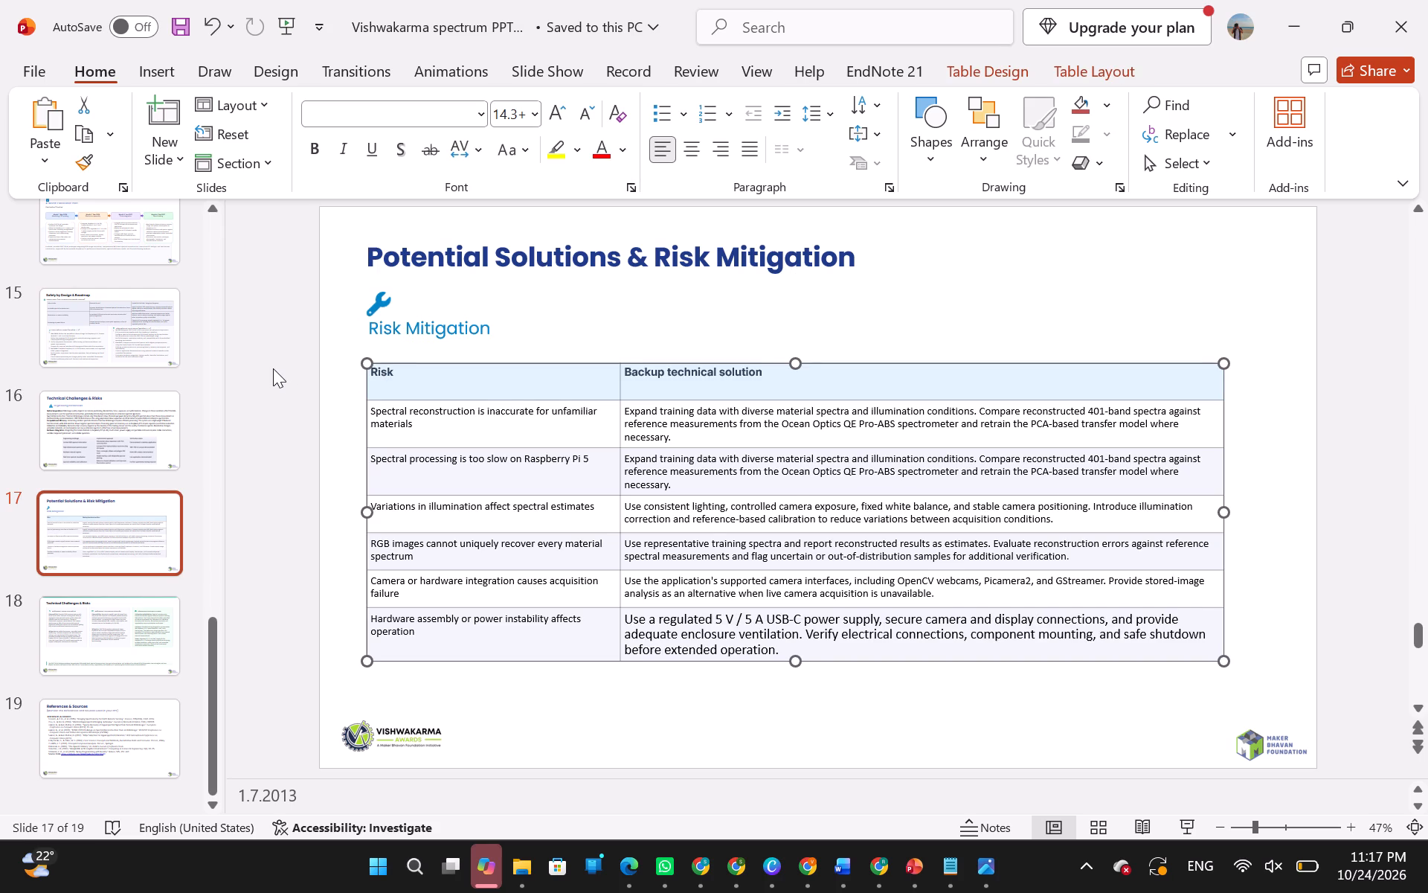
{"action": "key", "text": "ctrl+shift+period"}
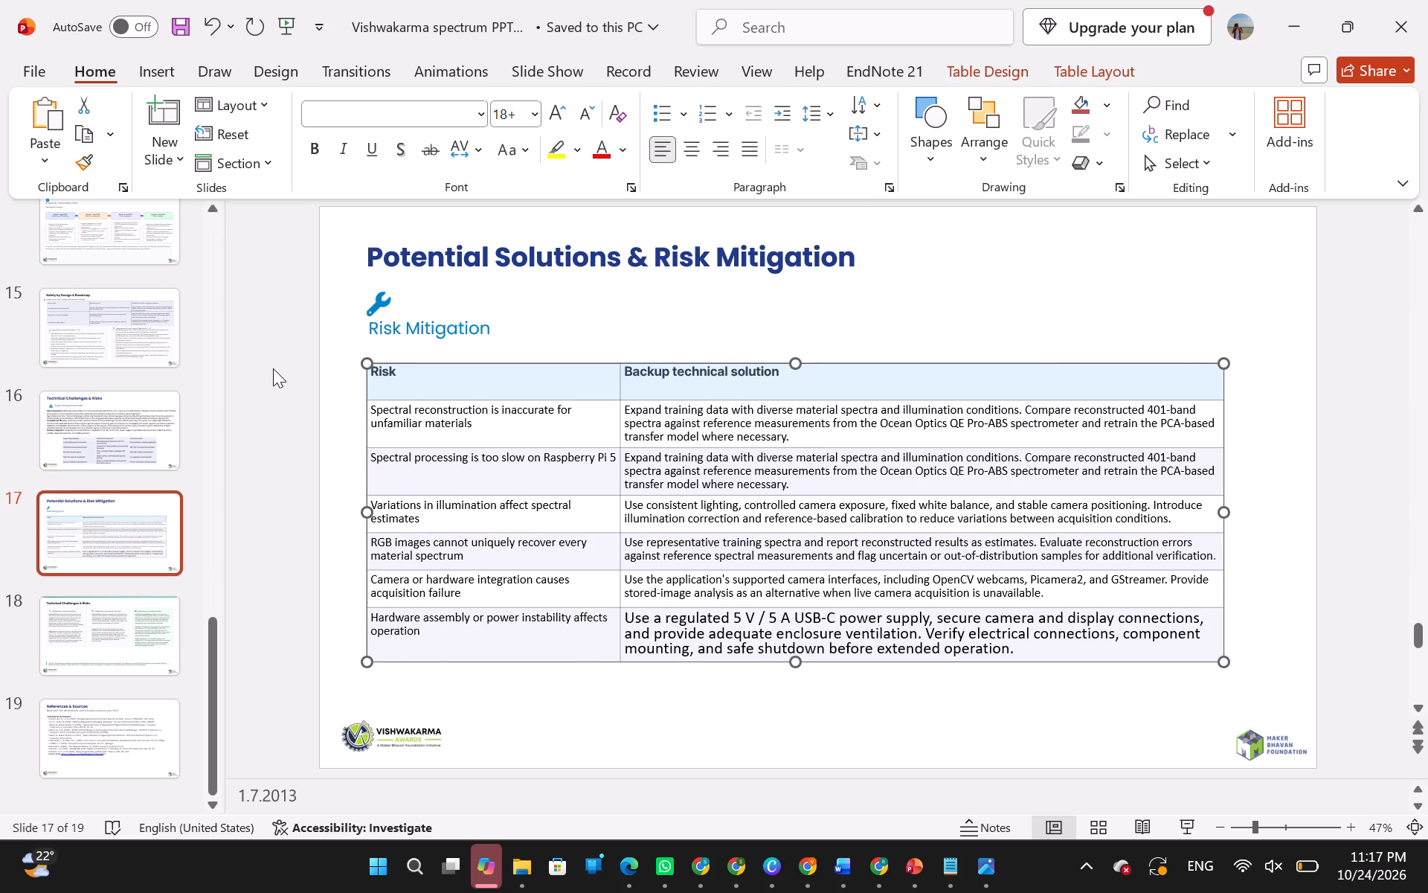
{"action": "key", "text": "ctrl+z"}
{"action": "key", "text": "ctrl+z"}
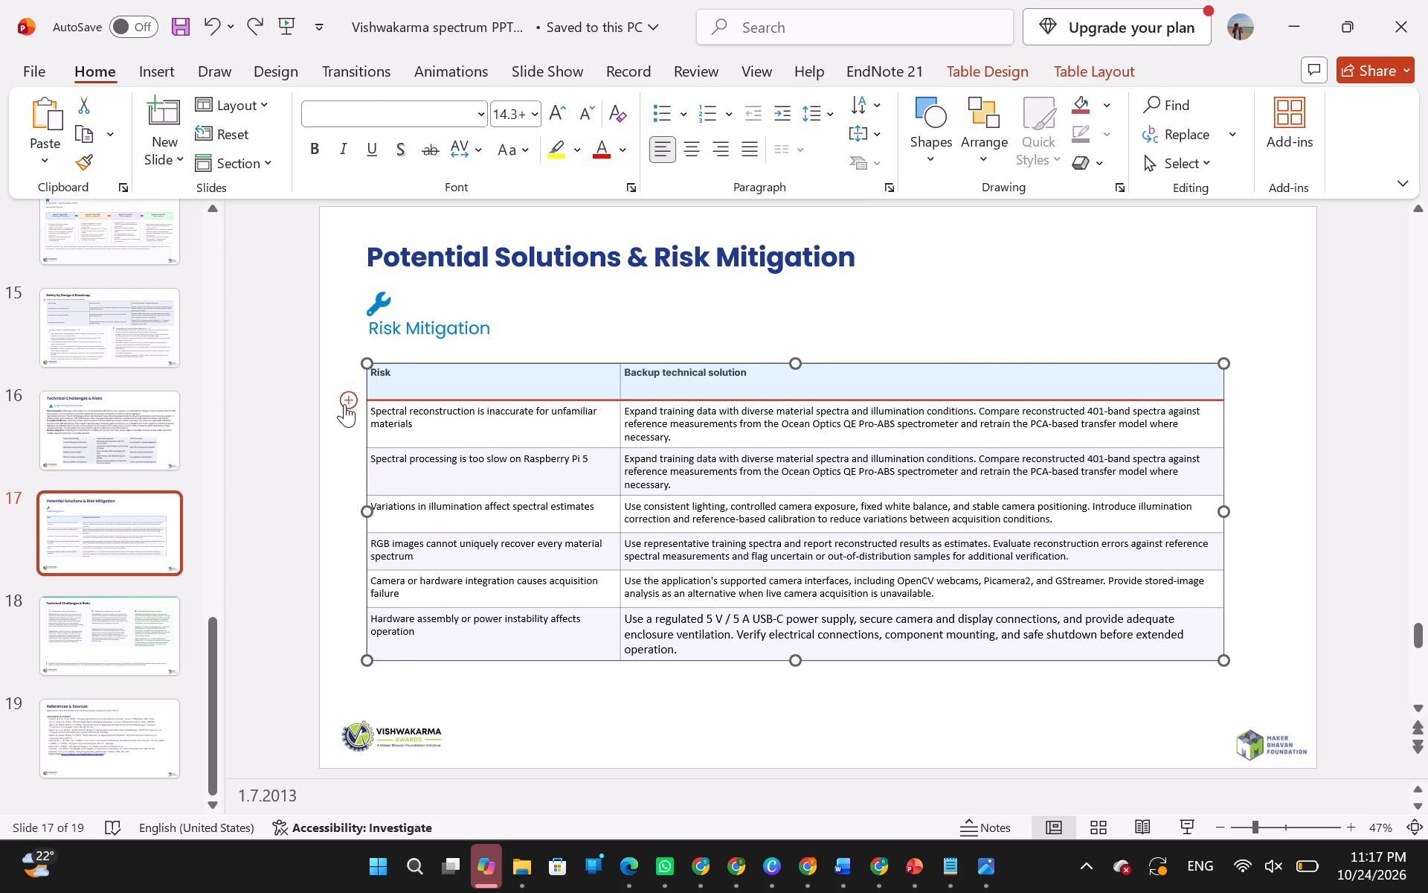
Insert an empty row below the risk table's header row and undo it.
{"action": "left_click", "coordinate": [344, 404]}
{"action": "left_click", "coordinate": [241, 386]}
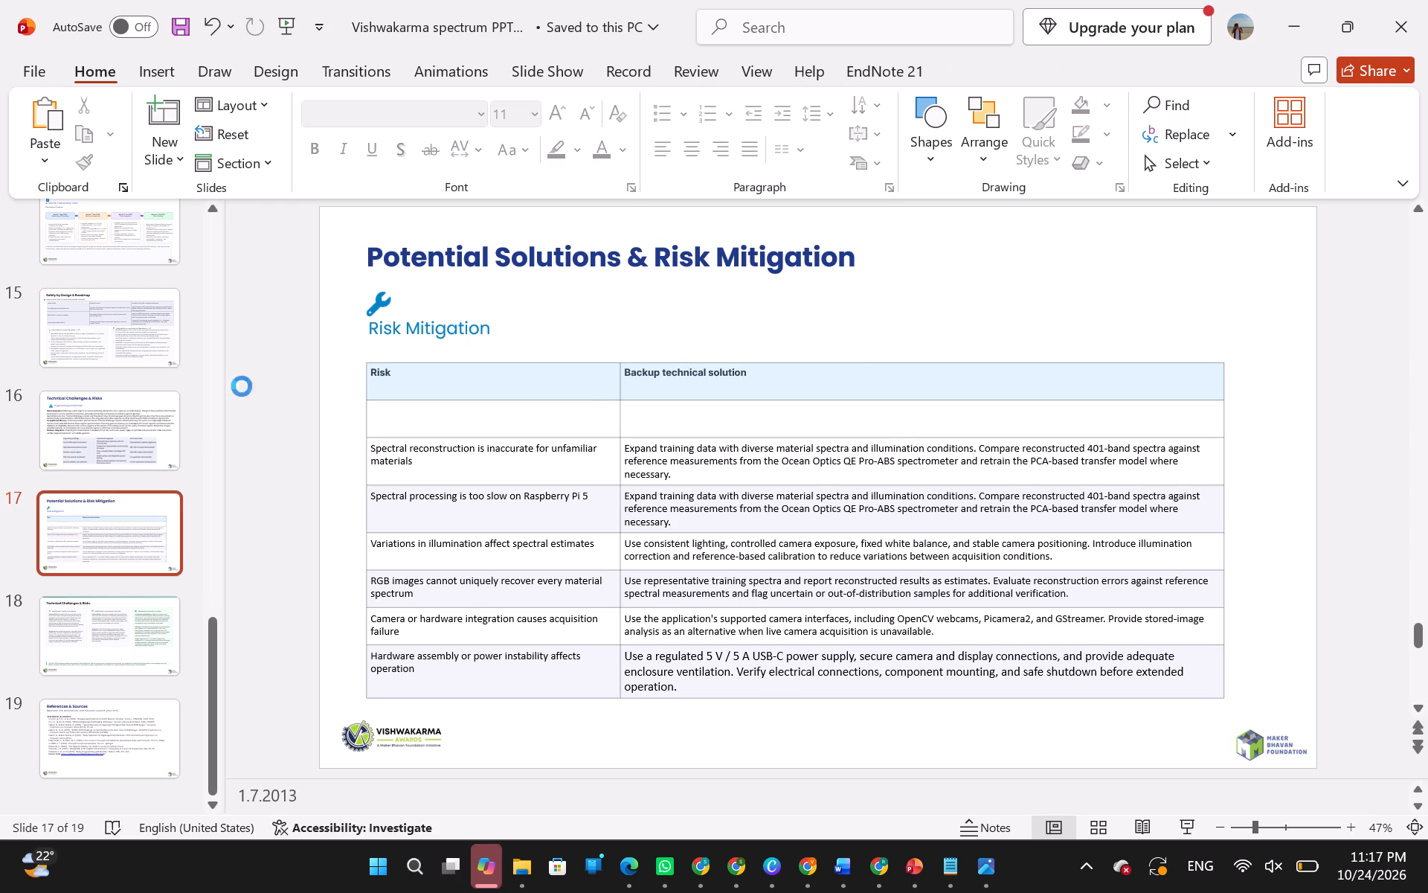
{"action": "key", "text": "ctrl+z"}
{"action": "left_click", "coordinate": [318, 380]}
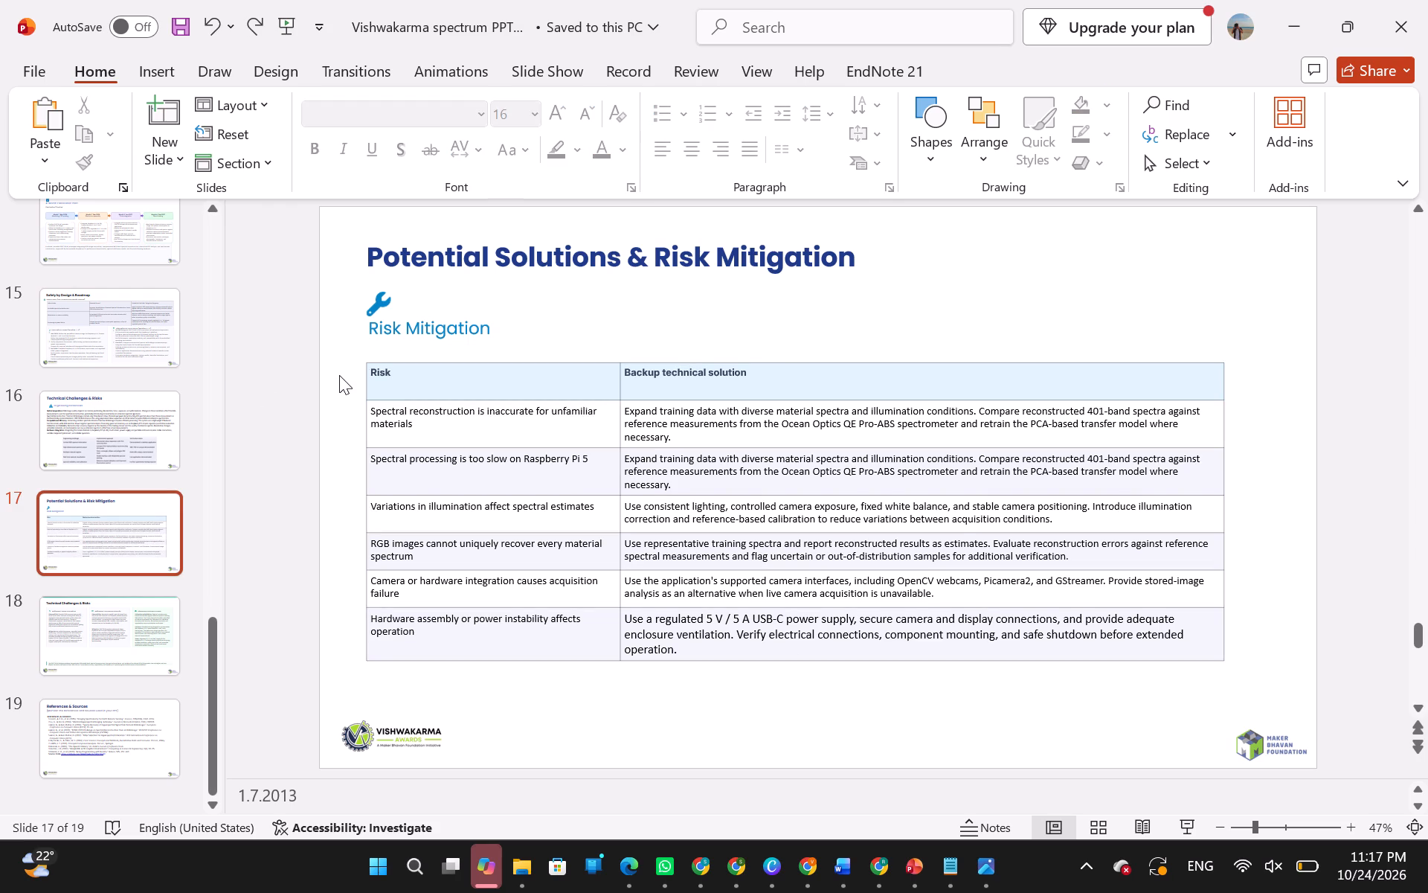
Try font sizes 14 and 17 for all text in the slide 17 risk table, and settle on 19.
{"action": "left_click_drag", "start_coordinate": [341, 374], "coordinate": [1155, 646]}
{"action": "left_click", "coordinate": [1248, 349]}
{"action": "left_click_drag", "start_coordinate": [1267, 353], "coordinate": [1187, 398]}
{"action": "left_click_drag", "start_coordinate": [1187, 398], "coordinate": [390, 647]}
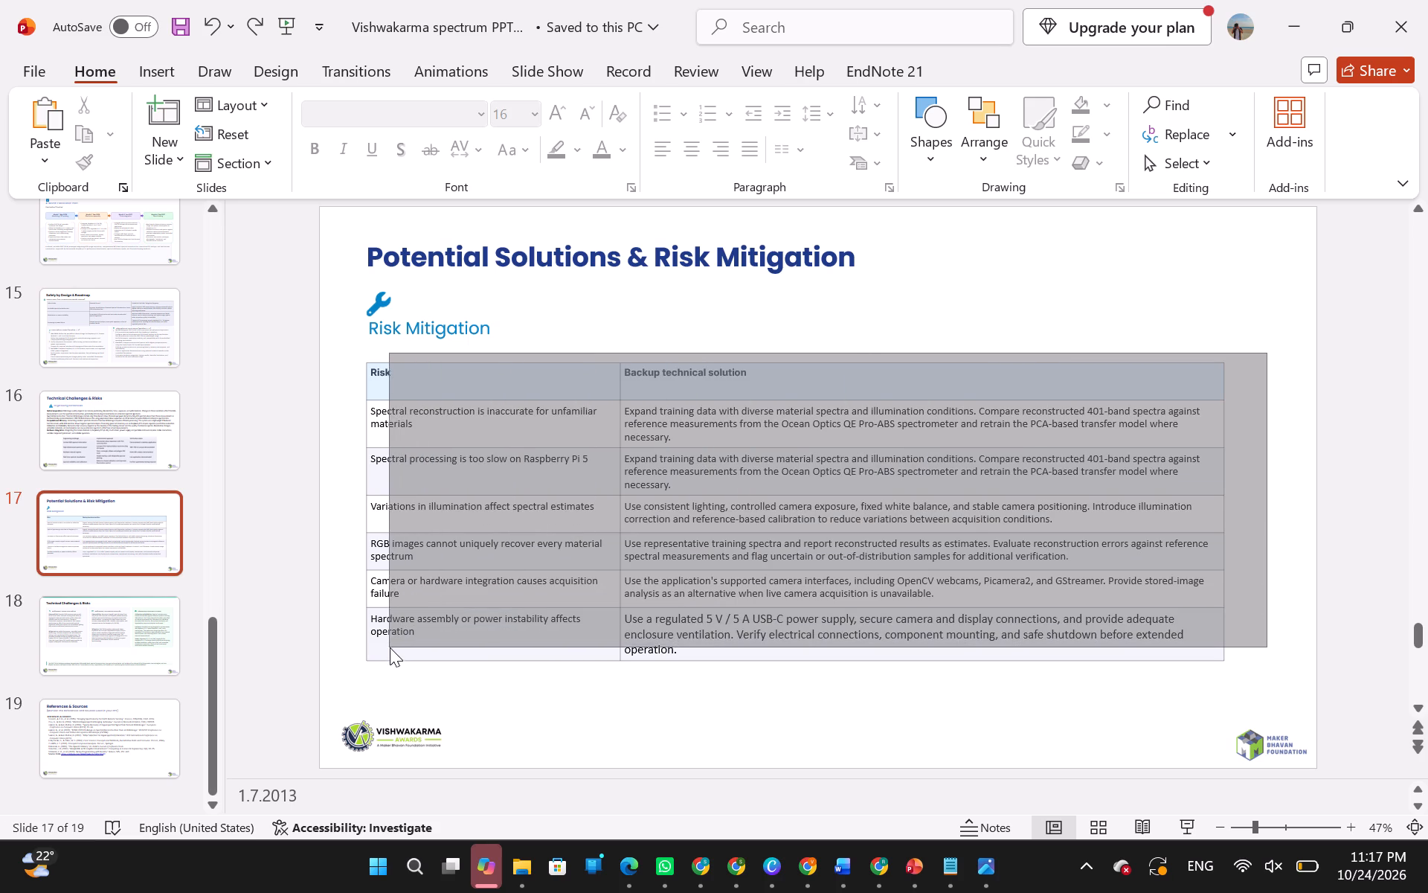
{"action": "left_click_drag", "start_coordinate": [390, 647], "coordinate": [360, 698]}
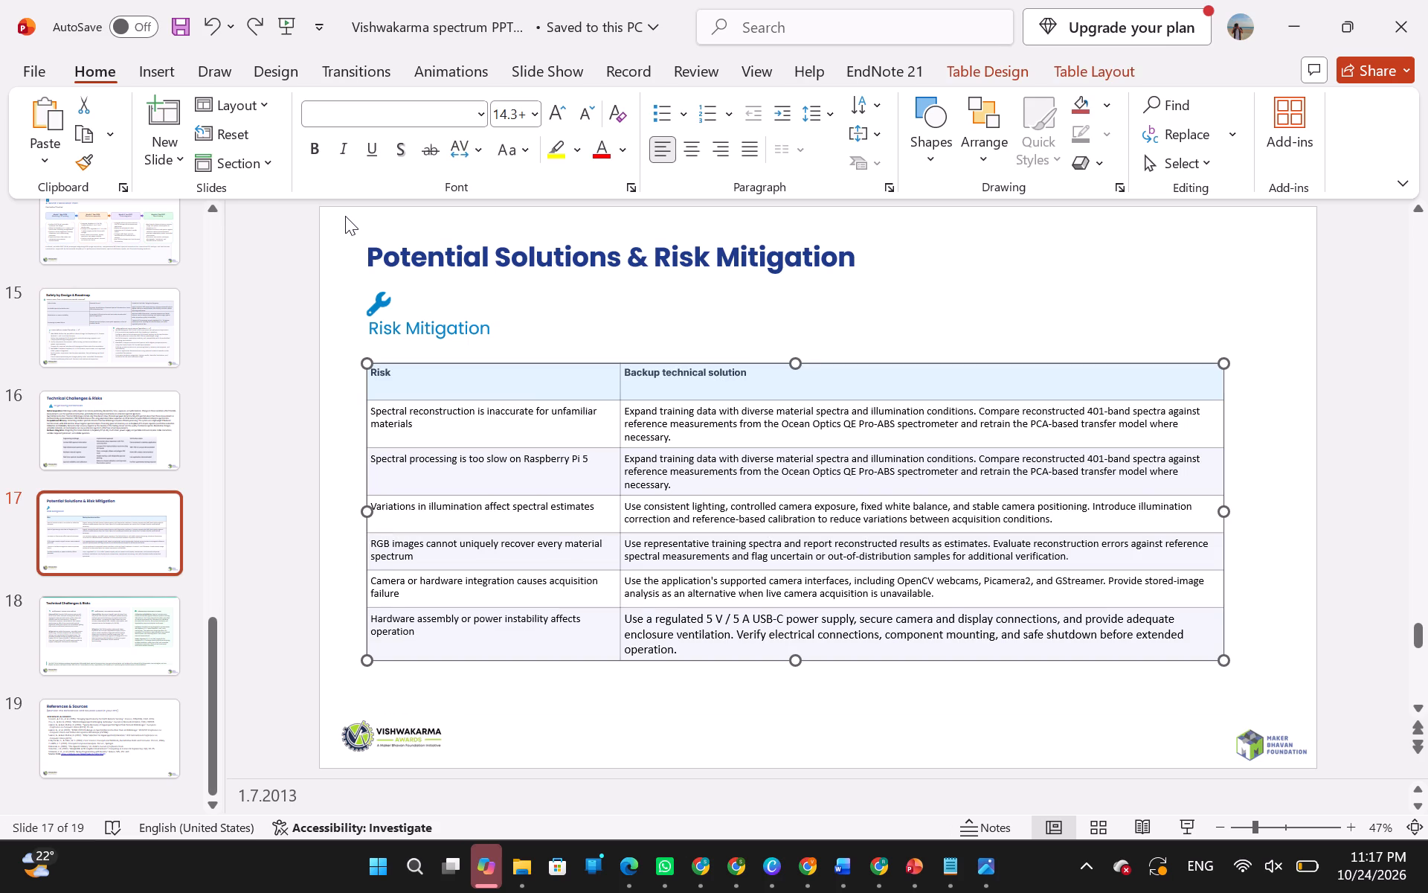
{"action": "left_click", "coordinate": [508, 112]}
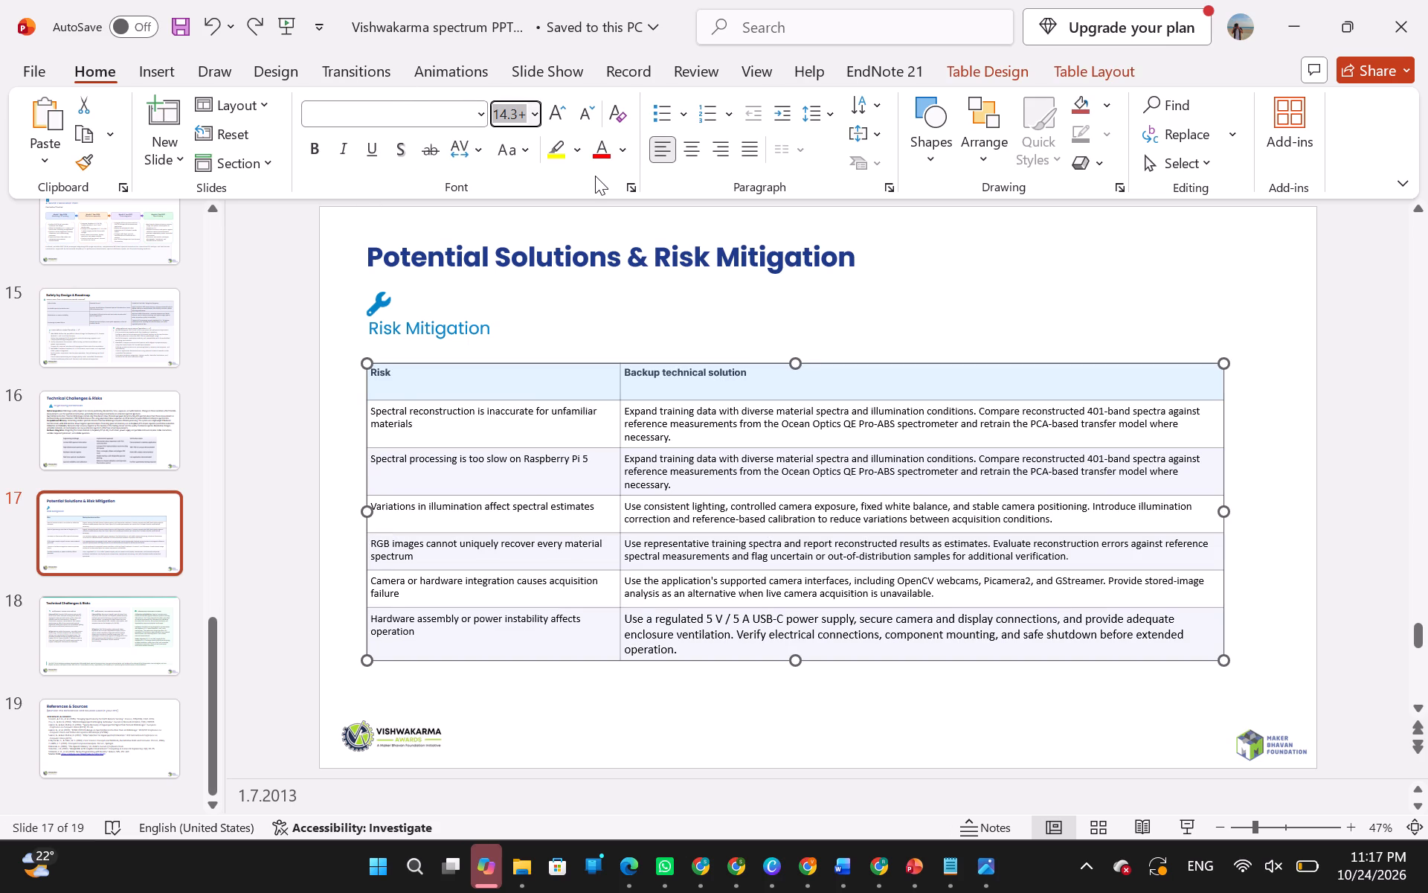
{"action": "key", "text": "1"}
{"action": "key", "text": "4"}
{"action": "key", "text": "Return"}
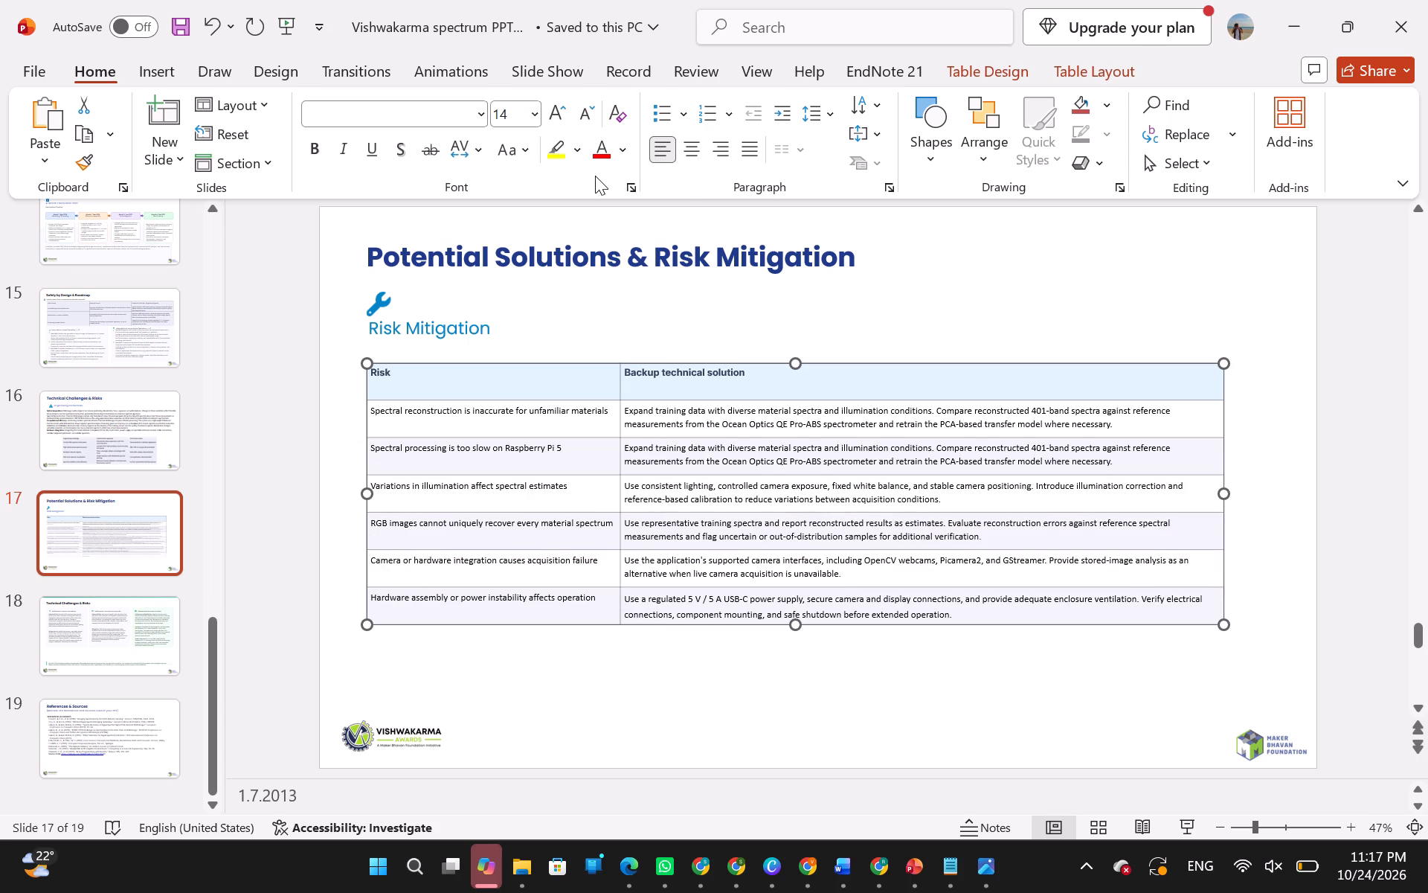
{"action": "left_click", "coordinate": [517, 110]}
{"action": "type", "text": "17"}
{"action": "key", "text": "Return"}
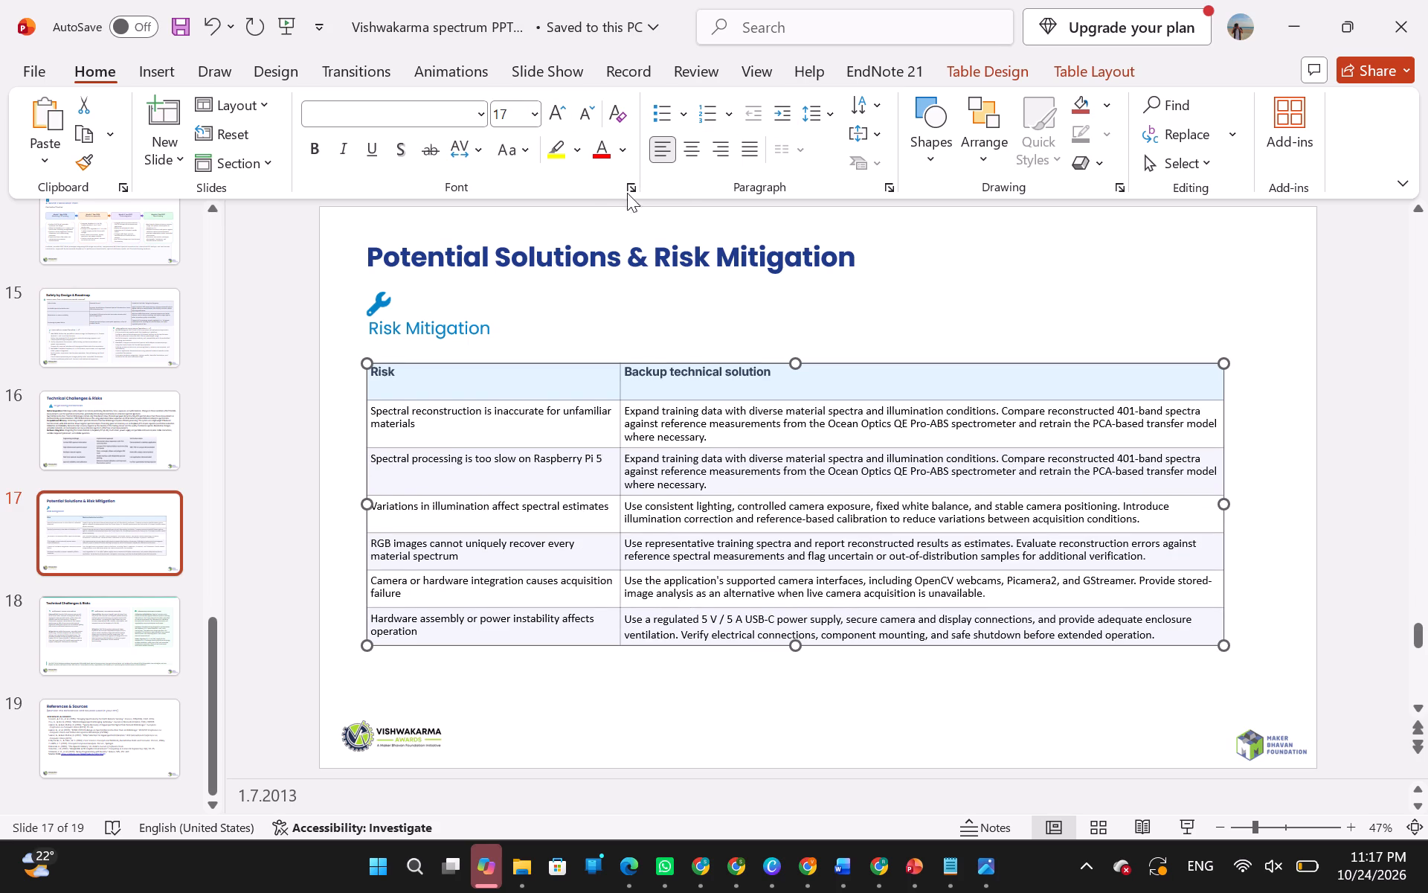
{"action": "left_click", "coordinate": [520, 118]}
{"action": "key", "text": "1"}
{"action": "key", "text": "9"}
{"action": "key", "text": "Return"}
{"action": "left_click", "coordinate": [1359, 417]}
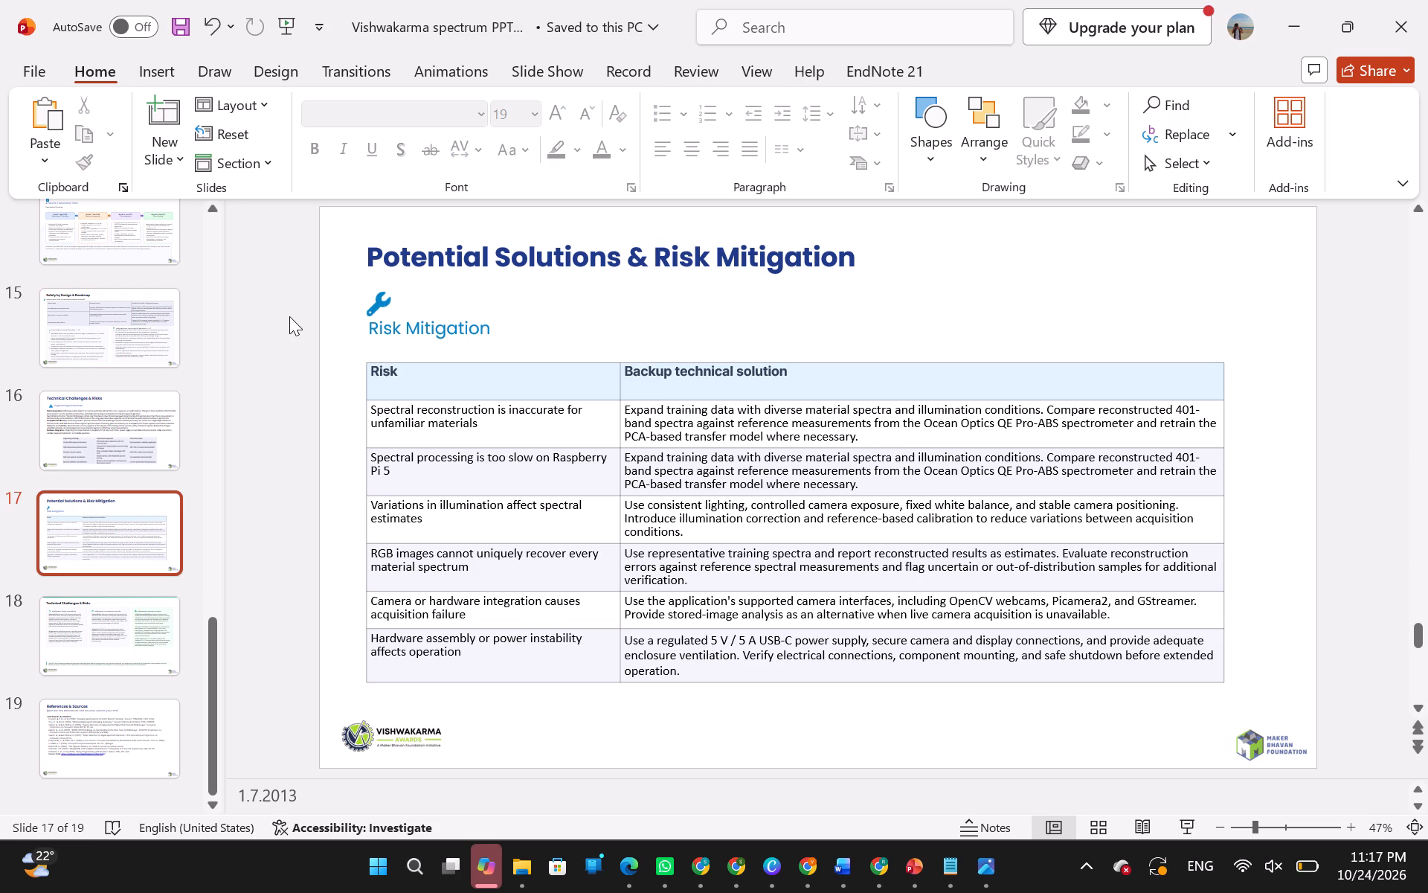
Delete the full-slide background picture with the green top bar from the Technical Challenges & Risks slide 18.
{"action": "left_click", "coordinate": [123, 630]}
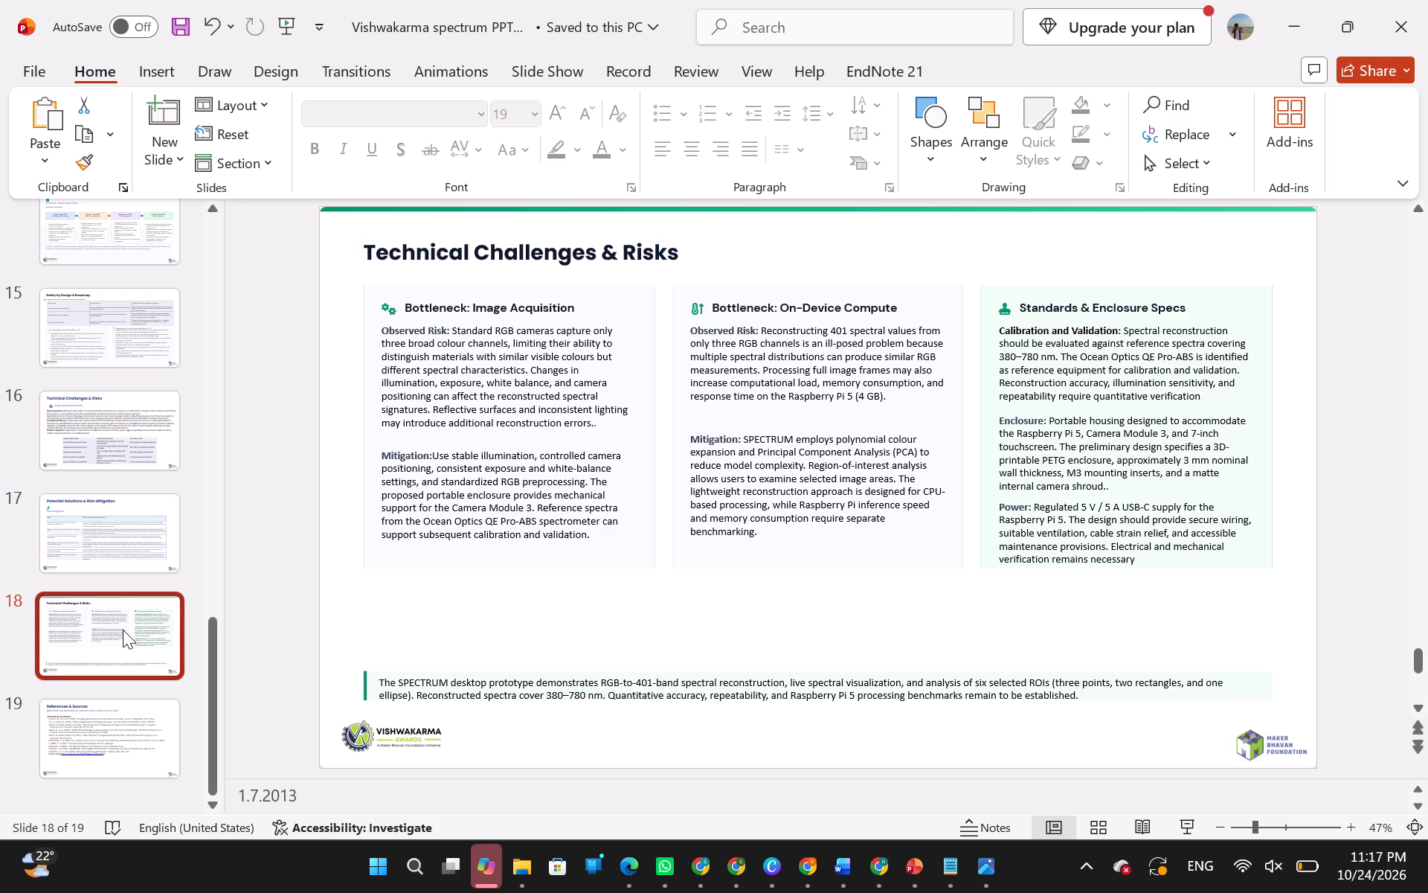
{"action": "left_click", "coordinate": [347, 271]}
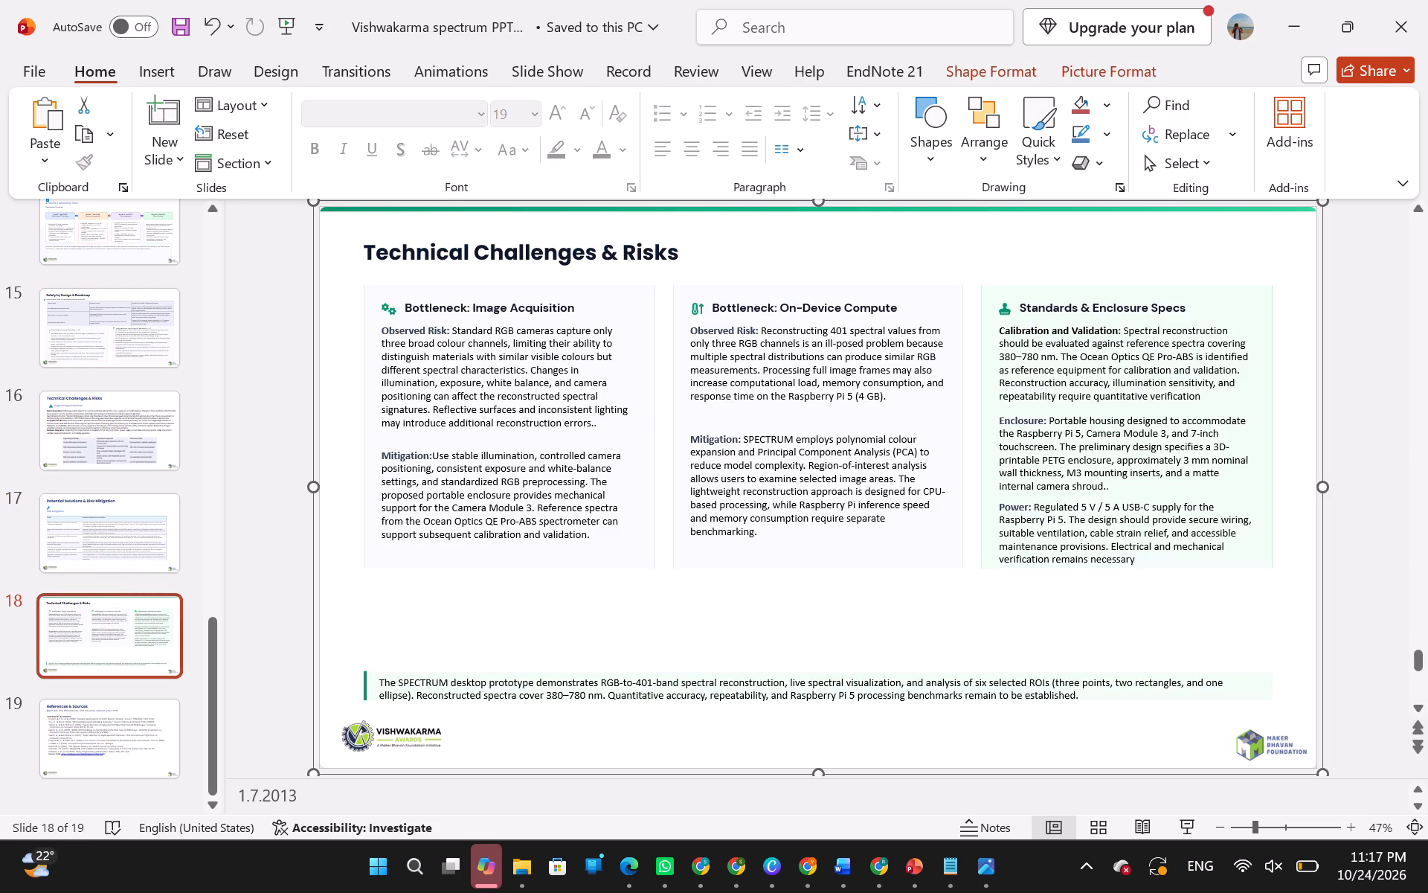
{"action": "key", "text": "Delete"}
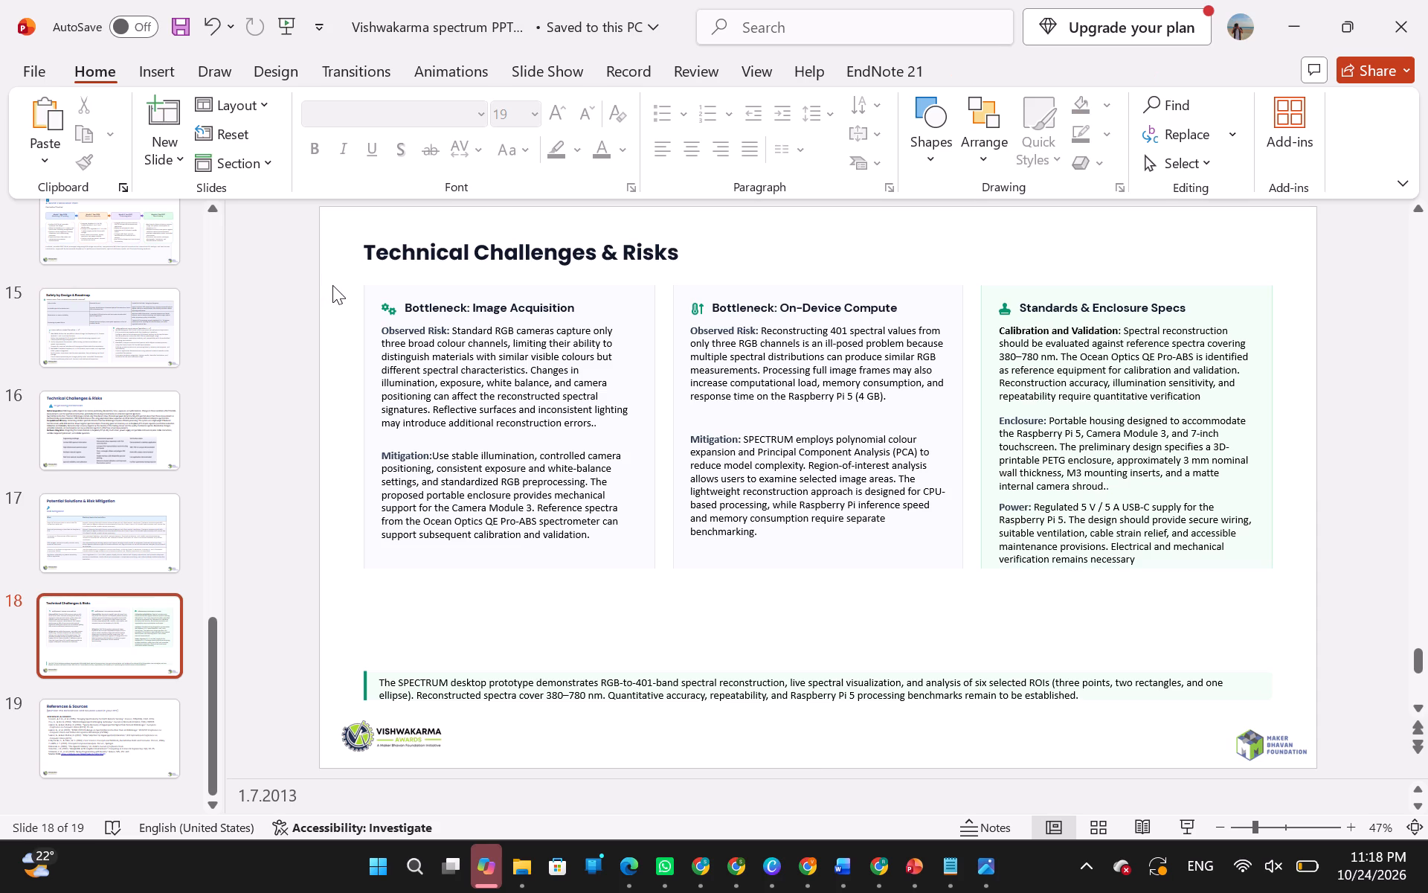
Set all text in the three columns of the Technical Challenges & Risks slide 18 to font size 19.
{"action": "left_click", "coordinate": [332, 285]}
{"action": "left_click_drag", "start_coordinate": [335, 281], "coordinate": [1146, 598]}
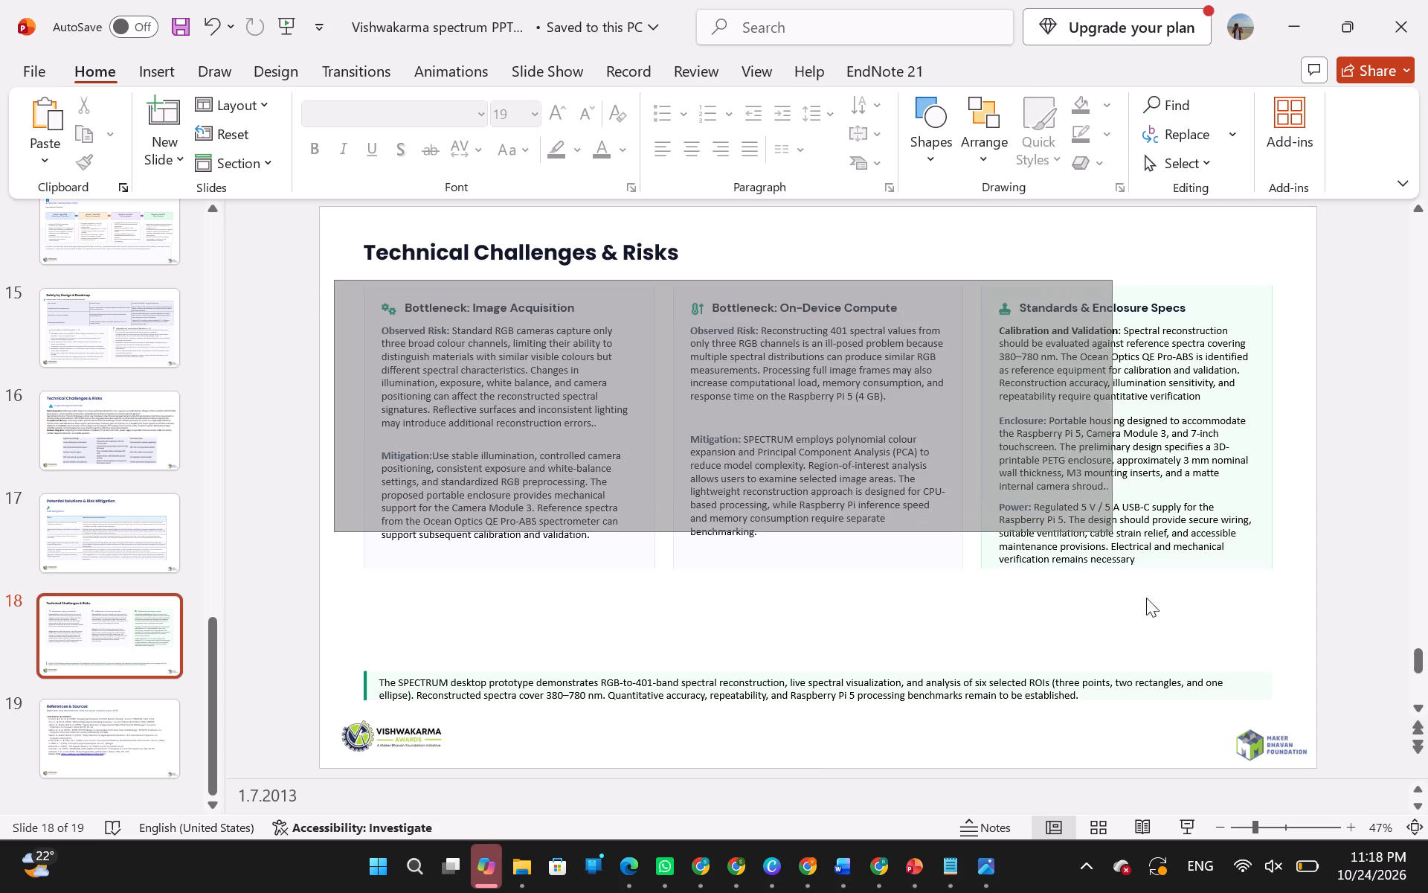
{"action": "left_click_drag", "start_coordinate": [1146, 598], "coordinate": [1291, 592]}
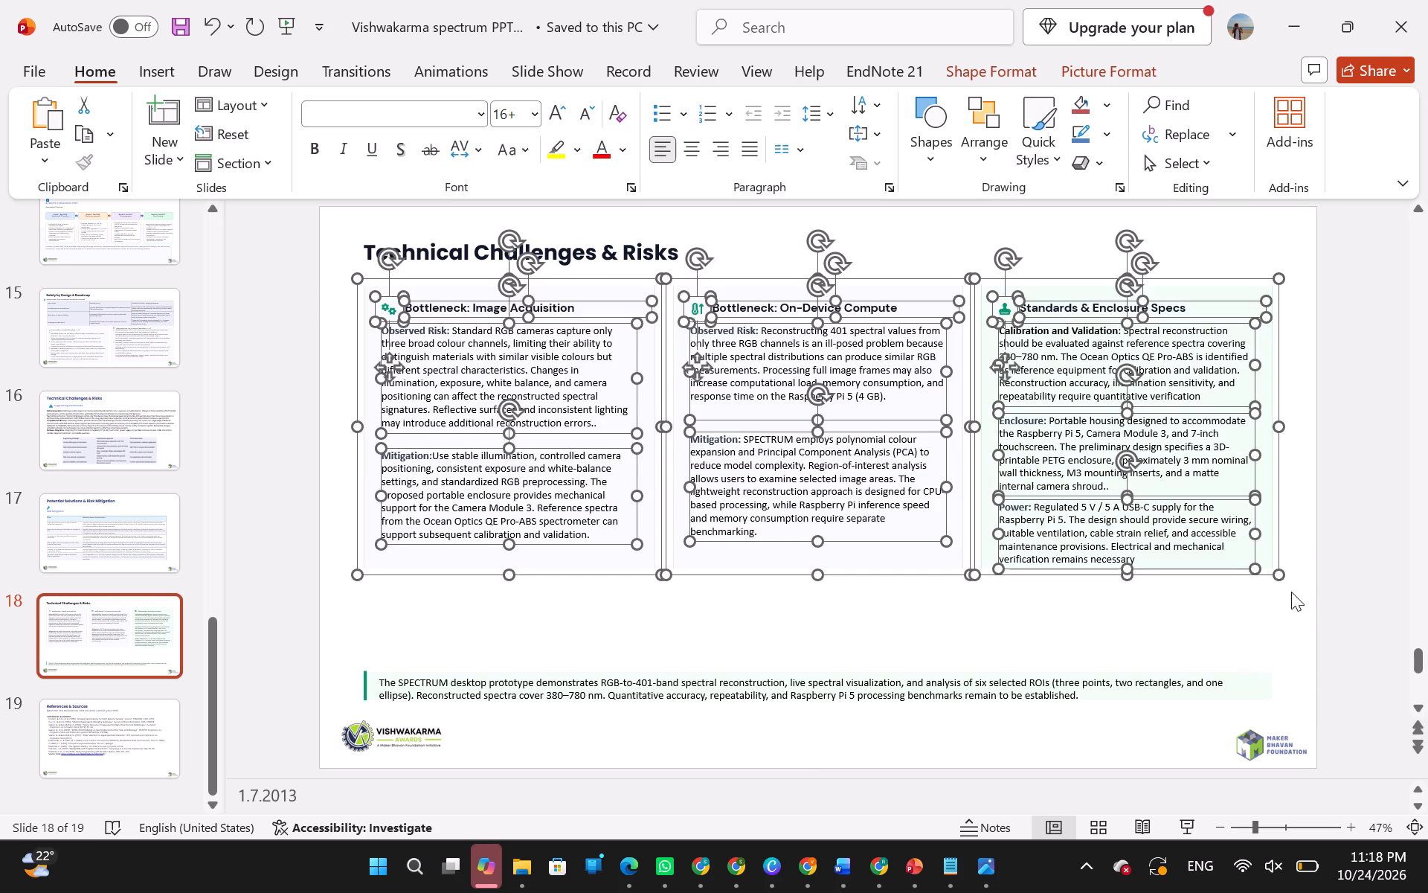
{"action": "left_click", "coordinate": [518, 112]}
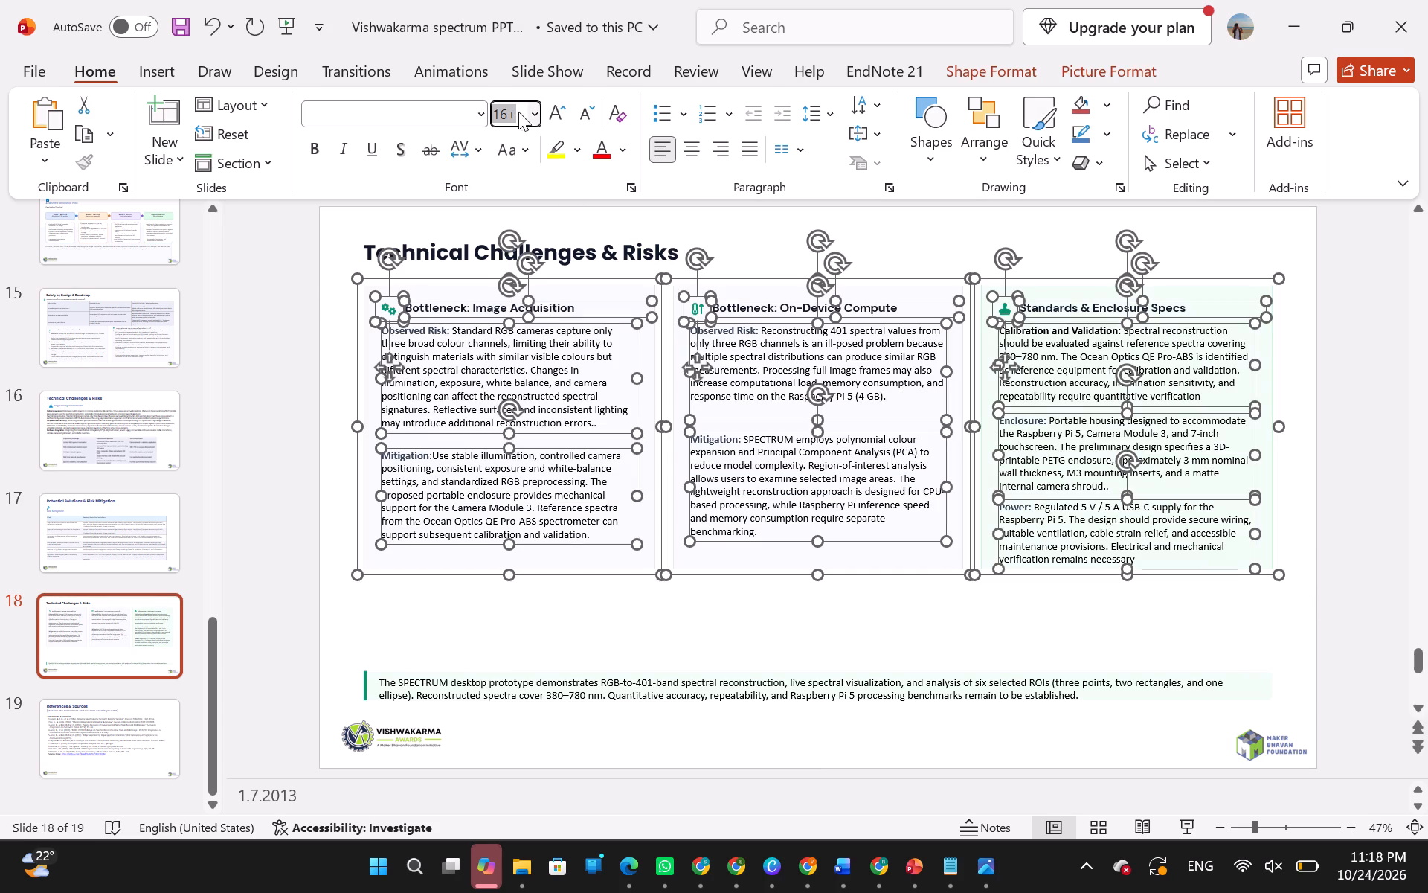
{"action": "type", "text": "19"}
{"action": "key", "text": "Return"}
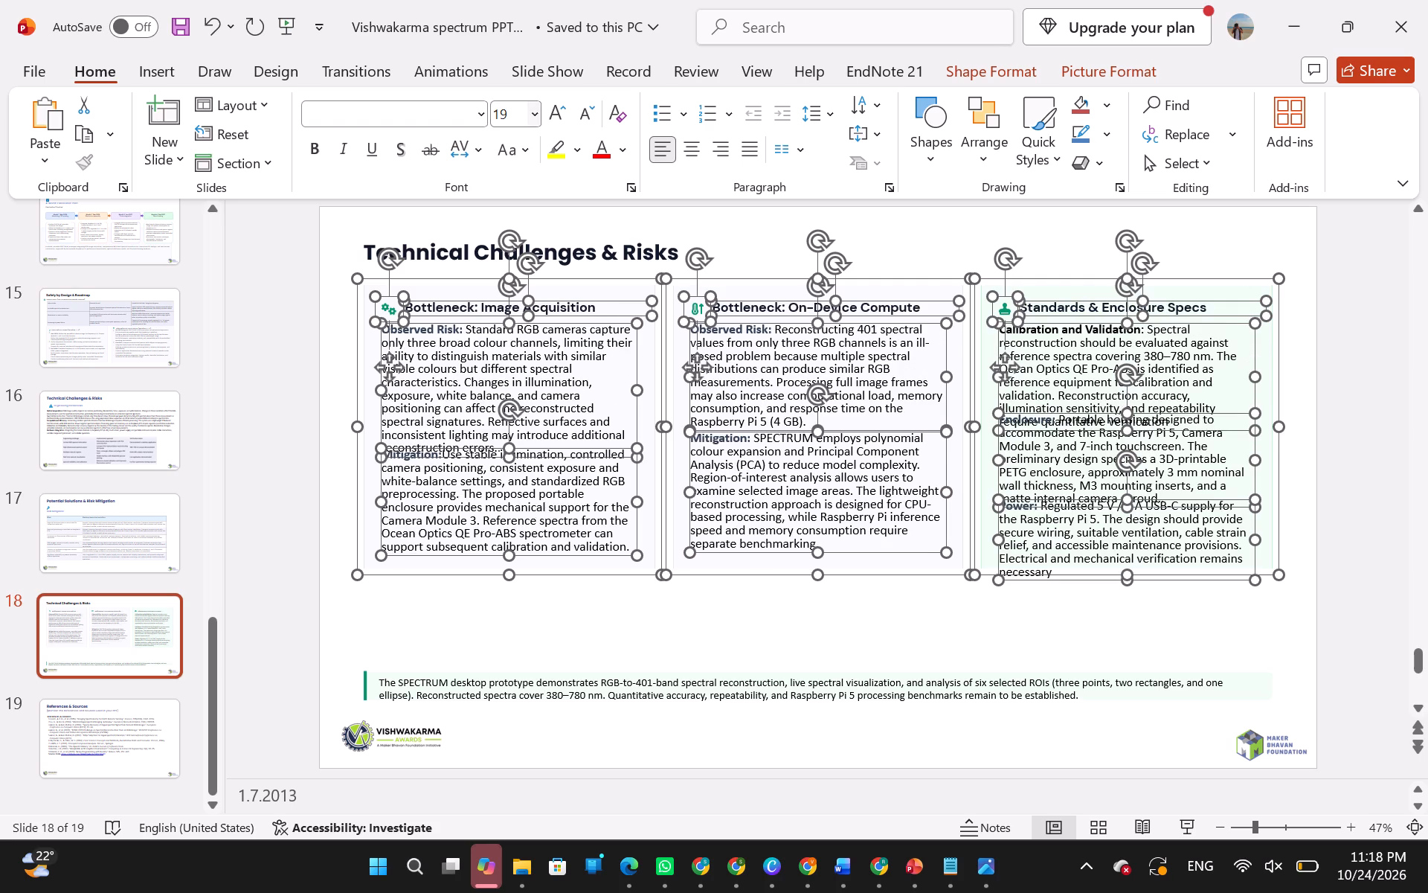
{"action": "left_click", "coordinate": [1359, 302]}
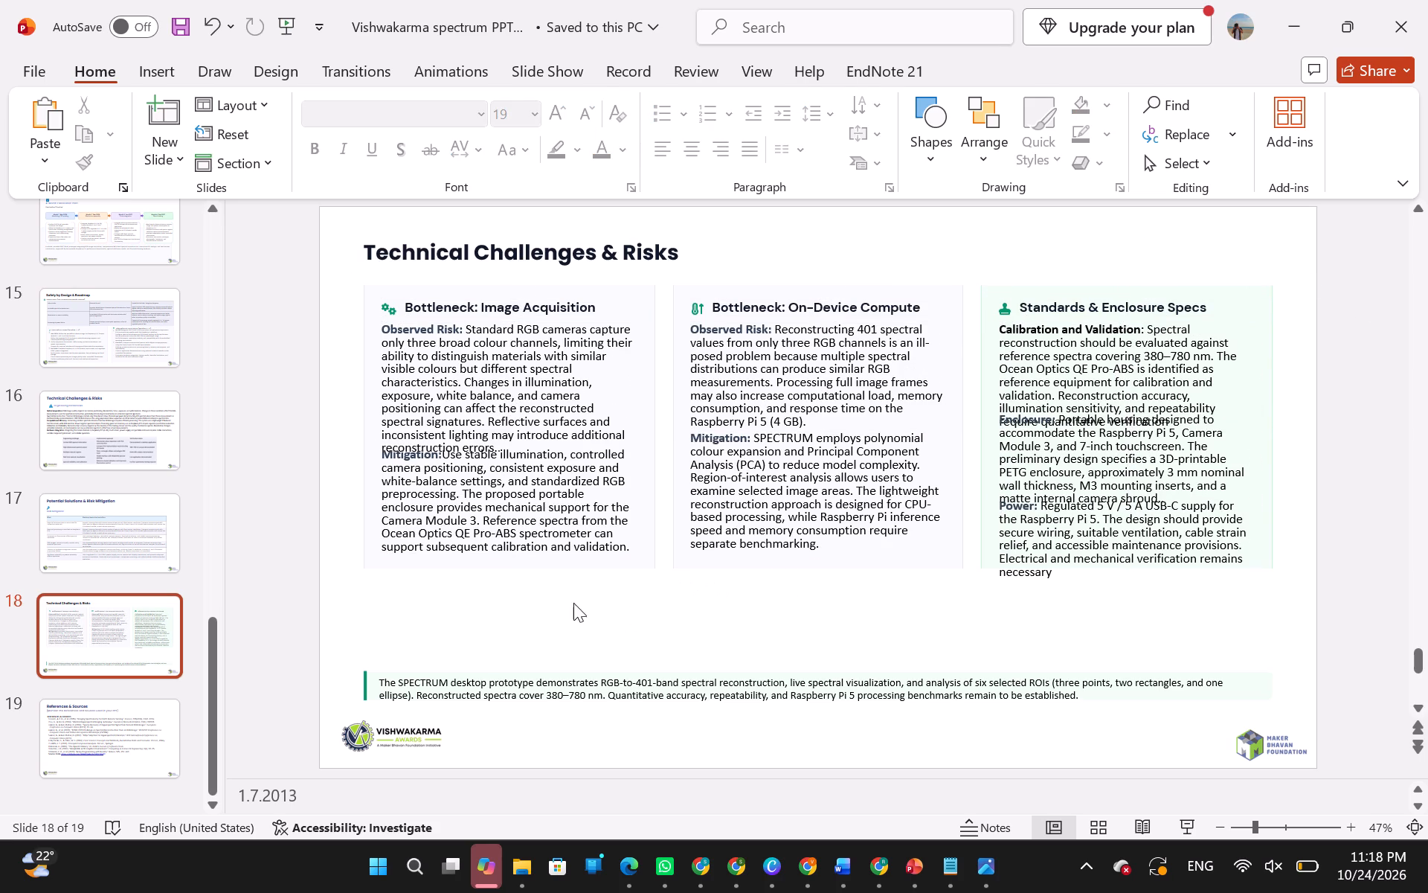
Extend the three column background panels on slide 18 downward until they end just above the green summary note.
{"action": "left_click_drag", "start_coordinate": [349, 277], "coordinate": [1162, 595]}
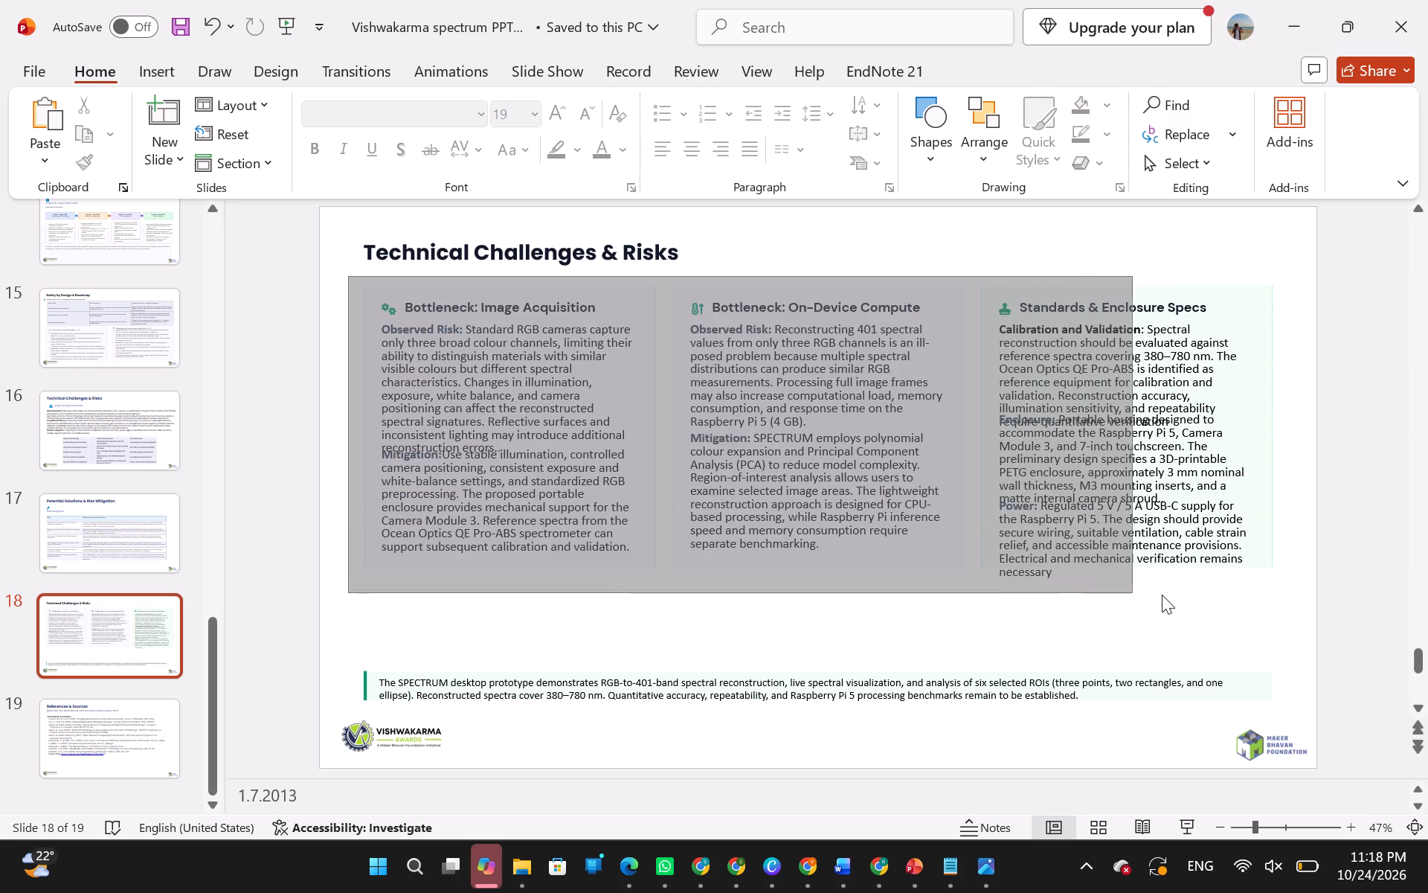
{"action": "left_click_drag", "start_coordinate": [1162, 595], "coordinate": [1297, 586]}
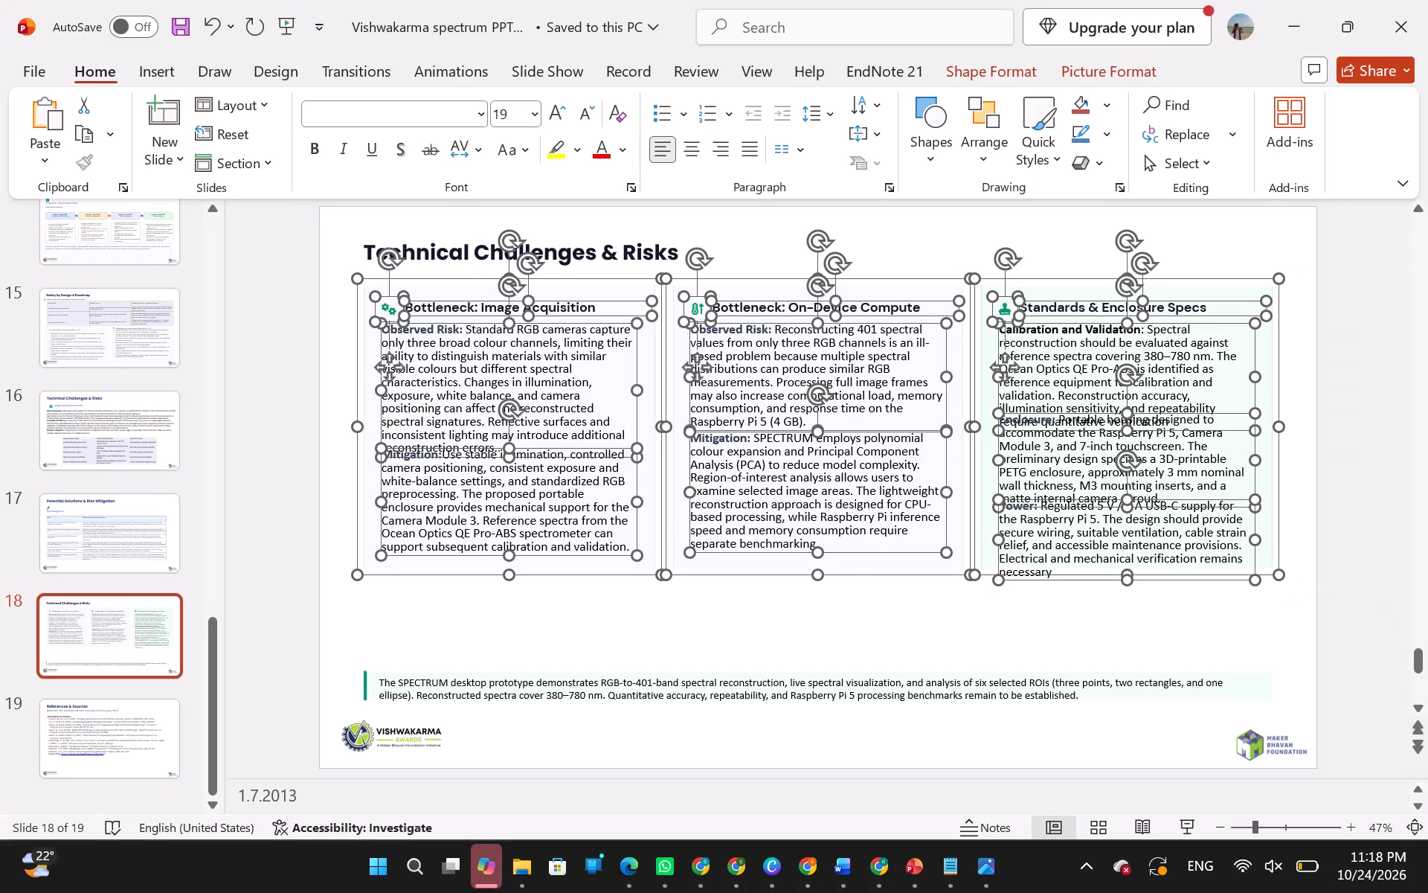
{"action": "left_click_drag", "start_coordinate": [814, 580], "coordinate": [814, 599]}
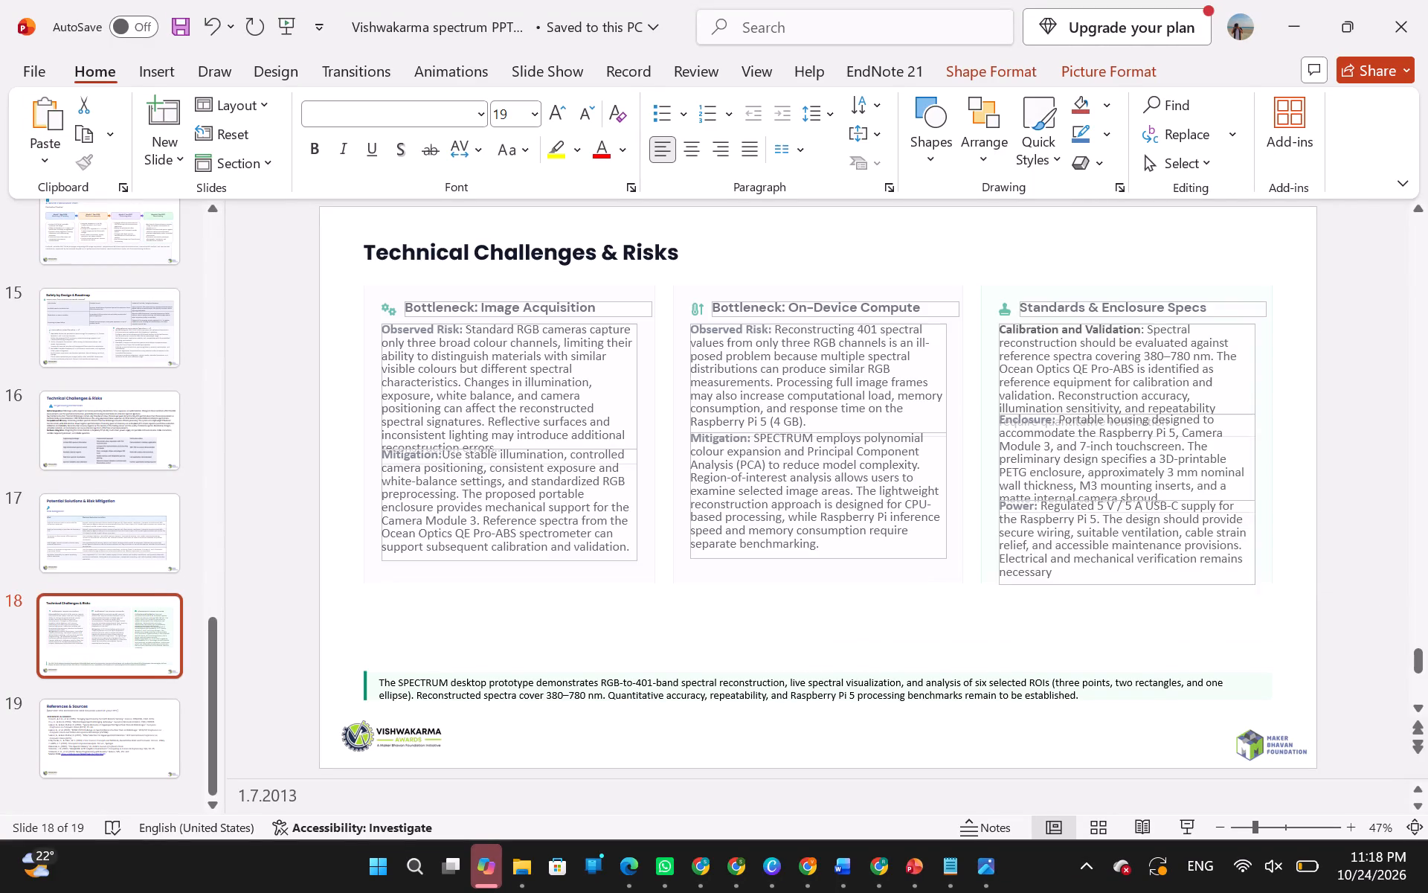
{"action": "left_click_drag", "start_coordinate": [814, 599], "coordinate": [814, 723]}
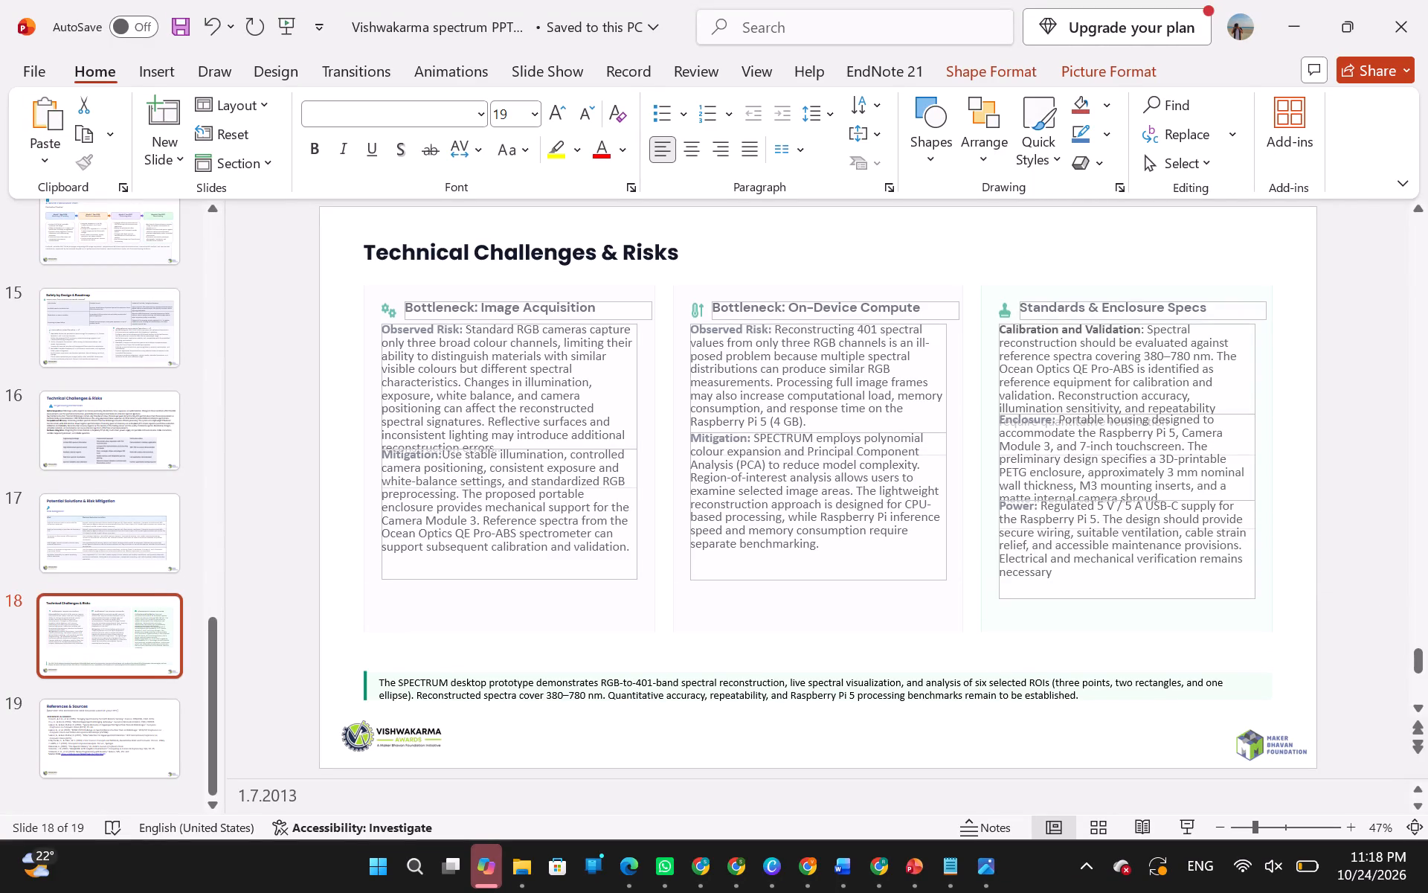
{"action": "left_click_drag", "start_coordinate": [814, 723], "coordinate": [834, 612]}
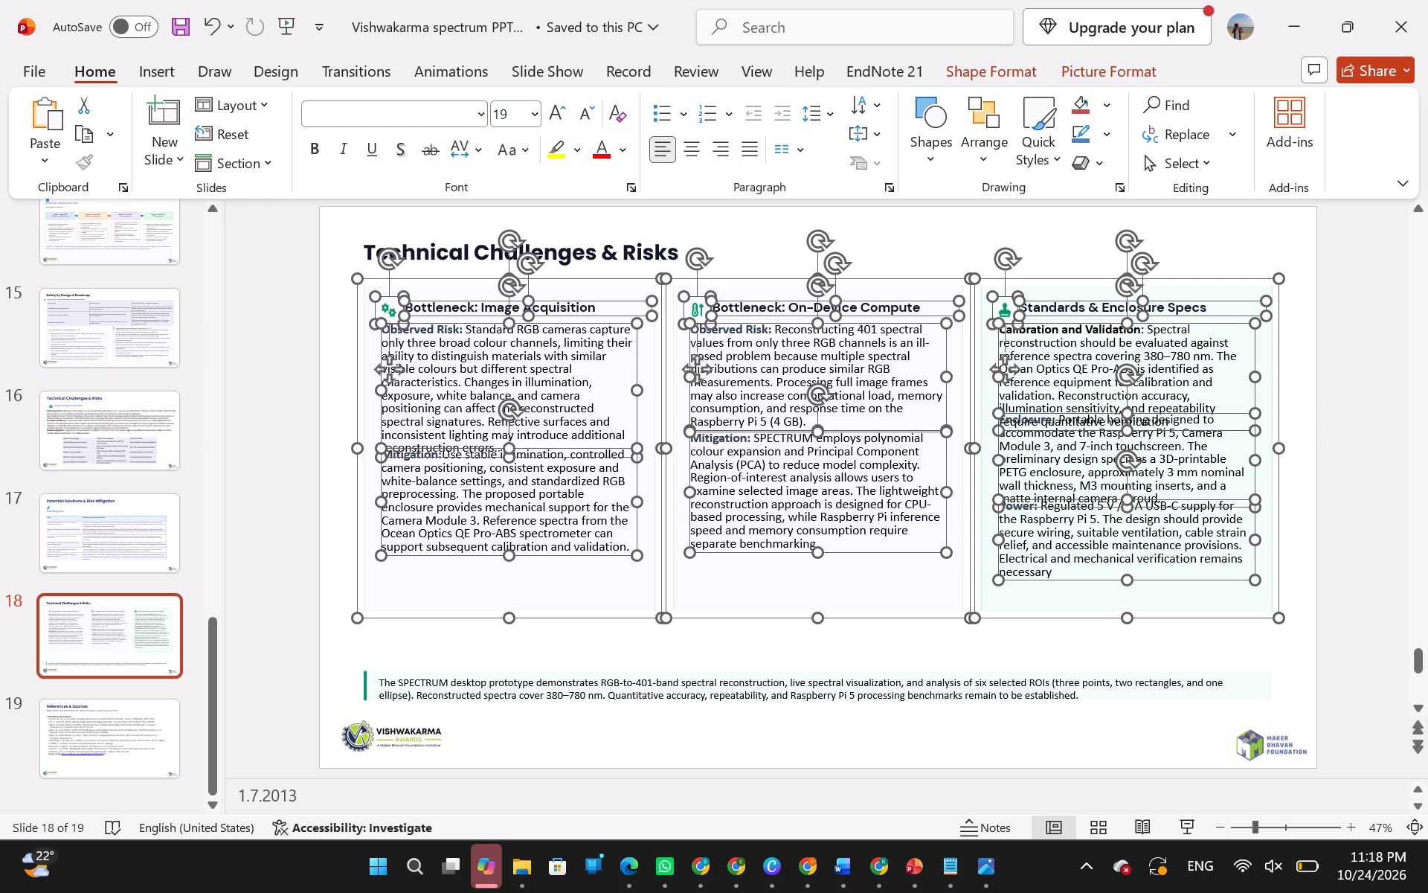
{"action": "left_click_drag", "start_coordinate": [820, 554], "coordinate": [820, 569]}
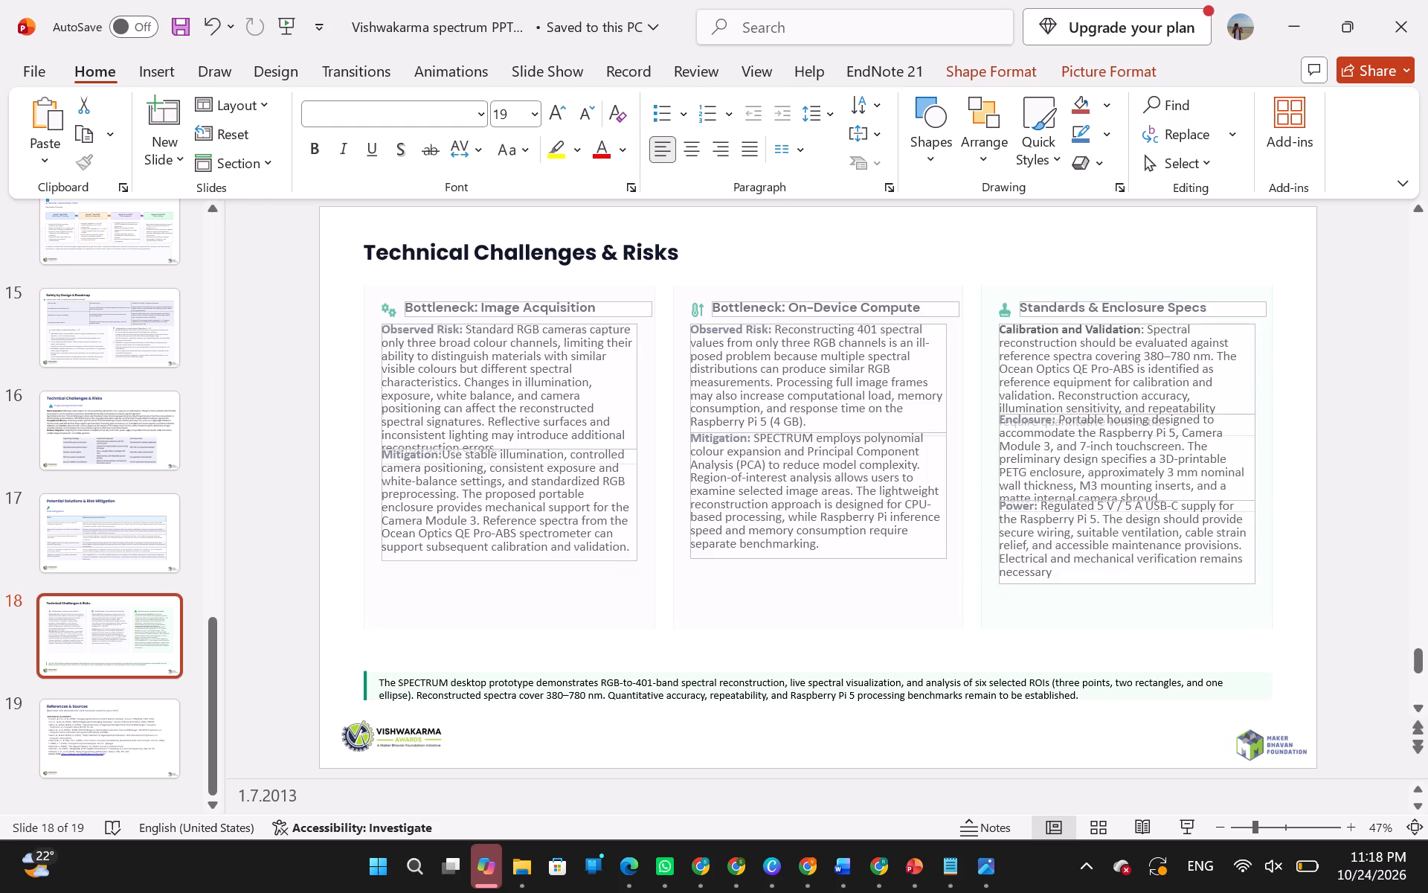
{"action": "left_click_drag", "start_coordinate": [820, 569], "coordinate": [821, 574]}
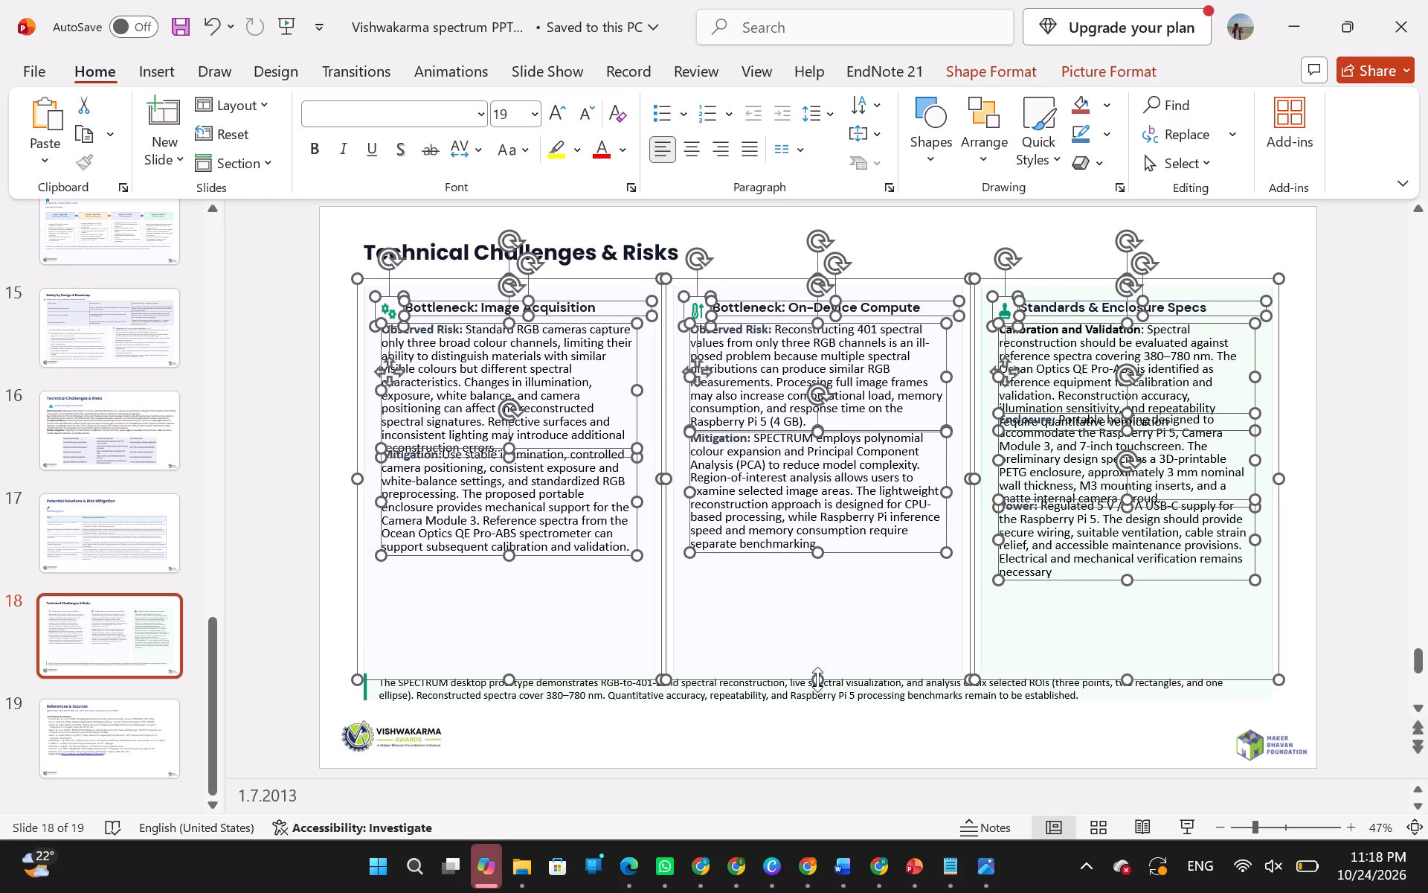
{"action": "left_click_drag", "start_coordinate": [817, 679], "coordinate": [817, 658]}
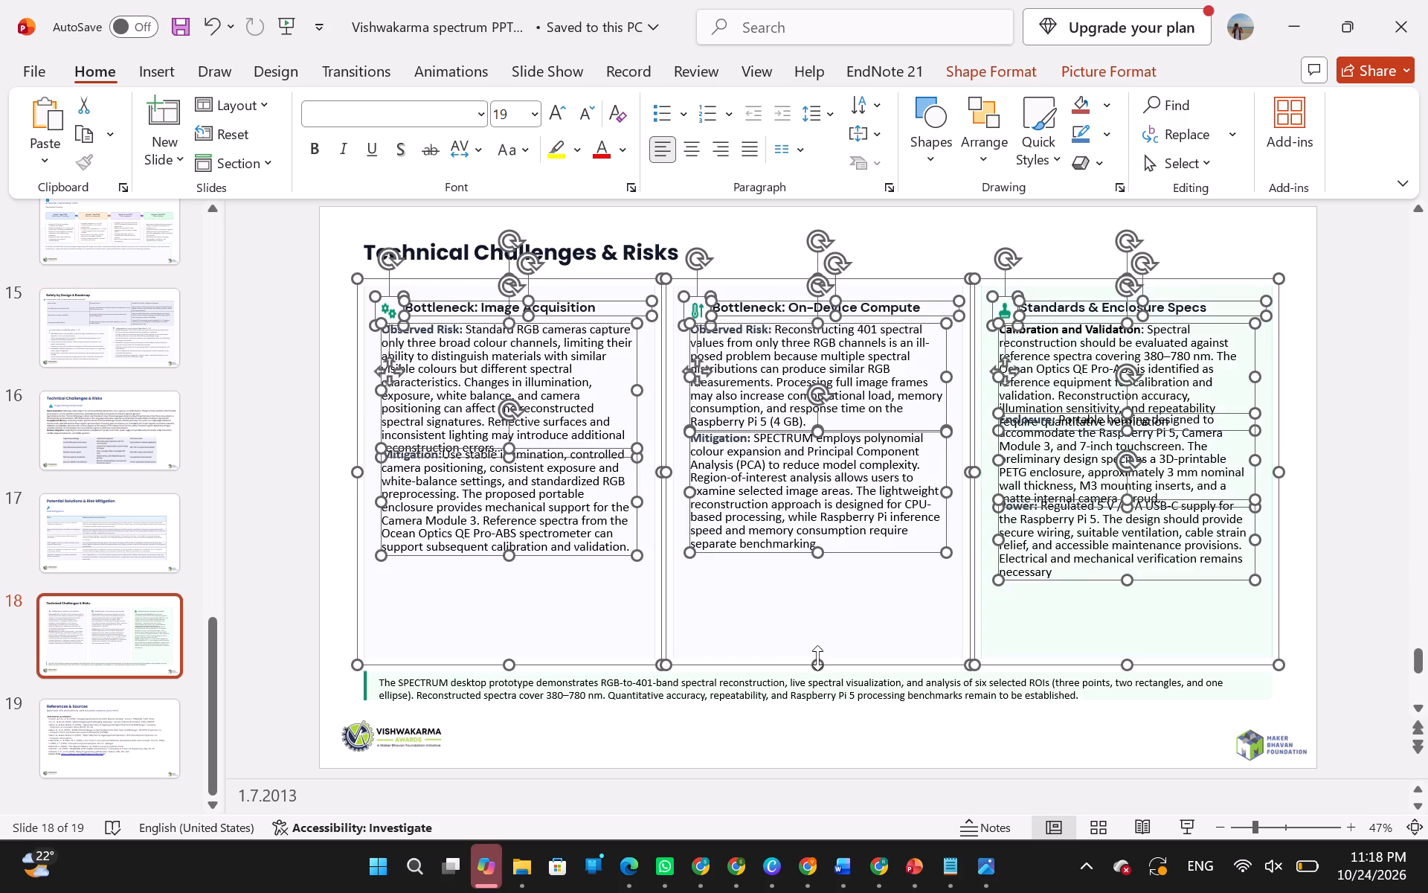
{"action": "left_click", "coordinate": [1347, 561]}
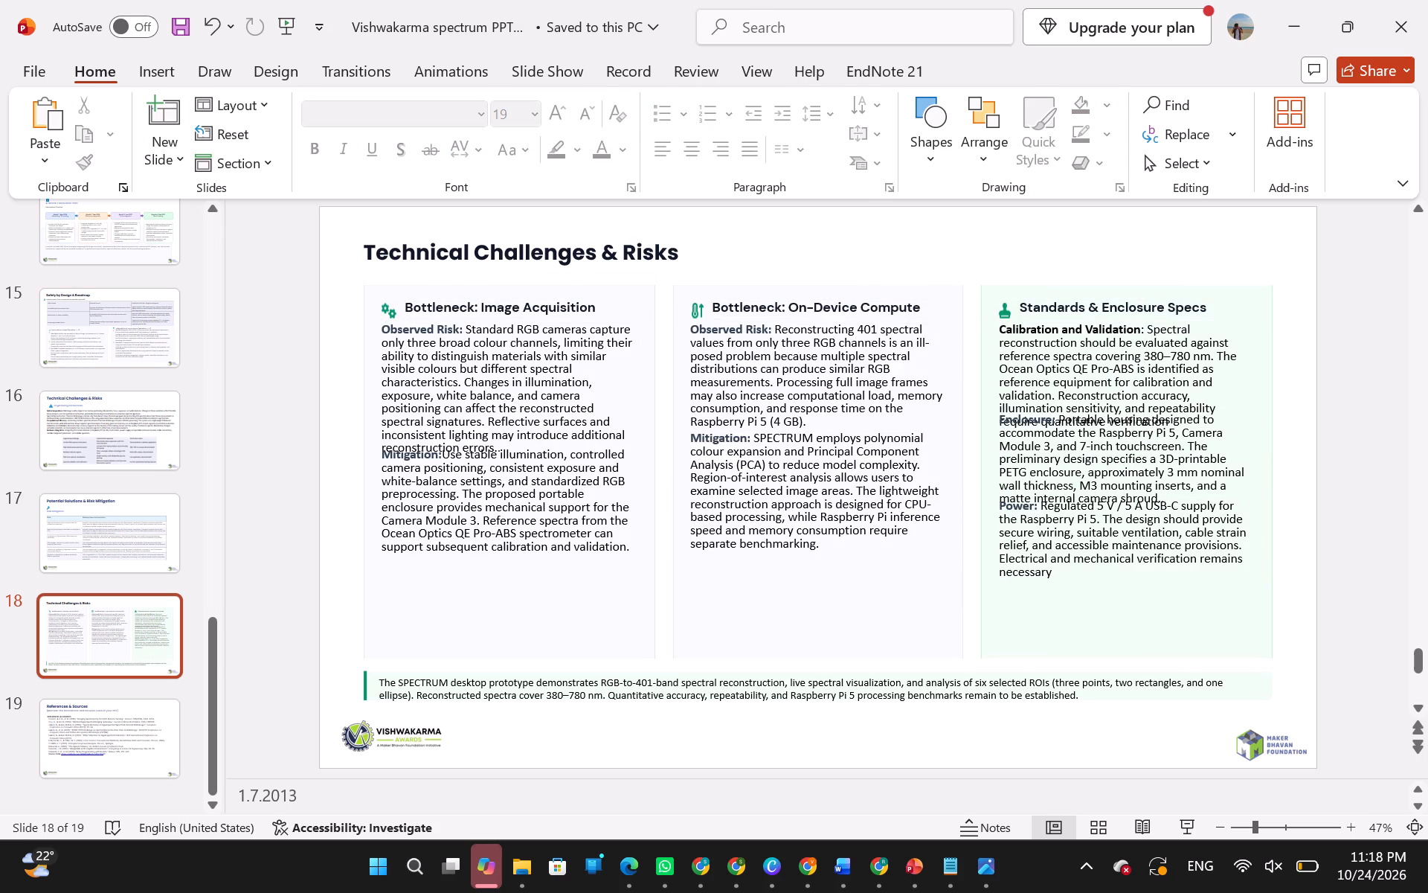
Move the Mitigation text in the Image Acquisition column down, leaving a small gap below the Observed Risk text and keeping its left alignment.
{"action": "left_click", "coordinate": [376, 476]}
{"action": "left_click", "coordinate": [459, 476]}
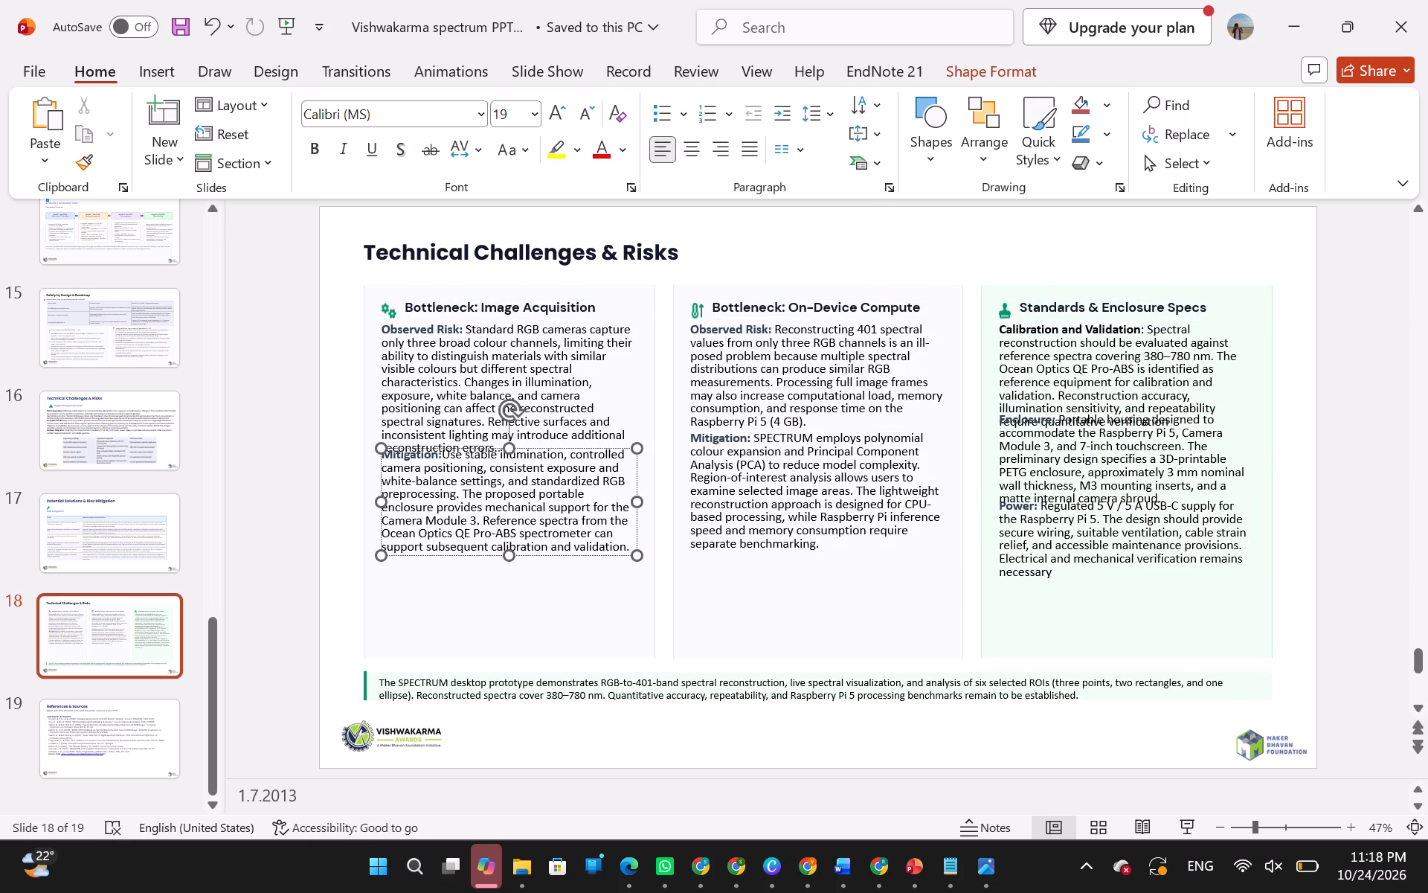
{"action": "left_click_drag", "start_coordinate": [527, 449], "coordinate": [529, 500]}
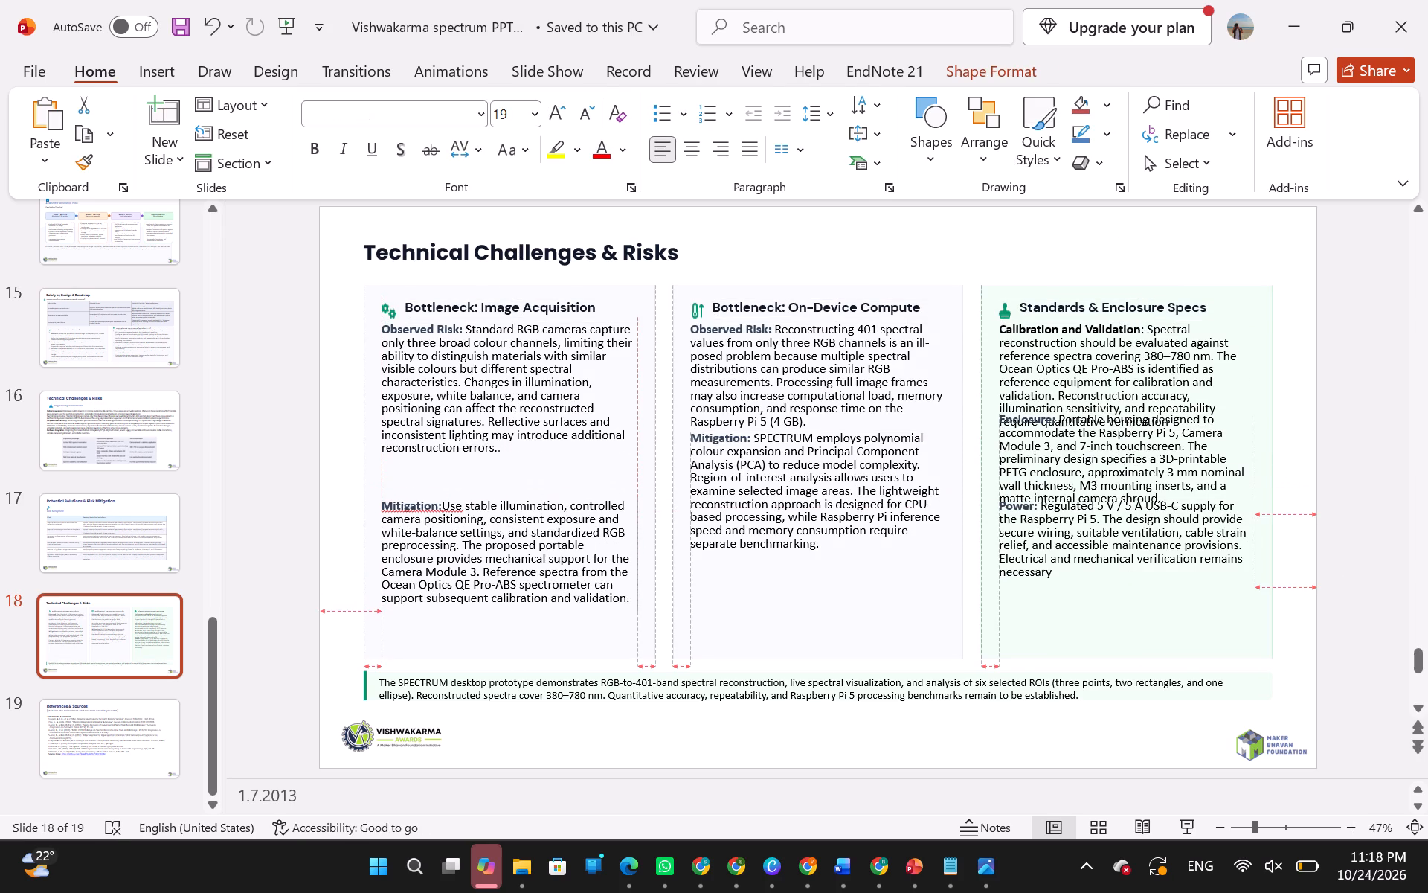
{"action": "left_click_drag", "start_coordinate": [529, 500], "coordinate": [526, 467]}
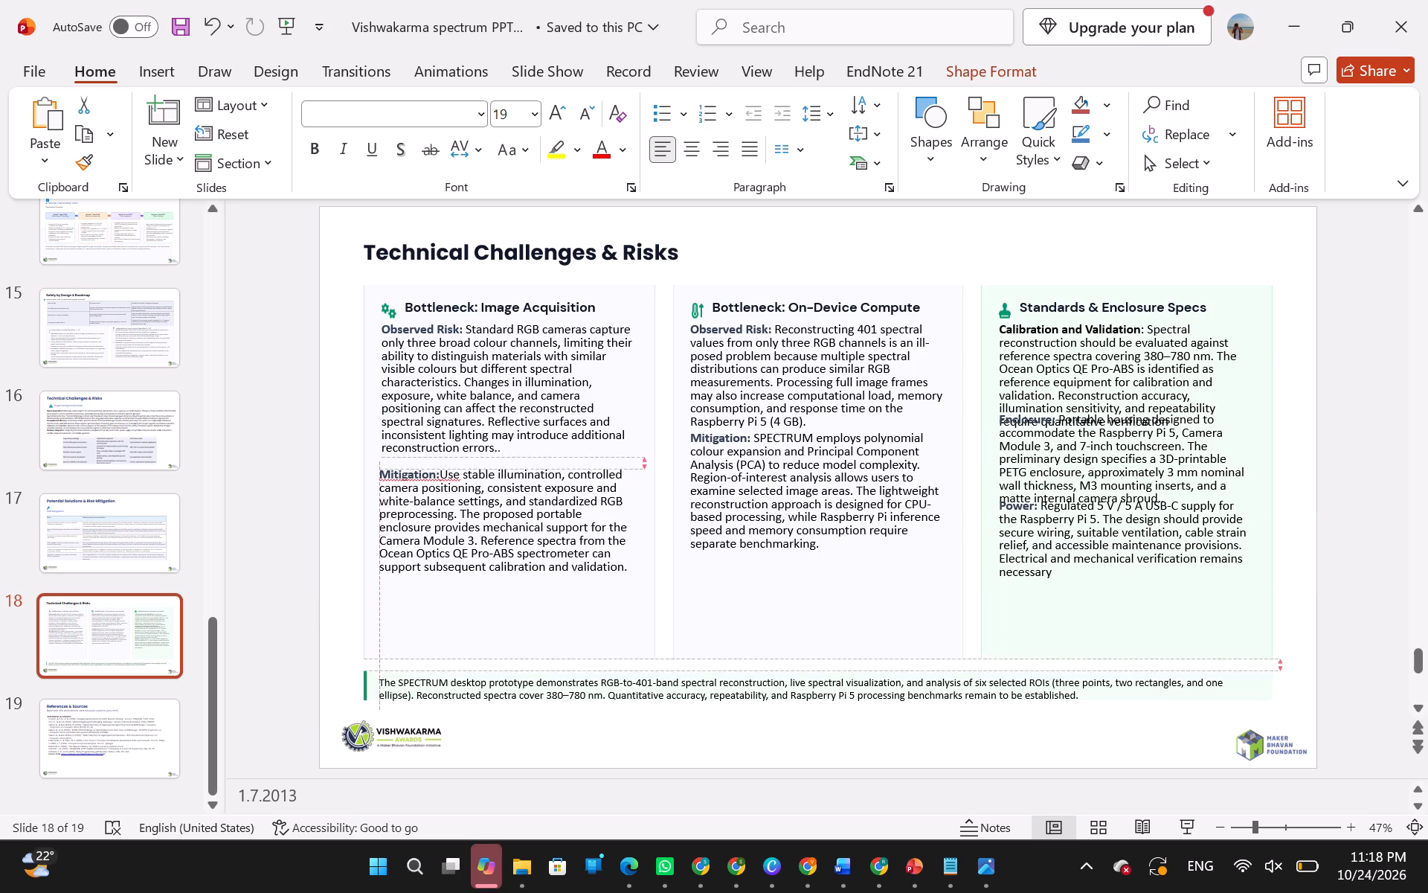
{"action": "left_click_drag", "start_coordinate": [526, 467], "coordinate": [530, 466]}
{"action": "left_click", "coordinate": [320, 395]}
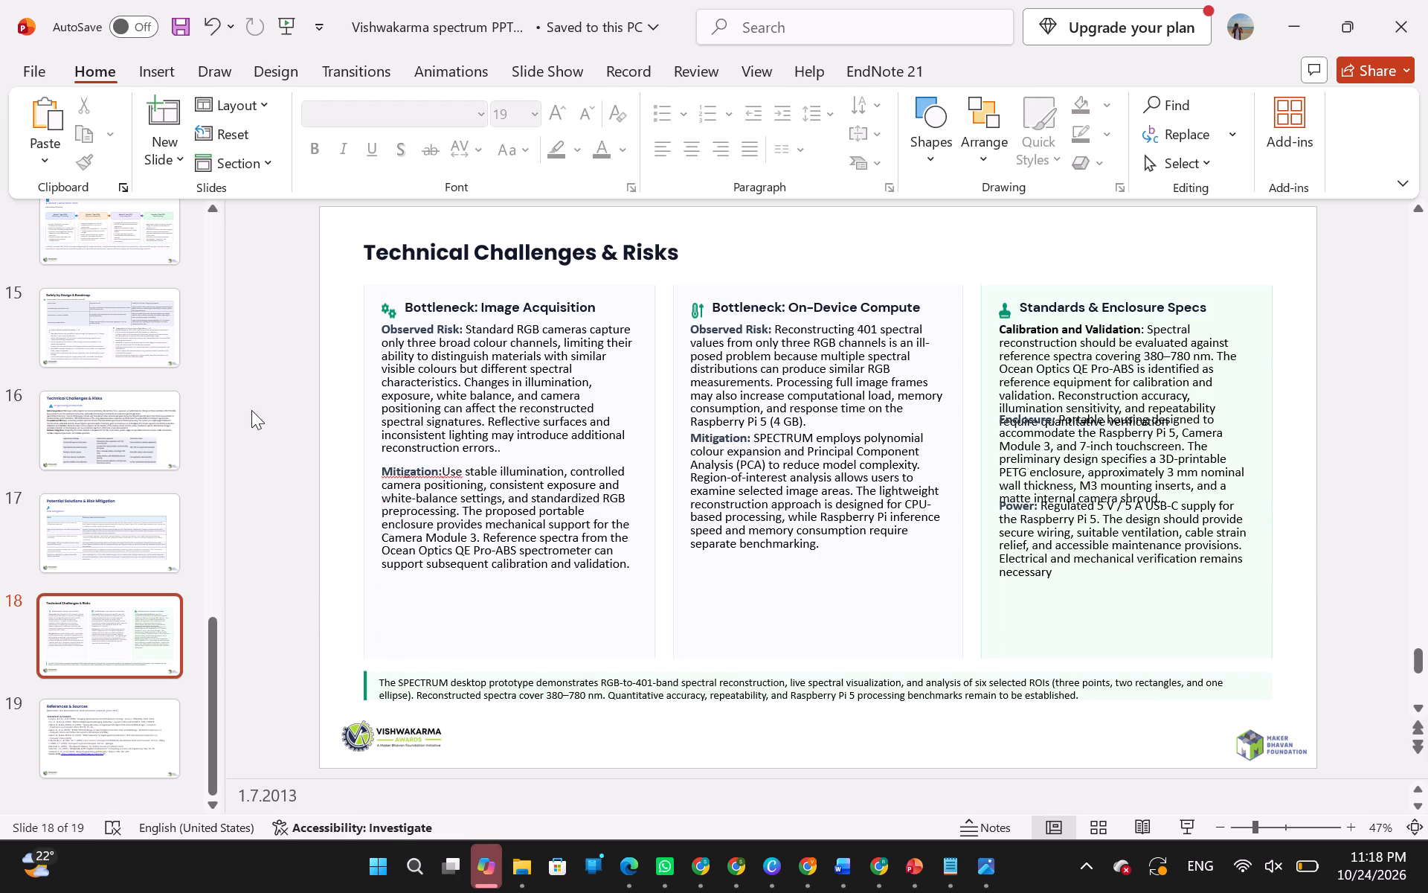
Move the Mitigation text in the On-Device Compute column down to about the level of the first column's Mitigation text.
{"action": "left_click", "coordinate": [782, 478]}
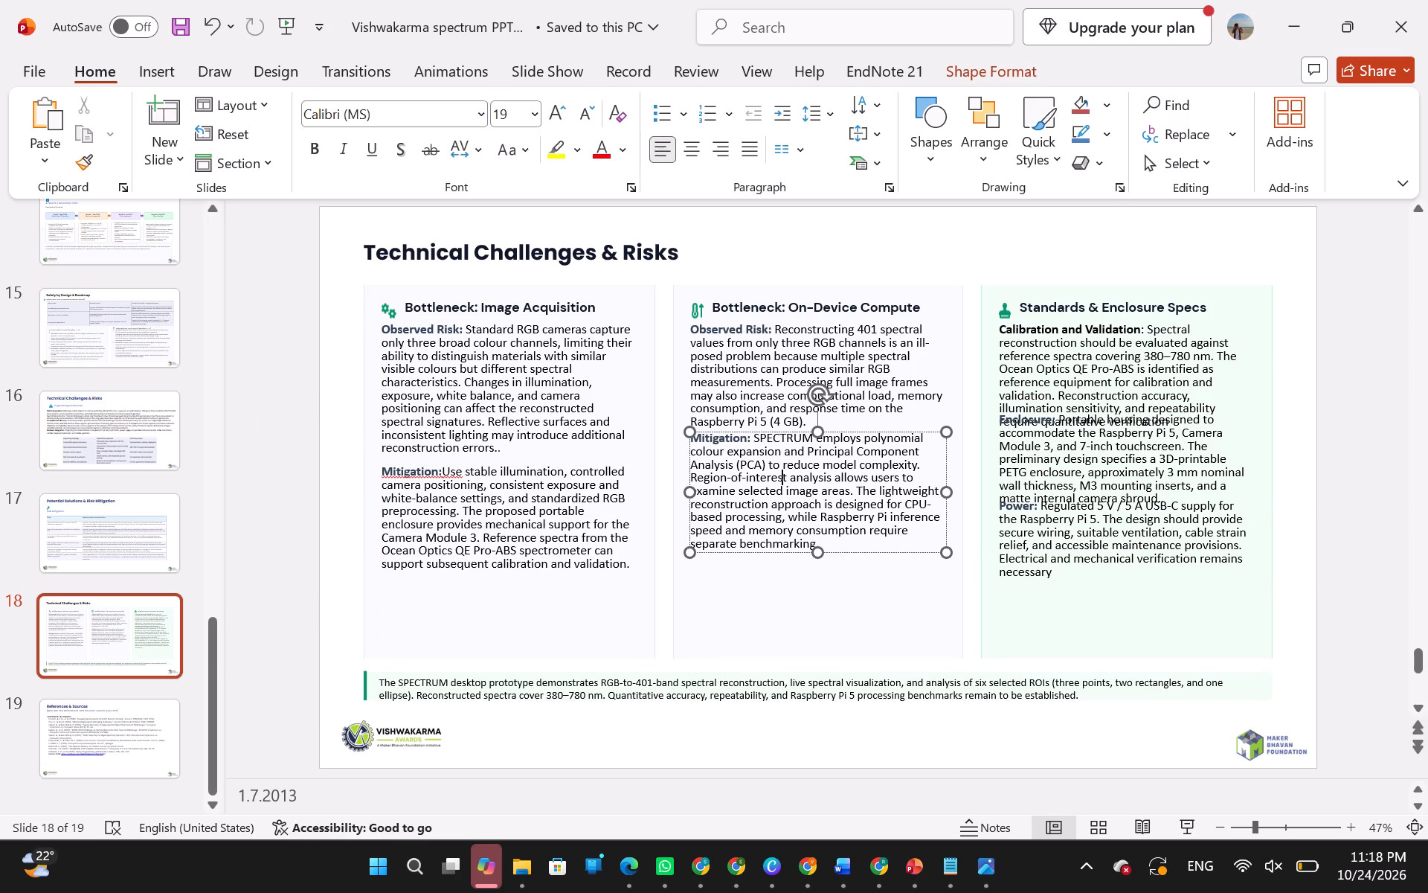
{"action": "left_click_drag", "start_coordinate": [832, 434], "coordinate": [831, 449]}
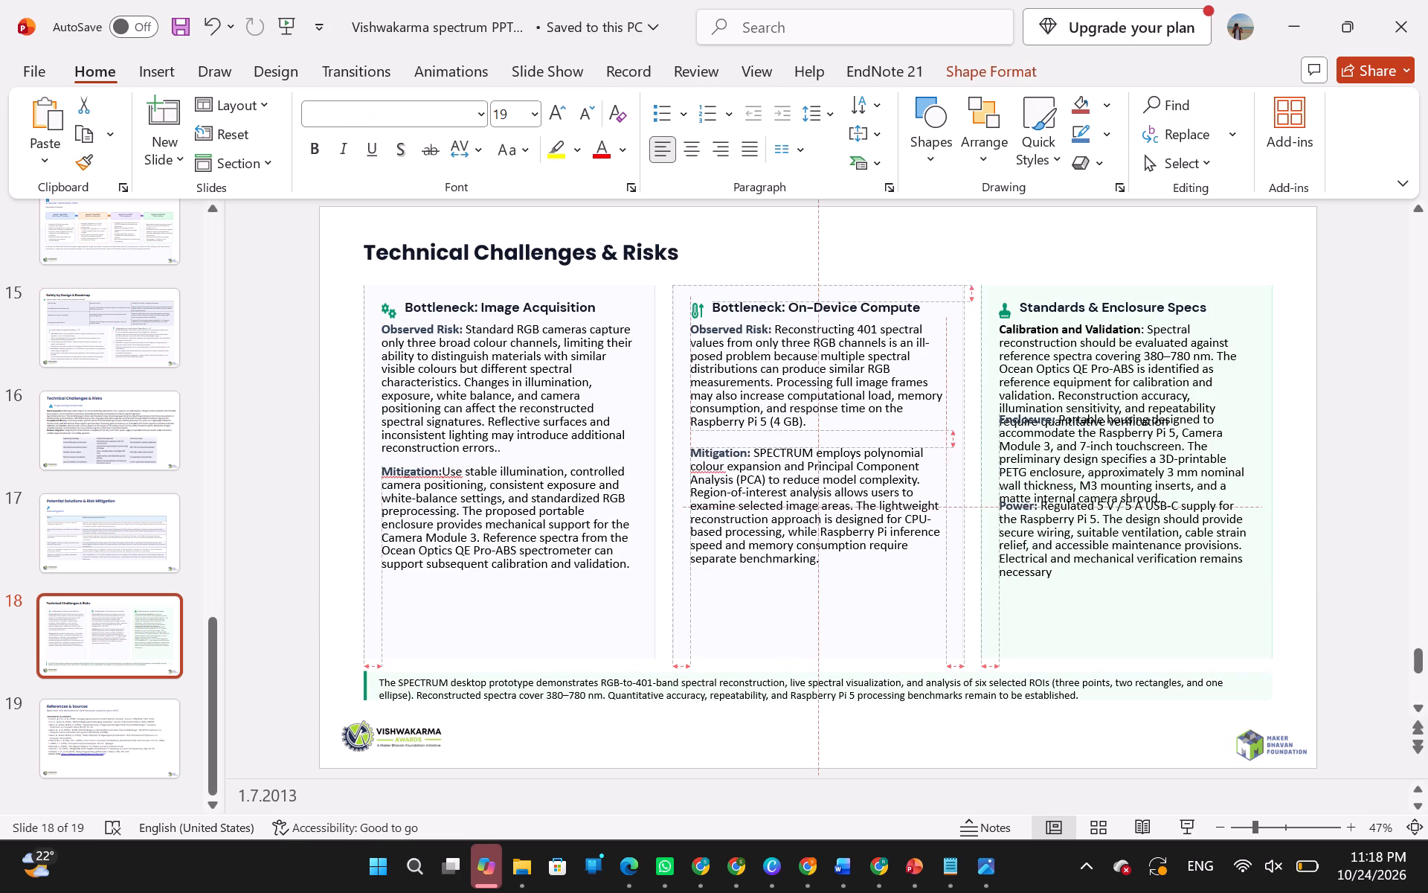
{"action": "left_click_drag", "start_coordinate": [831, 449], "coordinate": [830, 462]}
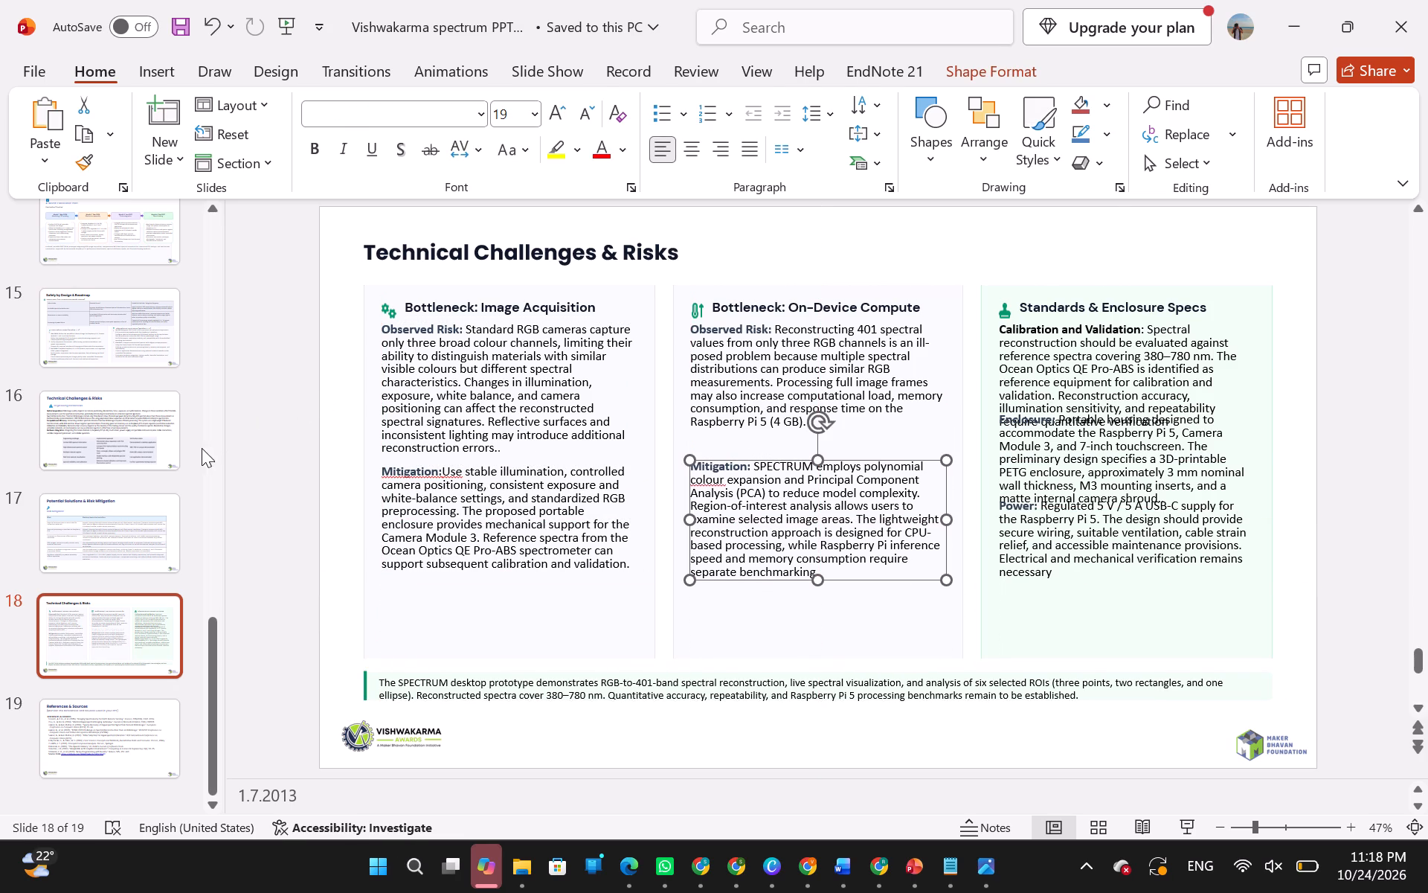
{"action": "left_click", "coordinate": [289, 412]}
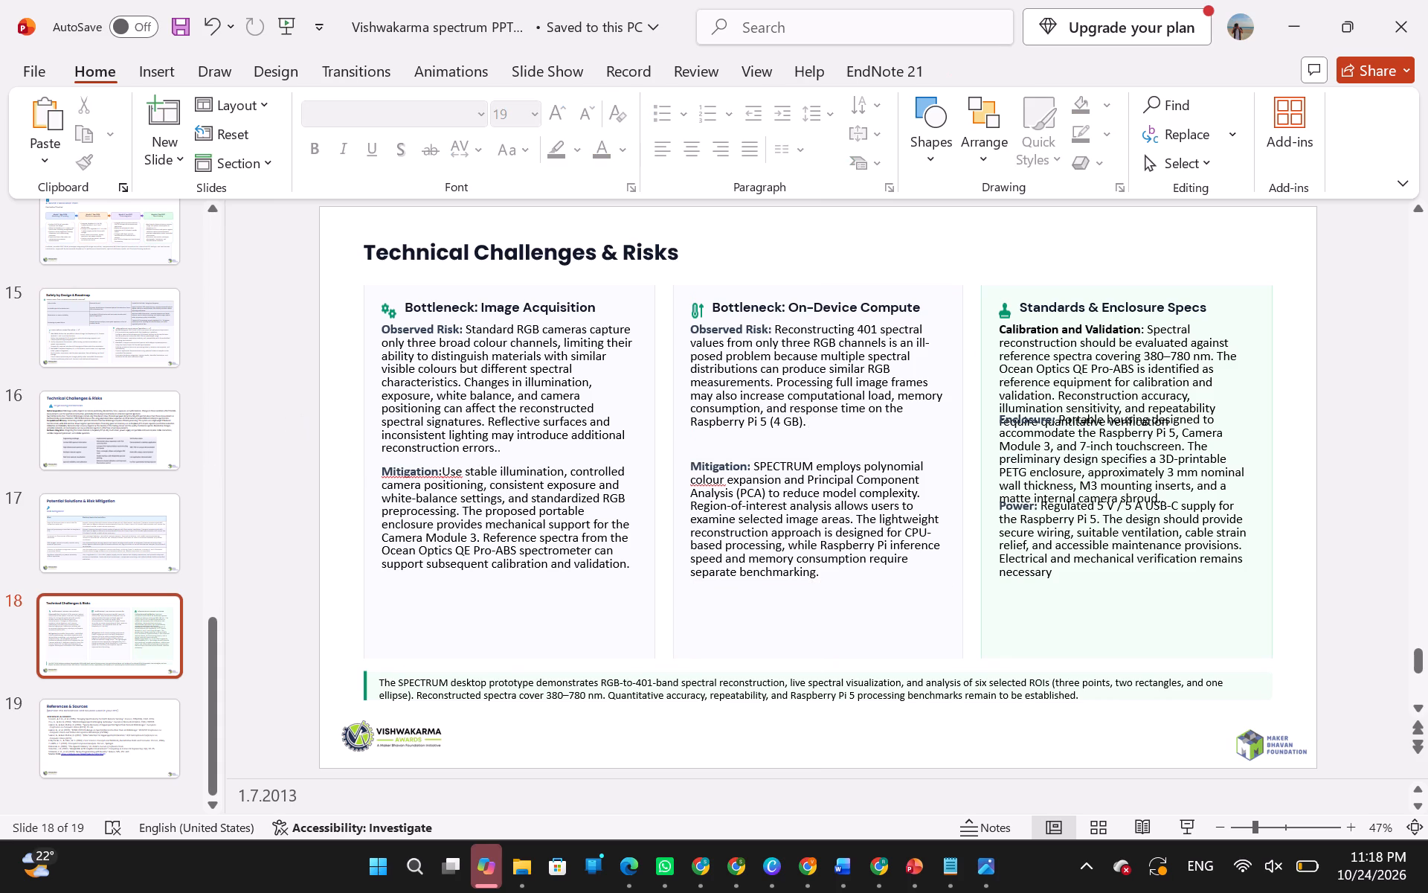
Insert a space between "Mitigation:" and "Use" in the Image Acquisition column.
{"action": "left_click", "coordinate": [443, 474]}
{"action": "key", "text": "space"}
{"action": "left_click", "coordinate": [338, 472]}
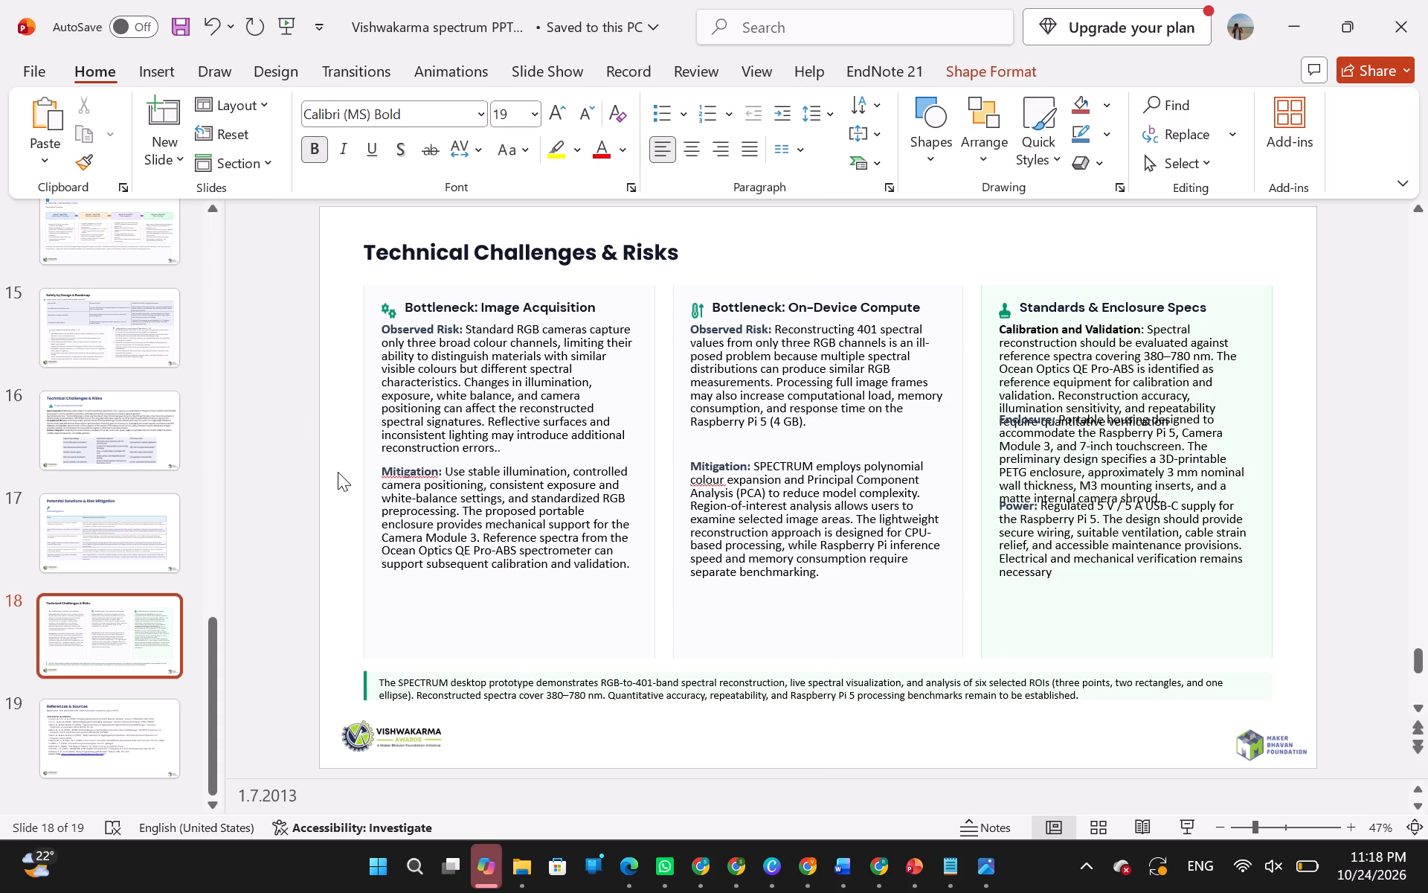
Move the Power and Enclosure texts down in the Standards & Enclosure Specs column so its three paragraphs are separated without overlapping.
{"action": "left_click", "coordinate": [1052, 446]}
{"action": "left_click", "coordinate": [1071, 529]}
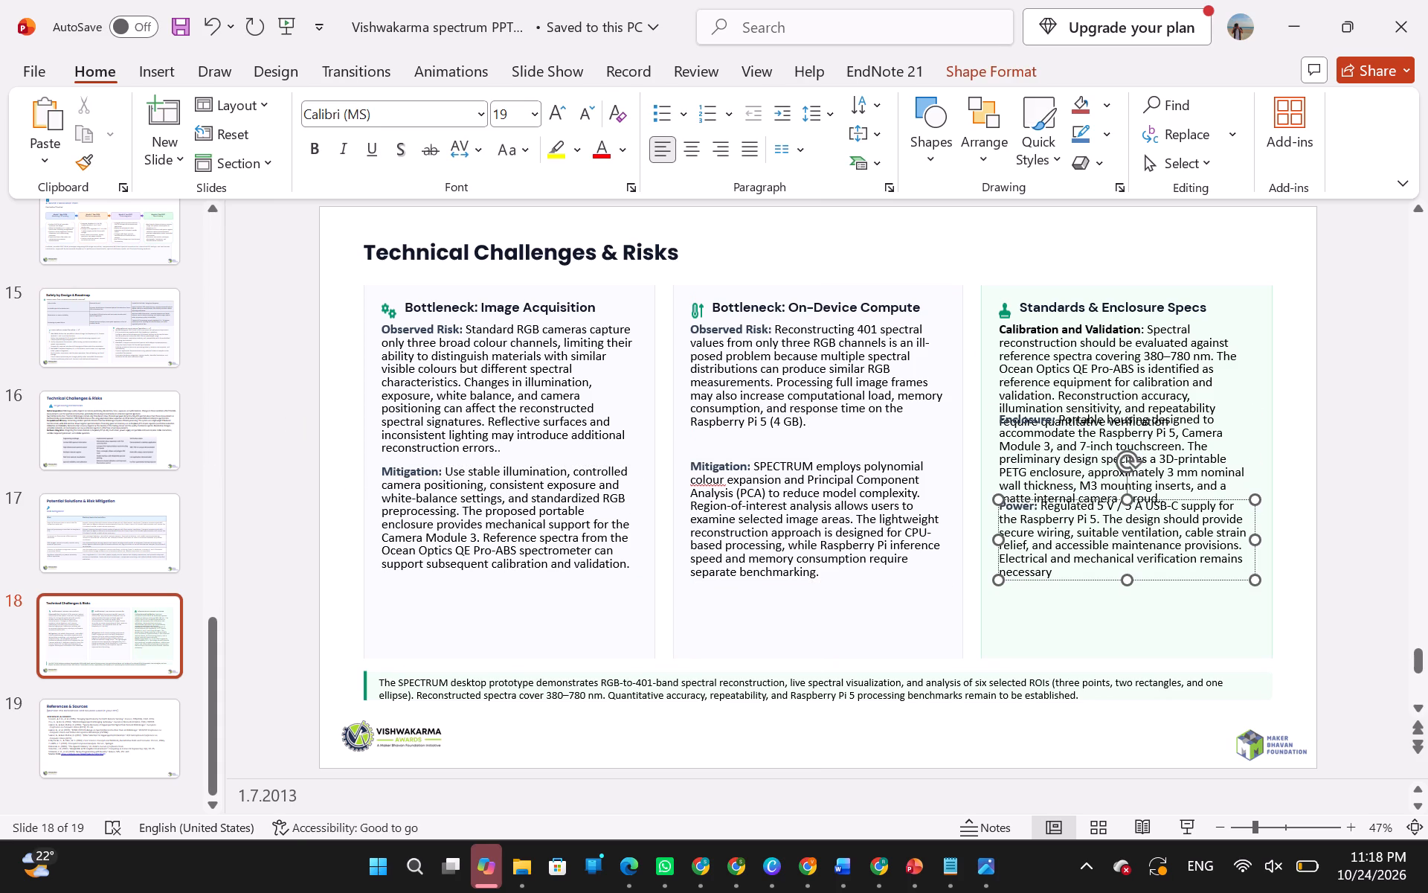
{"action": "left_click_drag", "start_coordinate": [1112, 499], "coordinate": [1110, 529]}
{"action": "left_click", "coordinate": [1088, 456]}
{"action": "left_click_drag", "start_coordinate": [1107, 415], "coordinate": [1105, 435]}
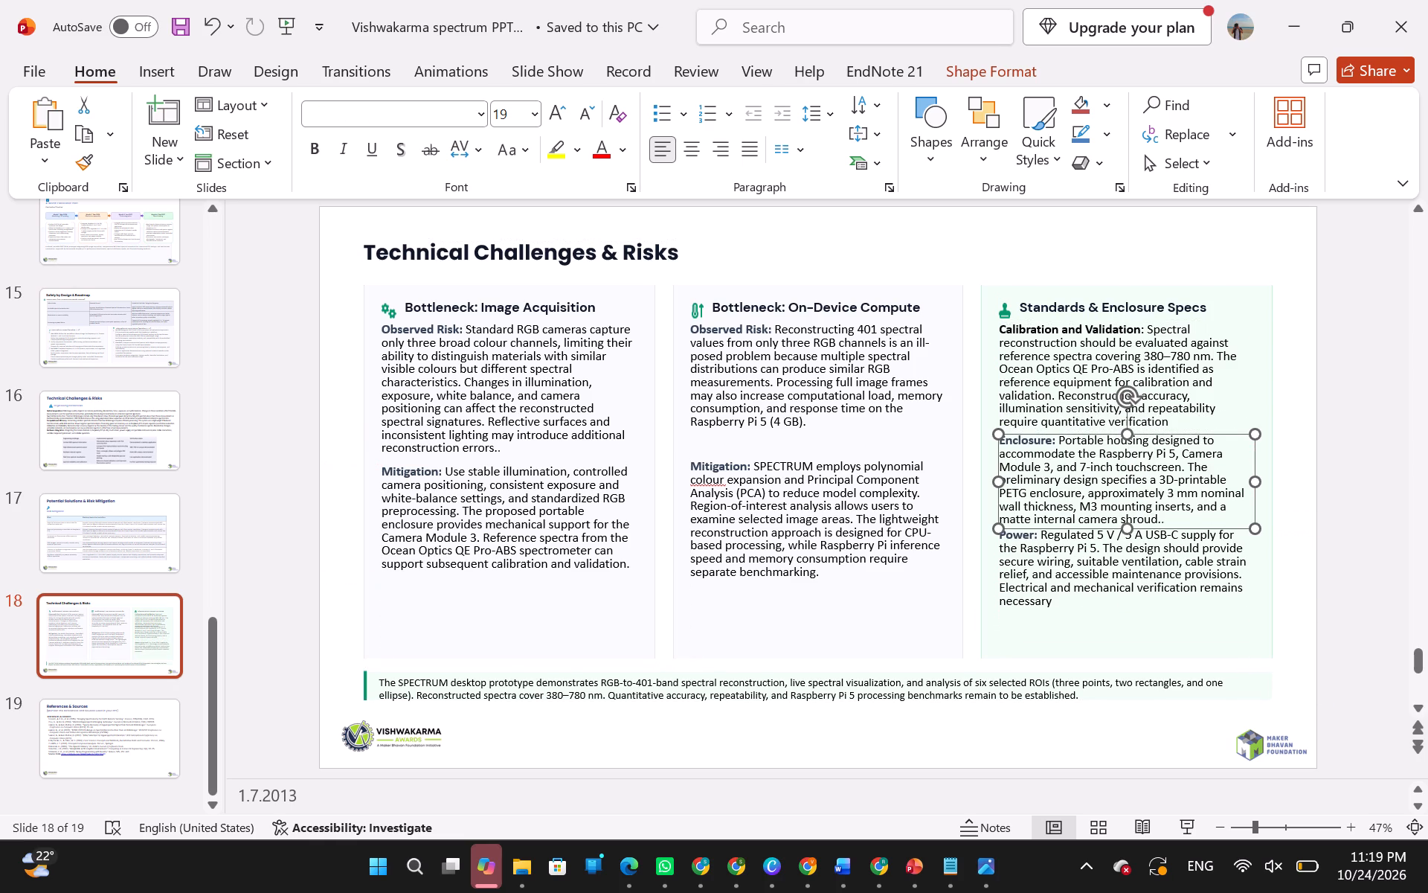
{"action": "left_click", "coordinate": [298, 411]}
{"action": "left_click", "coordinate": [1162, 555]}
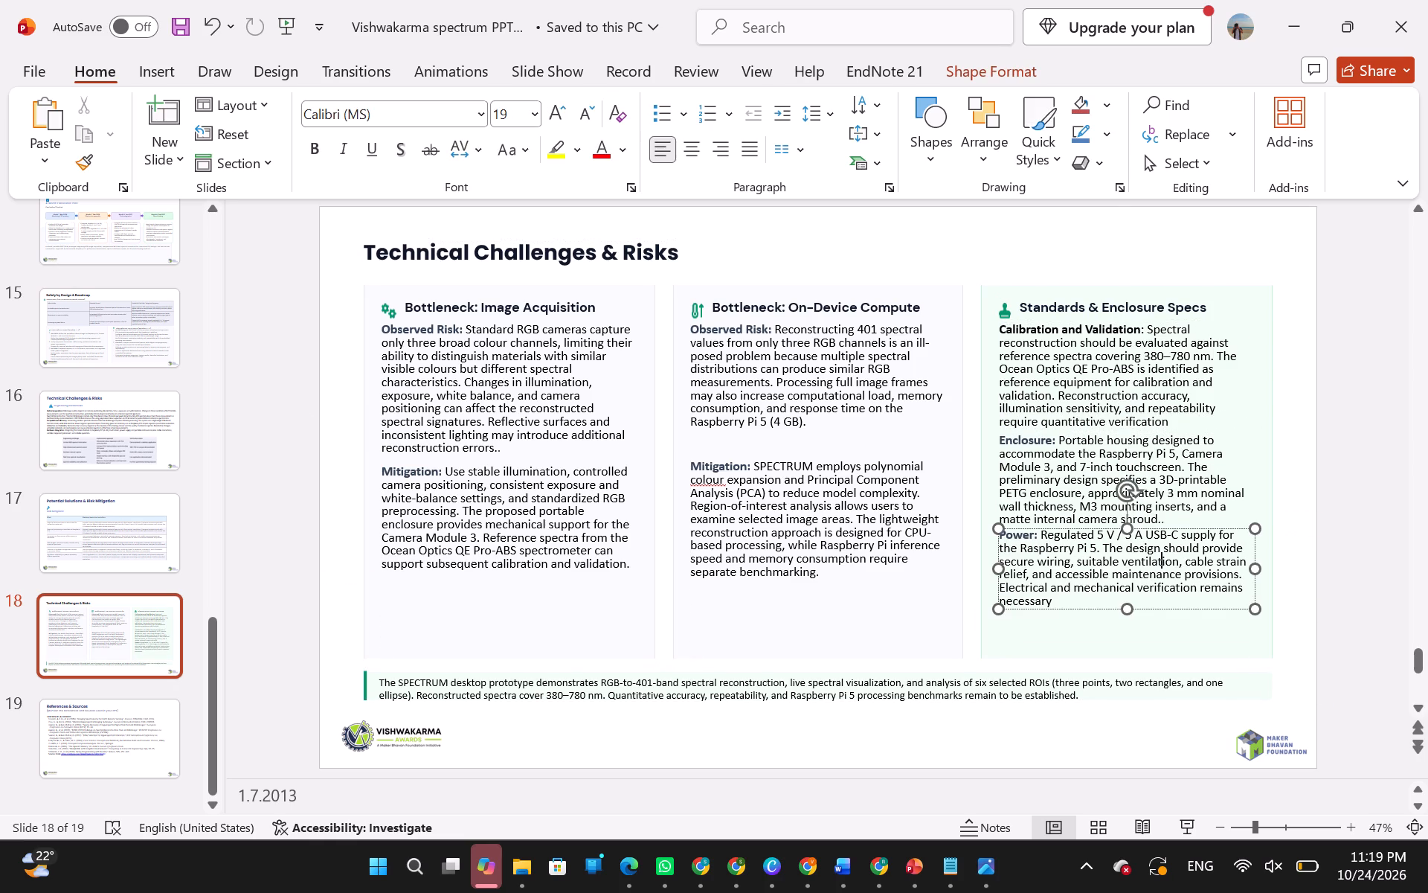
{"action": "left_click", "coordinate": [1113, 526]}
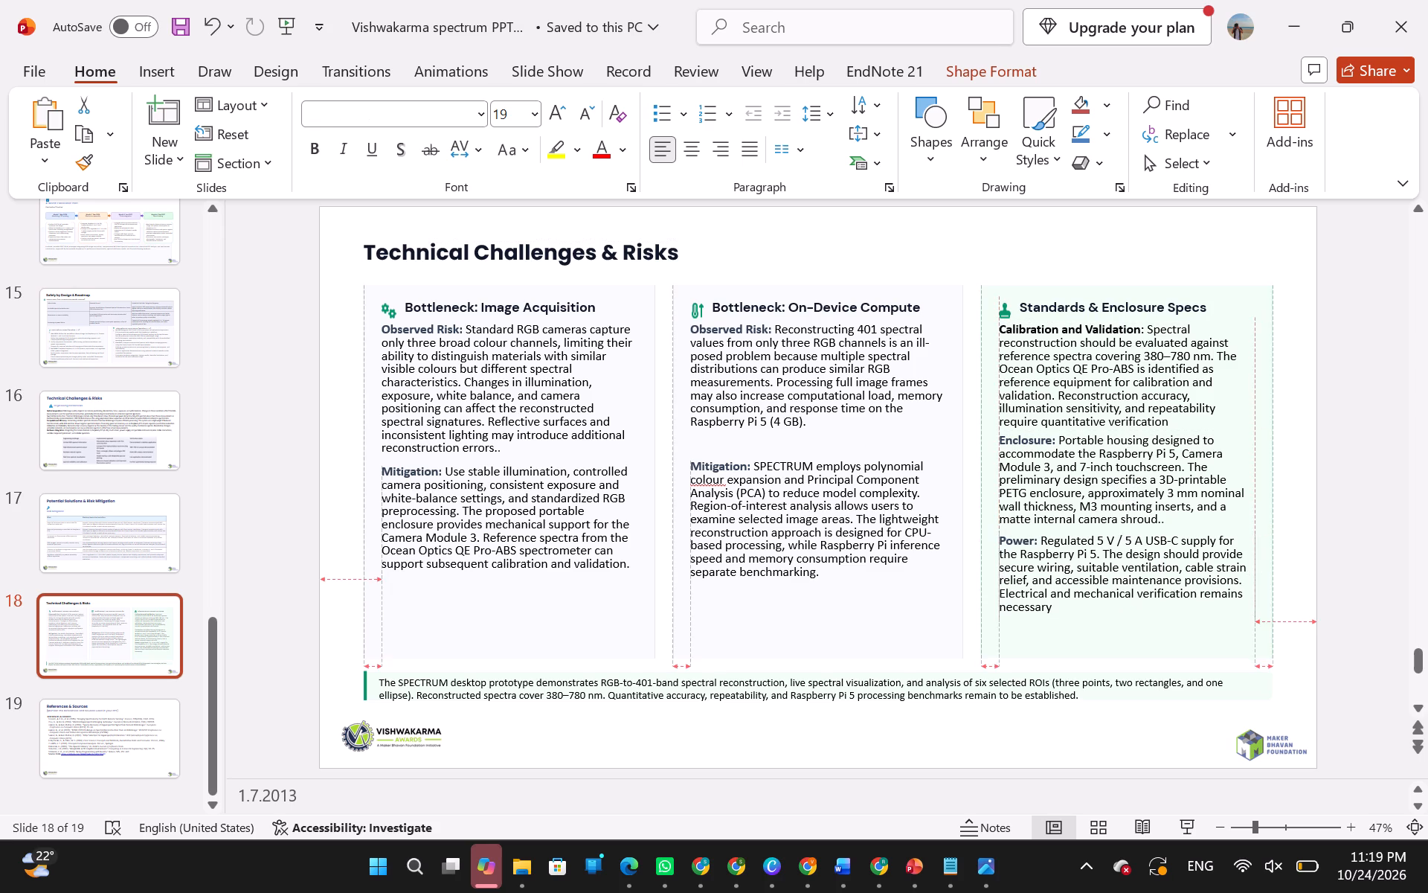
{"action": "left_click", "coordinate": [303, 424]}
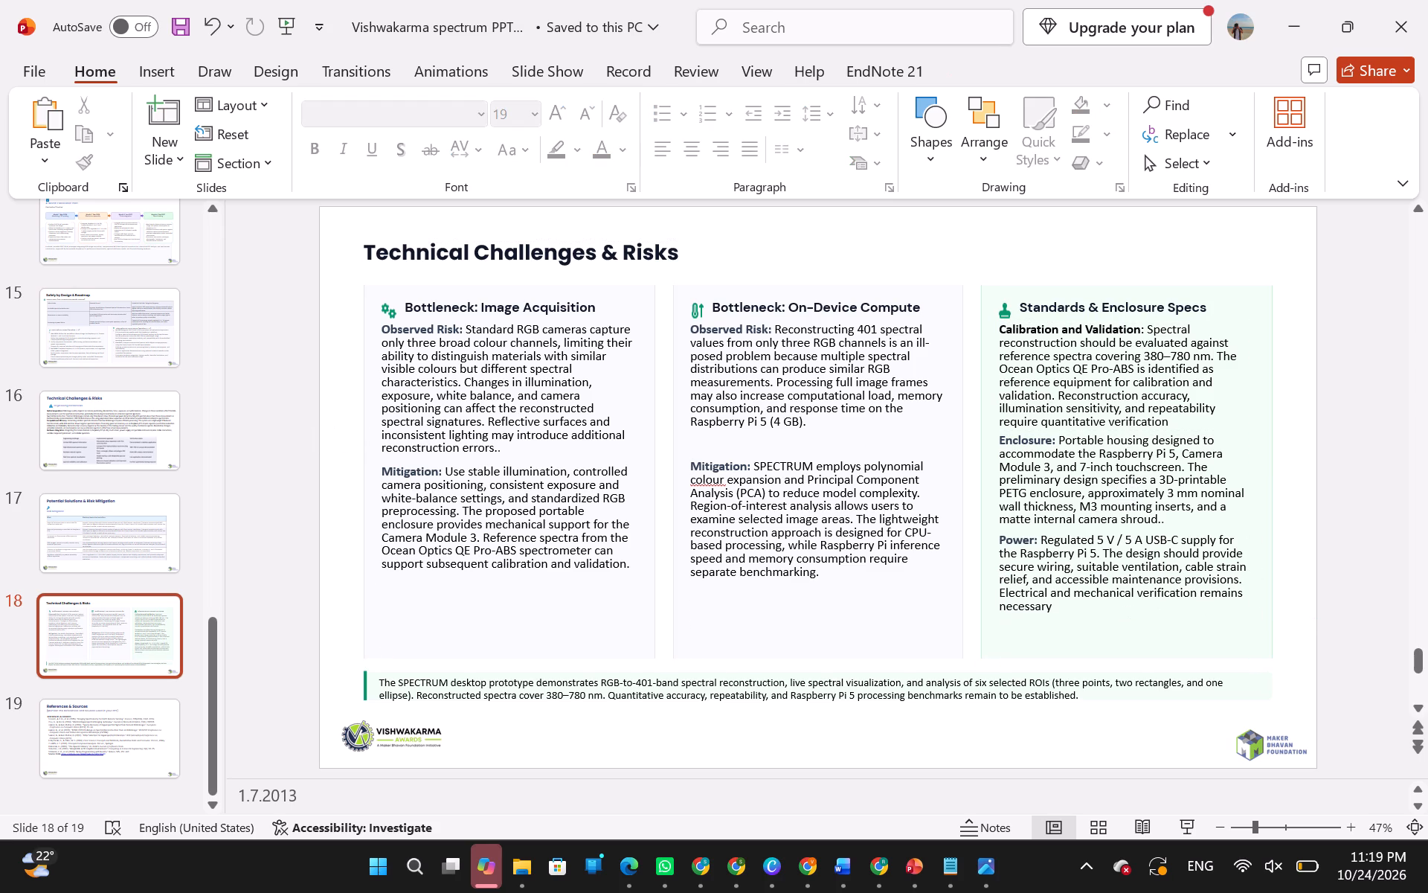
Review slides 19 back to 15 and check the presentation's file name and save location.
{"action": "left_click", "coordinate": [93, 734]}
{"action": "left_click", "coordinate": [97, 630]}
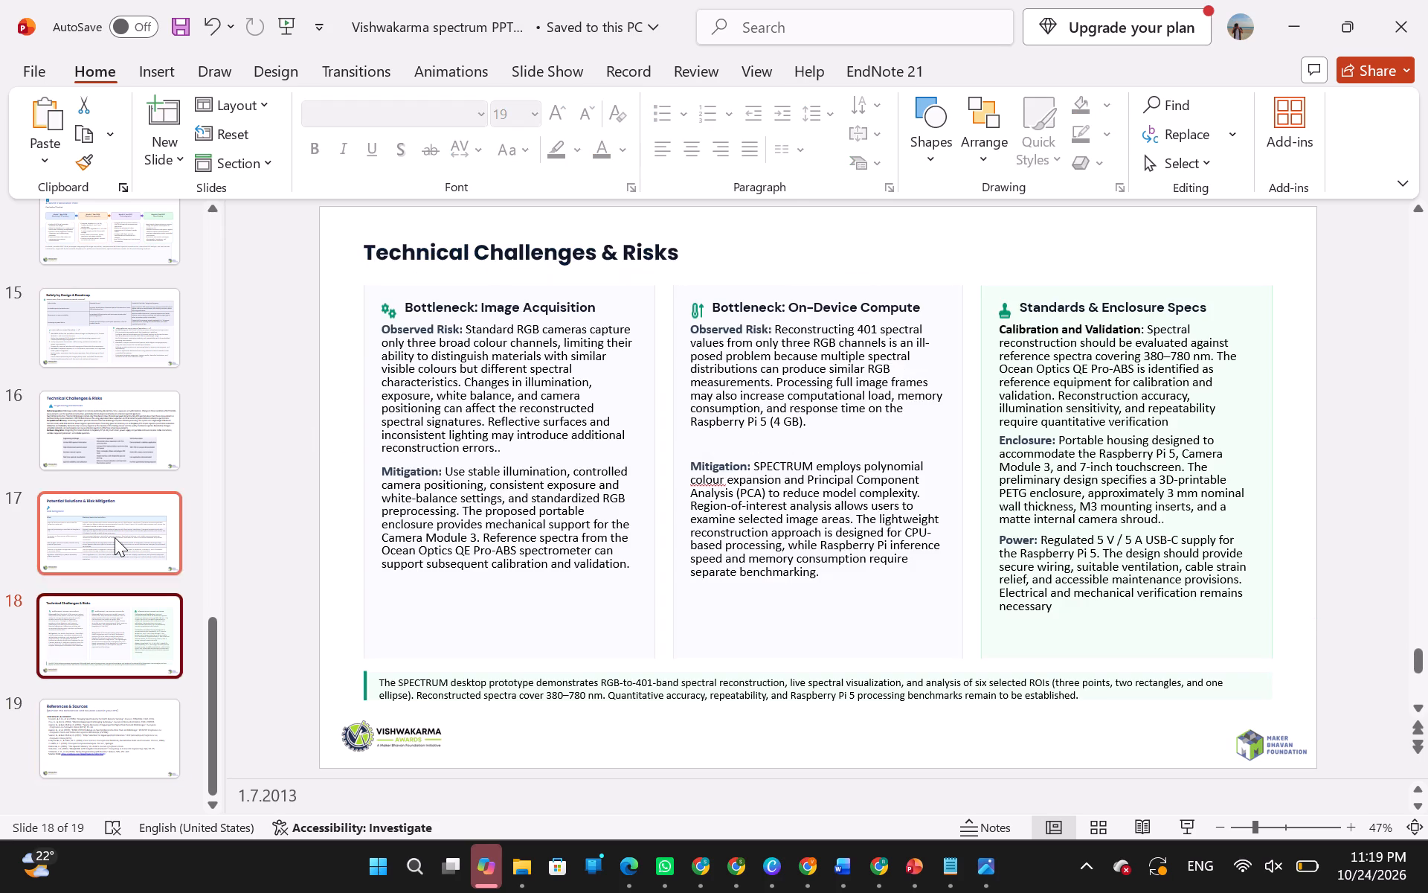
{"action": "left_click", "coordinate": [115, 538]}
{"action": "left_click", "coordinate": [106, 457]}
{"action": "left_click", "coordinate": [132, 348]}
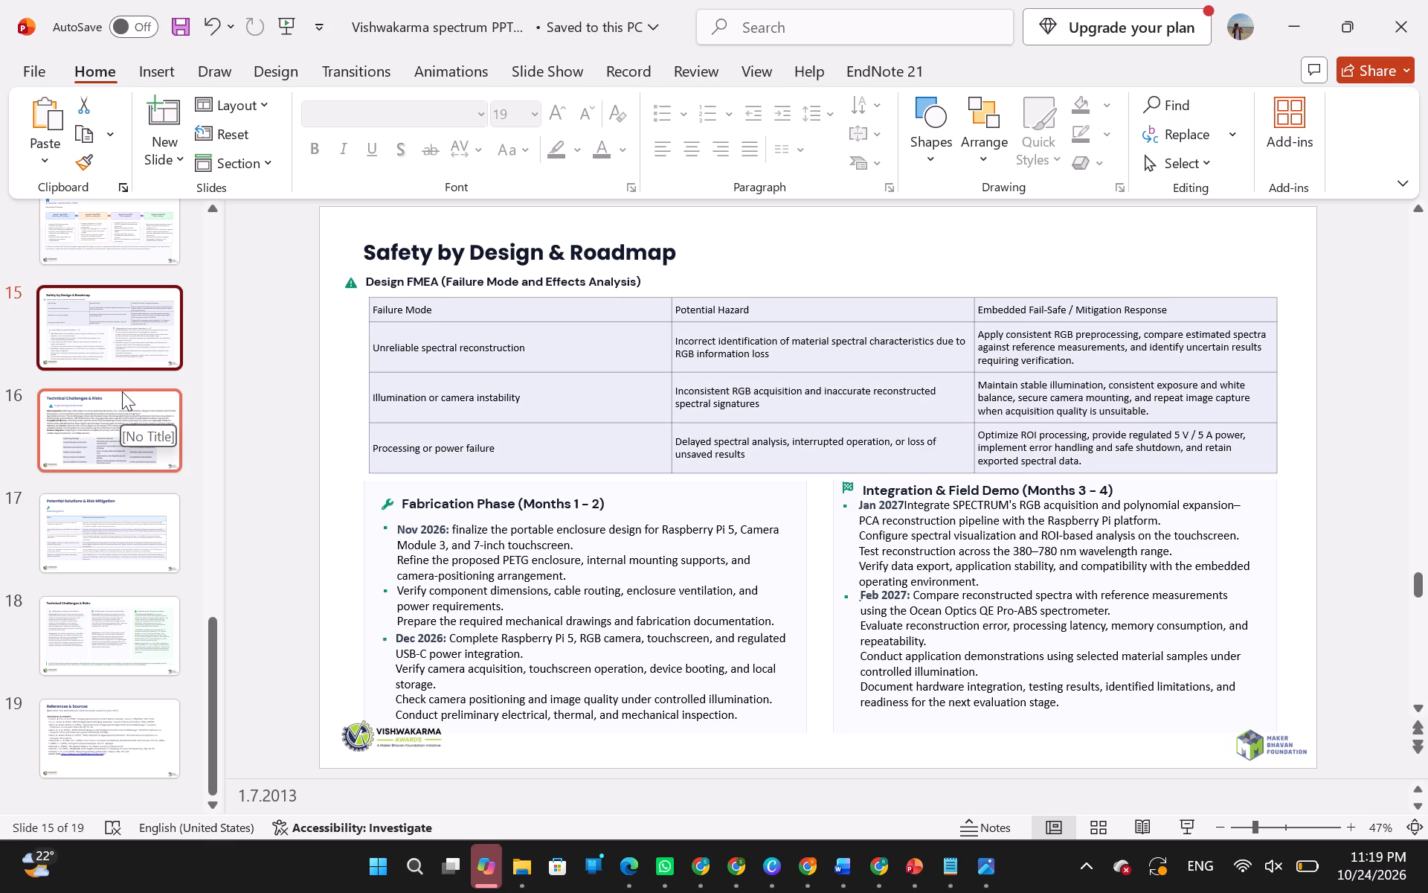
{"action": "left_click", "coordinate": [504, 40]}
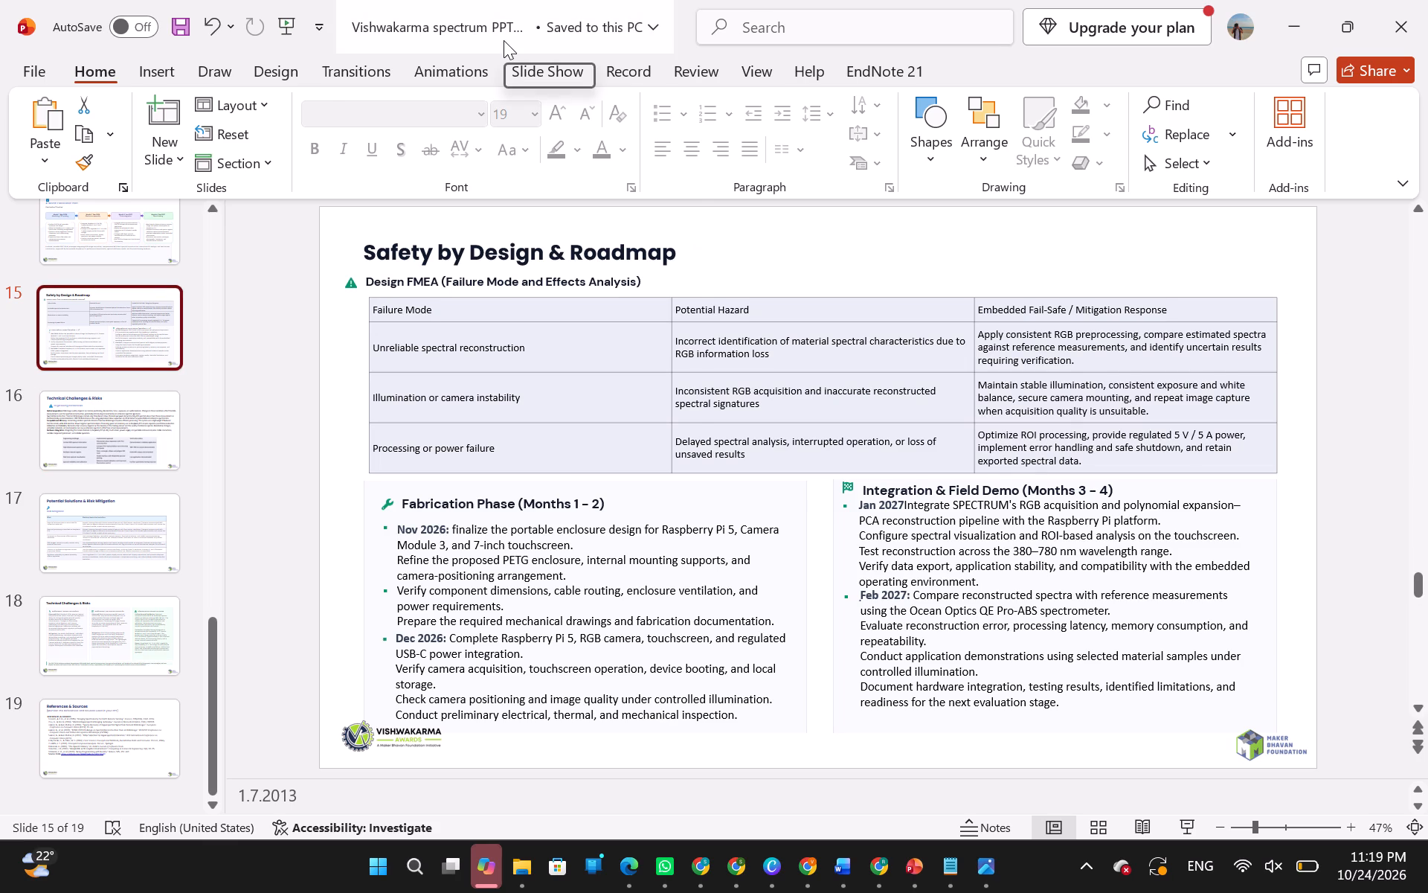
{"action": "left_click", "coordinate": [504, 40]}
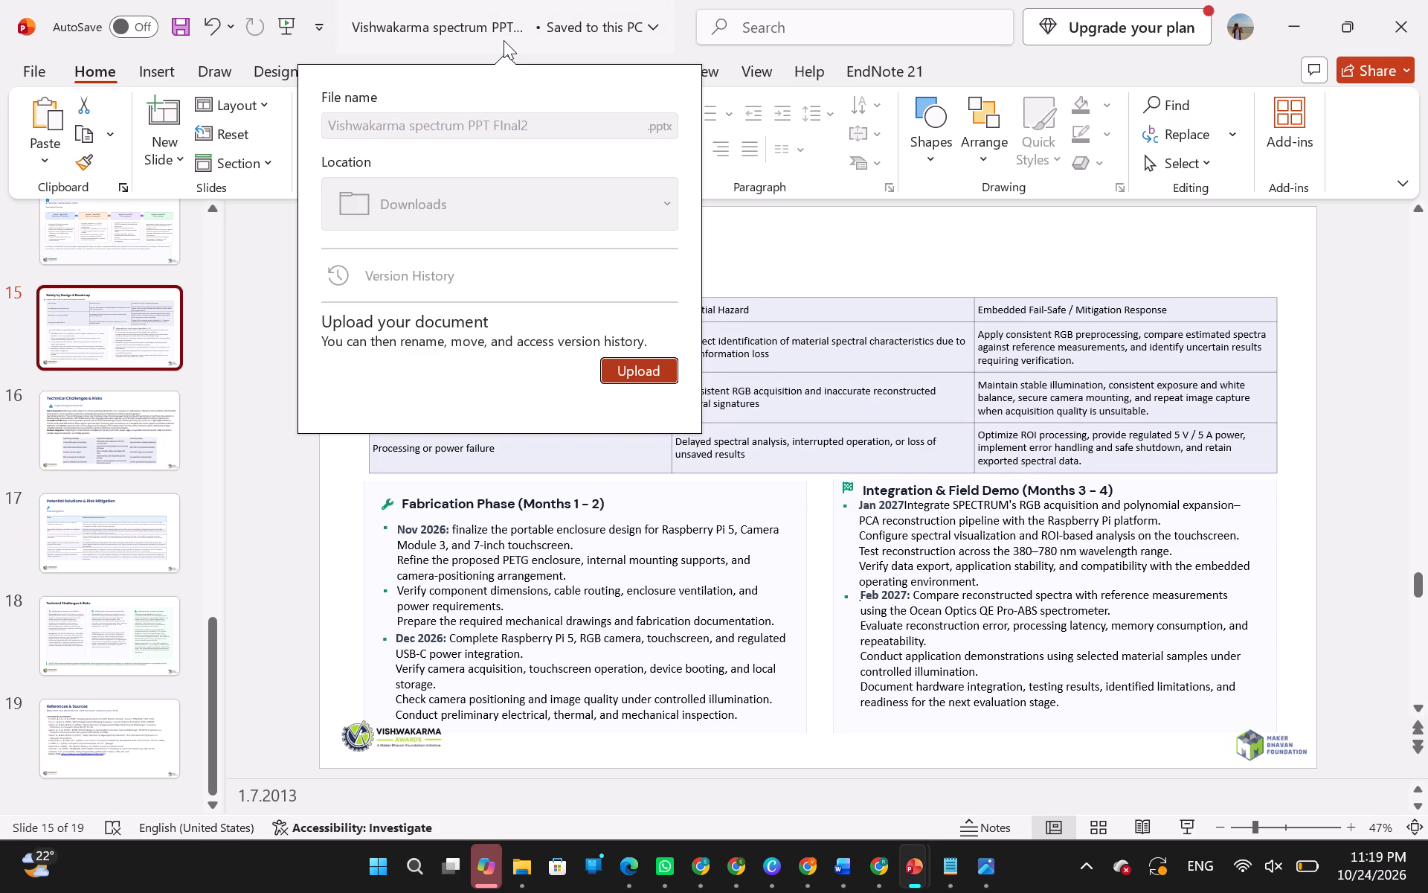
{"action": "left_click", "coordinate": [1337, 277]}
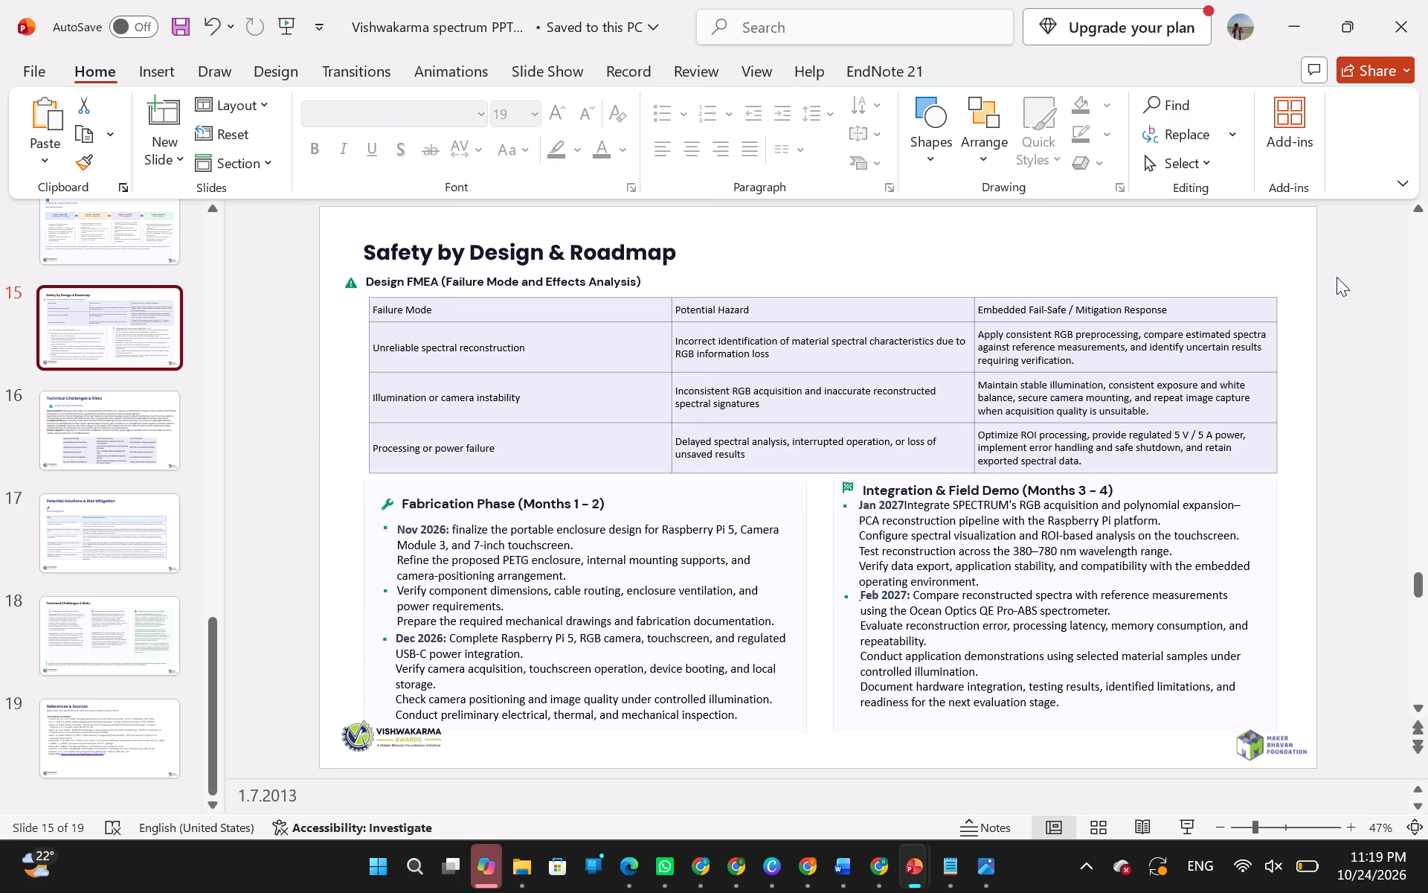
Close the Physical prototype design slides presentation without saving its changes.
{"action": "left_click", "coordinate": [60, 685]}
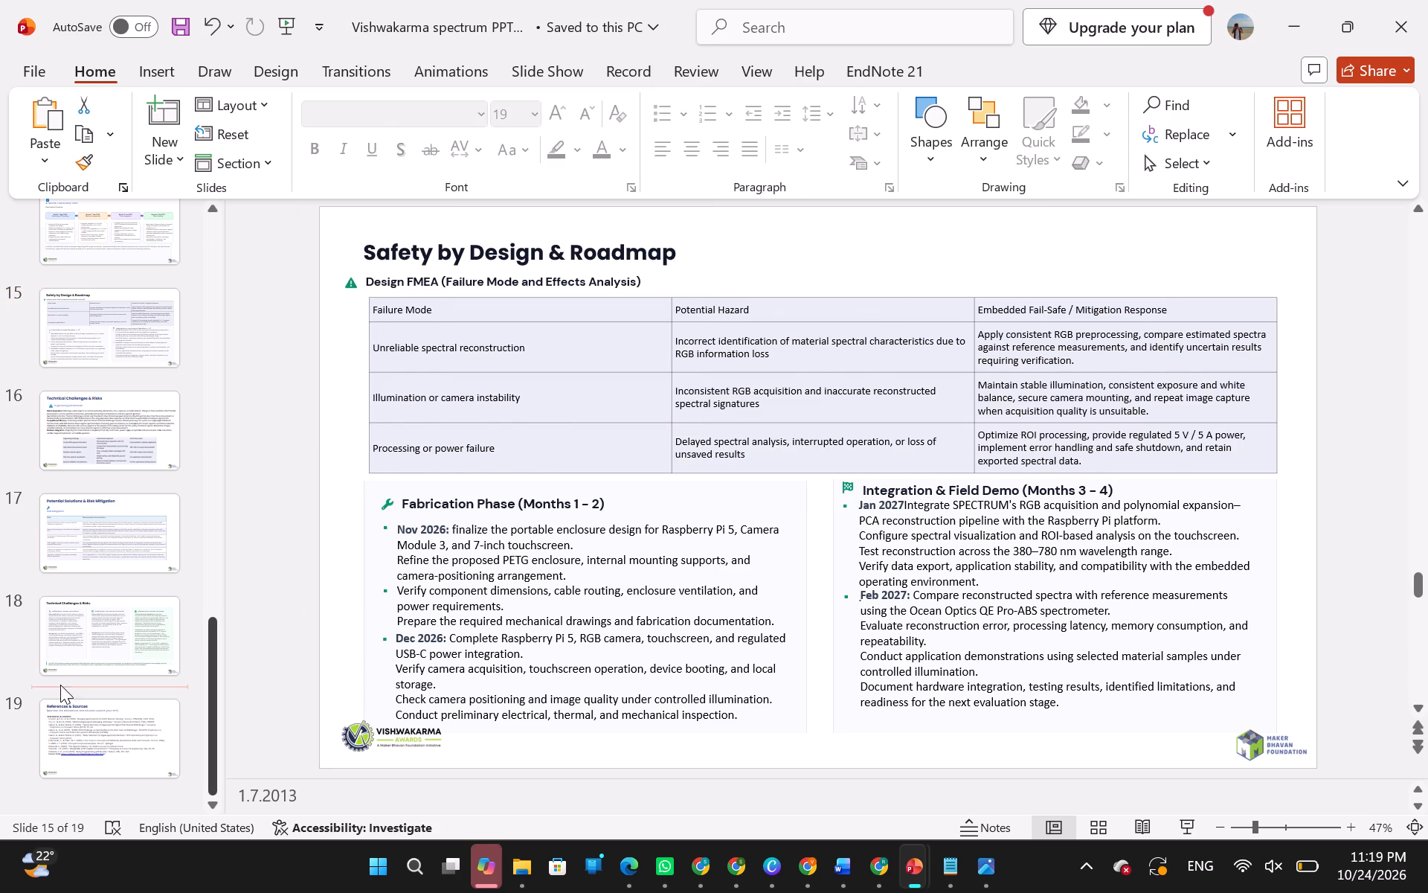
{"action": "left_click", "coordinate": [928, 873]}
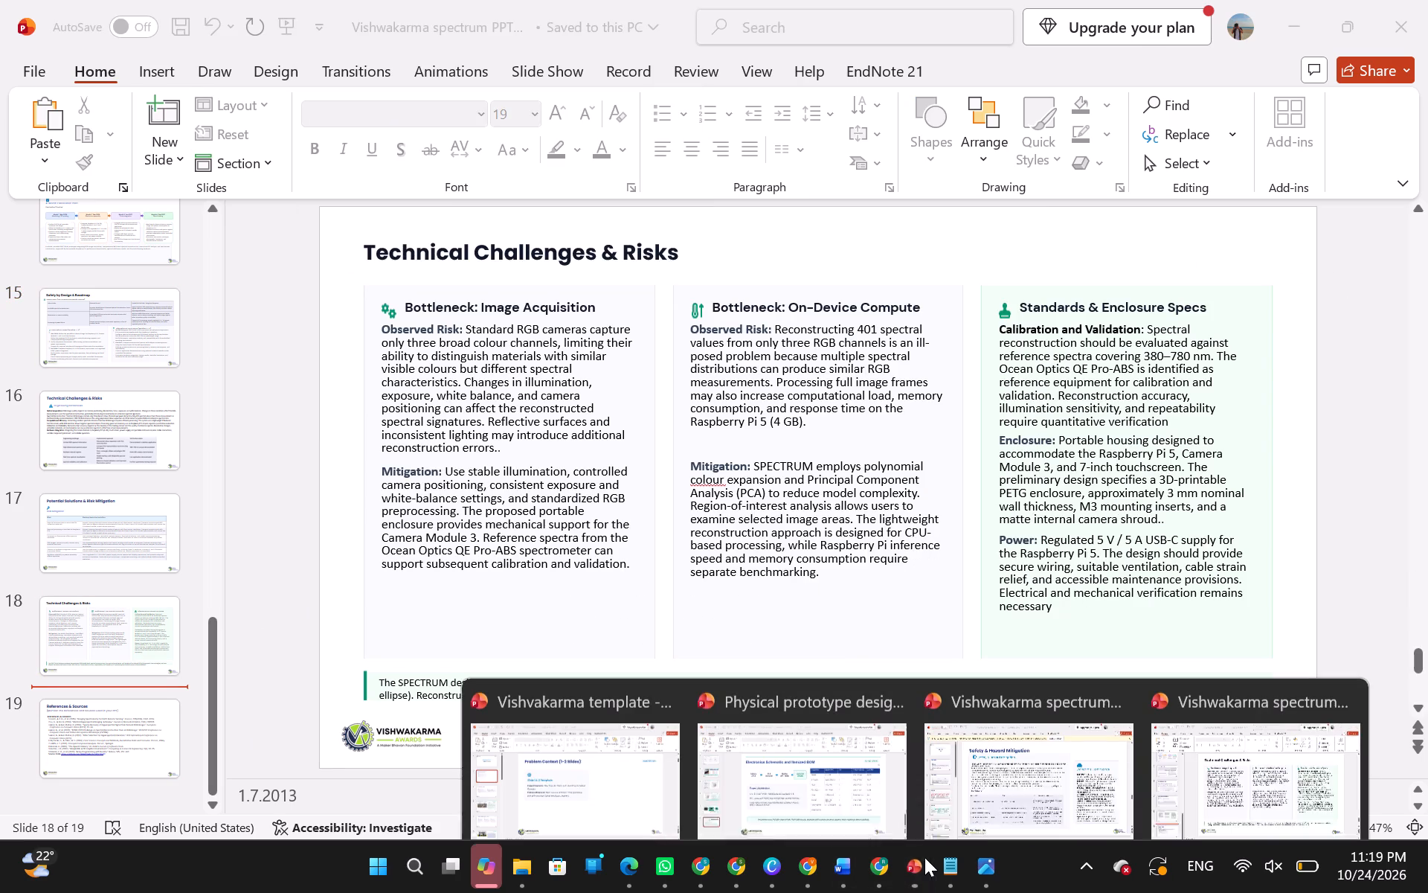
{"action": "left_click", "coordinate": [885, 667]}
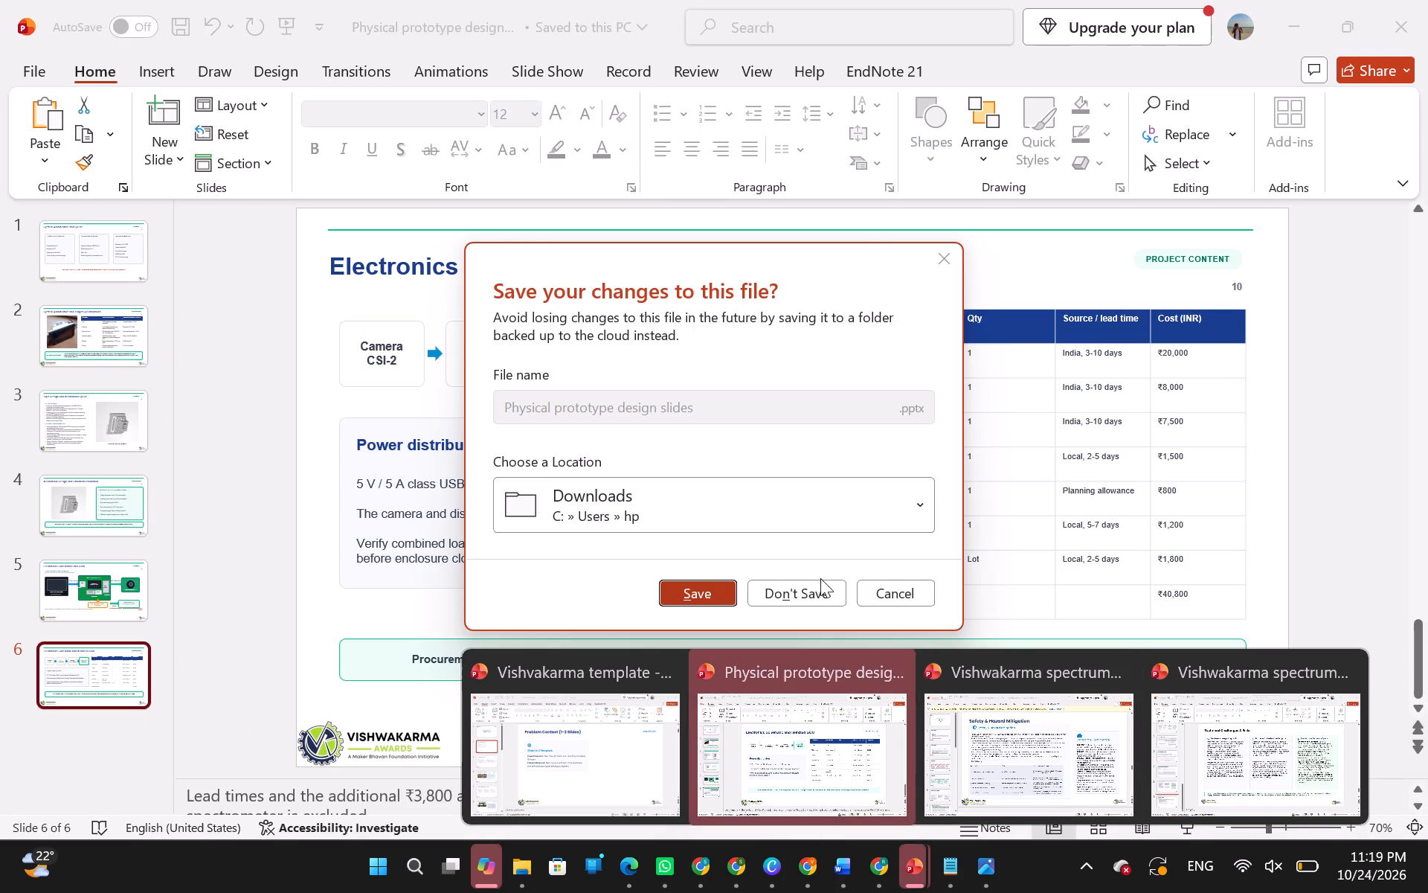
{"action": "left_click", "coordinate": [817, 580]}
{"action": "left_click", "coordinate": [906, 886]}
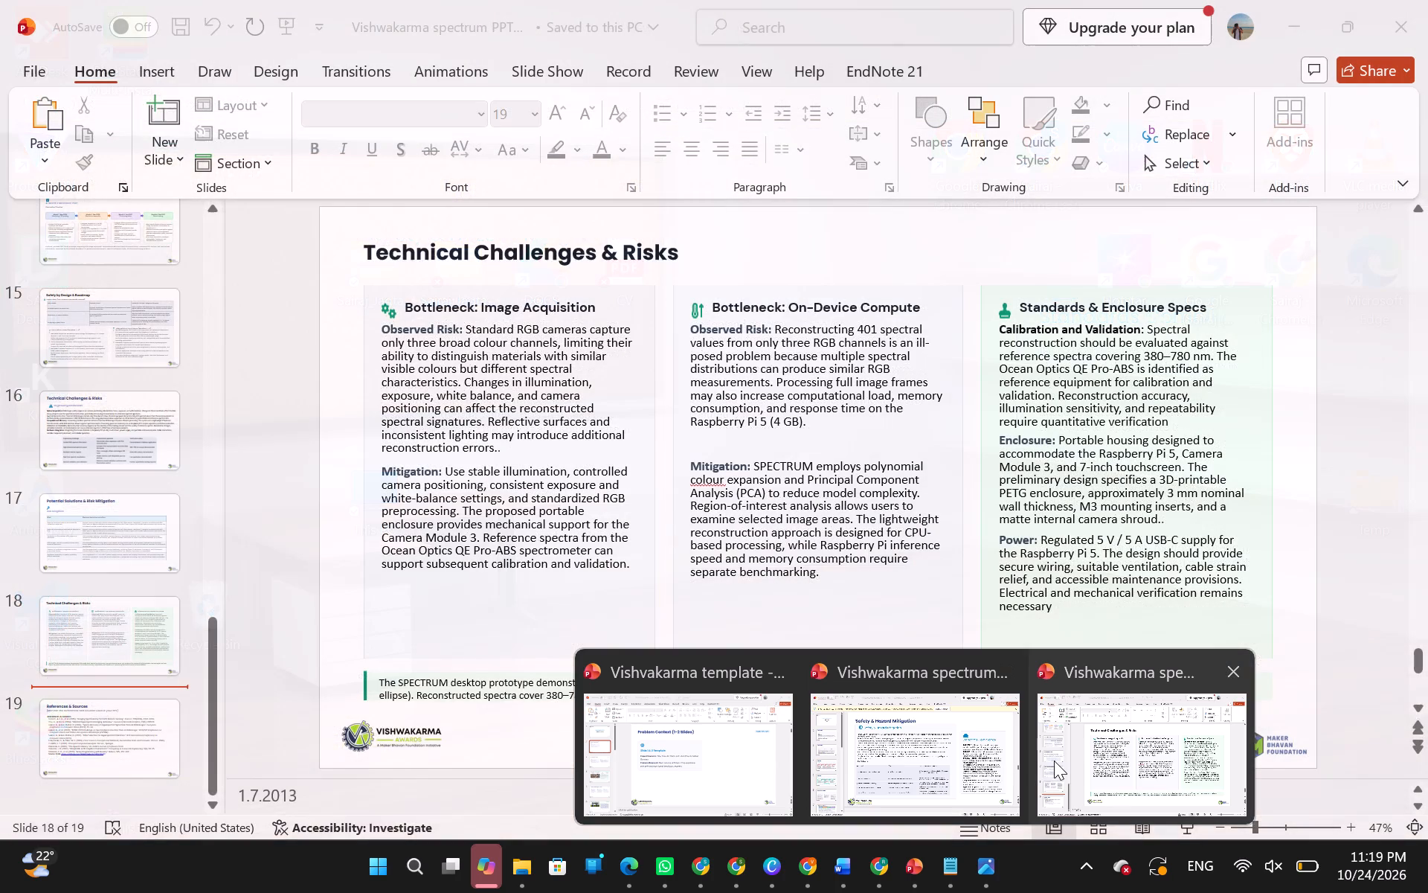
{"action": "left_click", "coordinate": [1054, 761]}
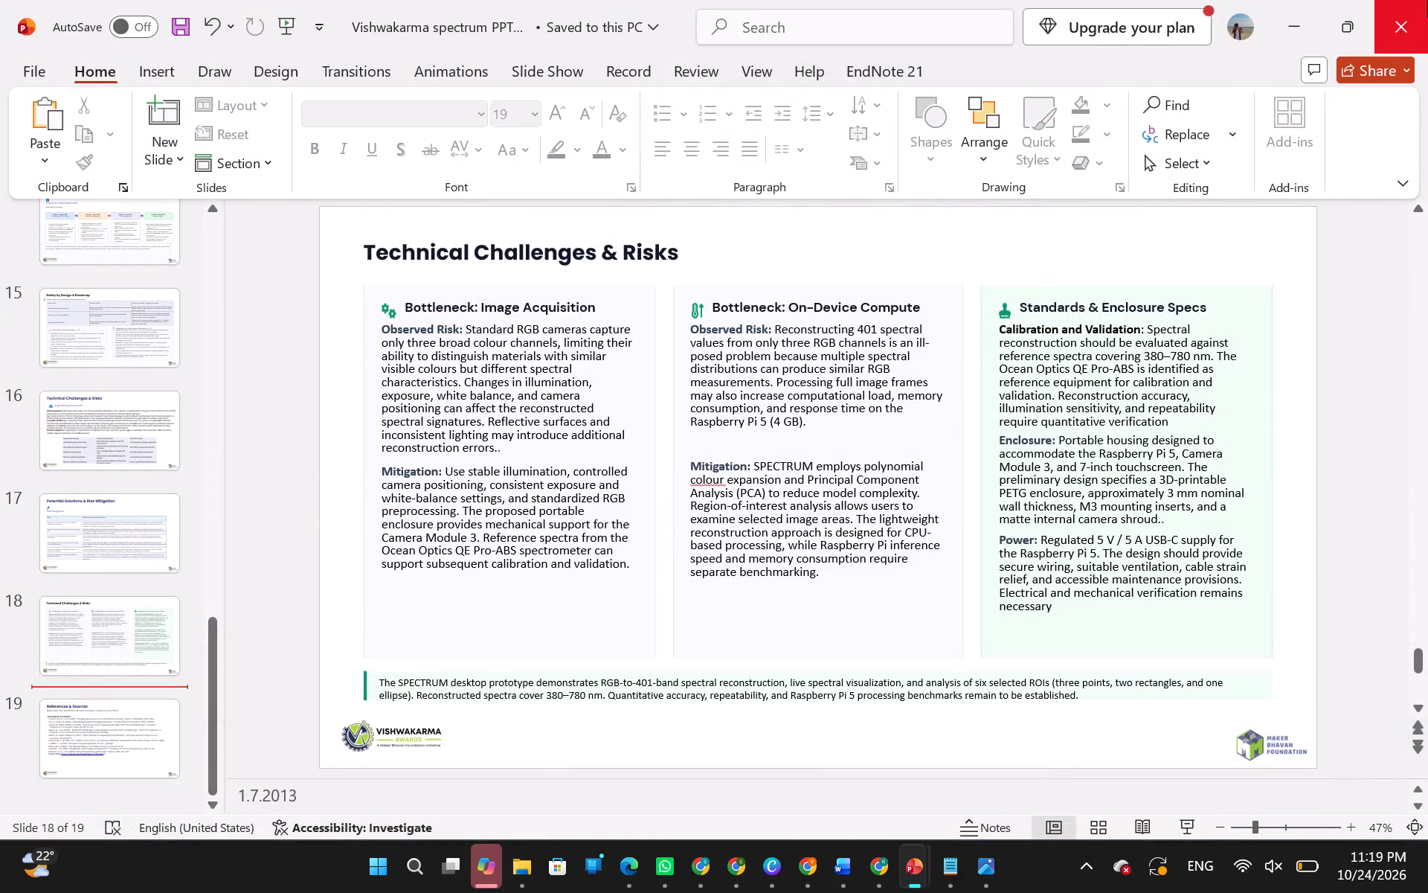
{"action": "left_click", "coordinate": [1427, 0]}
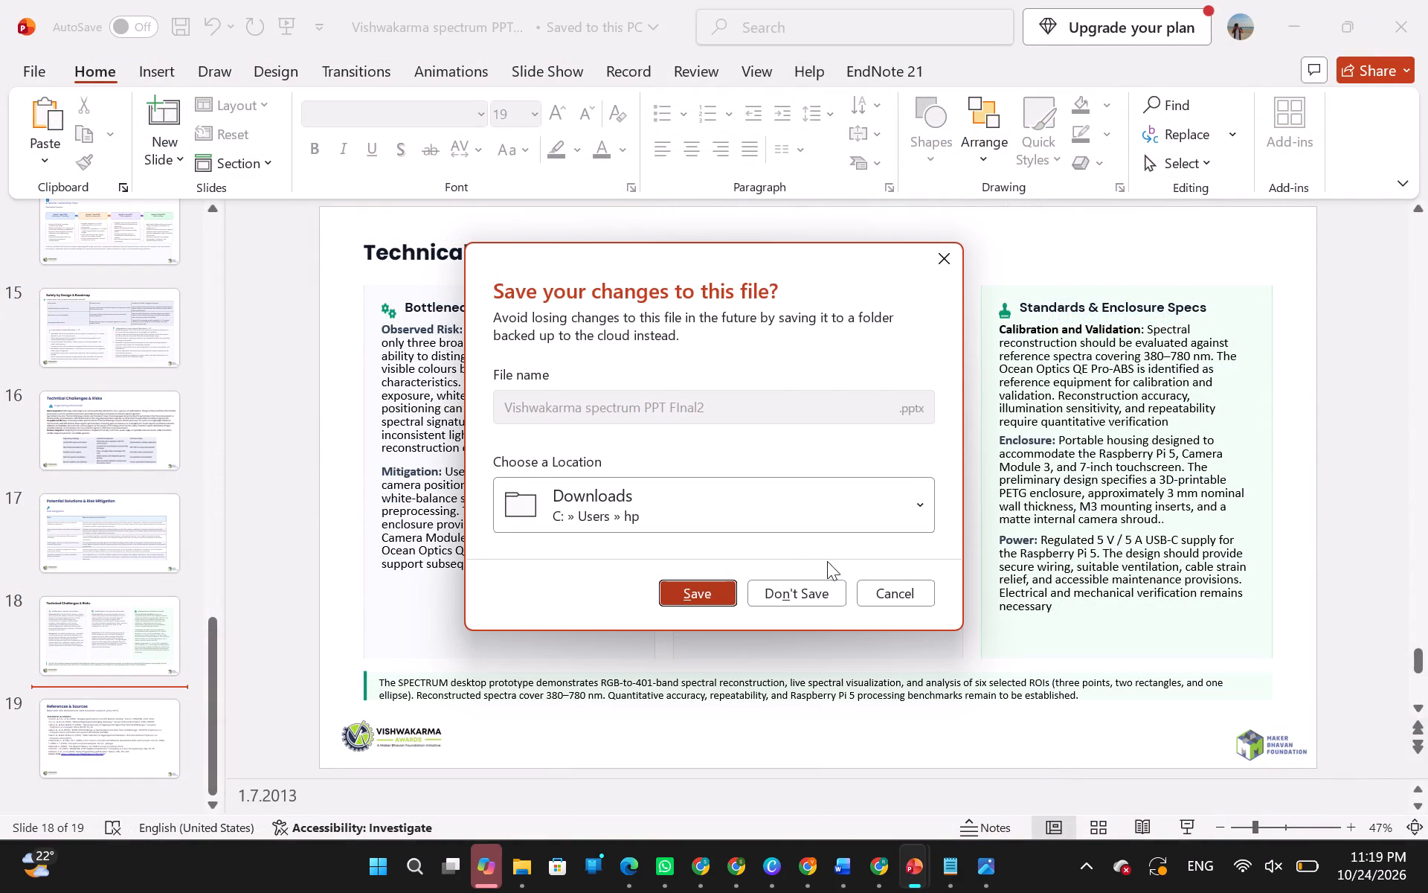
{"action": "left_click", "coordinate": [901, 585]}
Close the Vishwakarma template presentation.
{"action": "left_click", "coordinate": [910, 863]}
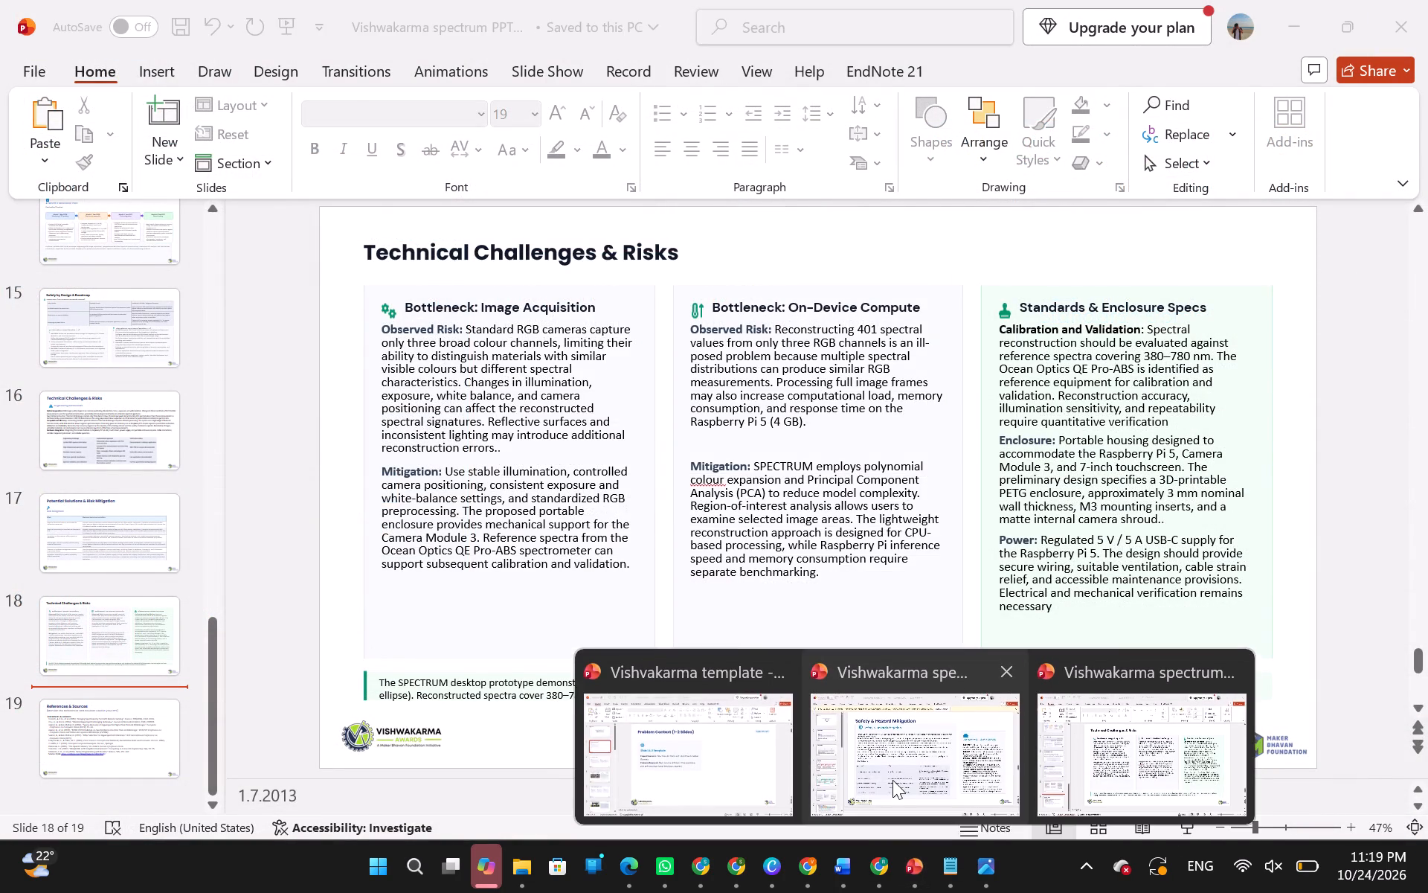
{"action": "left_click", "coordinate": [797, 772]}
{"action": "left_click", "coordinate": [1427, 0]}
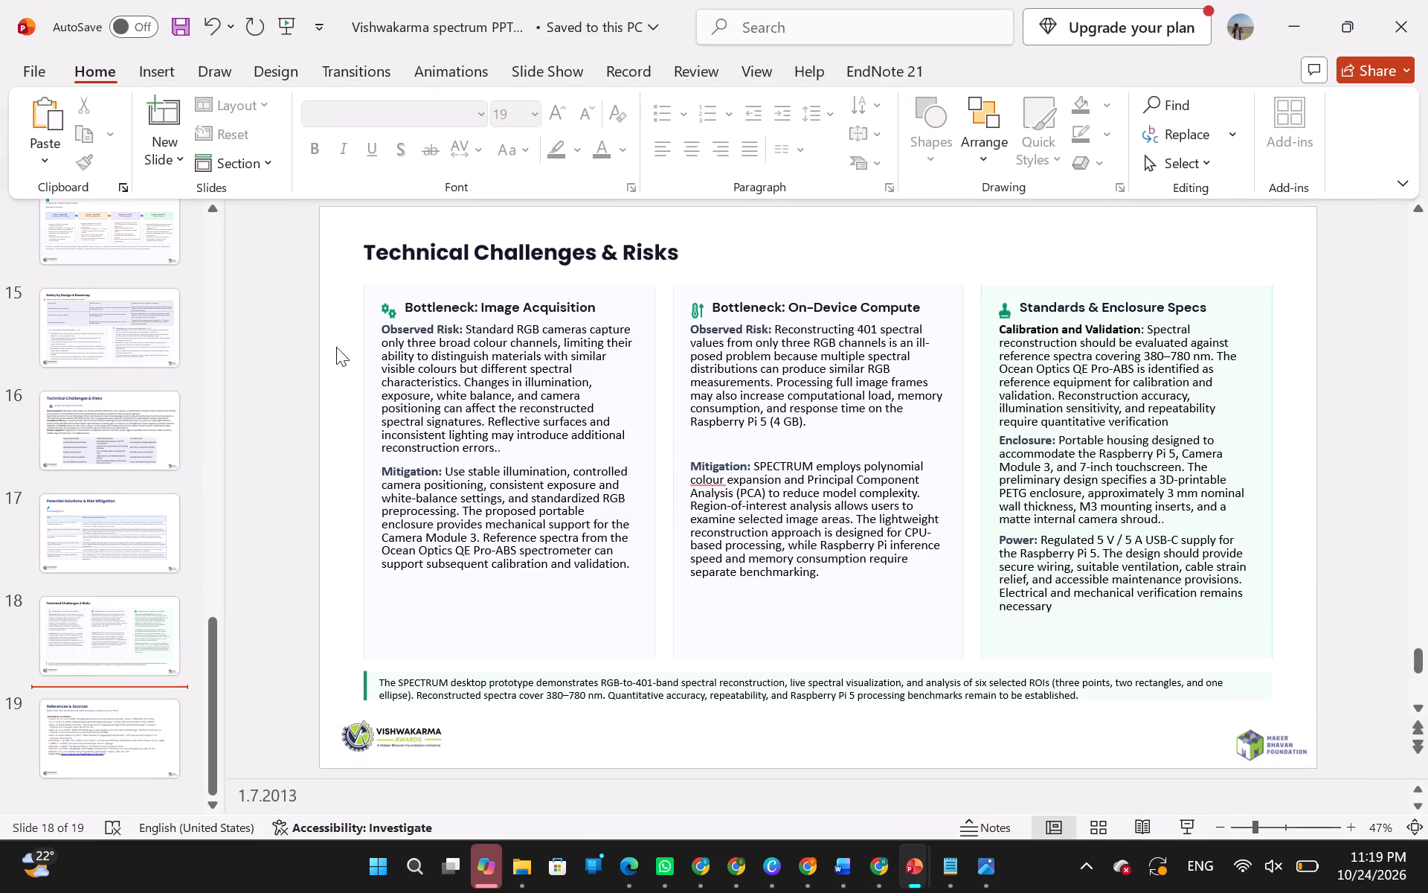
Switch to the Vishwakarma spectrum PPT FInal presentation and enable editing in it.
{"action": "key", "text": "alt+Tab"}
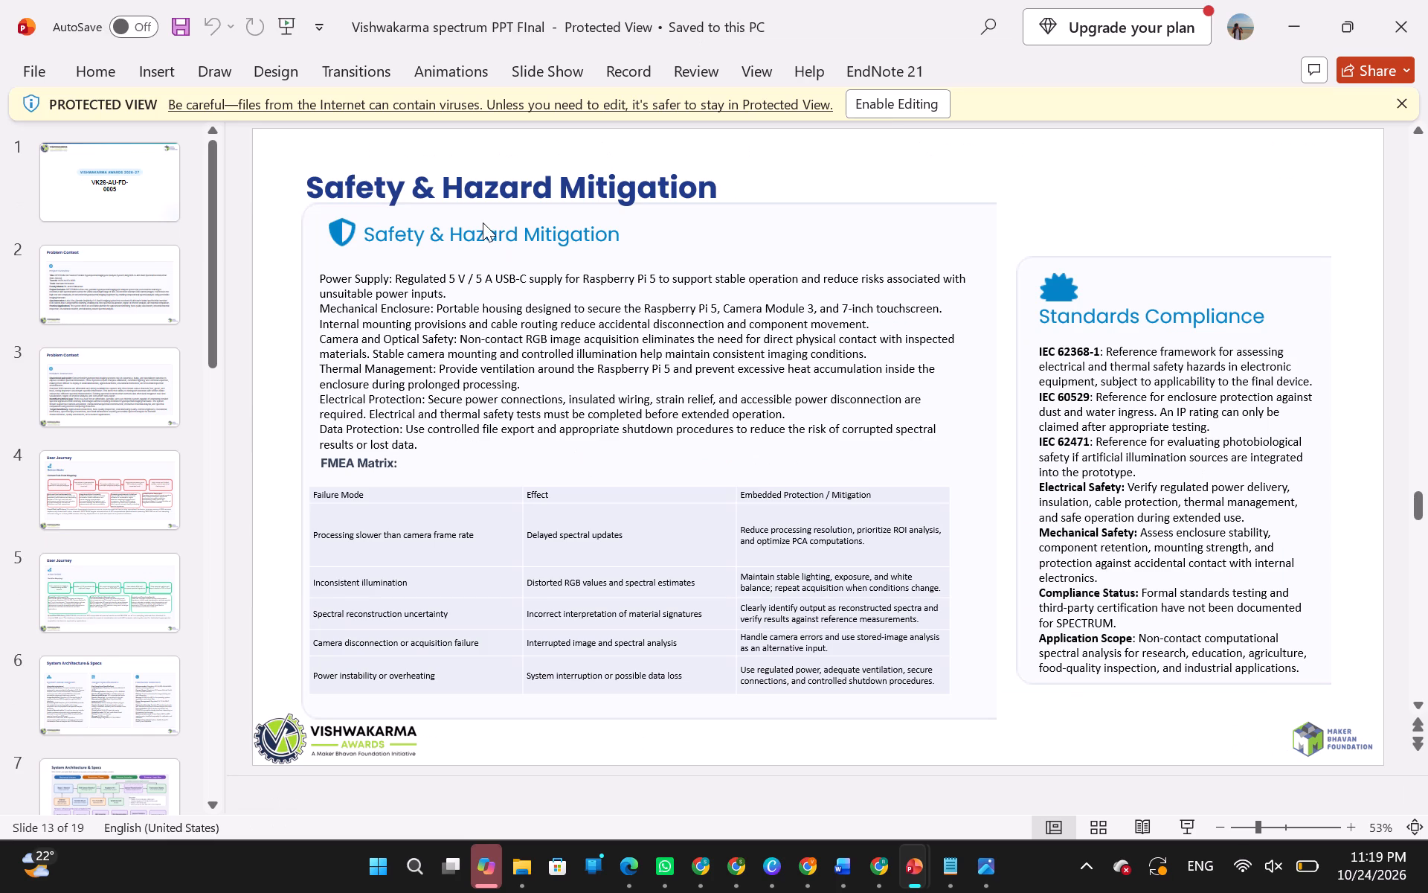
{"action": "left_click", "coordinate": [878, 109]}
Review slides 15 to 19 of Vishwakarma spectrum PPT FInal to examine their original layouts.
{"action": "left_click", "coordinate": [104, 371]}
{"action": "scroll", "coordinate": [105, 605], "scroll_direction": "down", "scroll_amount": 6}
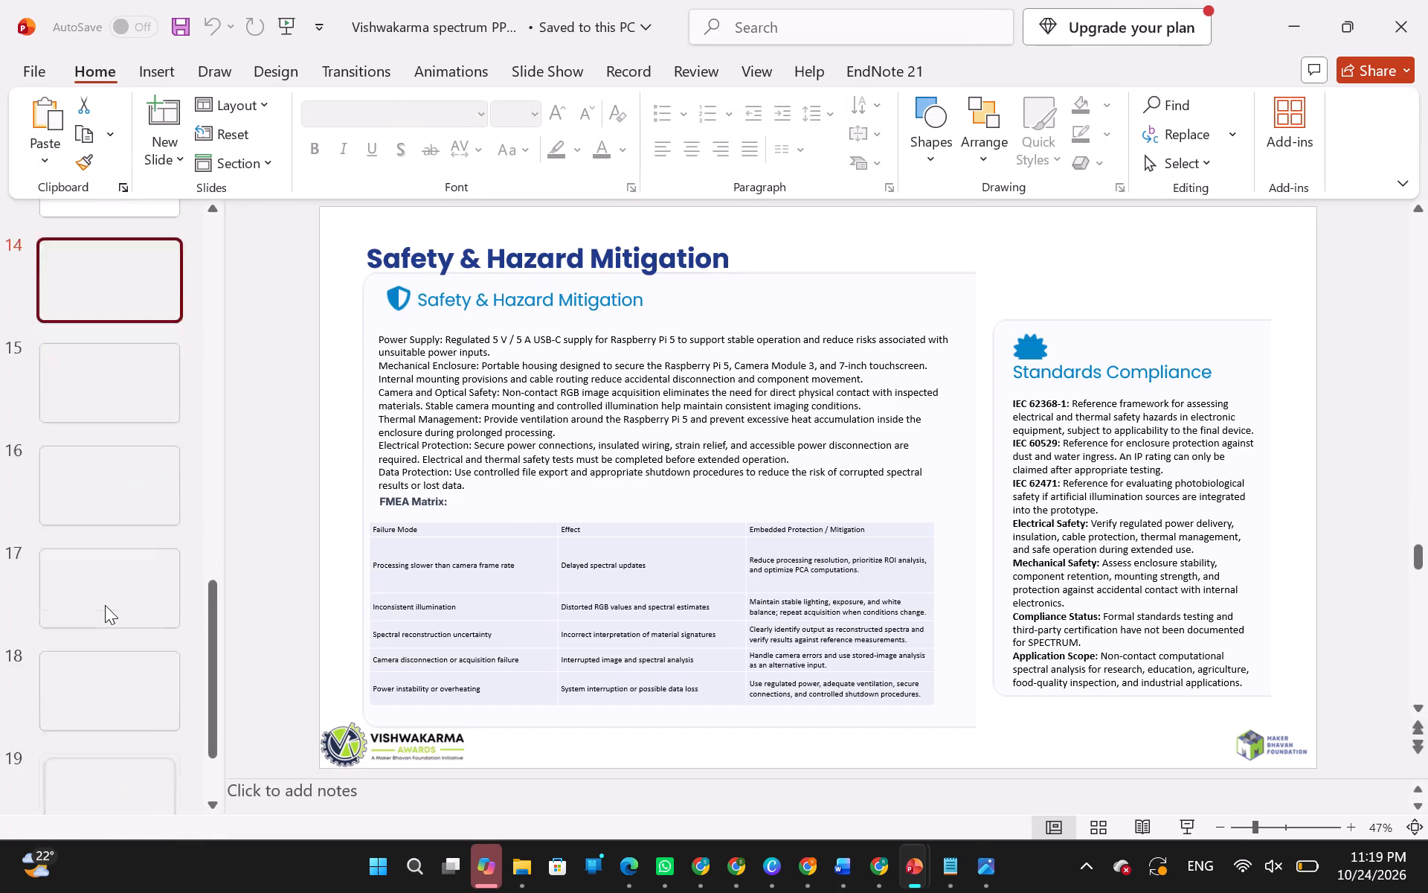
{"action": "scroll", "coordinate": [105, 605], "scroll_direction": "down", "scroll_amount": 2}
{"action": "left_click", "coordinate": [123, 517]}
{"action": "left_click", "coordinate": [117, 640]}
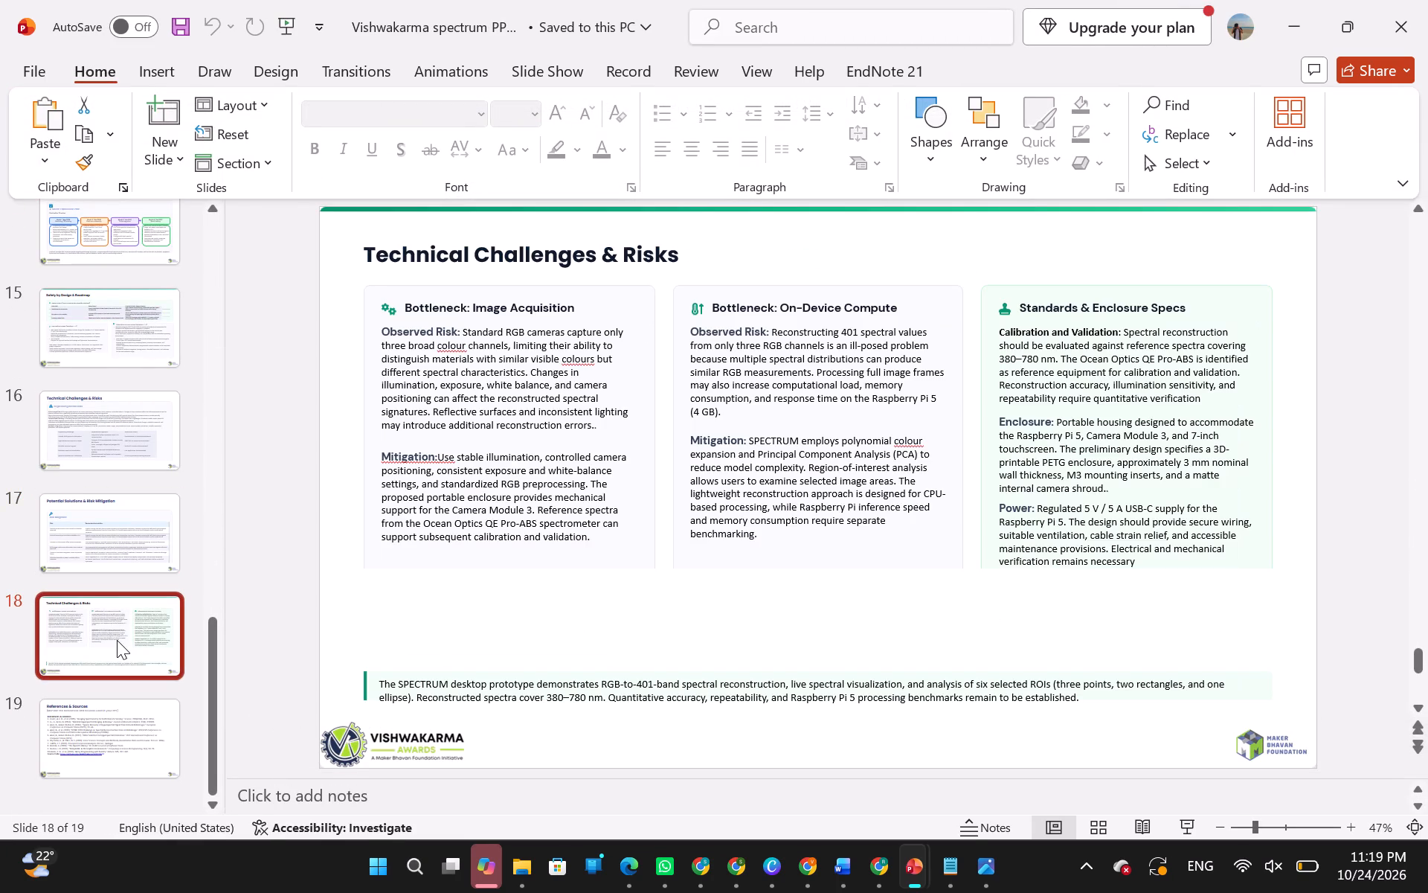
{"action": "left_click", "coordinate": [117, 567]}
{"action": "left_click", "coordinate": [128, 453]}
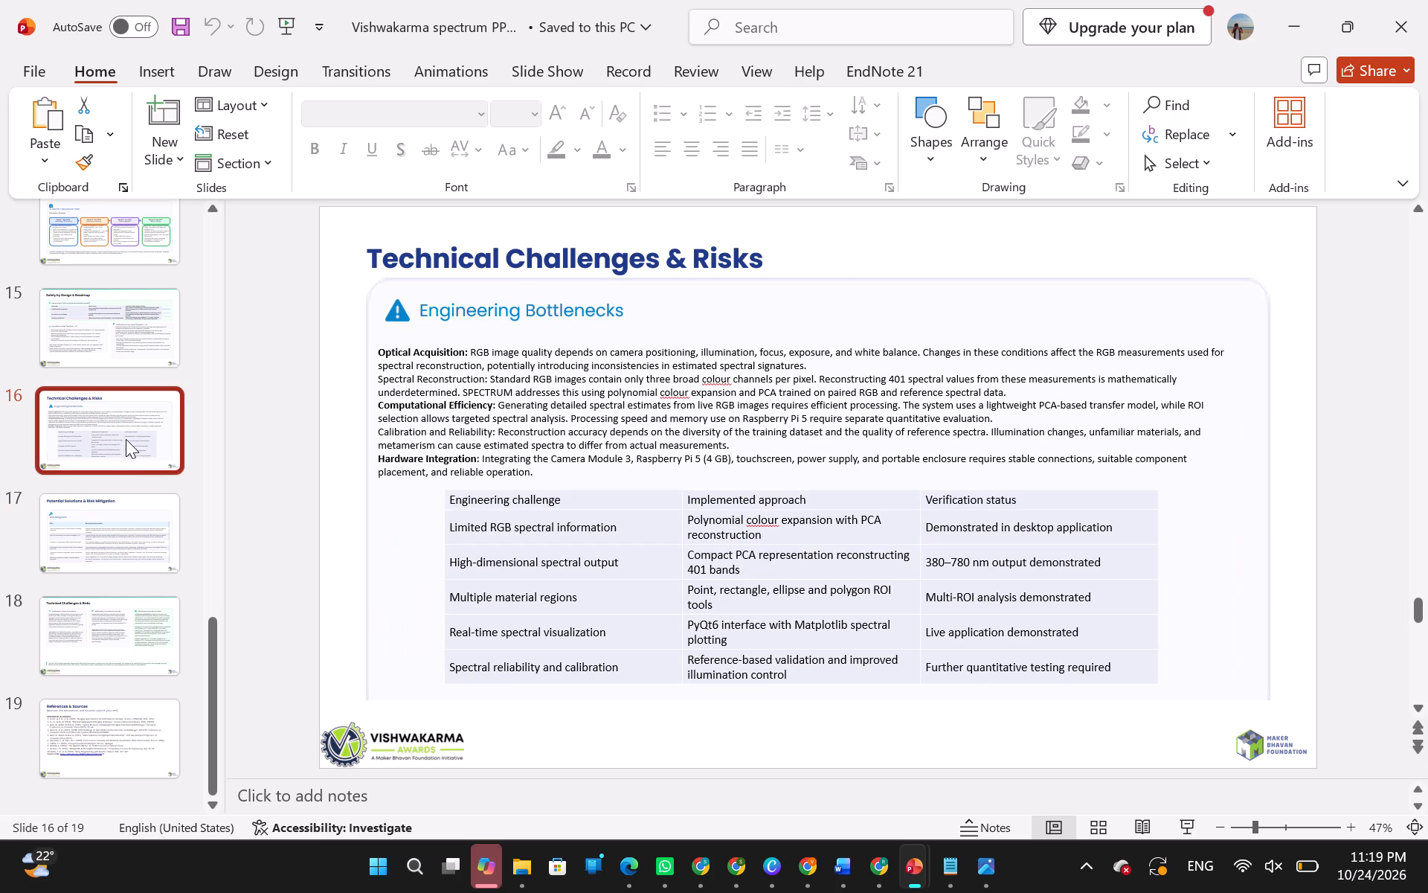
{"action": "left_click", "coordinate": [112, 371]}
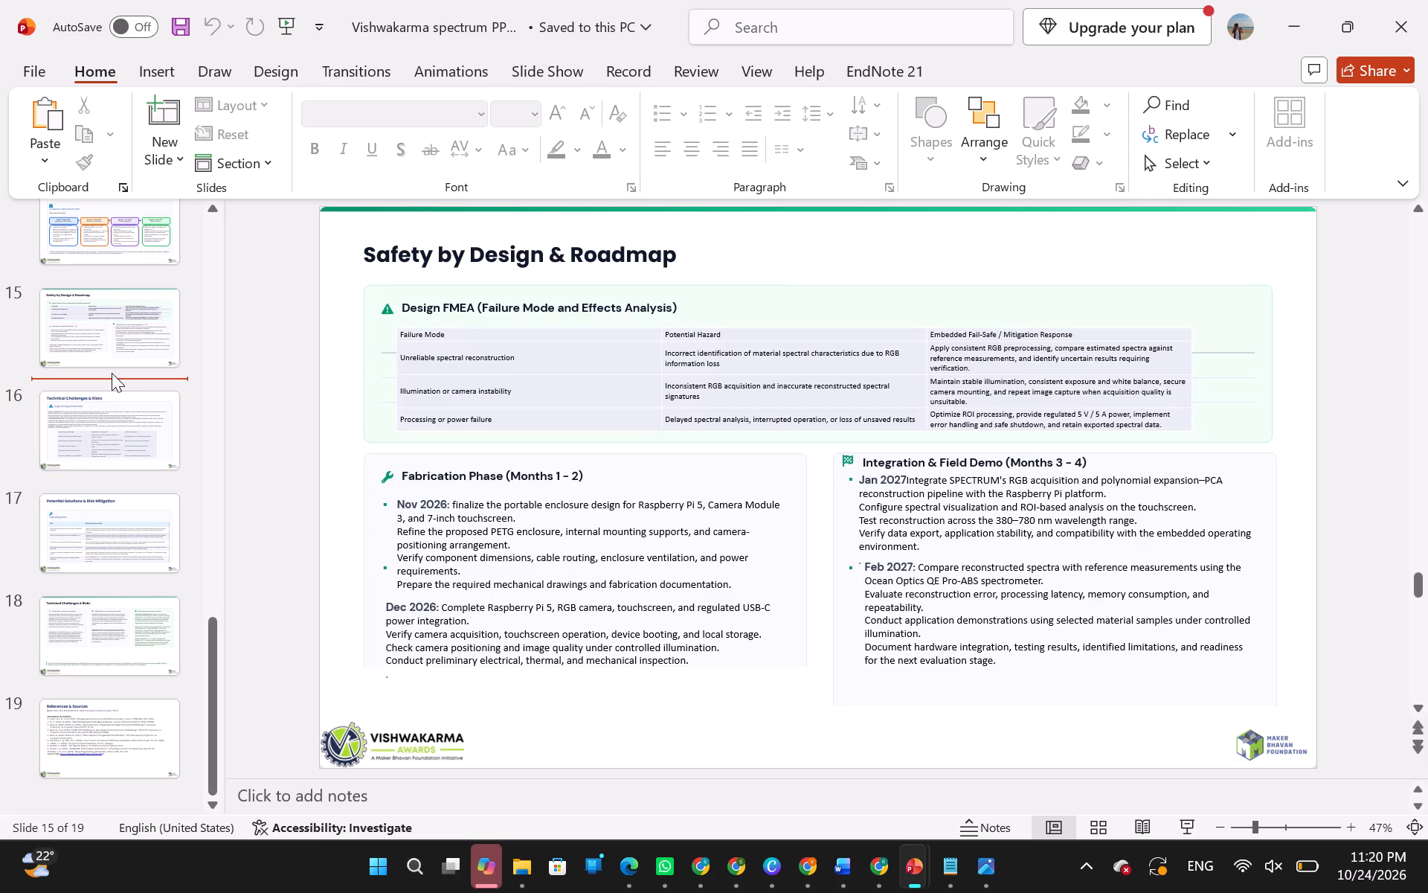
{"action": "left_click", "coordinate": [108, 353]}
{"action": "left_click", "coordinate": [102, 461]}
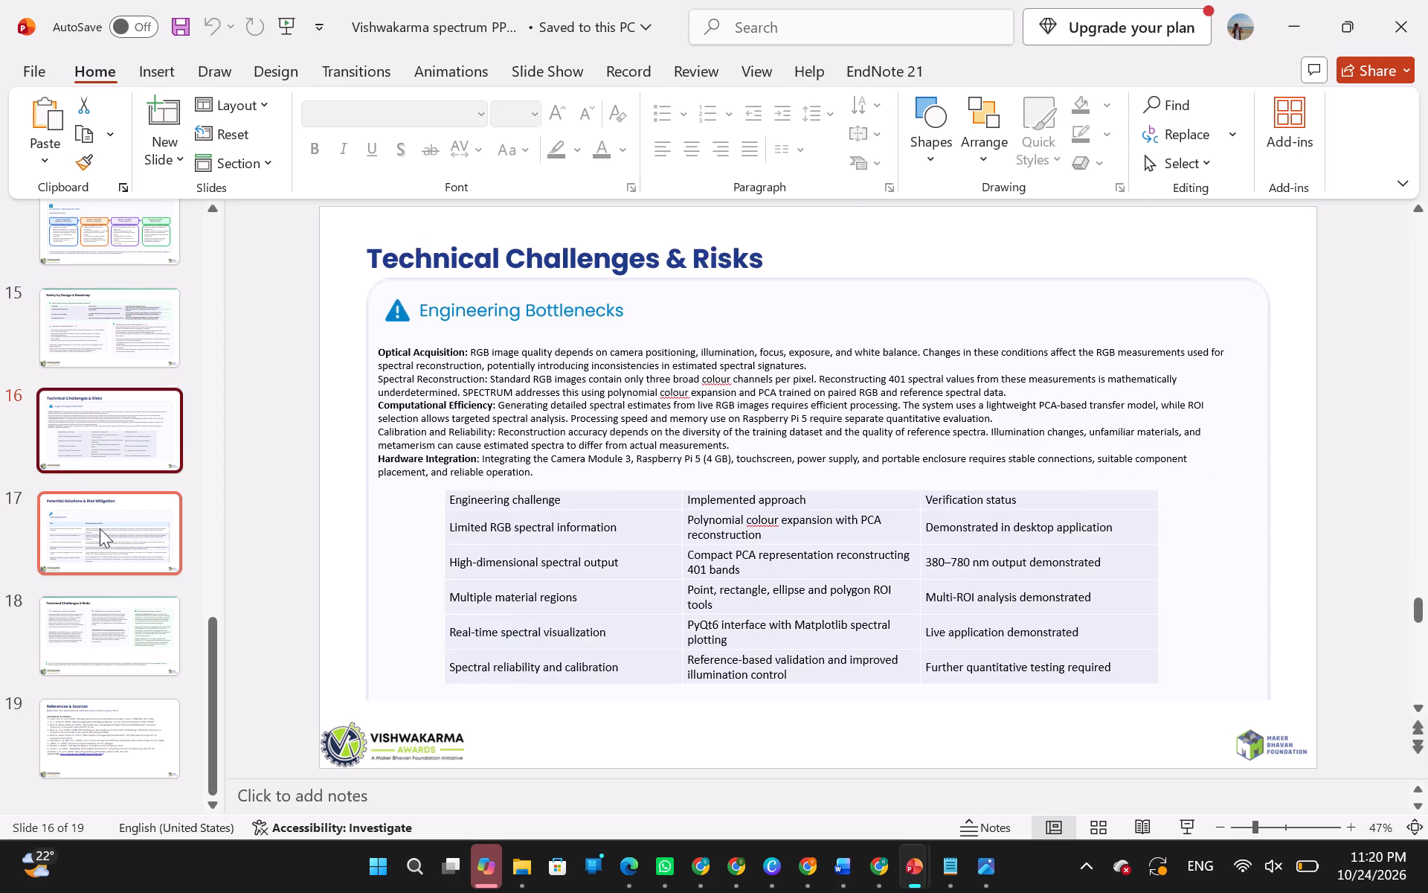
{"action": "left_click", "coordinate": [100, 528]}
{"action": "left_click", "coordinate": [98, 647]}
{"action": "left_click", "coordinate": [97, 717]}
{"action": "scroll", "coordinate": [105, 734], "scroll_direction": "down", "scroll_amount": 2}
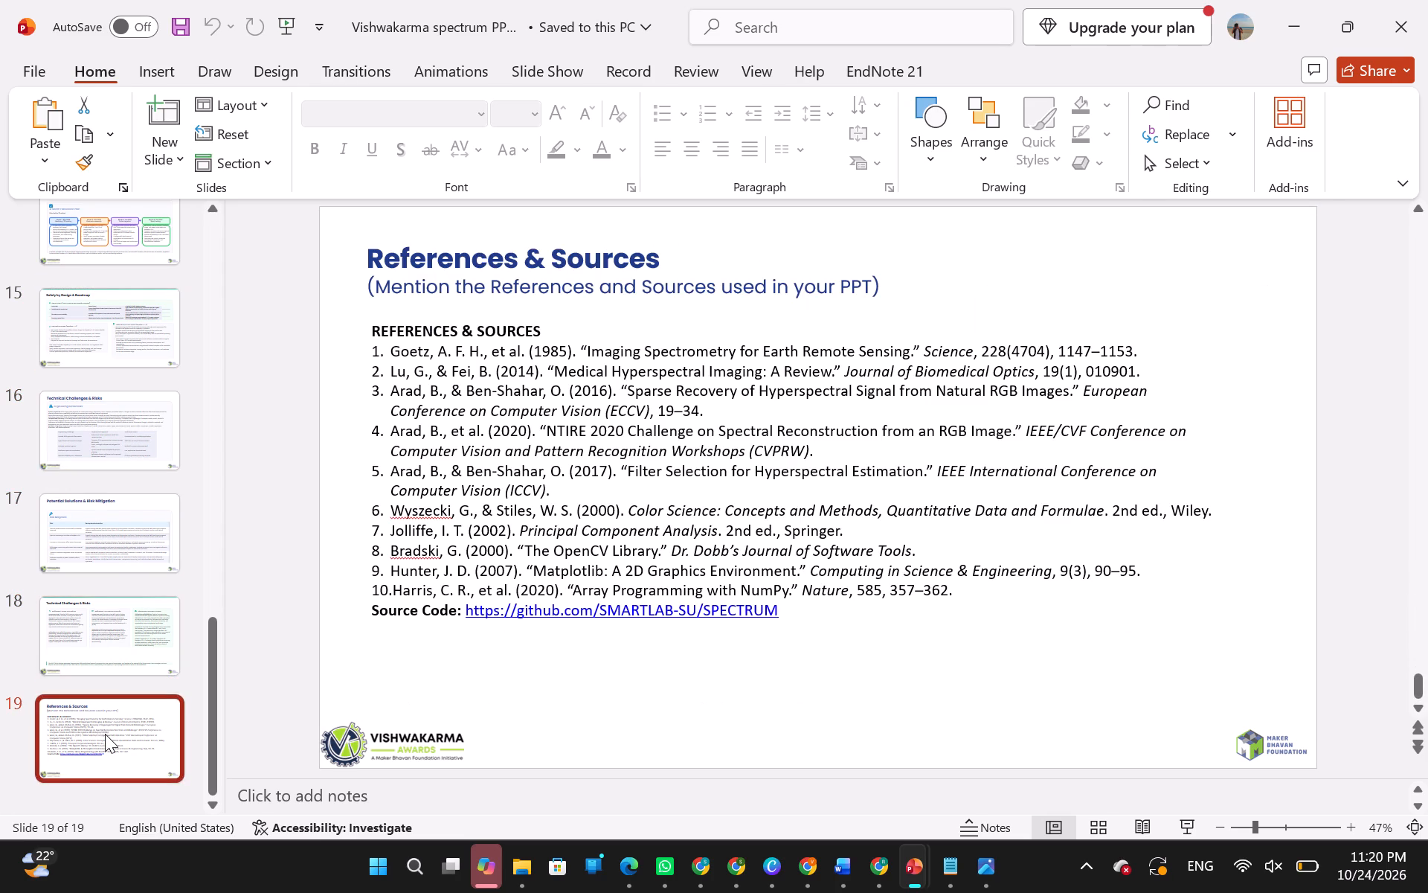
Replace the Safety & Hazard Mitigation slide in Vishwakarma spectrum PPT FInal2 with a copy of FInal's slide 13, placed after the Roadmap slide.
{"action": "left_click", "coordinate": [117, 339]}
{"action": "key", "text": "Up"}
{"action": "key", "text": "Up"}
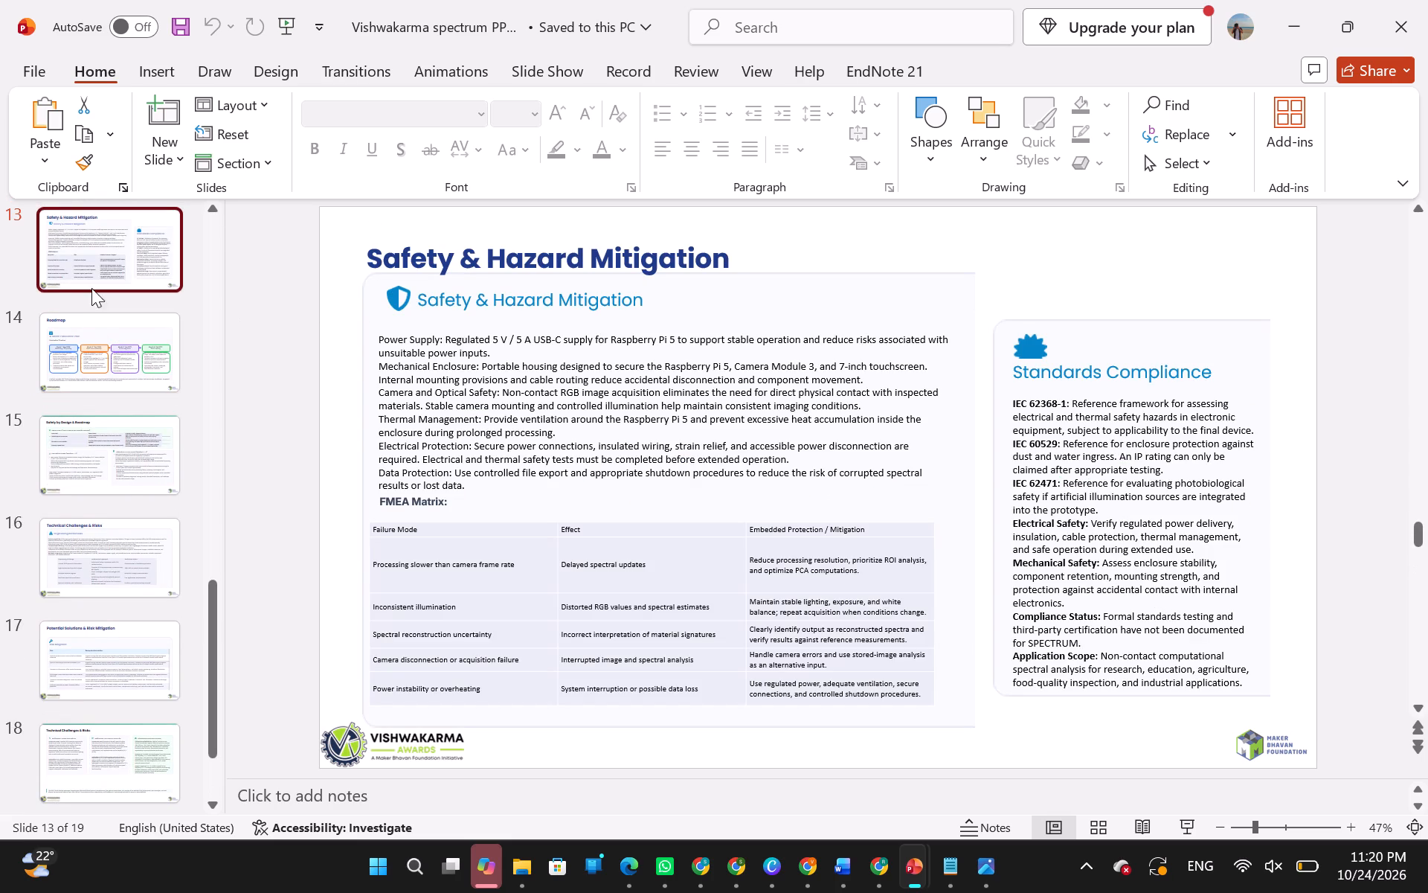
{"action": "key", "text": "ctrl+c"}
{"action": "key", "text": "alt+Tab"}
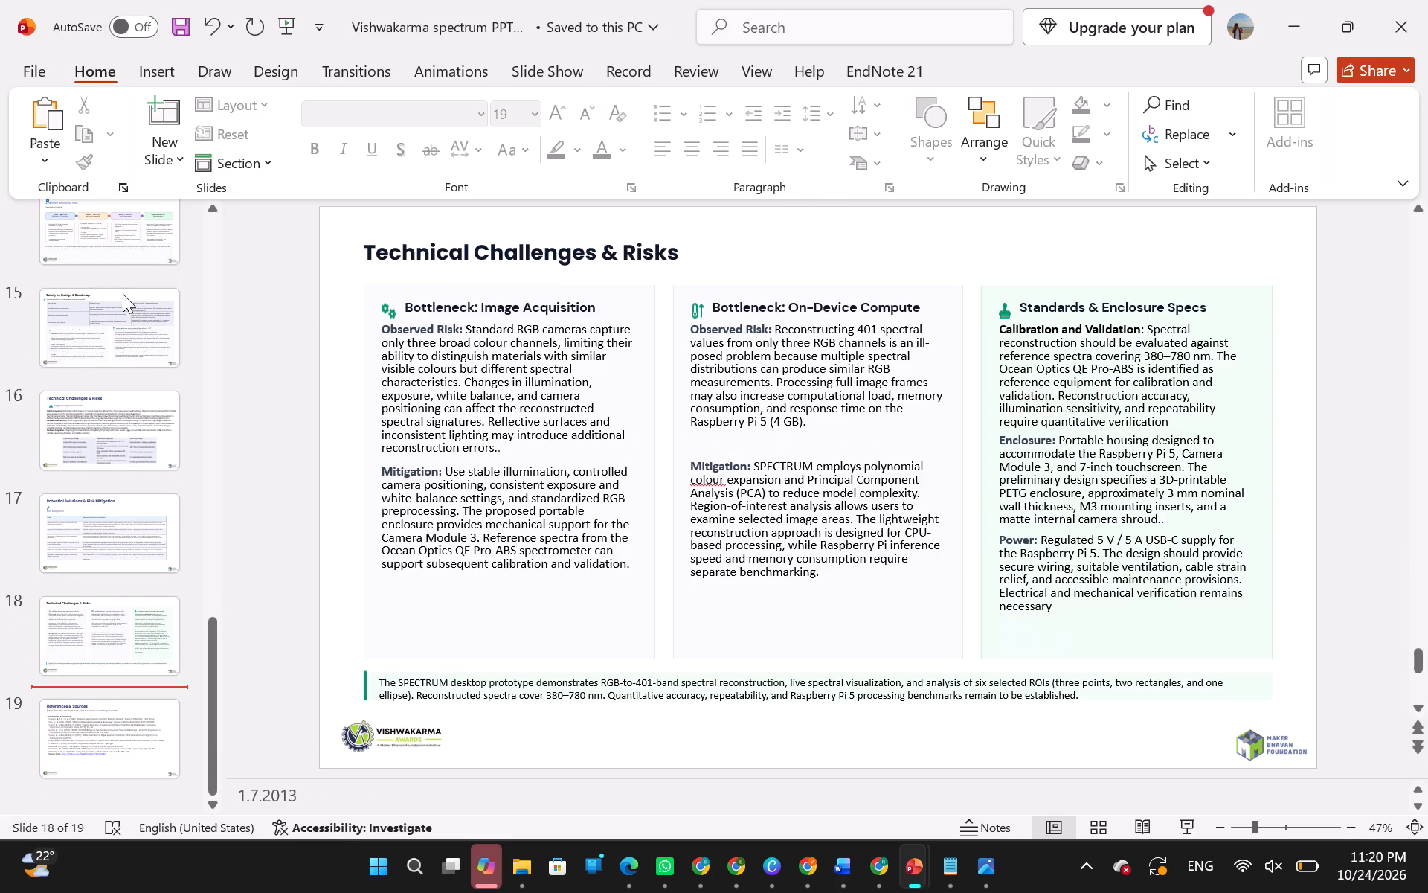
{"action": "left_click", "coordinate": [82, 340]}
{"action": "left_click", "coordinate": [112, 226]}
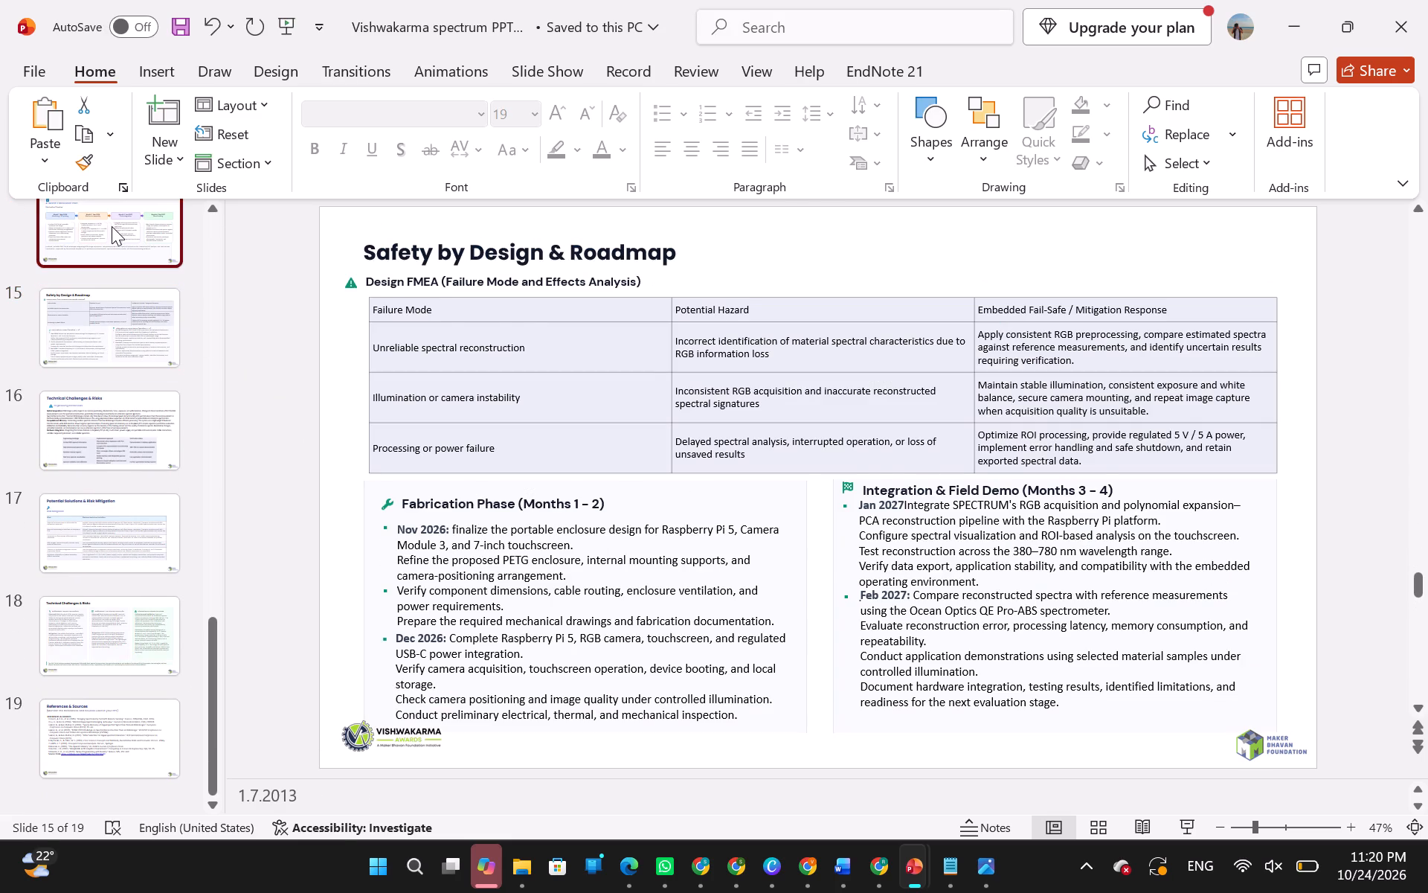
{"action": "scroll", "coordinate": [92, 458], "scroll_direction": "up", "scroll_amount": 1}
{"action": "left_click", "coordinate": [133, 306]}
{"action": "left_click", "coordinate": [133, 275]}
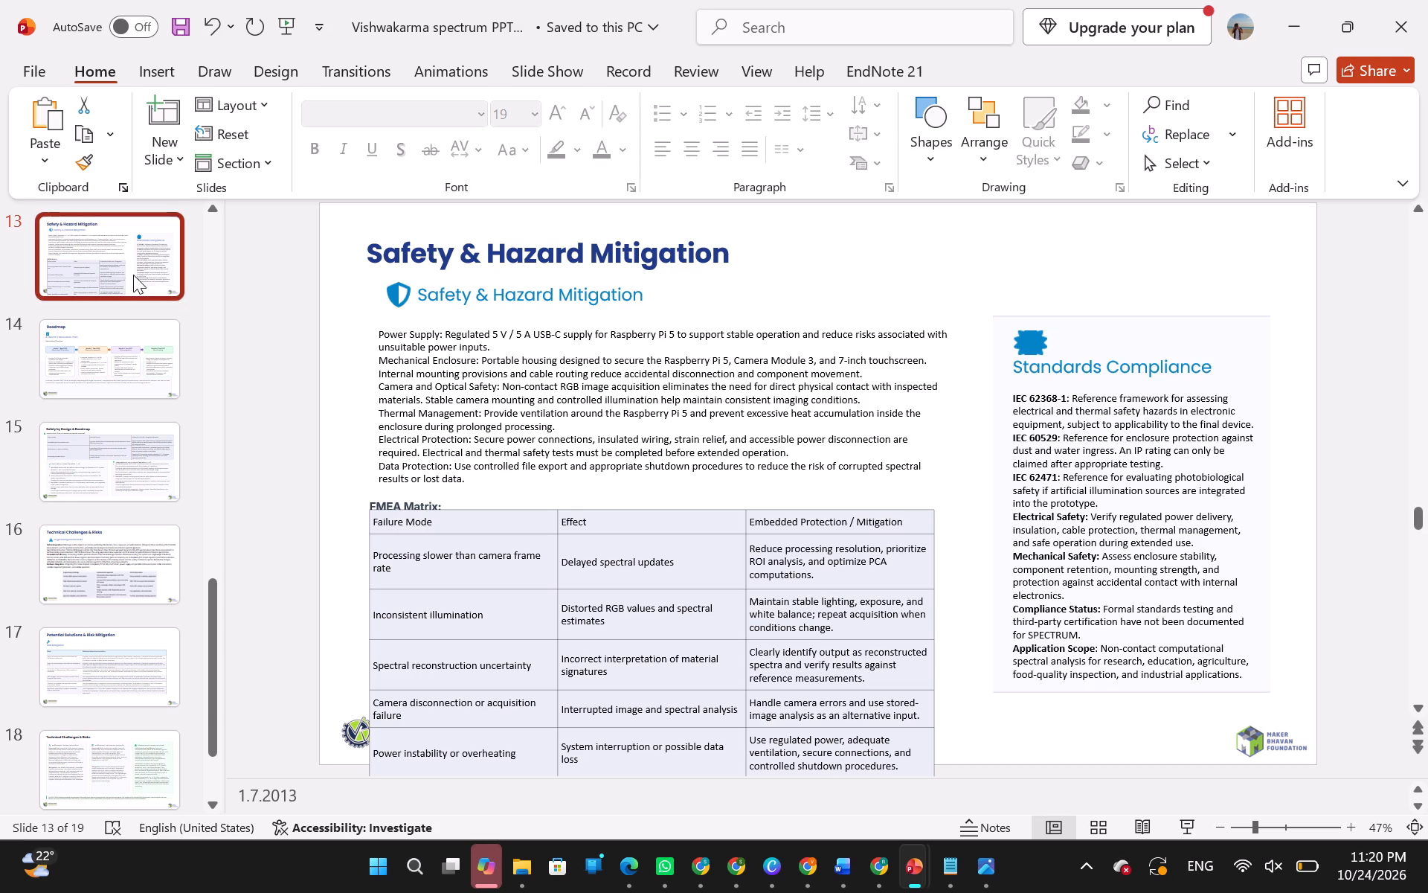
{"action": "key", "text": "Delete"}
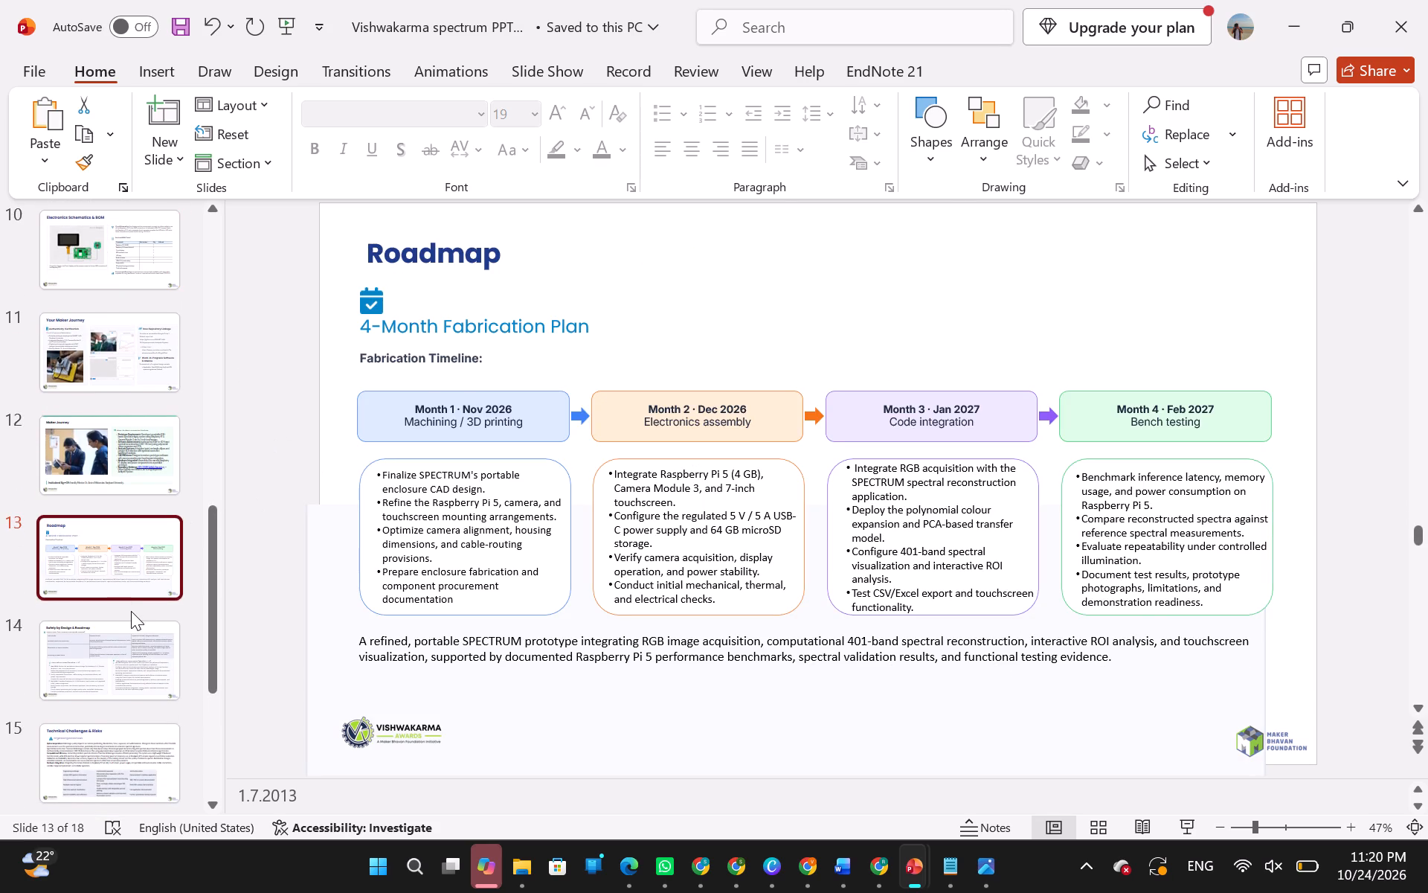
{"action": "left_click", "coordinate": [131, 615]}
{"action": "key", "text": "ctrl+v"}
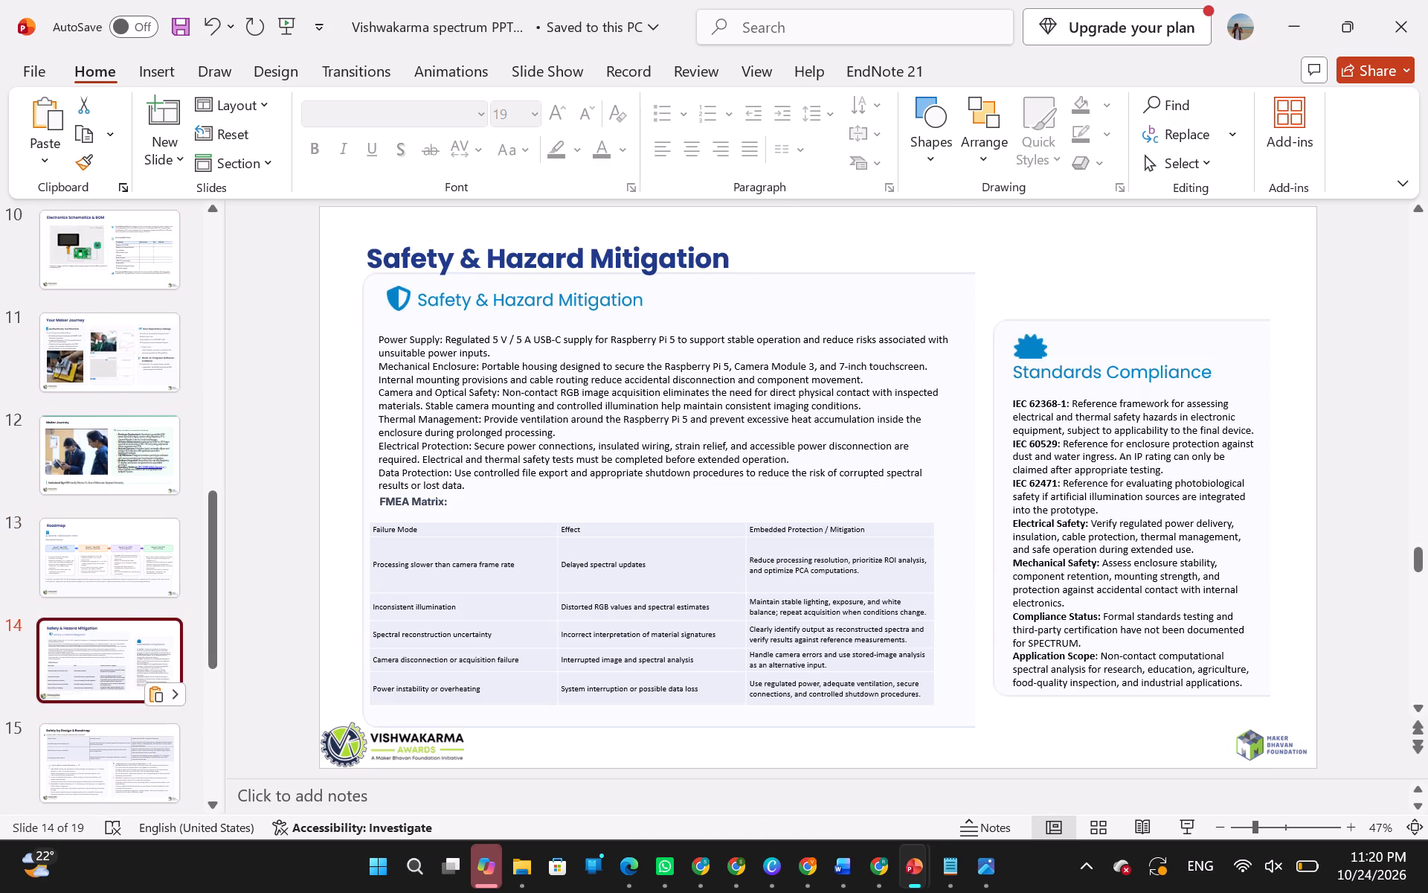
Widen the Safety & Hazard Mitigation background panel, its body text, FMEA Matrix label and table together toward the slide's left edge.
{"action": "left_click", "coordinate": [271, 580]}
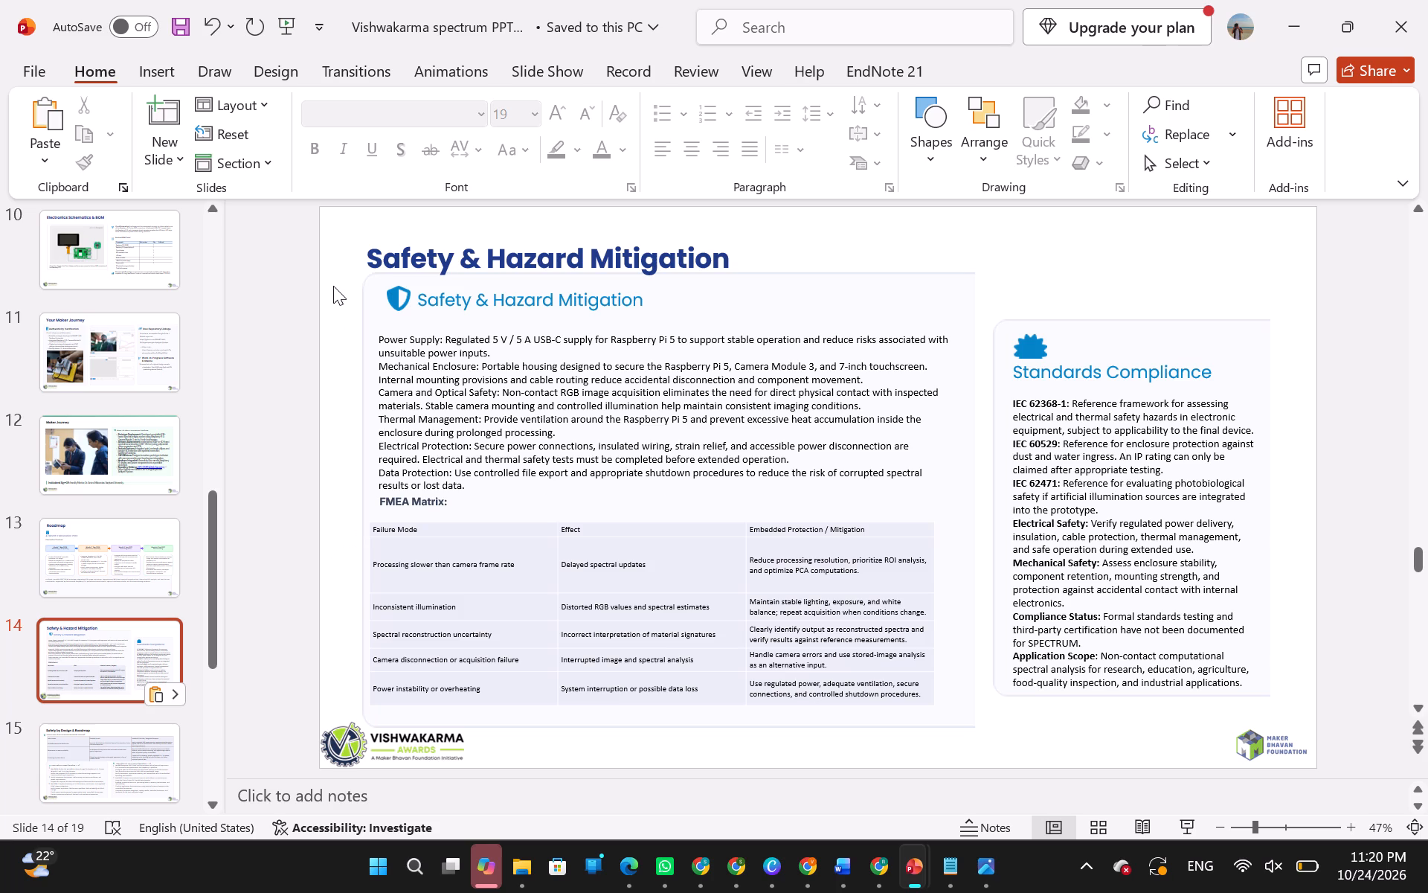
{"action": "left_click_drag", "start_coordinate": [350, 270], "coordinate": [780, 424]}
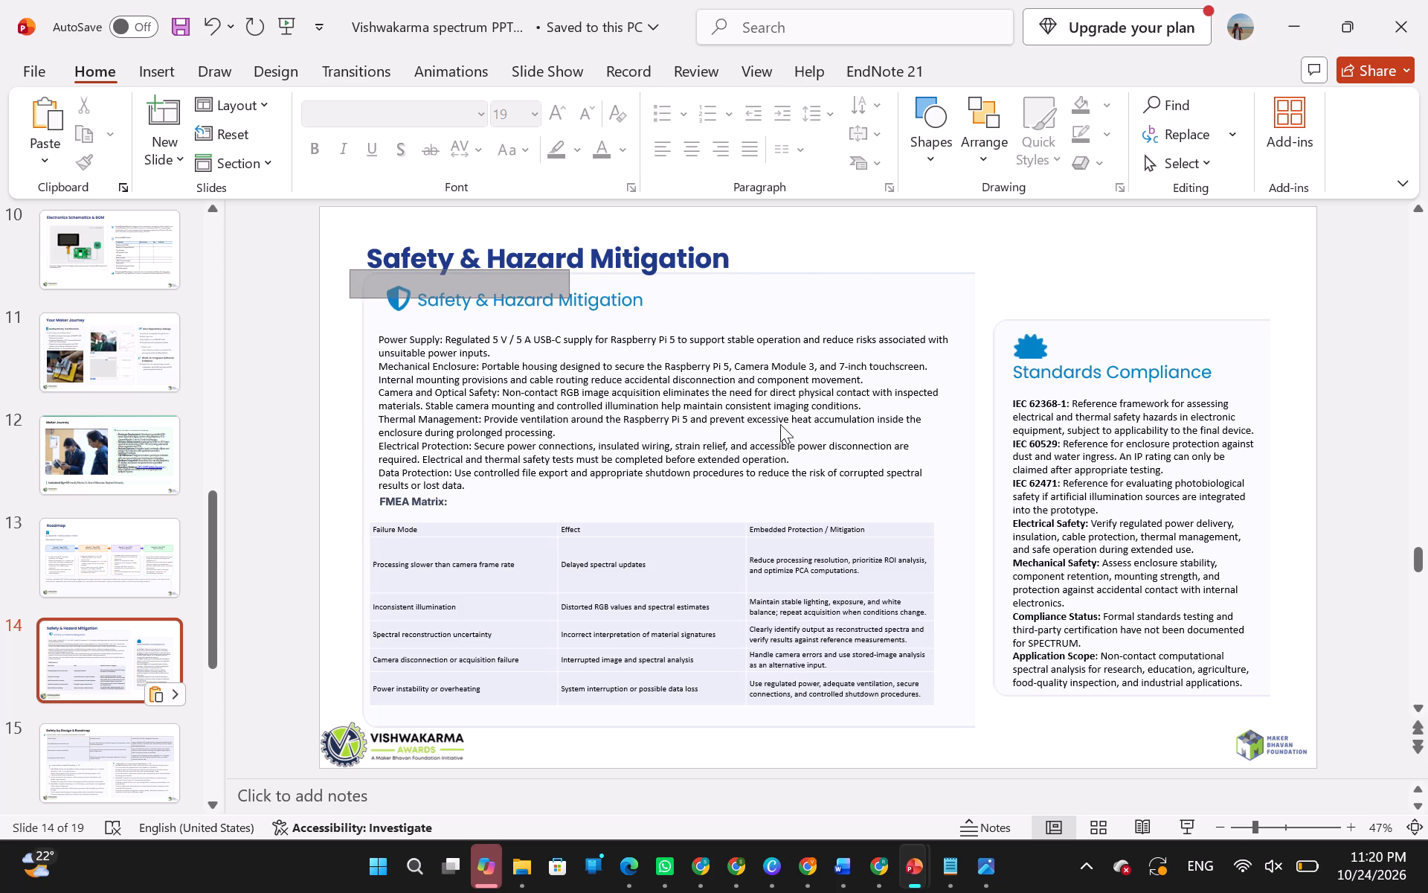
{"action": "left_click_drag", "start_coordinate": [780, 424], "coordinate": [977, 745]}
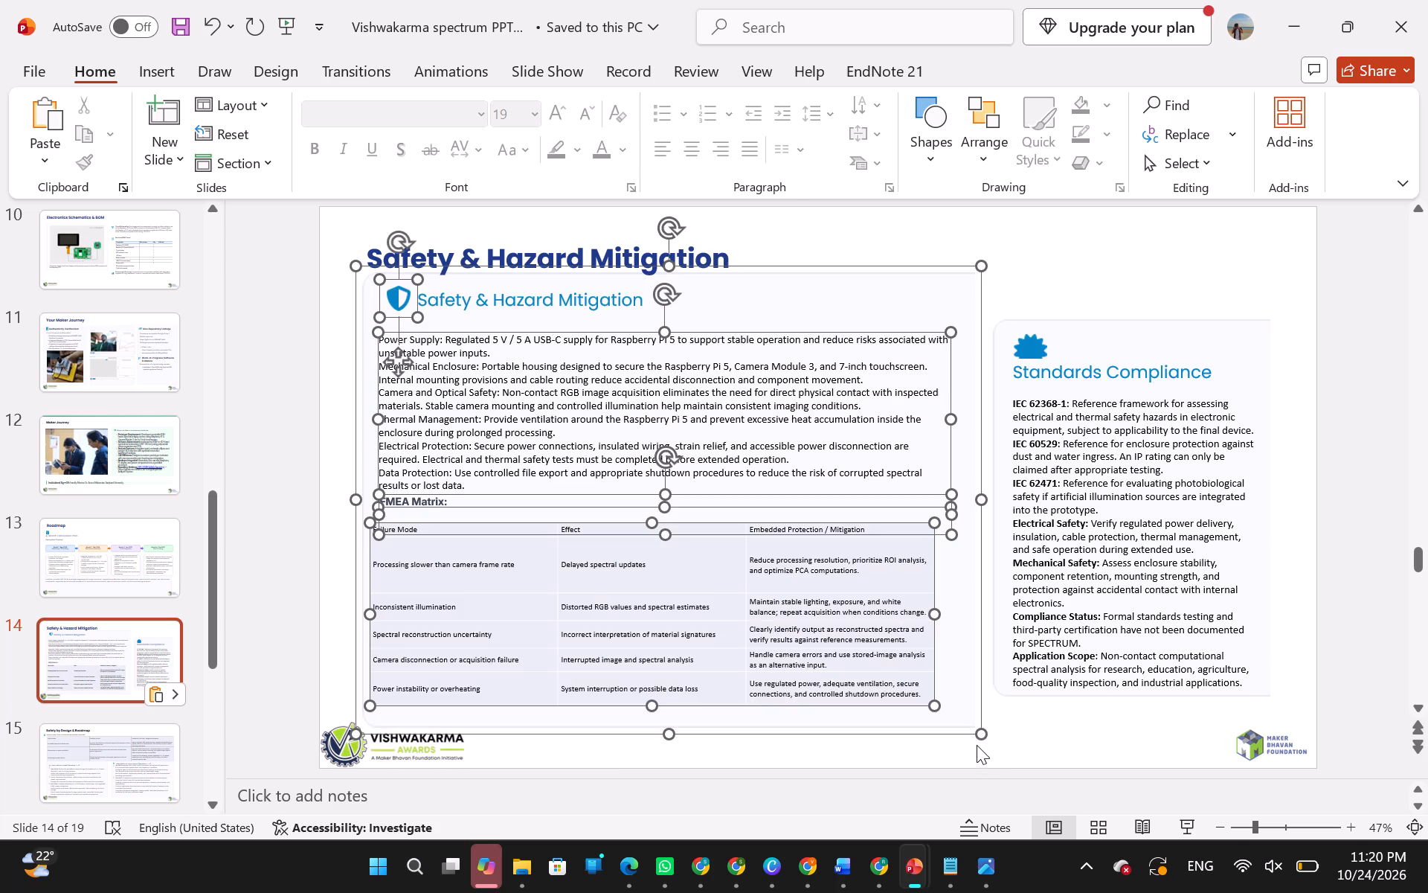
{"action": "left_click_drag", "start_coordinate": [355, 497], "coordinate": [338, 497]}
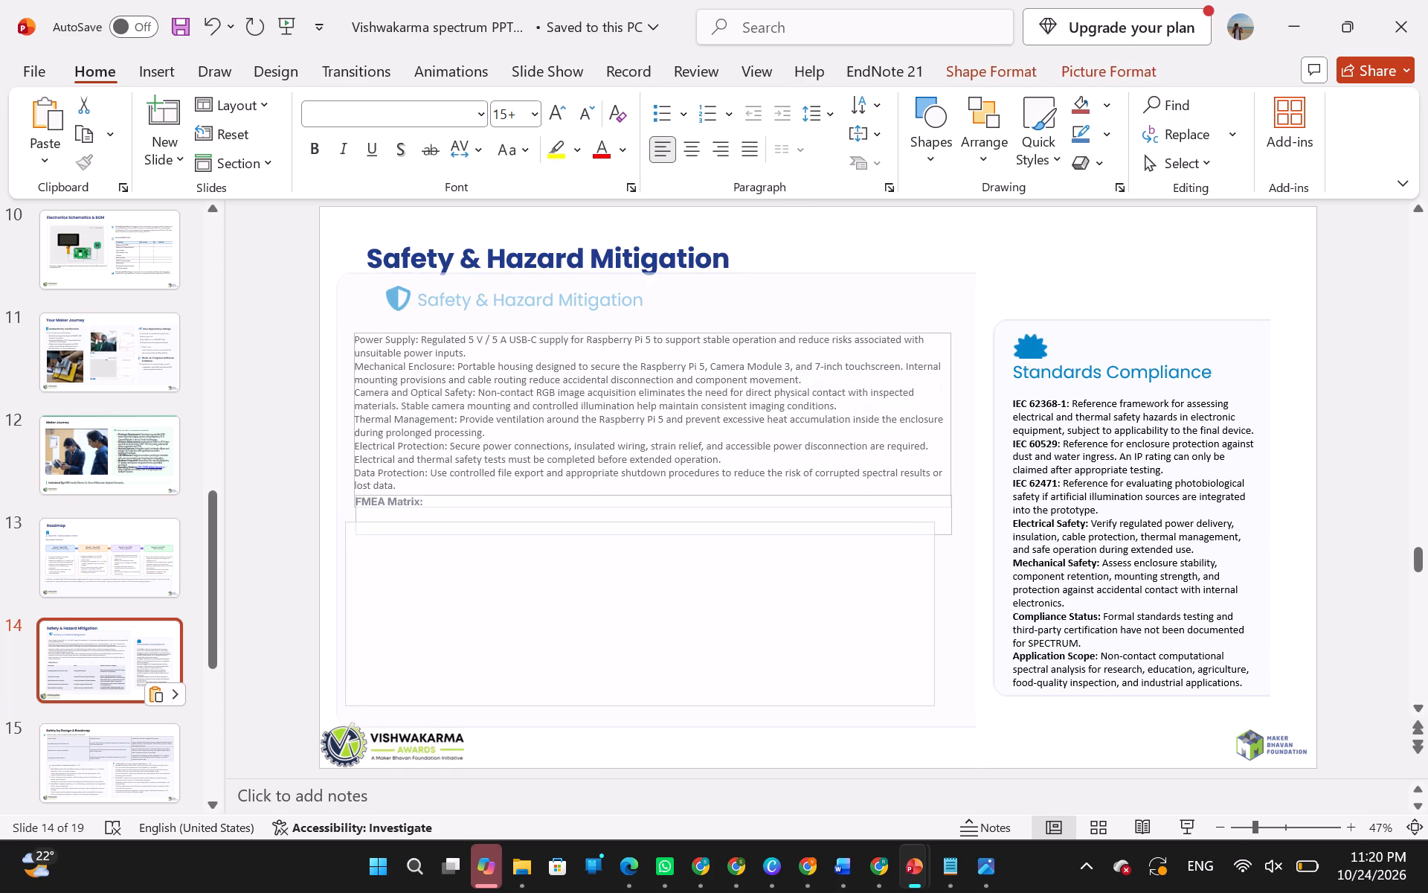
{"action": "left_click_drag", "start_coordinate": [338, 497], "coordinate": [337, 497]}
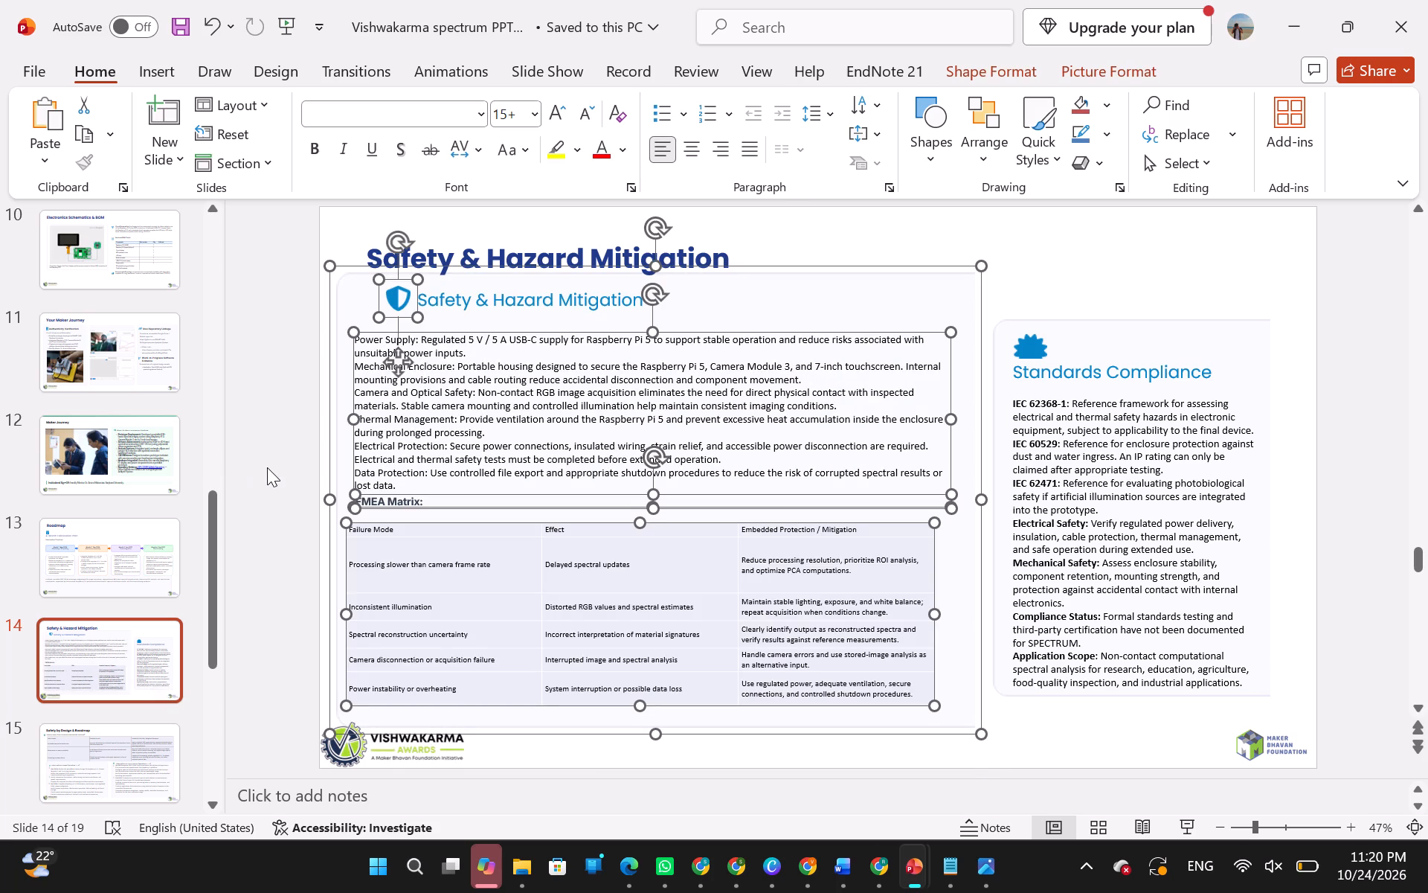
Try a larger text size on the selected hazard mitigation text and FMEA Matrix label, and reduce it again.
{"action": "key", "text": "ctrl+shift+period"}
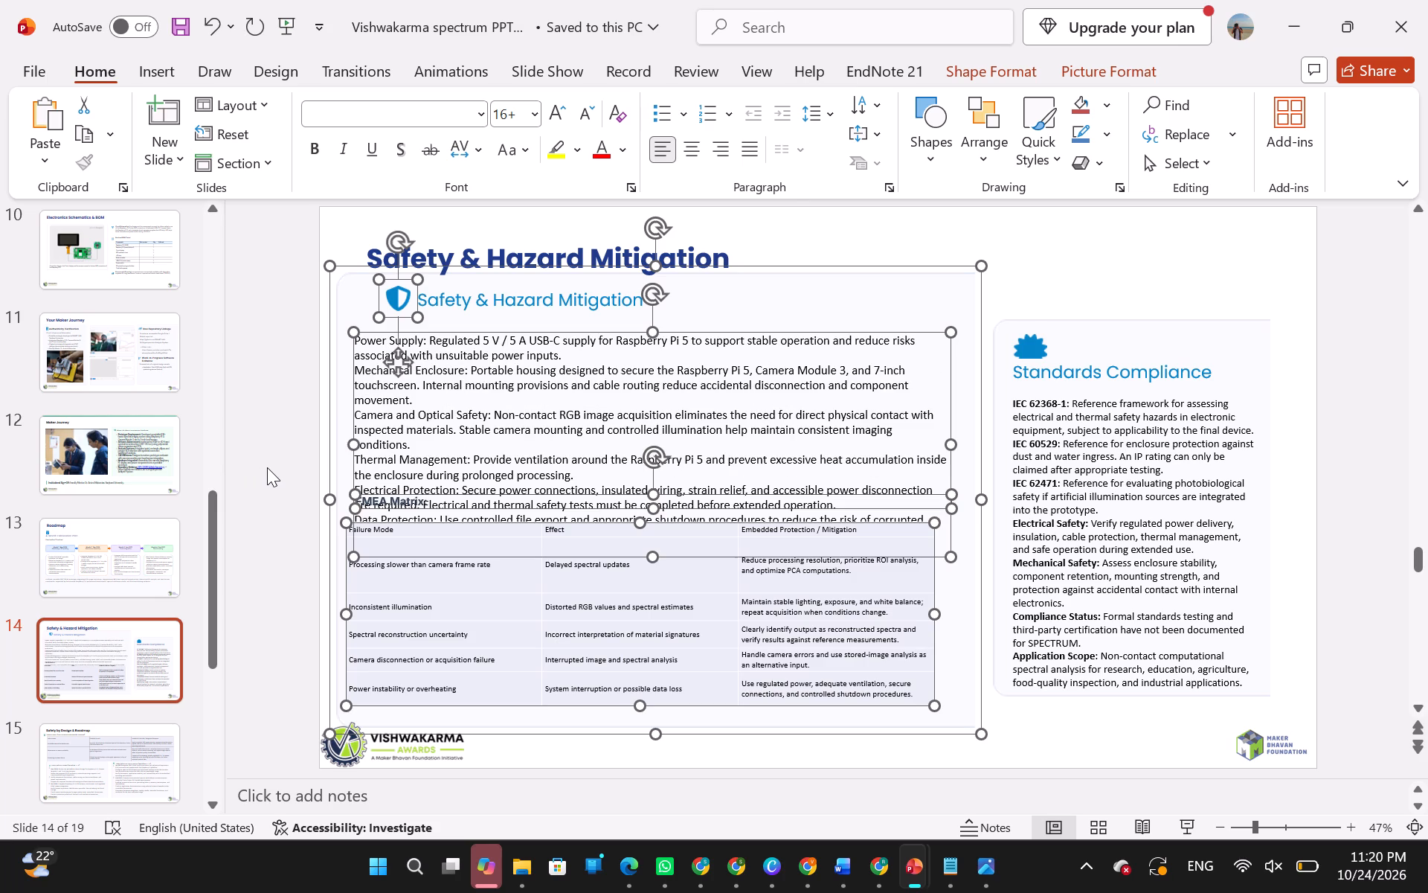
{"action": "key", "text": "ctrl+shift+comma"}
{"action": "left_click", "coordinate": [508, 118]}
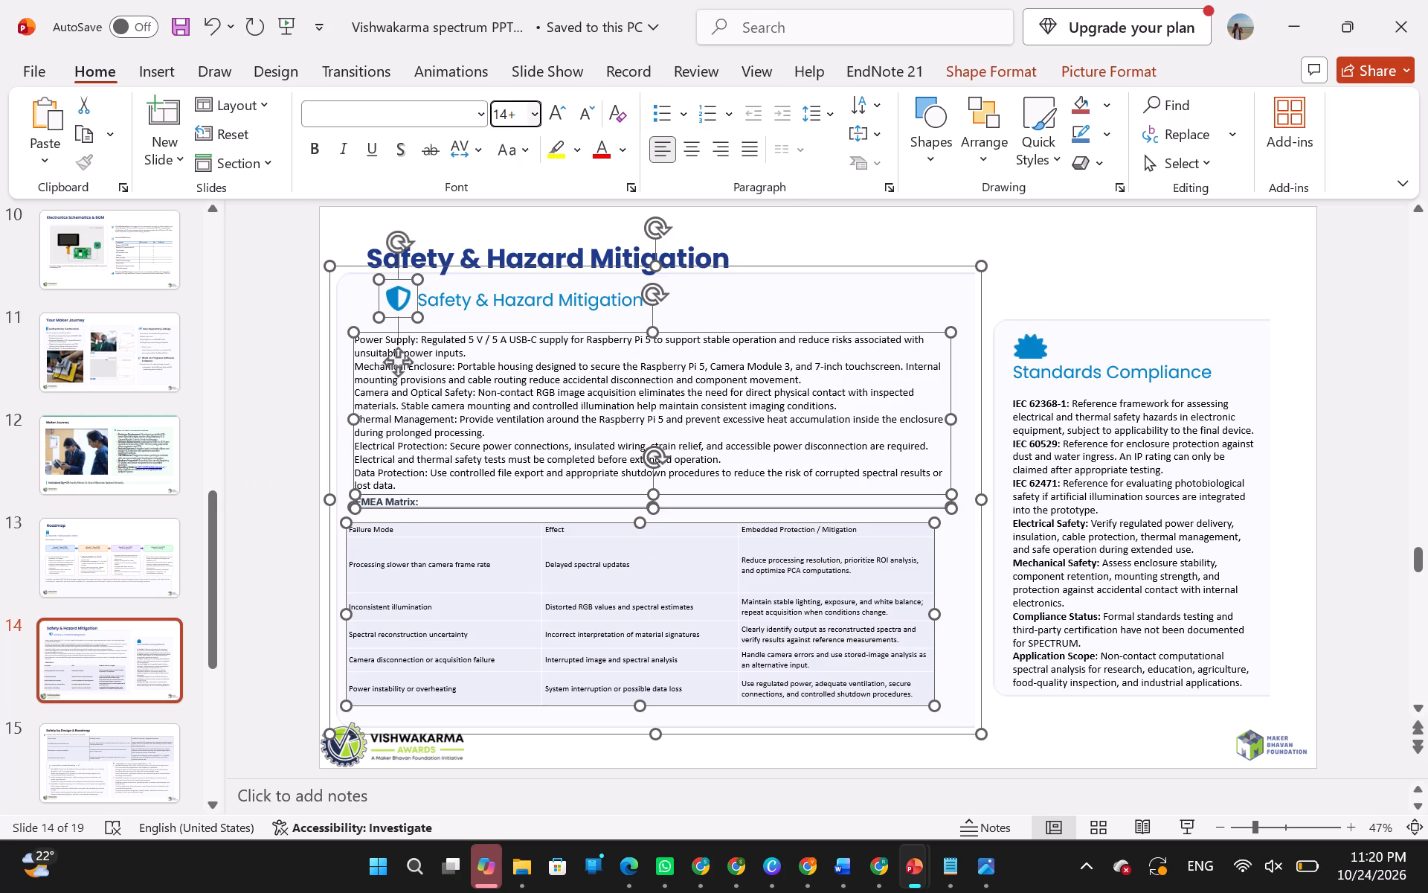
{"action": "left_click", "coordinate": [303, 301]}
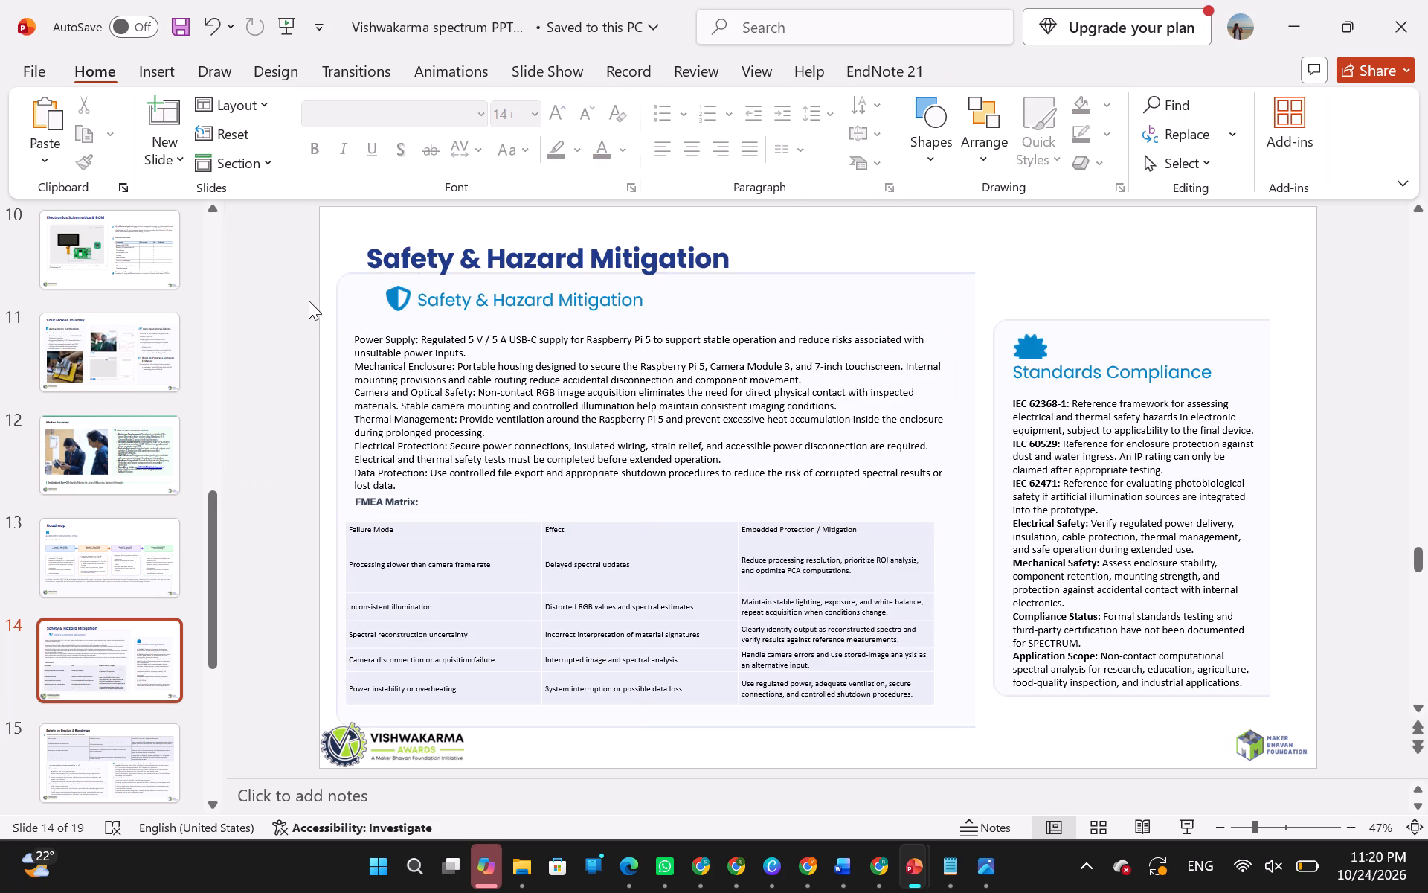
Set the FMEA Matrix table's font size to 16.
{"action": "left_click_drag", "start_coordinate": [313, 346], "coordinate": [457, 359]}
{"action": "left_click_drag", "start_coordinate": [457, 359], "coordinate": [733, 743]}
{"action": "left_click", "coordinate": [297, 568]}
{"action": "left_click_drag", "start_coordinate": [312, 502], "coordinate": [308, 510]}
{"action": "left_click_drag", "start_coordinate": [297, 517], "coordinate": [943, 709]}
{"action": "left_click", "coordinate": [510, 103]}
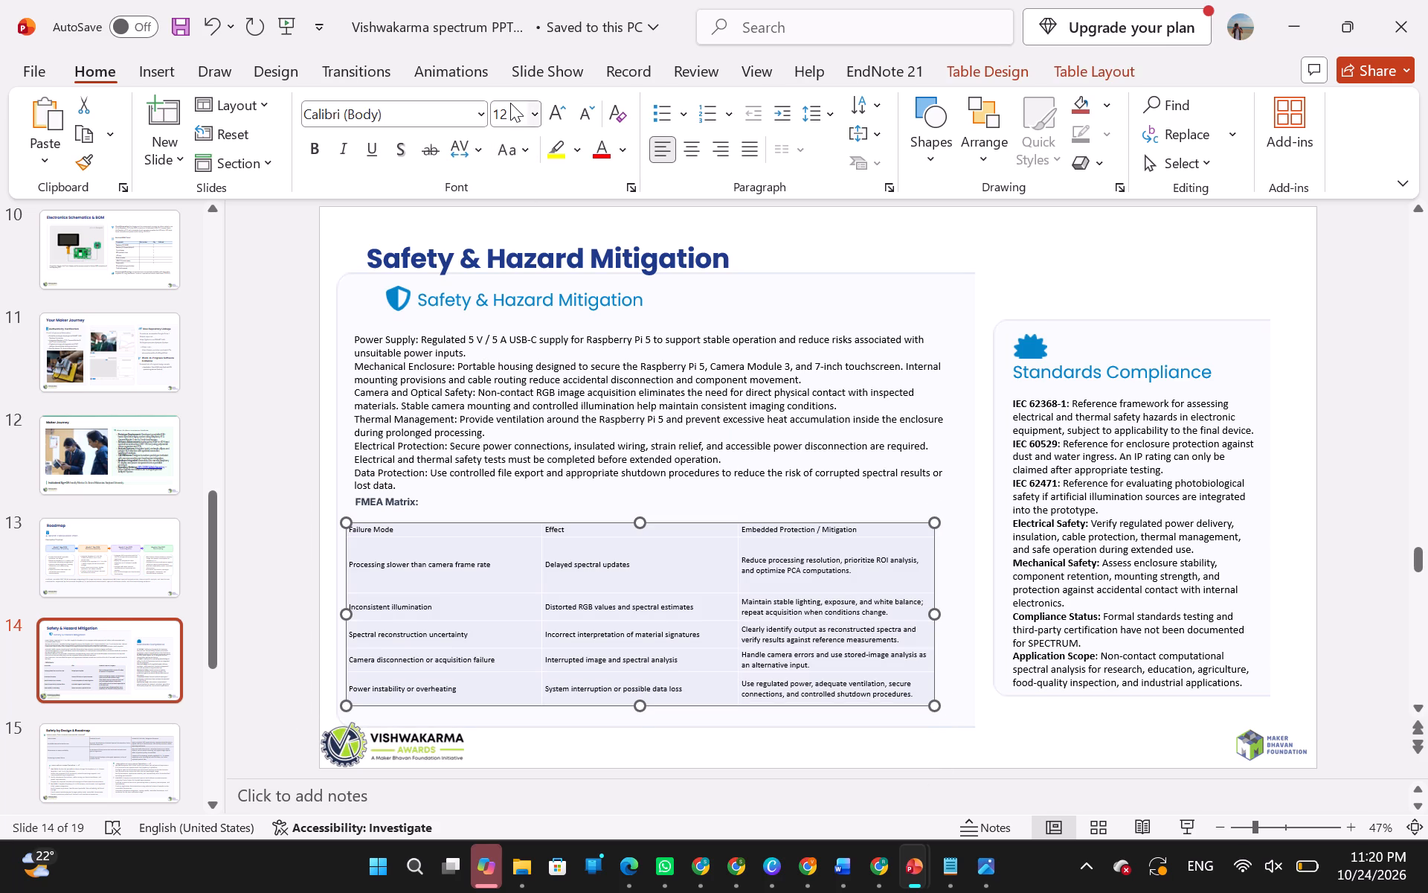
{"action": "left_click", "coordinate": [510, 109]}
{"action": "type", "text": "16"}
{"action": "key", "text": "Return"}
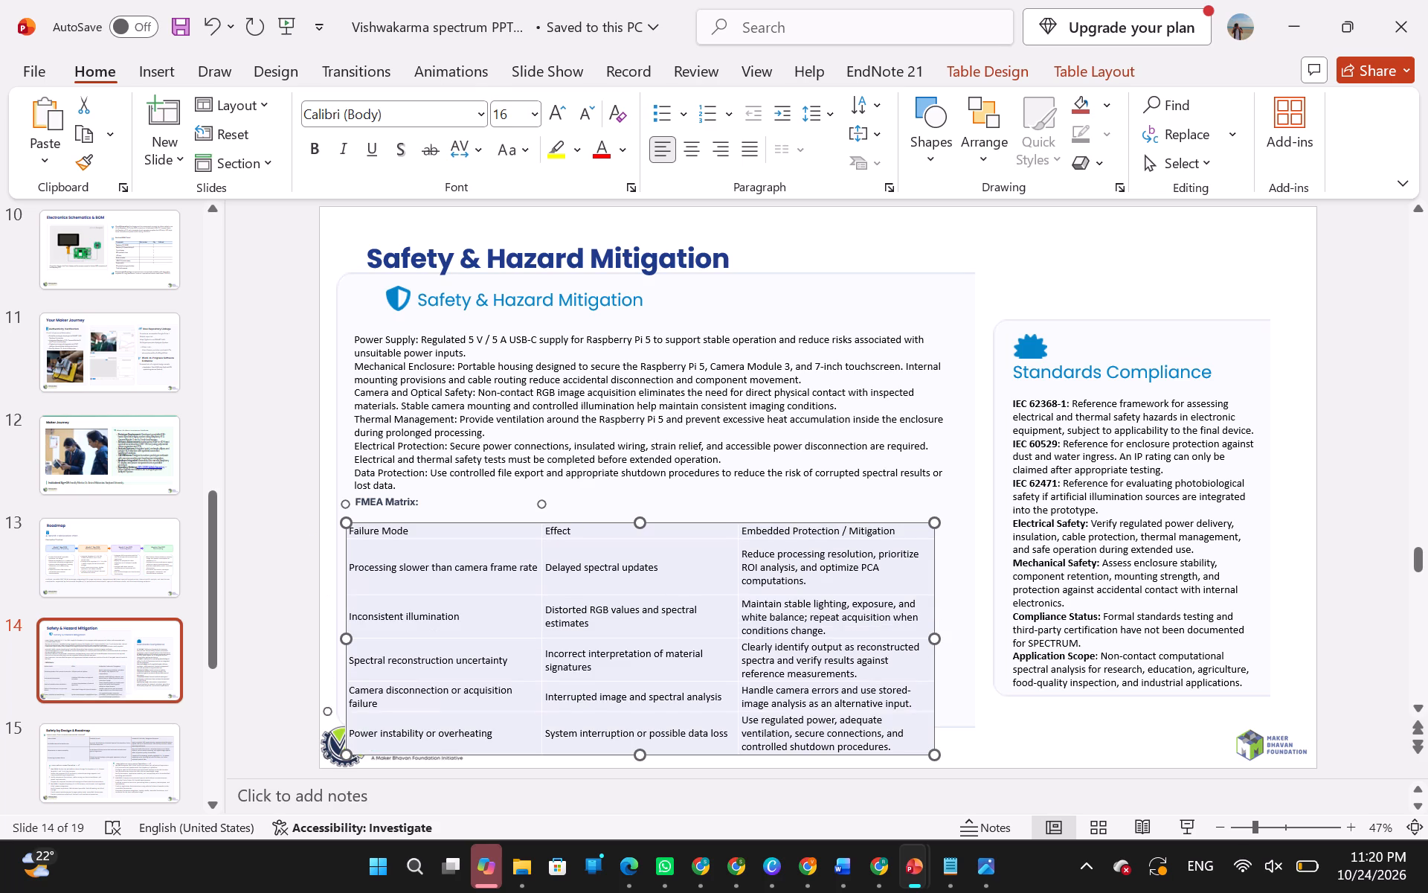
Resize the FMEA Matrix table so it extends to the background panel's right edge and ends just above the Vishwakarma Awards logo.
{"action": "left_click_drag", "start_coordinate": [936, 756], "coordinate": [920, 720]}
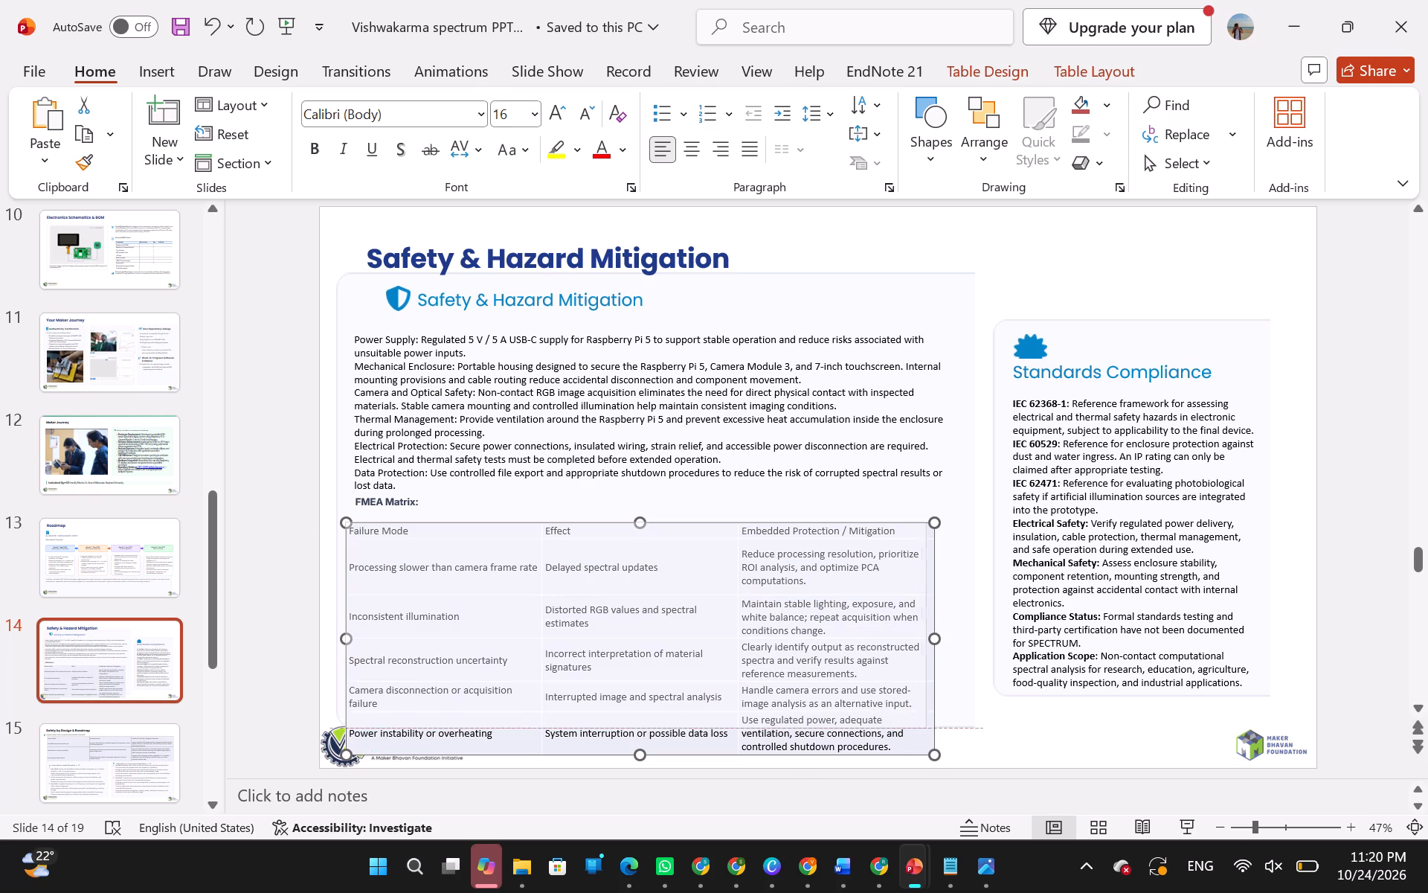
{"action": "left_click_drag", "start_coordinate": [920, 720], "coordinate": [942, 689]}
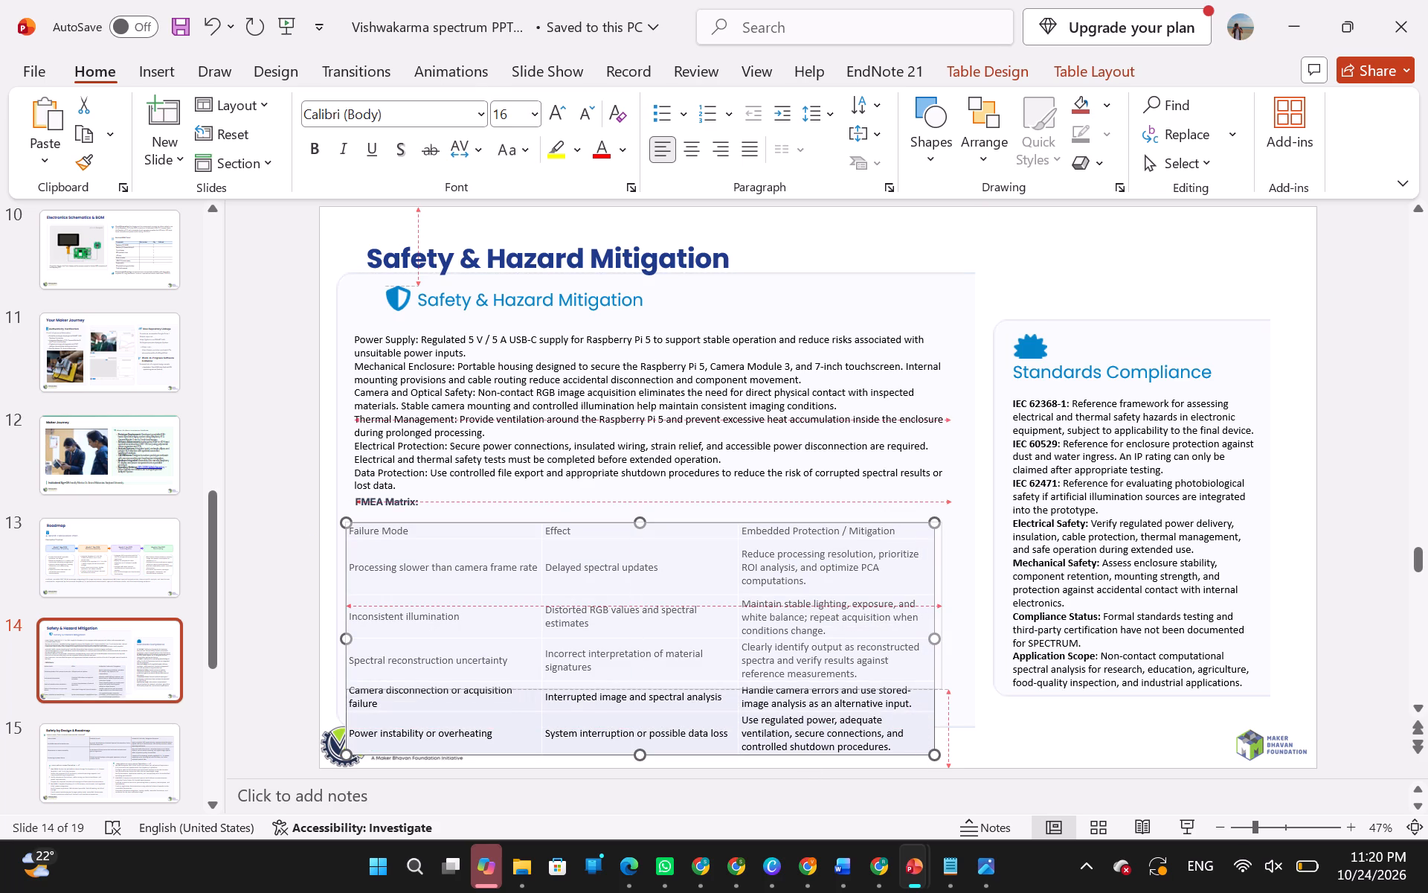
{"action": "left_click_drag", "start_coordinate": [942, 689], "coordinate": [963, 689]}
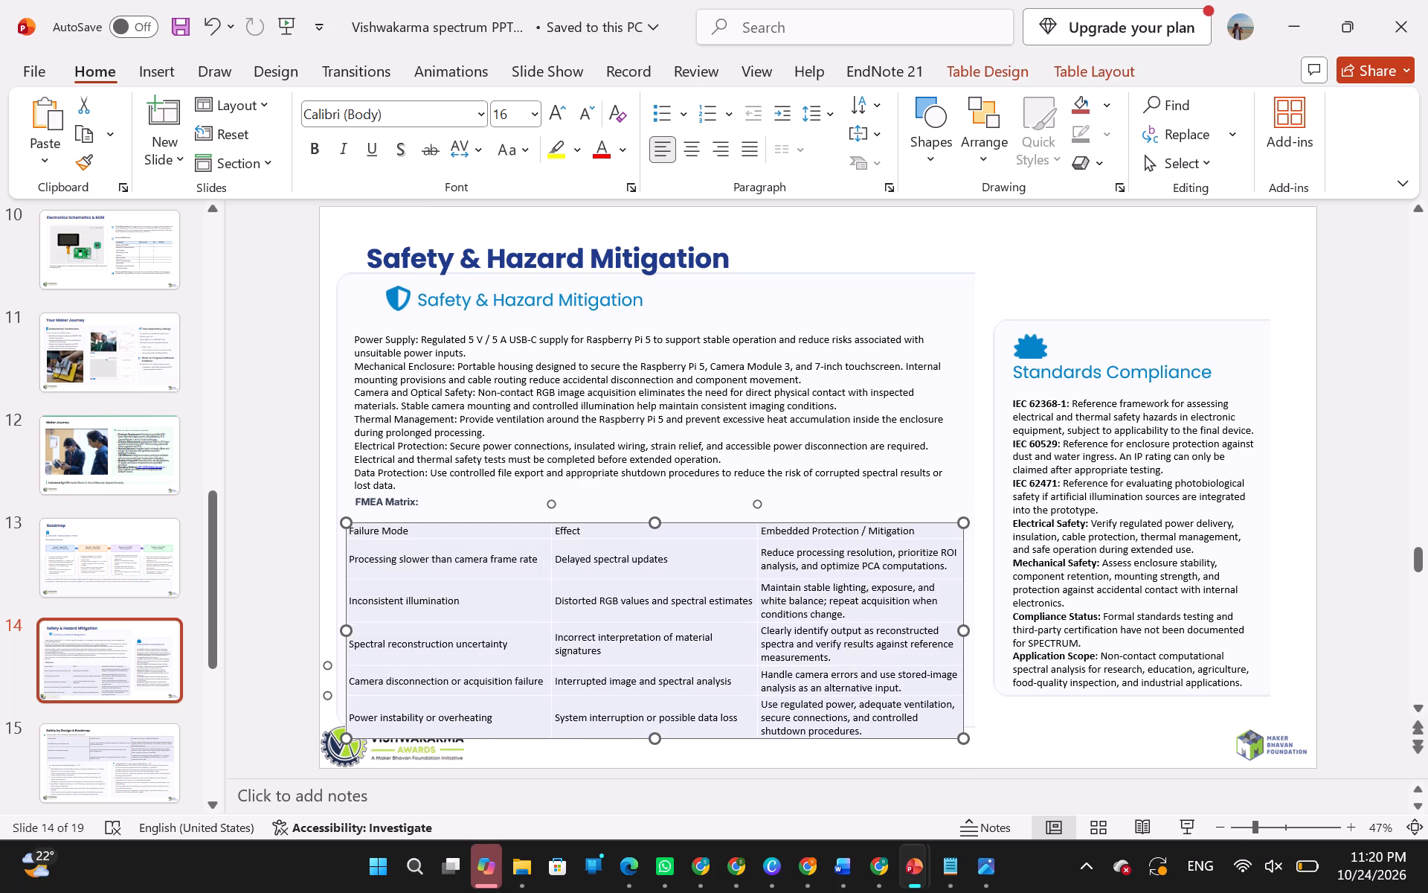
{"action": "left_click_drag", "start_coordinate": [963, 738], "coordinate": [966, 717]}
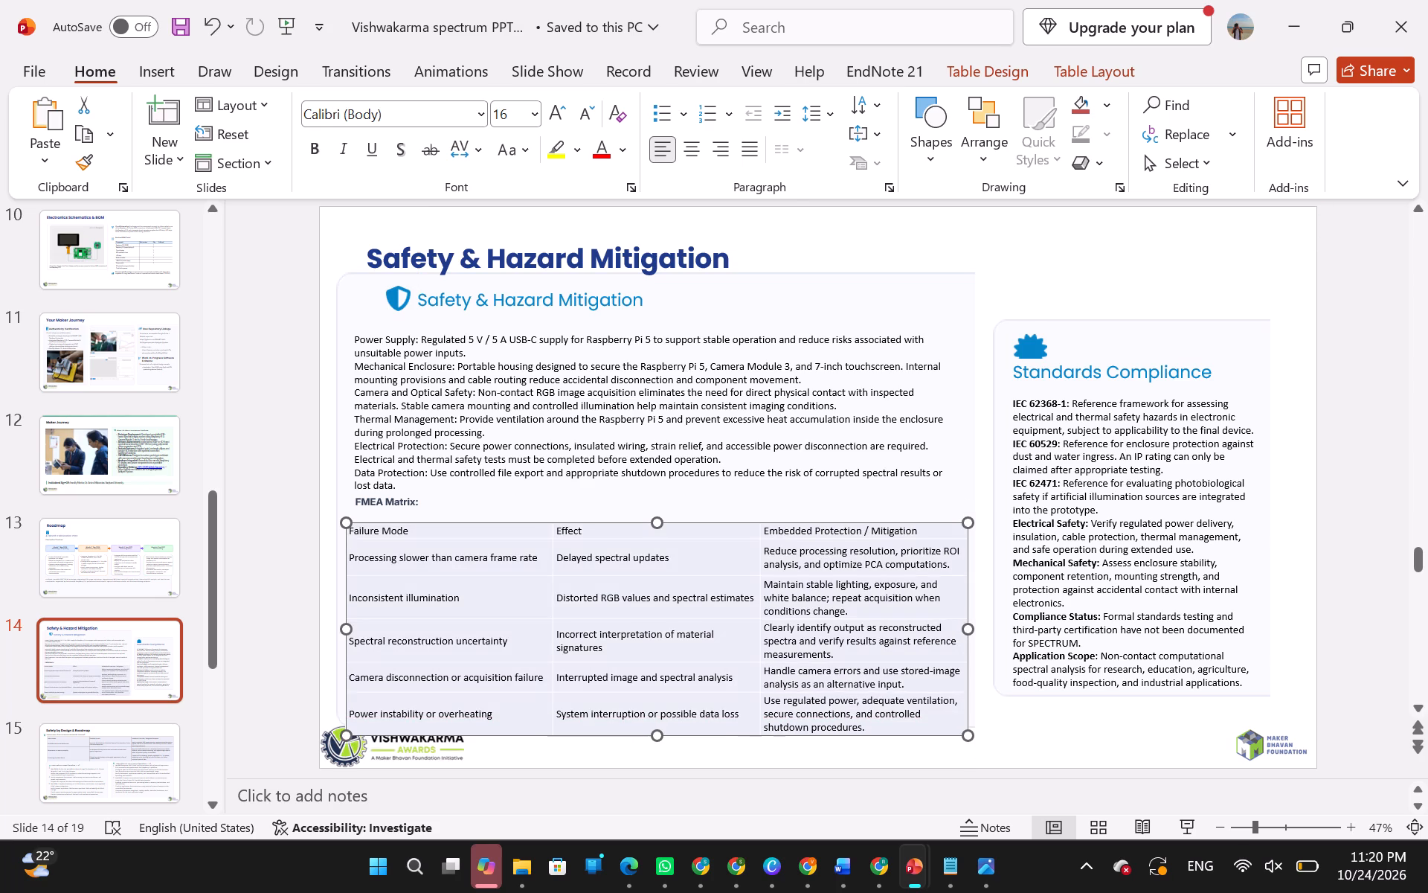
{"action": "left_click_drag", "start_coordinate": [659, 732], "coordinate": [657, 703]}
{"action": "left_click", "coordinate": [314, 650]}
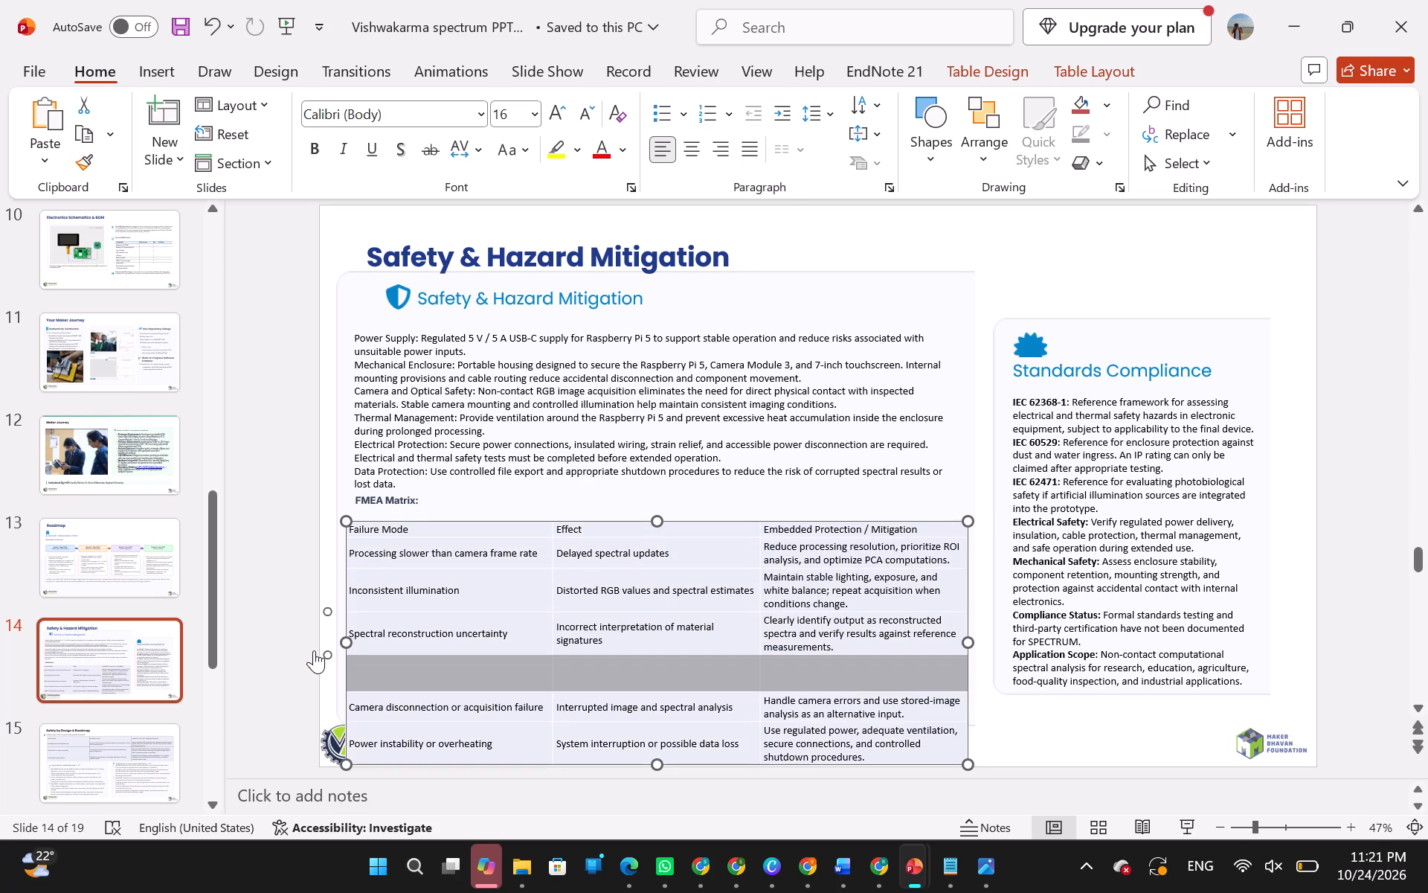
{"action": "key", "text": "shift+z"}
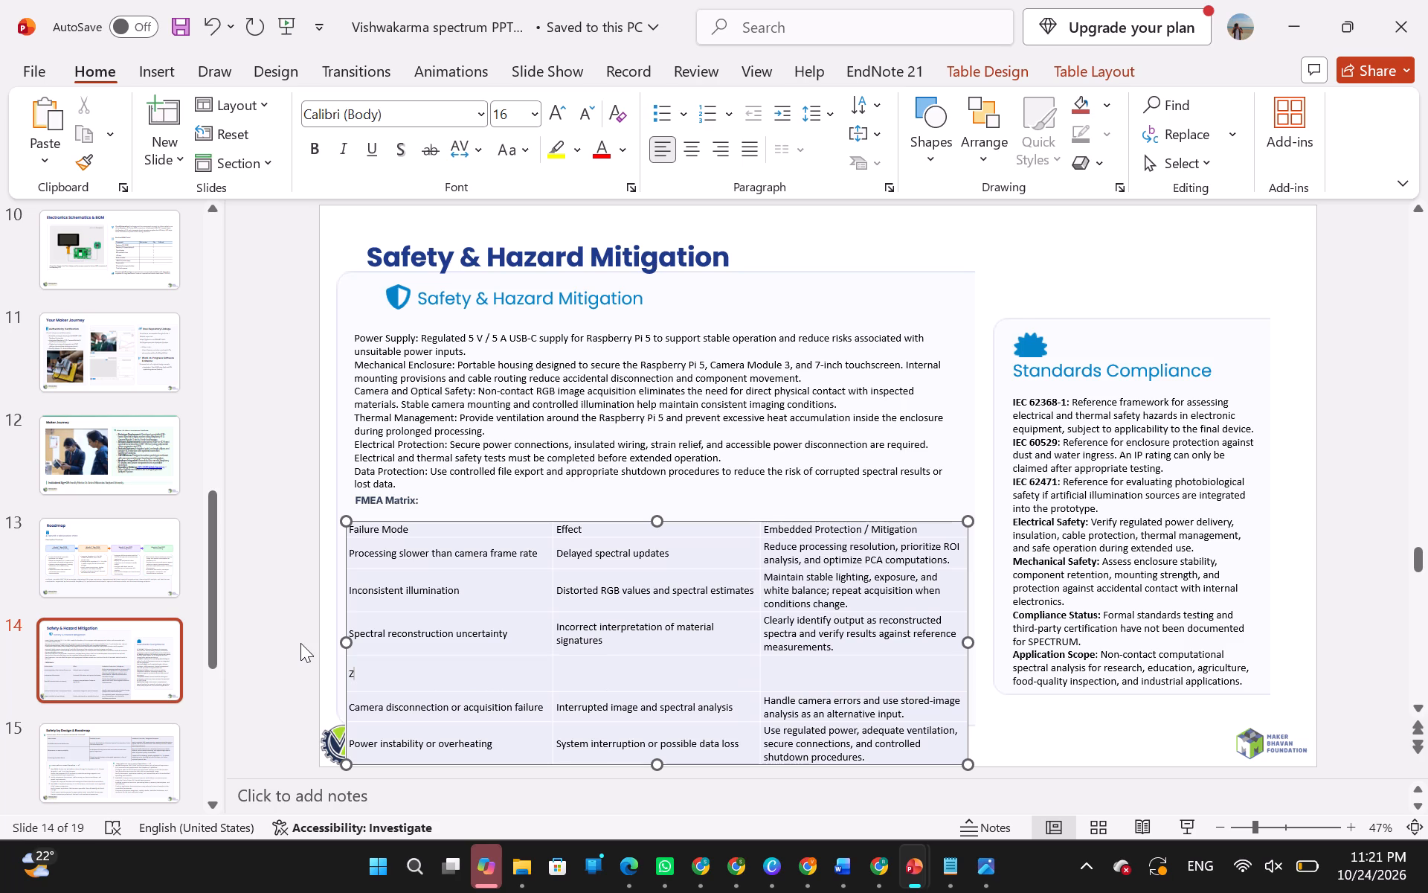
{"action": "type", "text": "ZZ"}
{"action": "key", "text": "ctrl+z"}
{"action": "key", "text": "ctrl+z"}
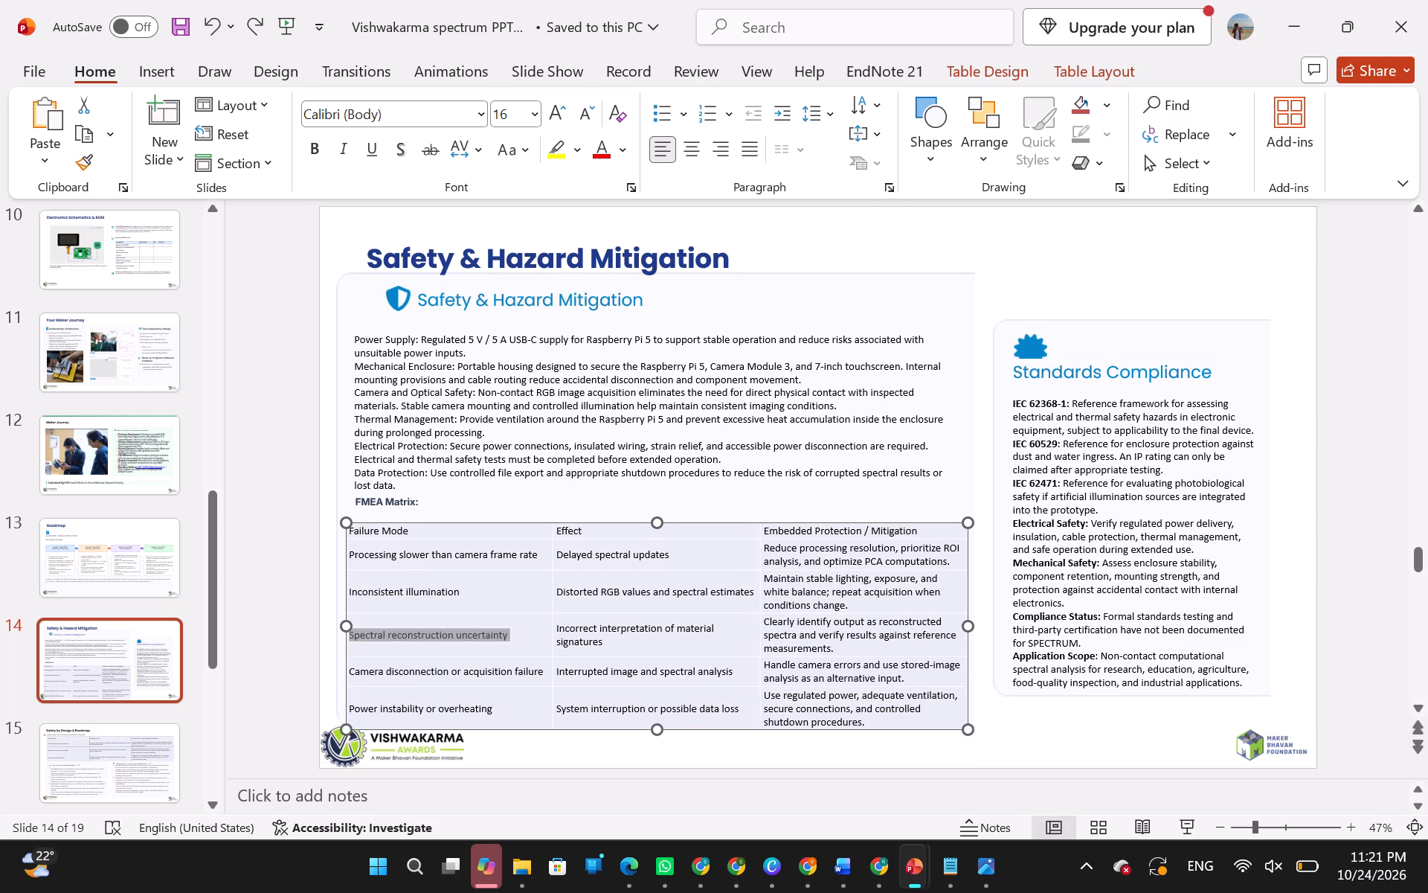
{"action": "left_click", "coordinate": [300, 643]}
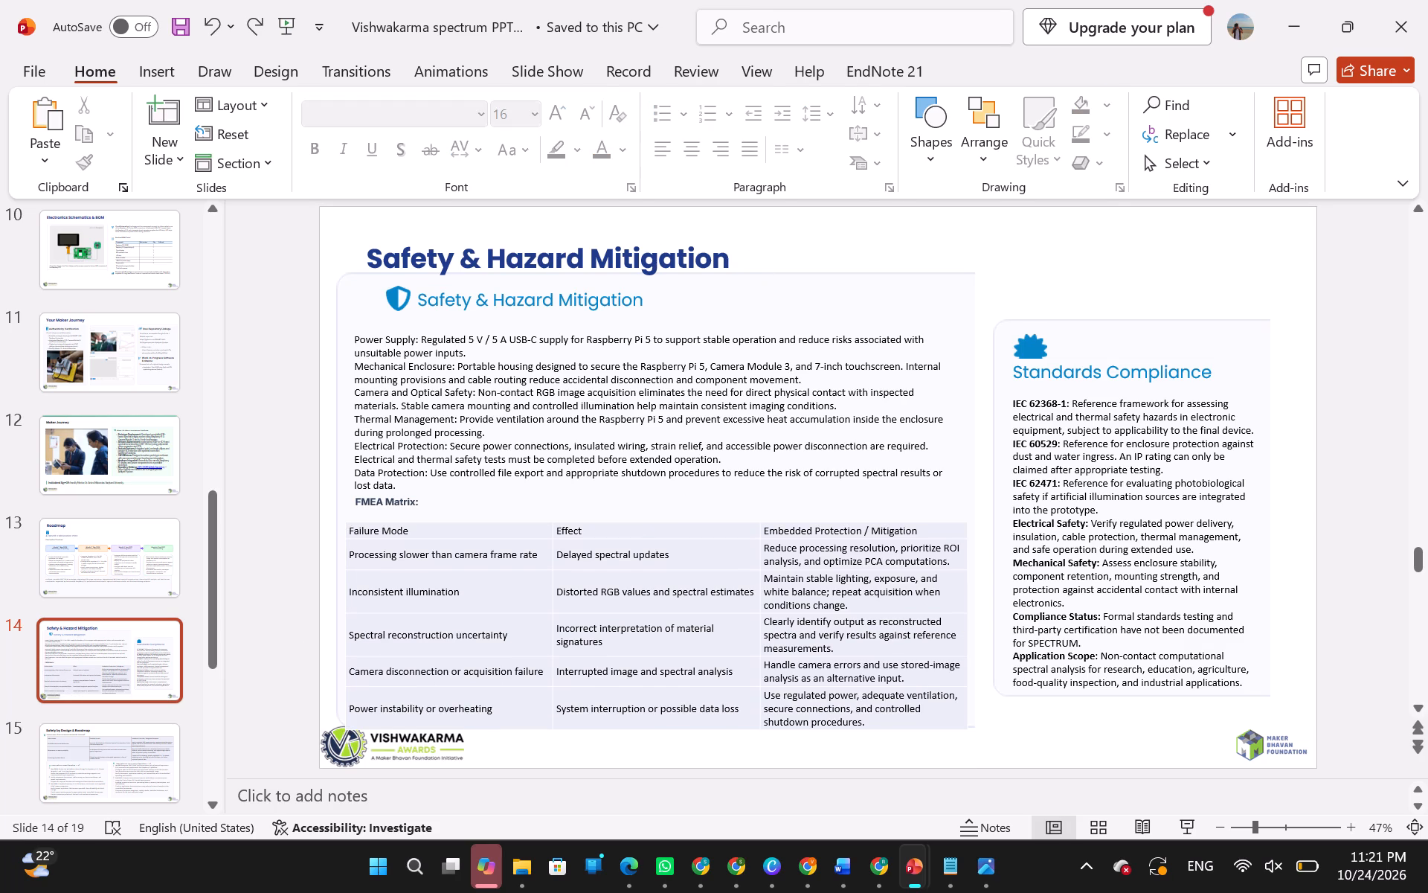
Extend the Safety & Hazard Mitigation background panel's bottom edge slightly below the FMEA Matrix table.
{"action": "left_click", "coordinate": [969, 294]}
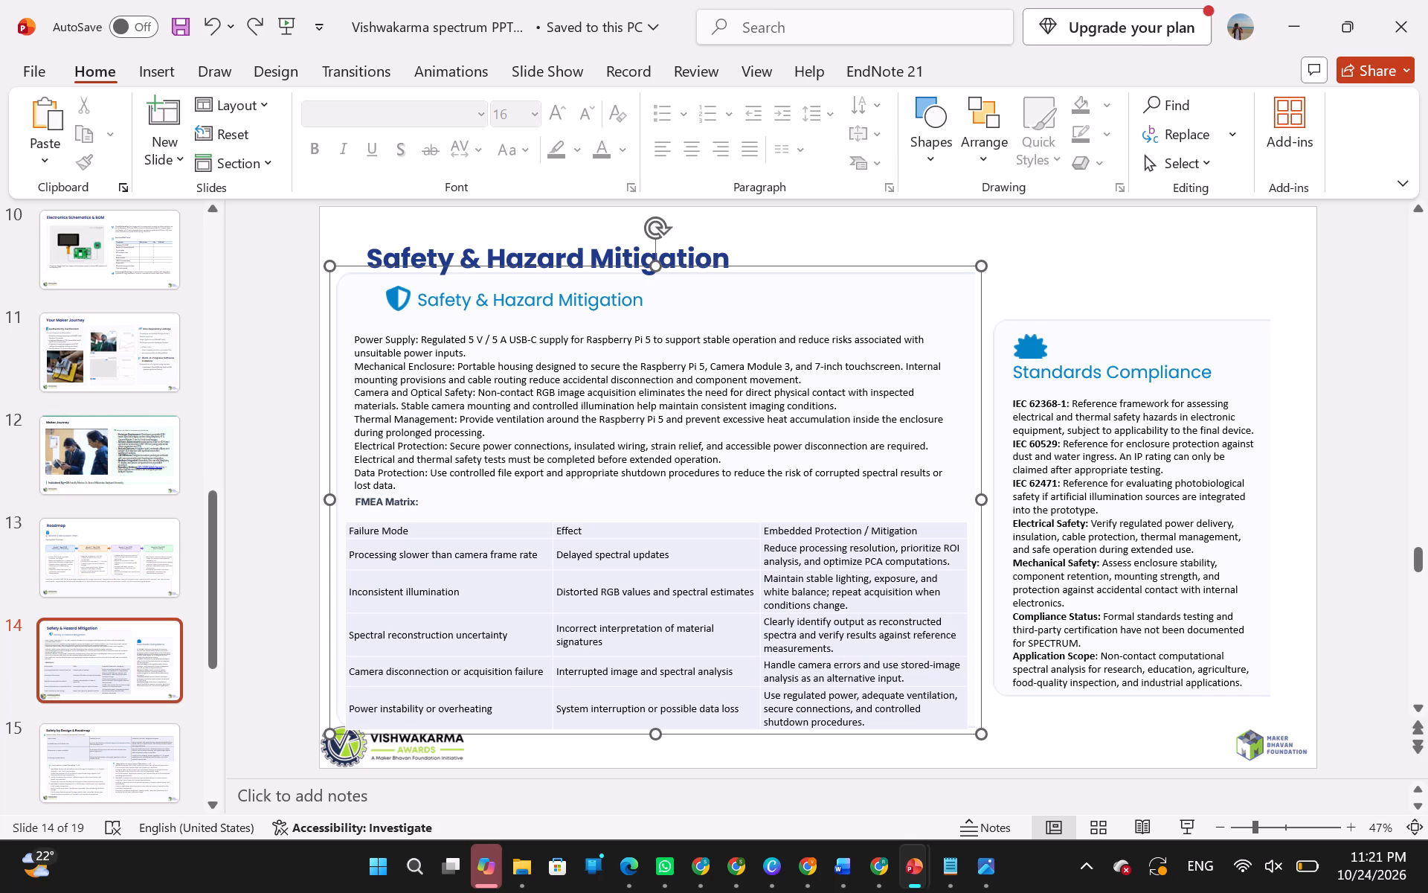
{"action": "left_click", "coordinate": [654, 737]}
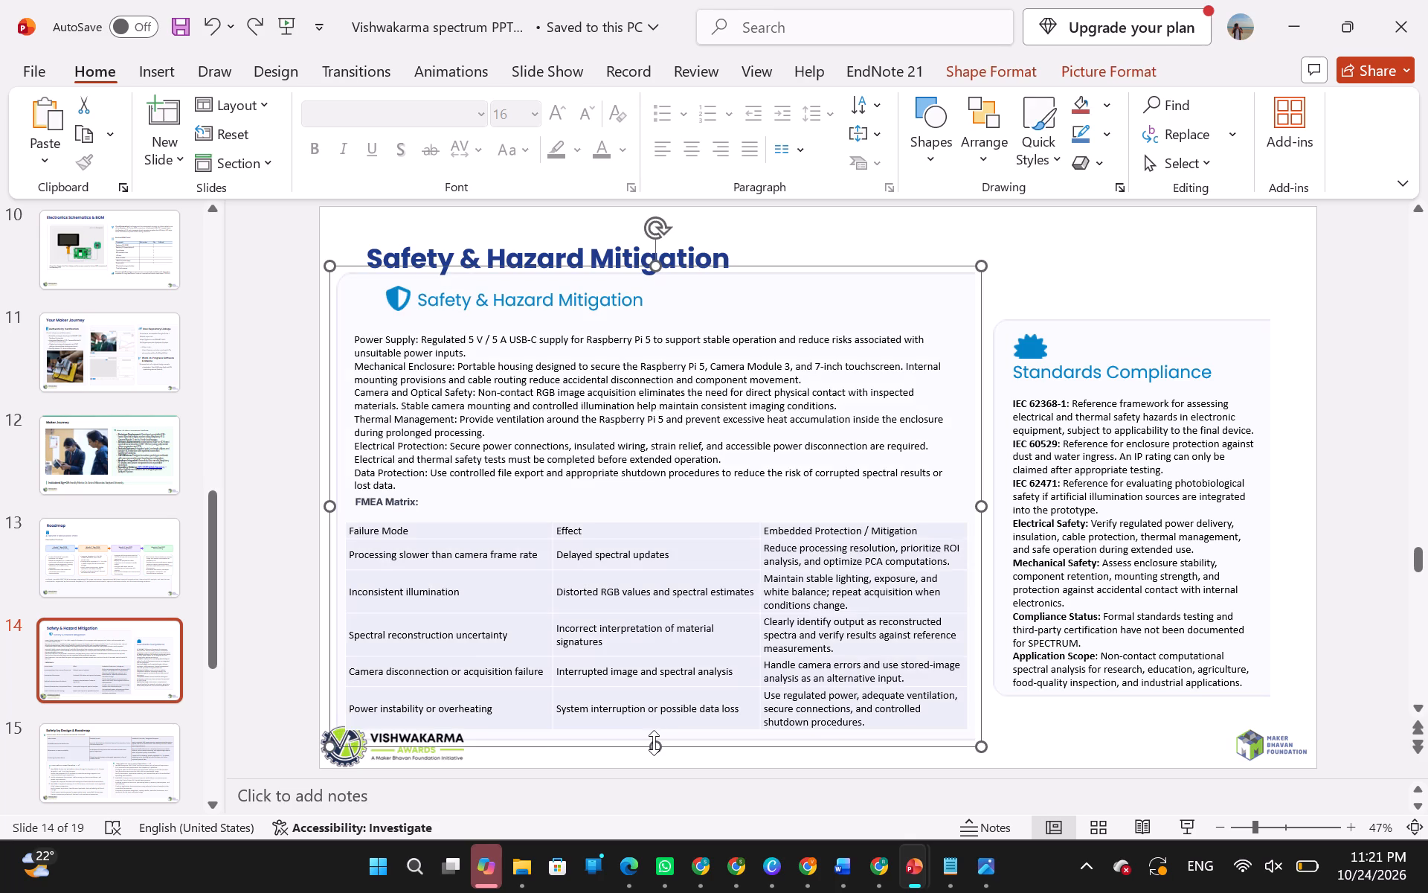
{"action": "left_click", "coordinate": [270, 717]}
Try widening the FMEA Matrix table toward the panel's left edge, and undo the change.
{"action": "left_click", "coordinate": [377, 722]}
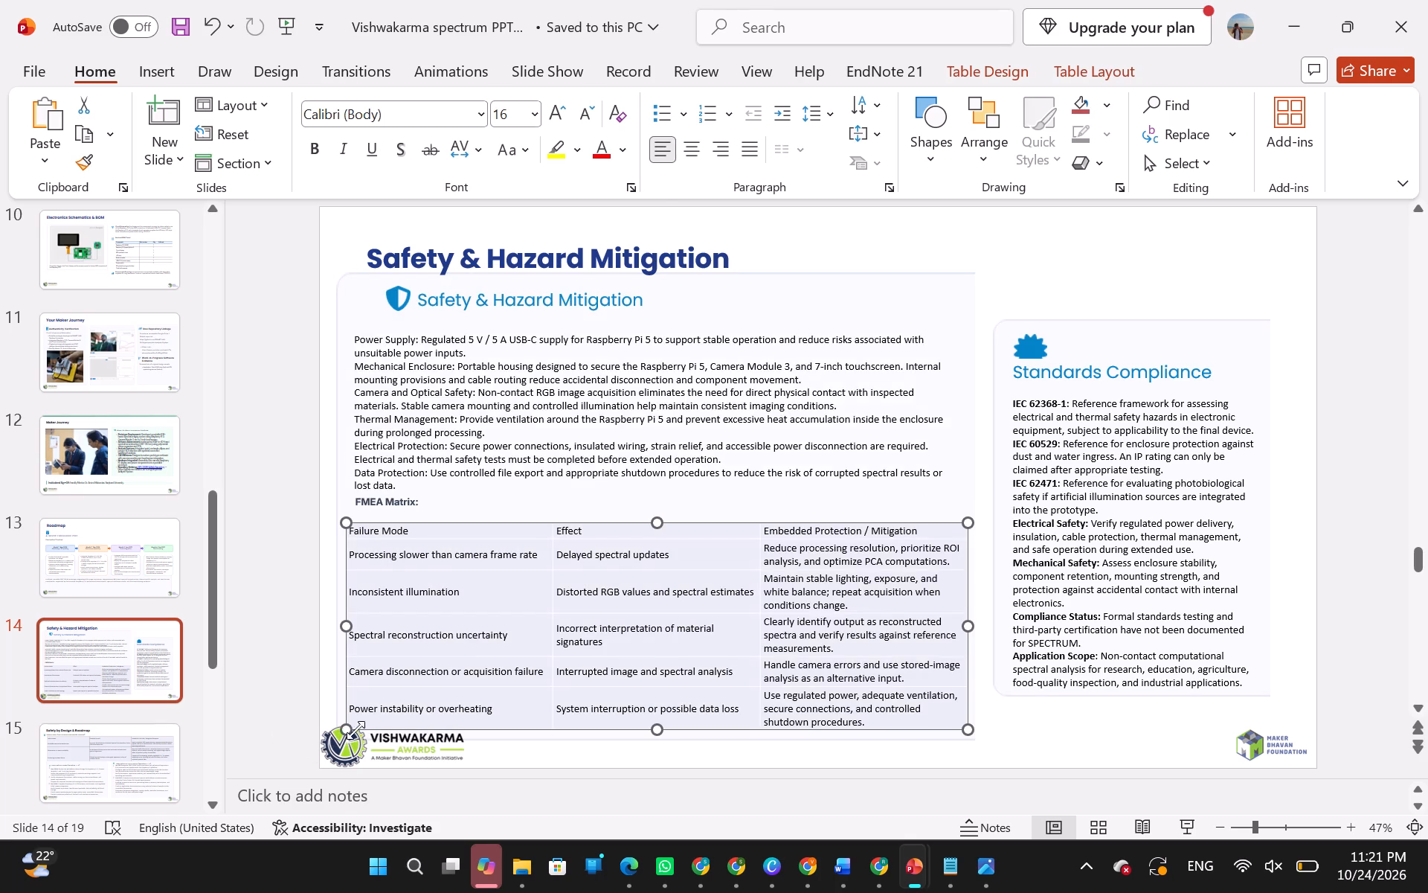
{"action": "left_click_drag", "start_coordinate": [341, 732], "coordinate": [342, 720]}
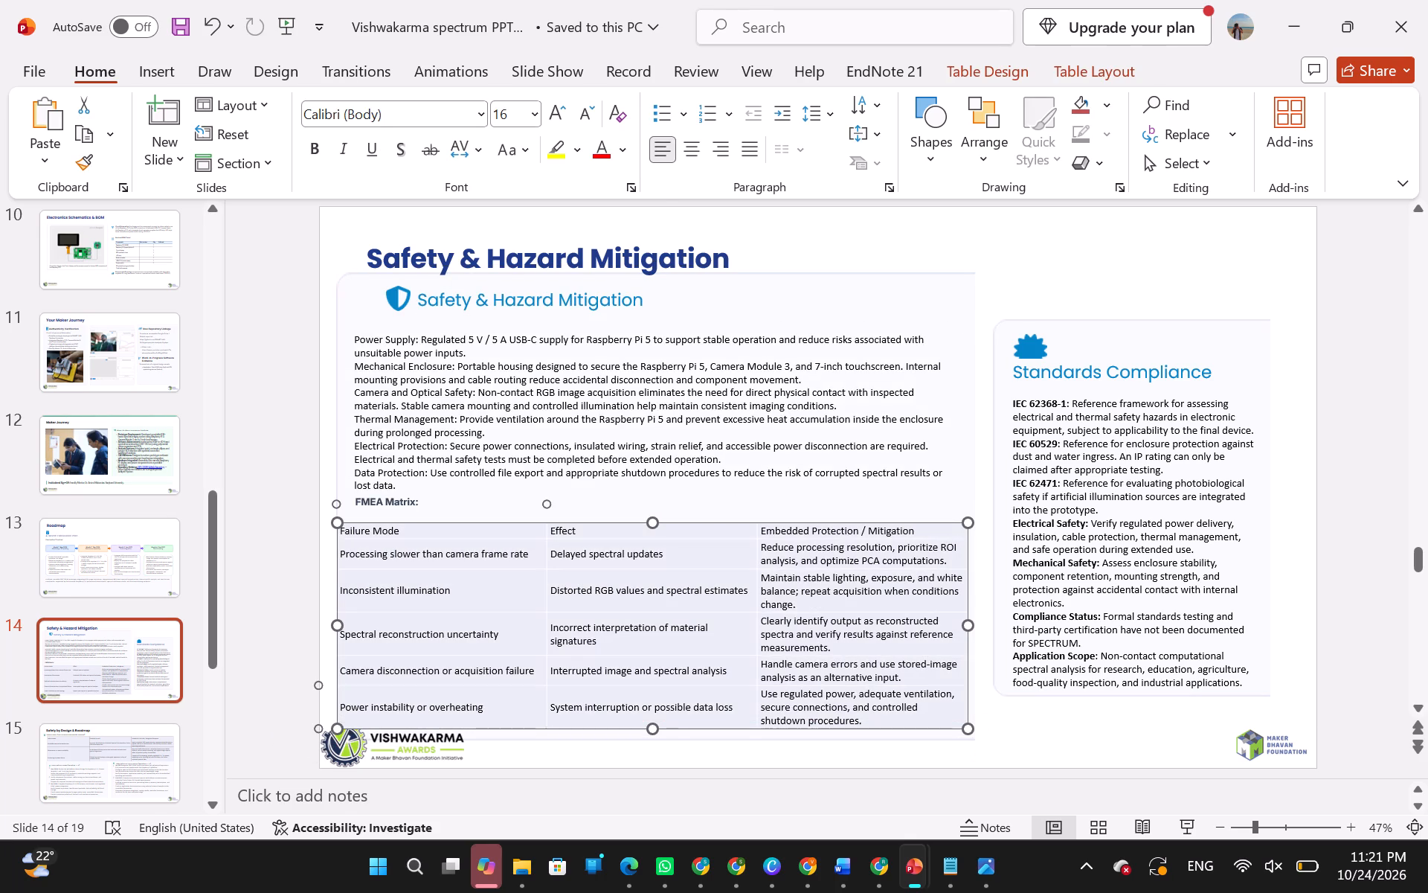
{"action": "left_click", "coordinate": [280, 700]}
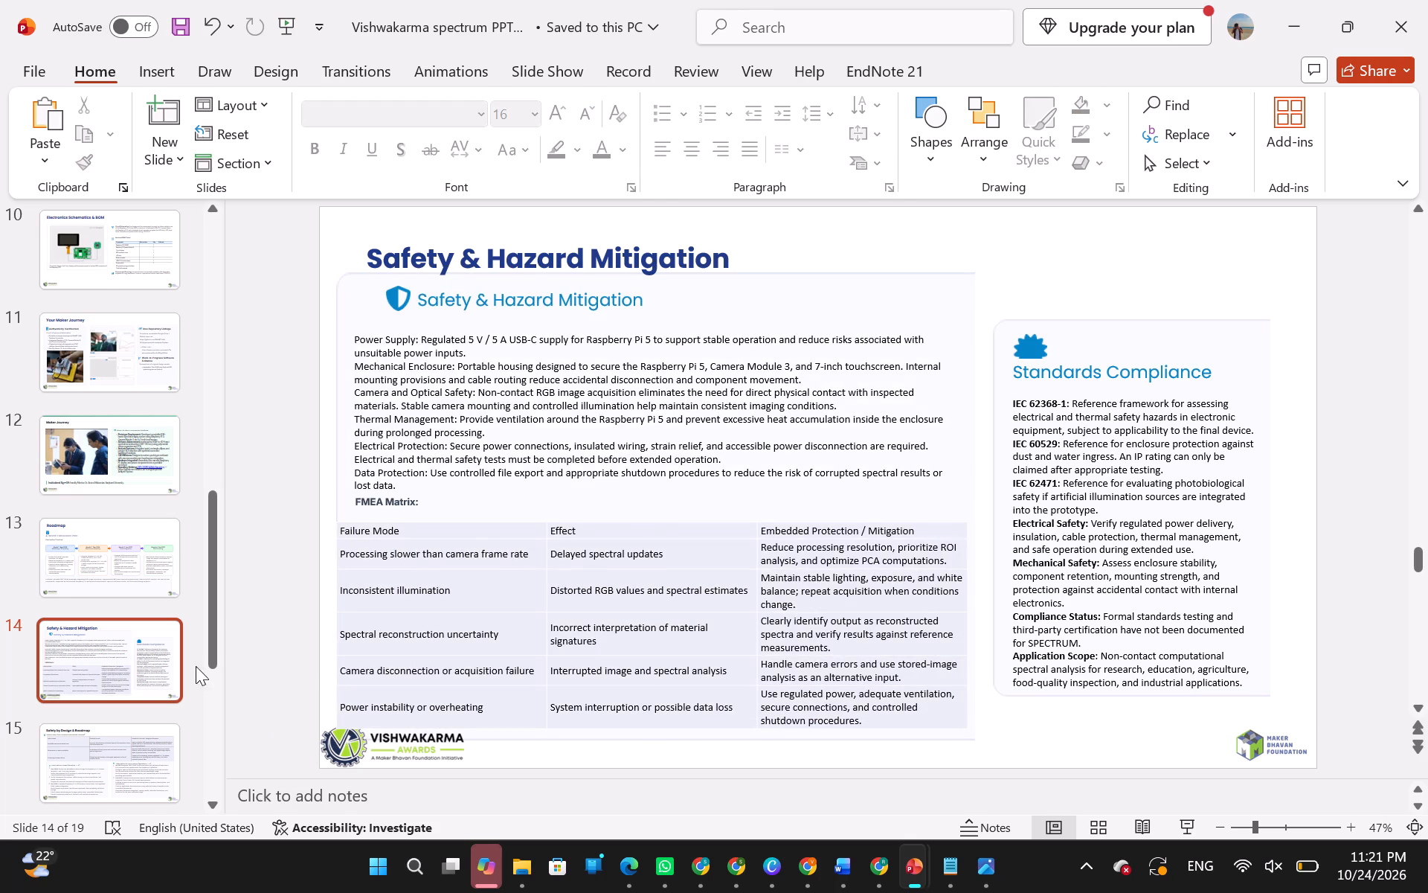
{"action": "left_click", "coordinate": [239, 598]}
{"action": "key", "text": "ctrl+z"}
Reduce the FMEA Matrix table's height from its bottom edge as far as its text allows.
{"action": "left_click_drag", "start_coordinate": [655, 727], "coordinate": [658, 698]}
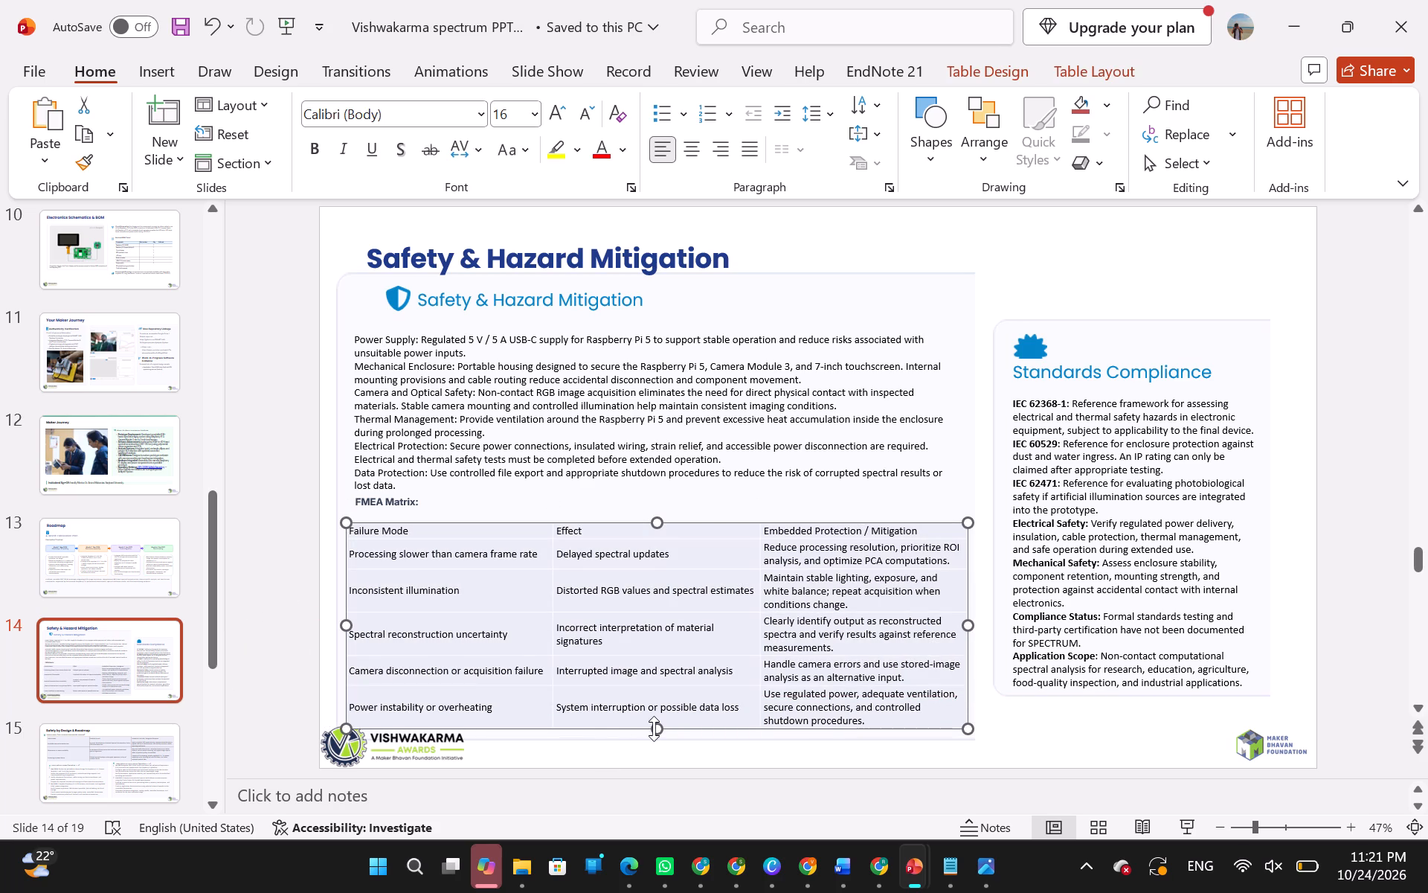
{"action": "left_click_drag", "start_coordinate": [656, 728], "coordinate": [656, 680]}
{"action": "left_click", "coordinate": [295, 668]}
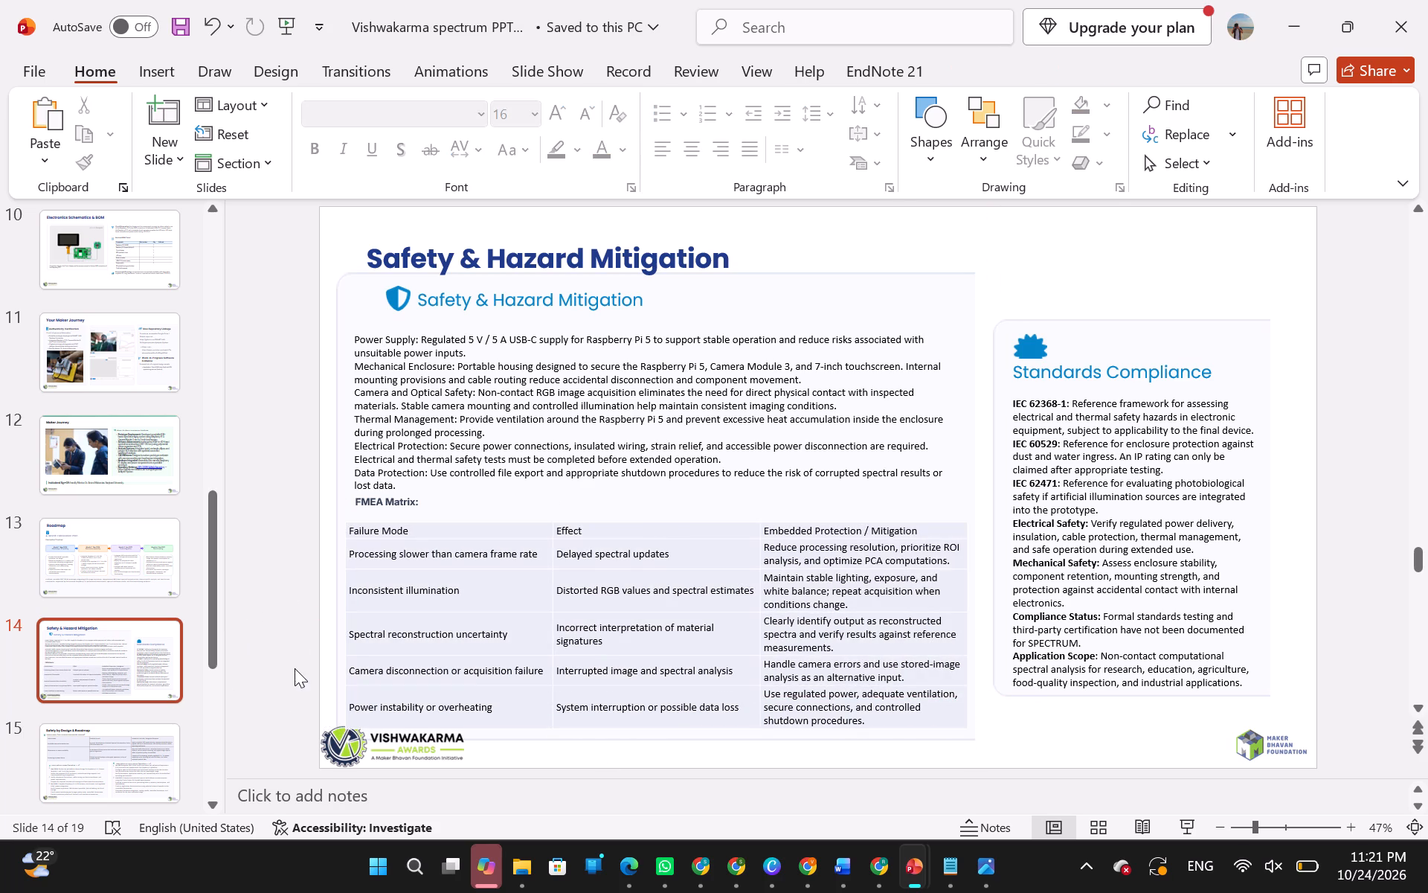
Bring the Vishwakarma Awards logo to the front on the Safety & Hazard Mitigation slide.
{"action": "left_click", "coordinate": [349, 741]}
{"action": "left_click", "coordinate": [337, 755]}
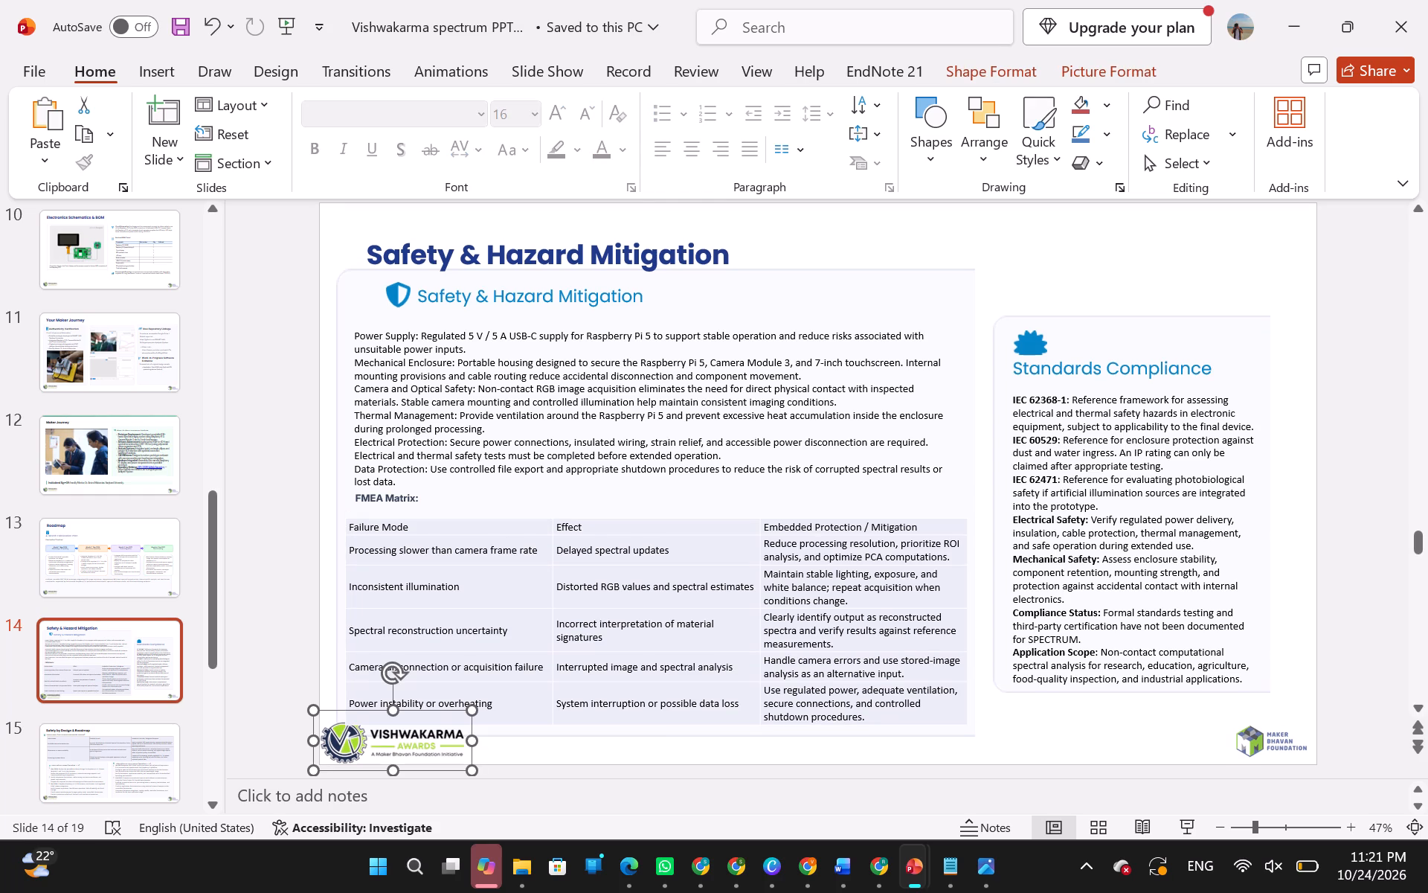
{"action": "right_click", "coordinate": [443, 739]}
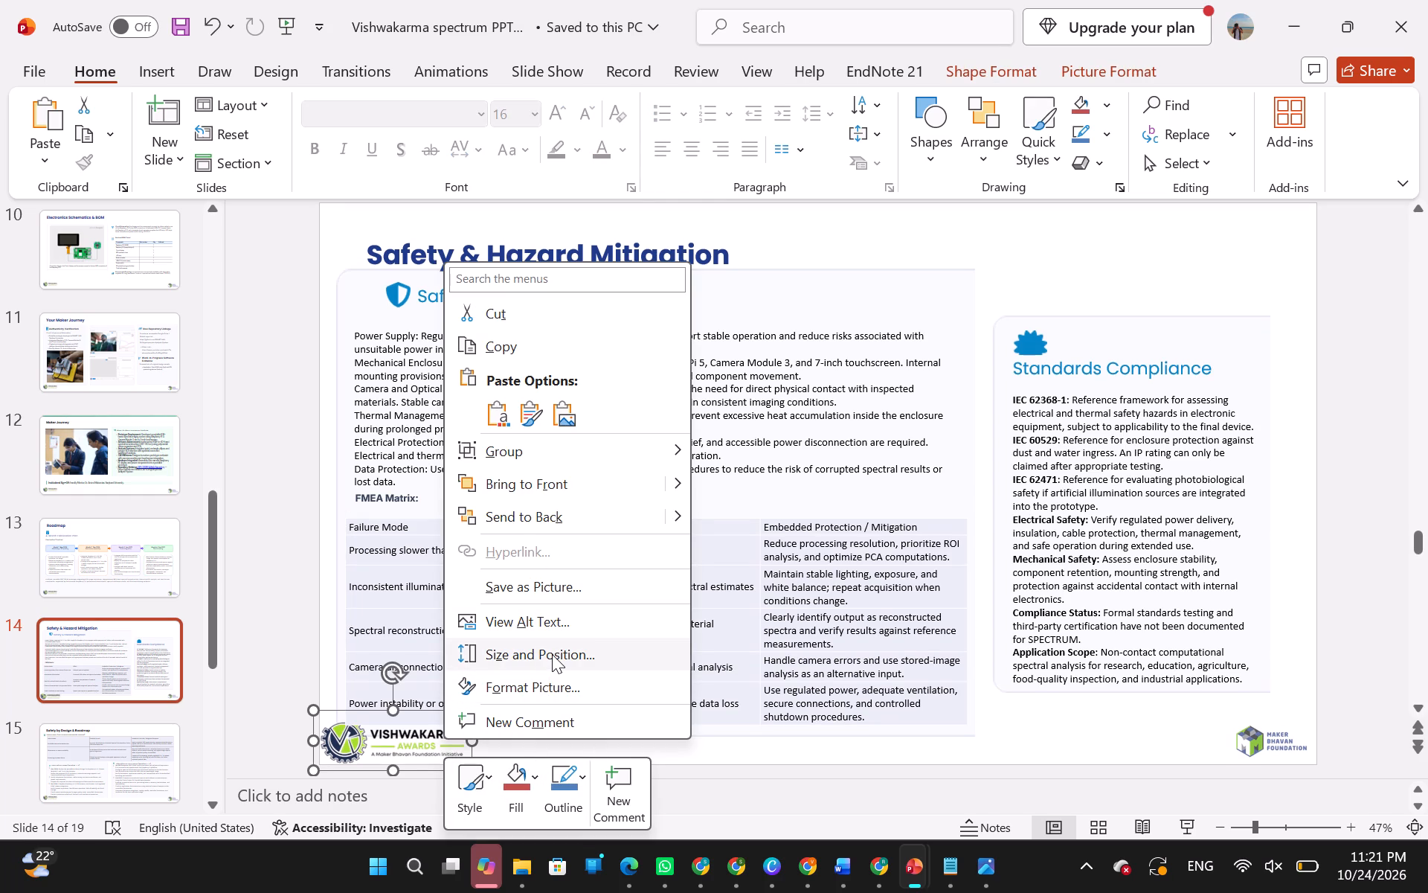
{"action": "left_click", "coordinate": [677, 476]}
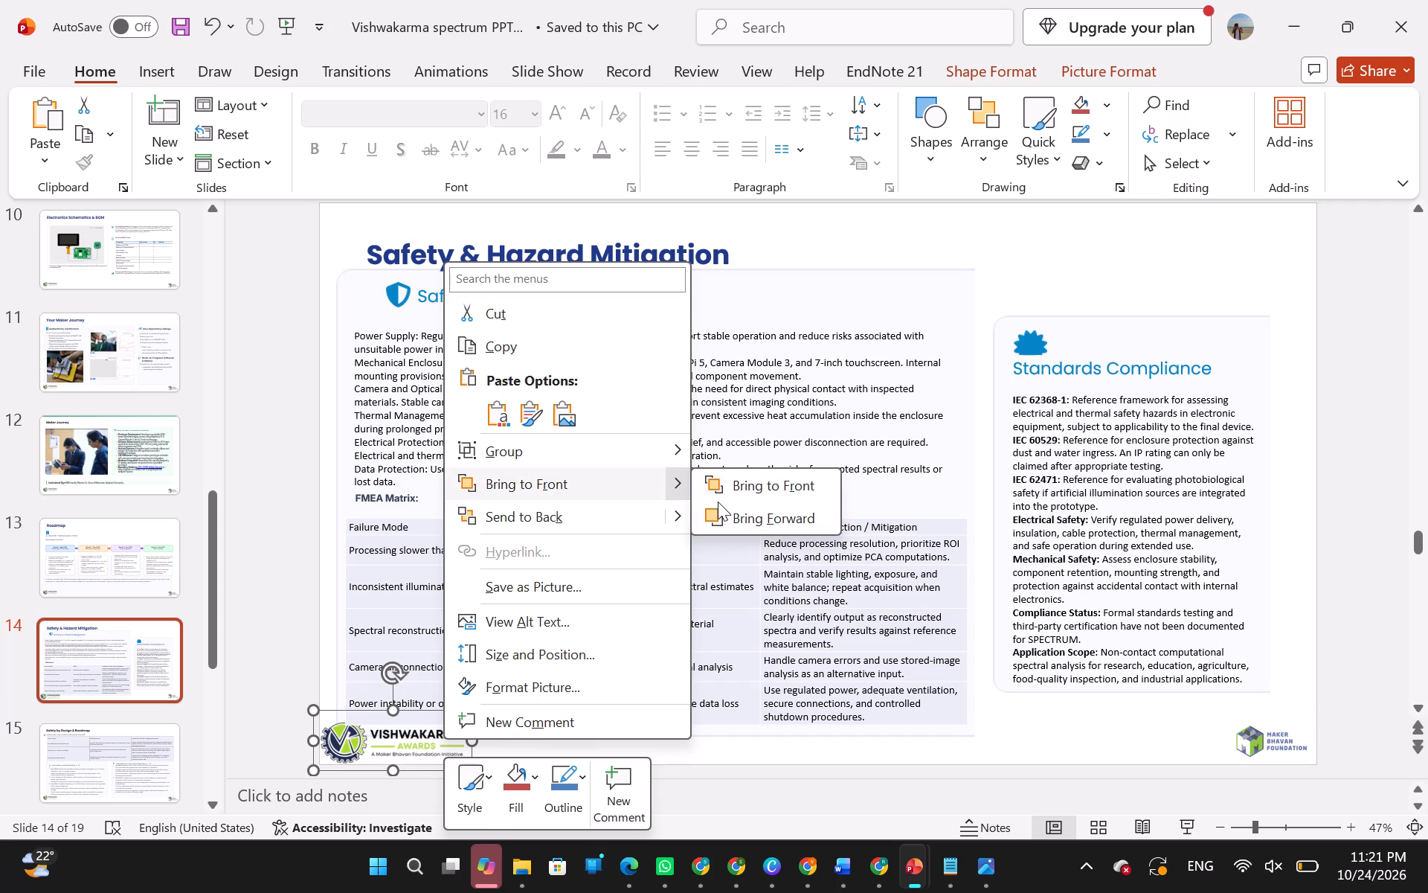
{"action": "left_click", "coordinate": [724, 489]}
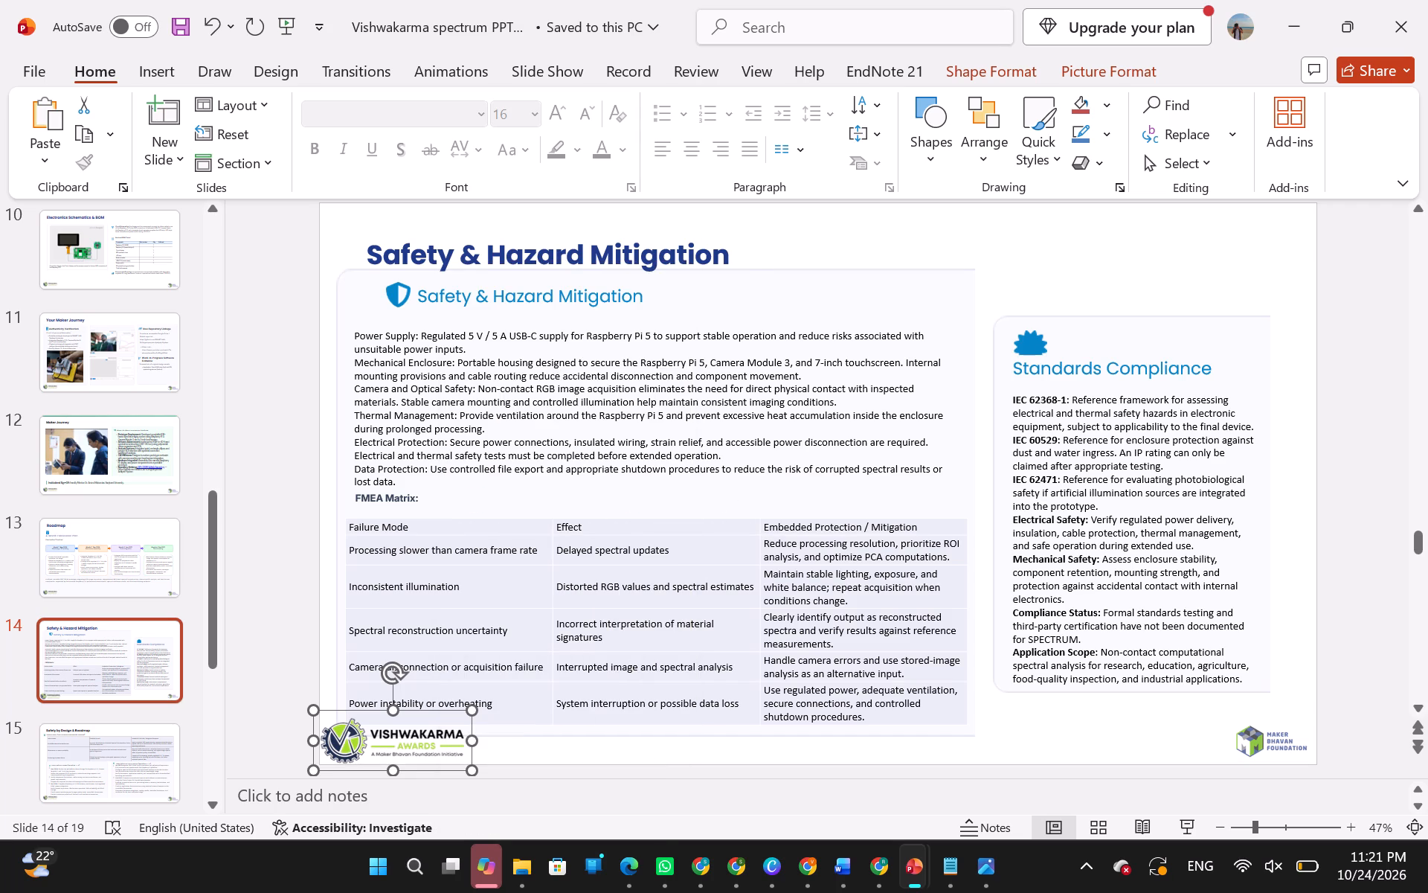
{"action": "left_click", "coordinate": [280, 653]}
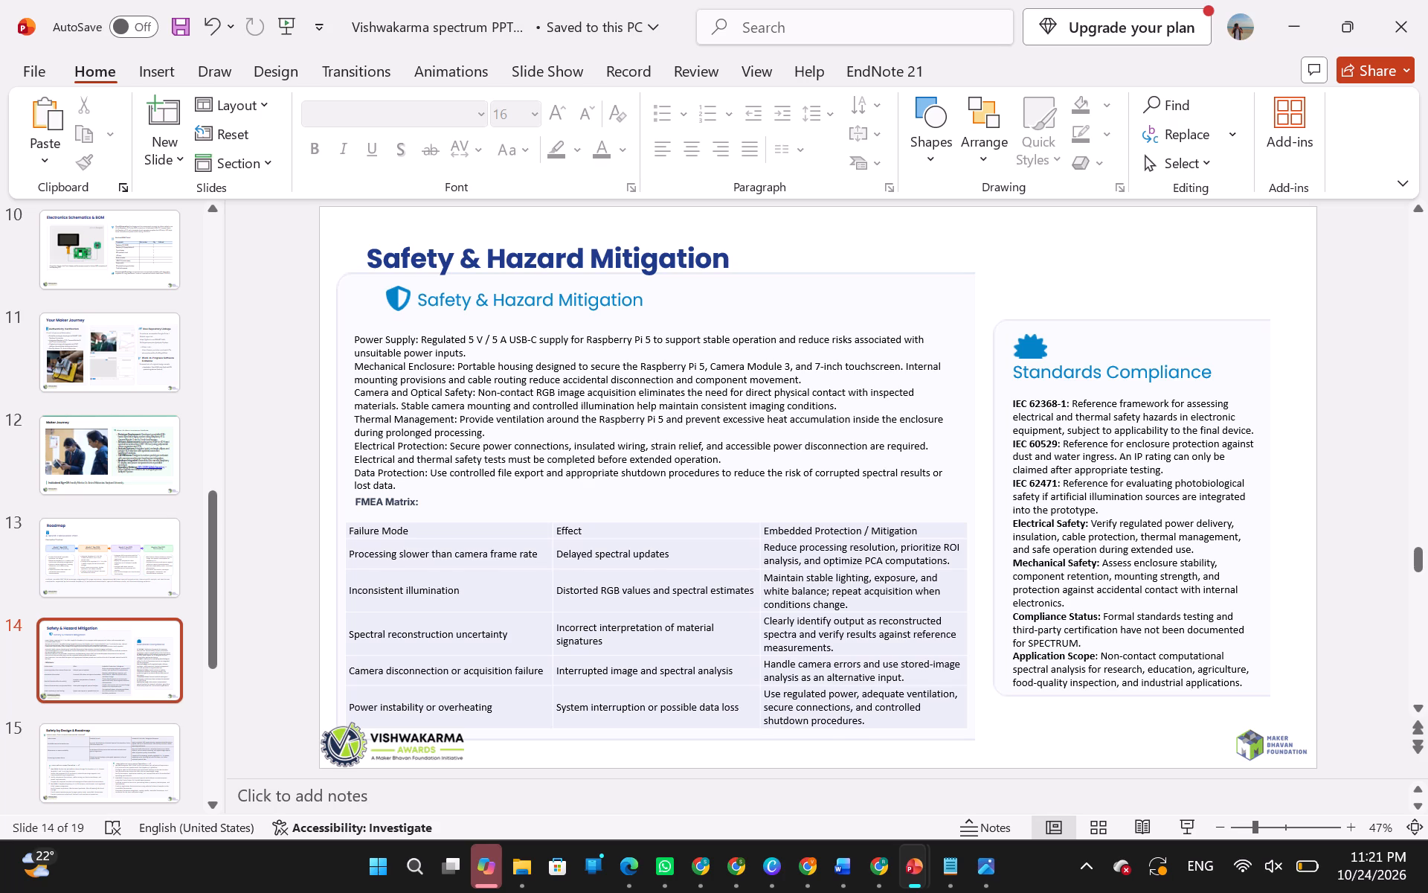
Move the Safety & Hazard Mitigation slide title slightly up and left, clear of the background panel.
{"action": "left_click", "coordinate": [578, 250]}
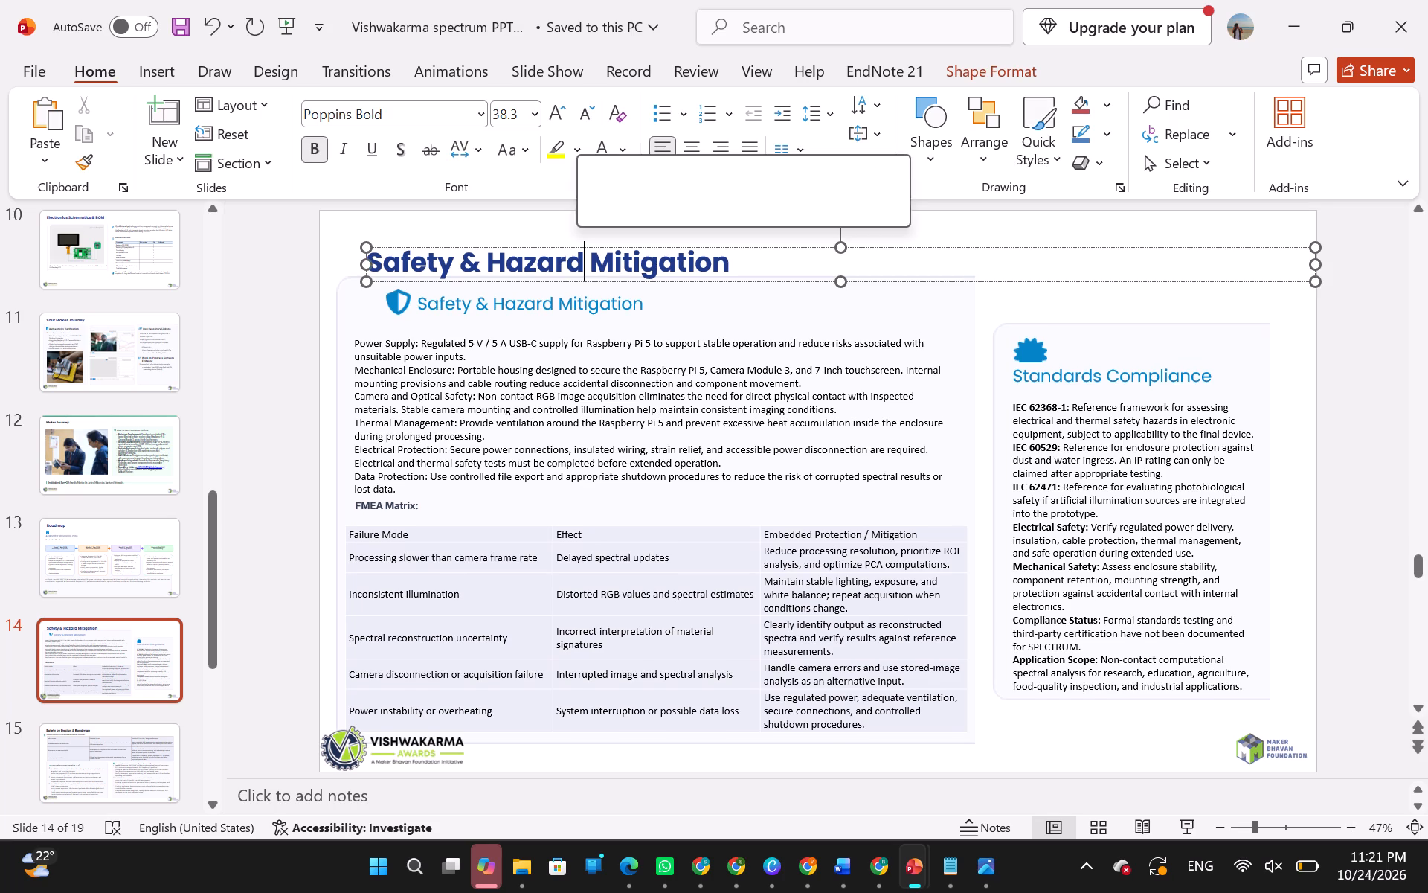
{"action": "left_click_drag", "start_coordinate": [605, 246], "coordinate": [599, 237]}
{"action": "left_click", "coordinate": [268, 294]}
Compare the layout of the Safety & Hazard Mitigation slide with the Maker Journey and Roadmap slides.
{"action": "left_click", "coordinate": [123, 497]}
{"action": "left_click", "coordinate": [132, 455]}
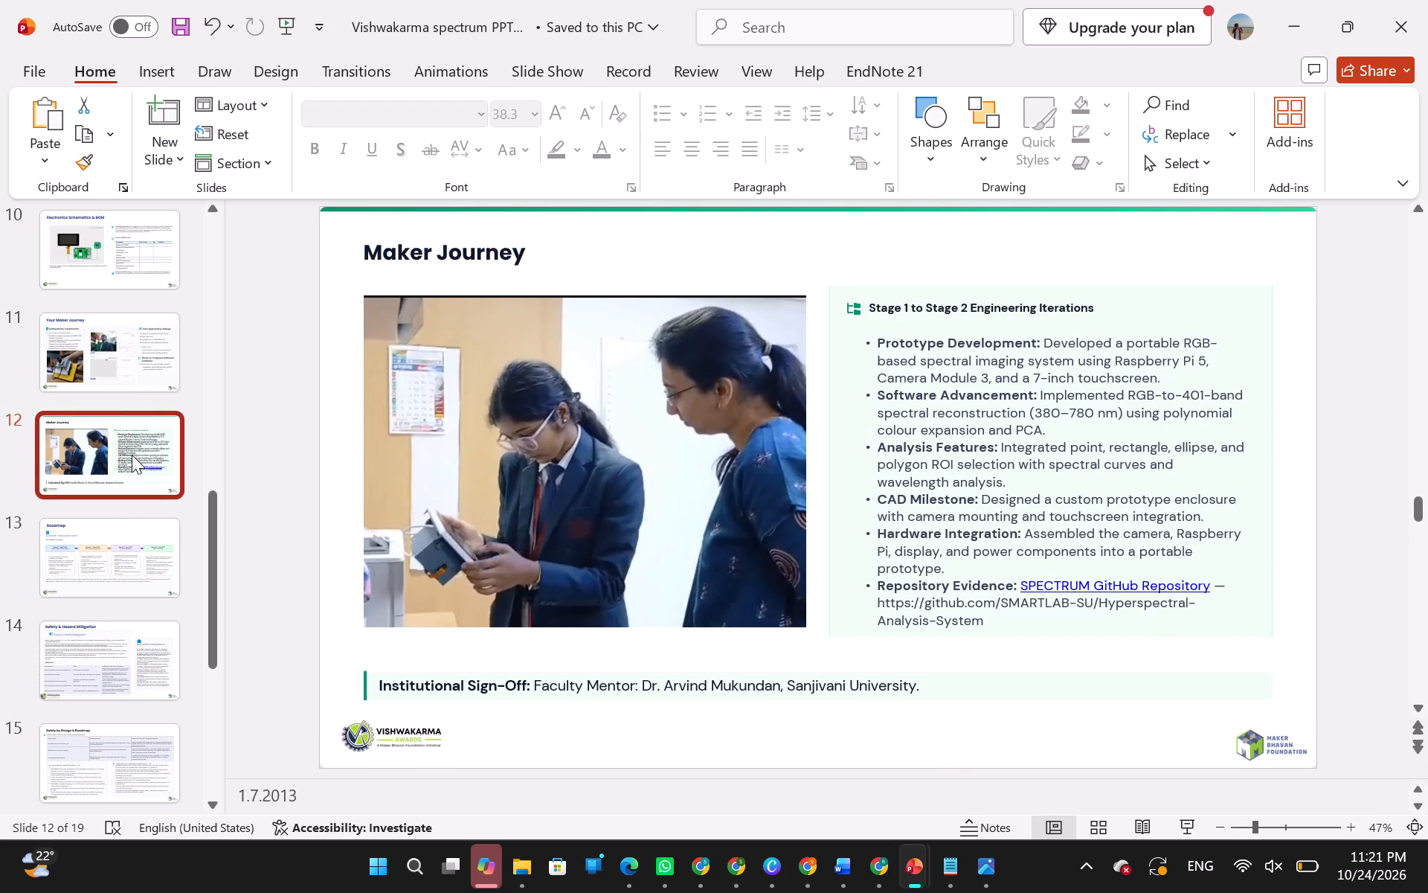
{"action": "left_click", "coordinate": [92, 528]}
{"action": "left_click", "coordinate": [91, 641]}
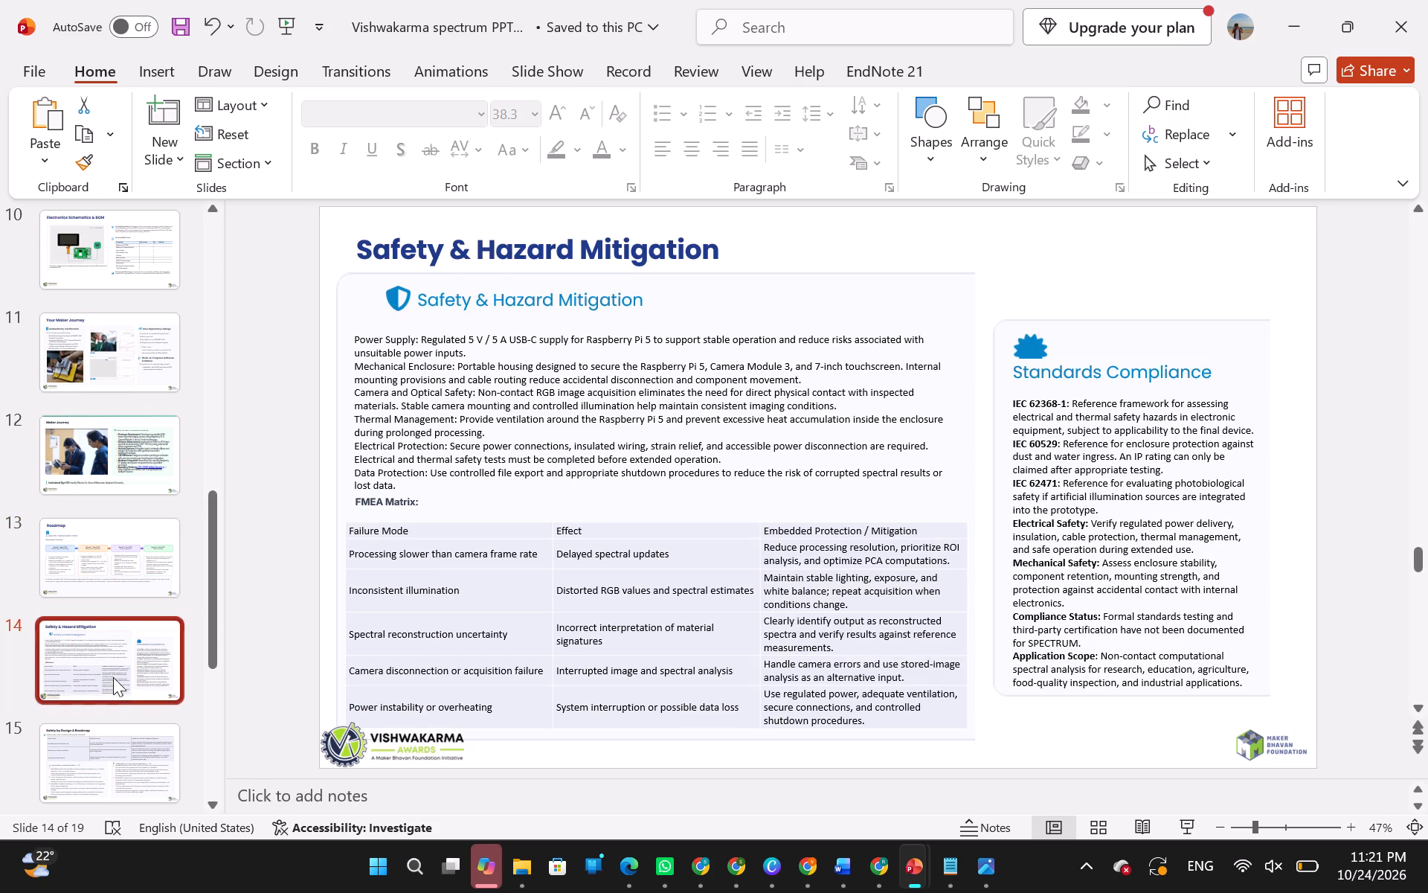
{"action": "left_click", "coordinate": [123, 697]}
{"action": "left_click", "coordinate": [129, 545]}
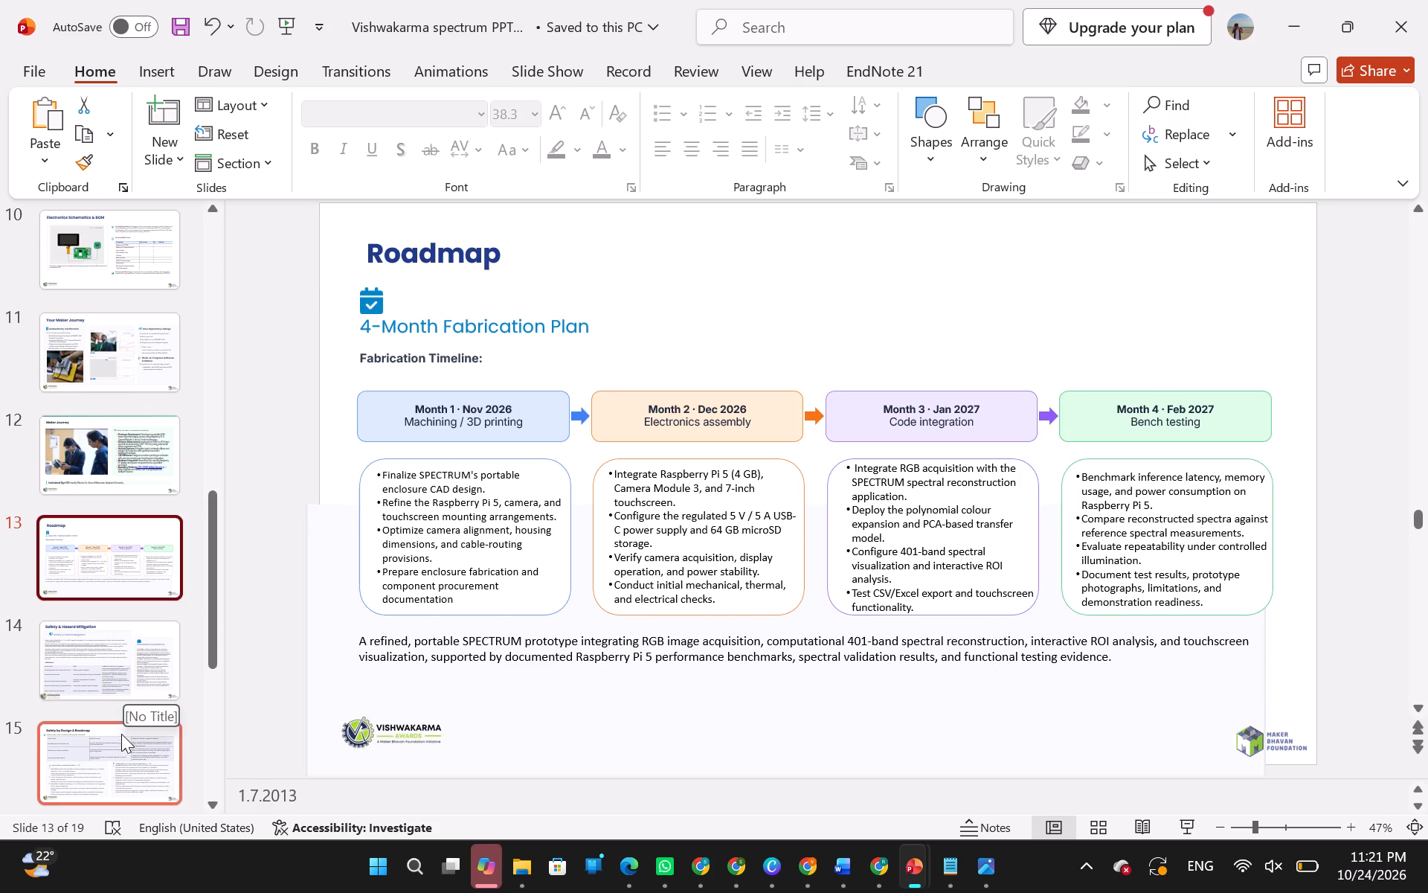
Review the closing slides from Safety by Design & Roadmap through References, including both Technical Challenges & Risks slides.
{"action": "left_click", "coordinate": [119, 744]}
{"action": "scroll", "coordinate": [118, 746], "scroll_direction": "down", "scroll_amount": 3}
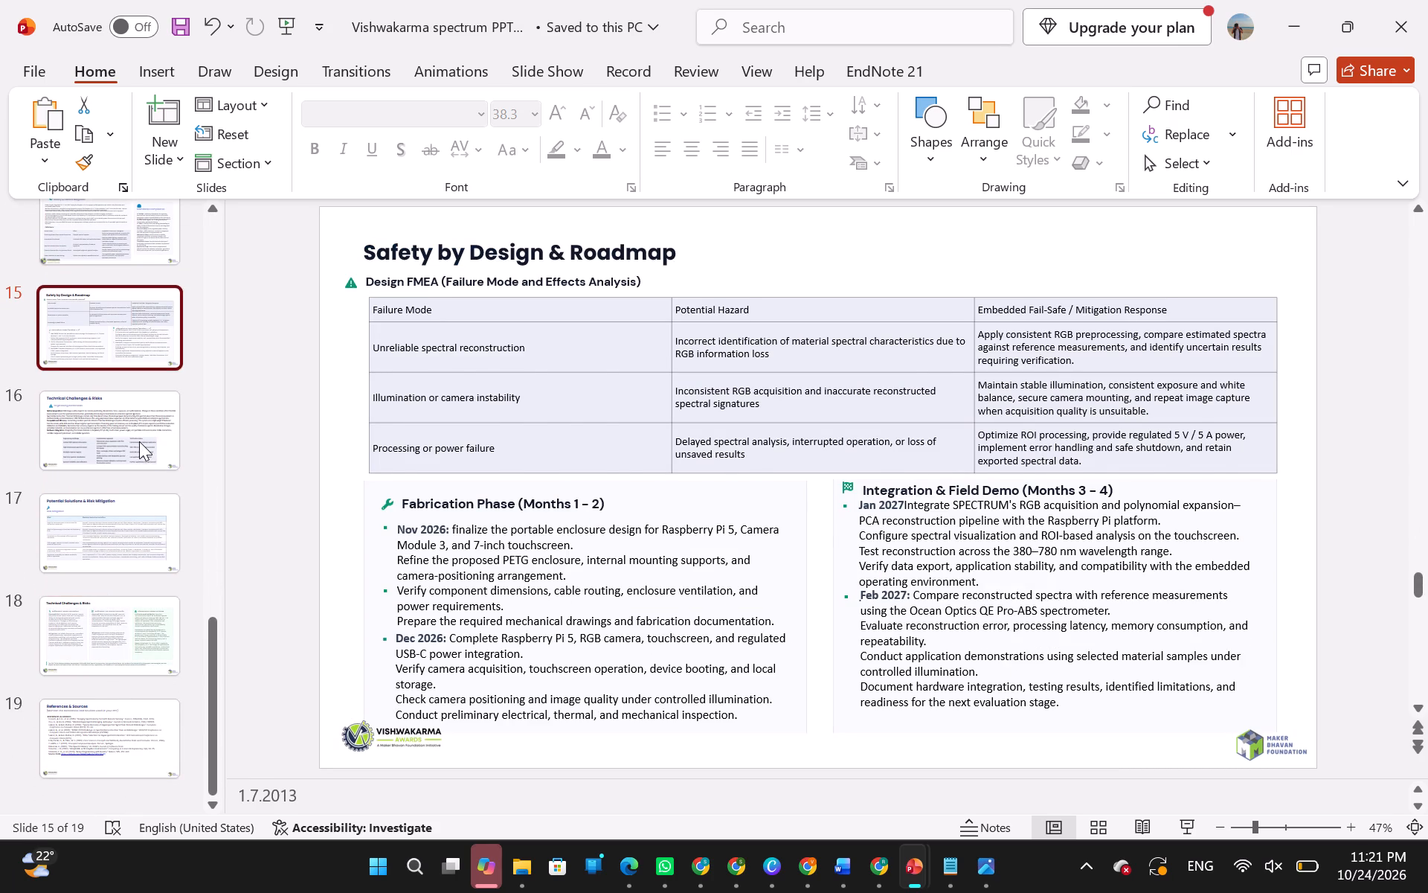
{"action": "left_click", "coordinate": [139, 441]}
{"action": "left_click", "coordinate": [121, 531]}
{"action": "left_click", "coordinate": [121, 650]}
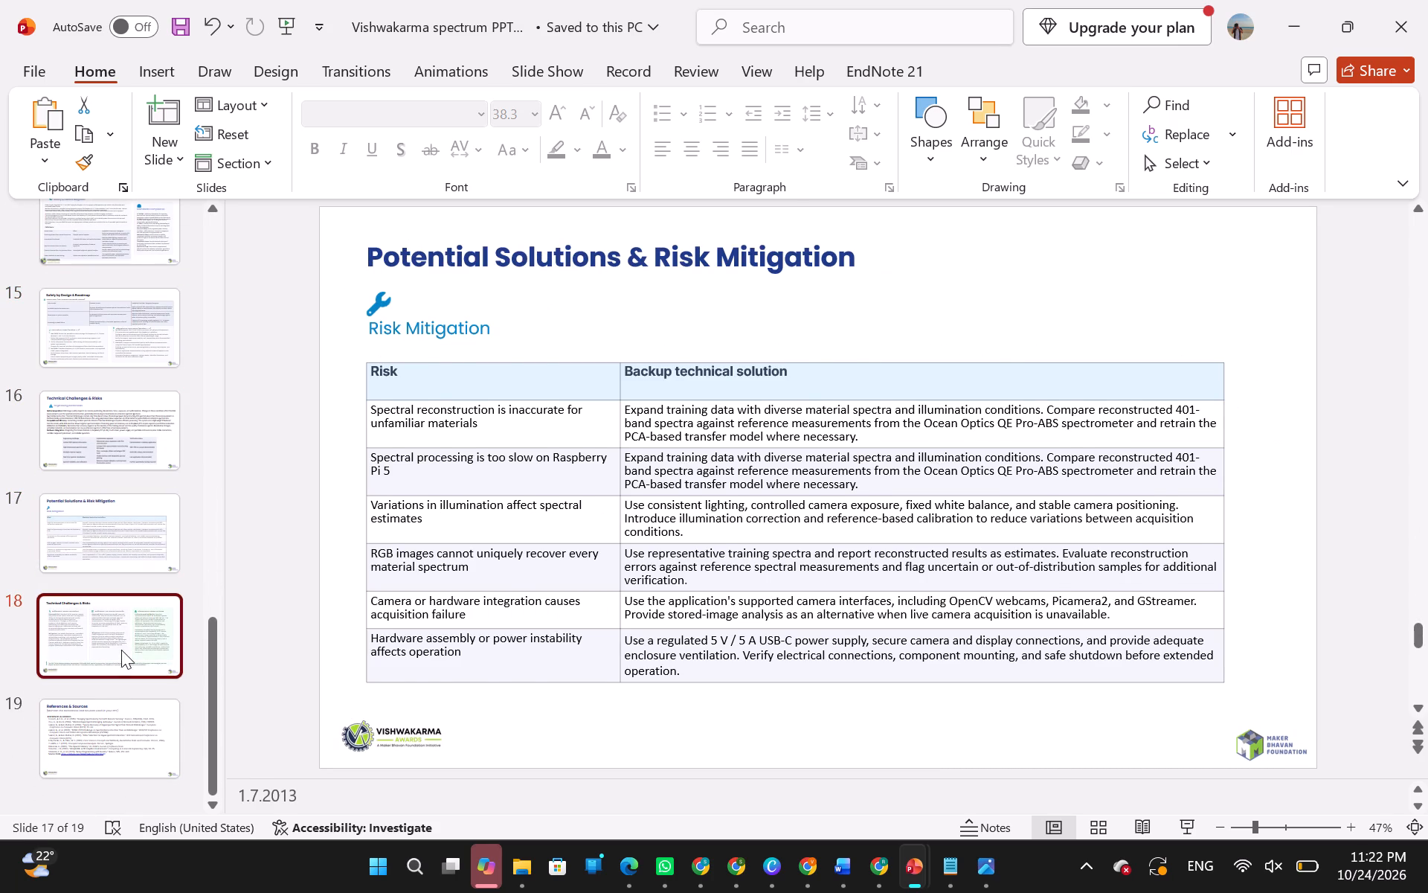
{"action": "left_click", "coordinate": [125, 708]}
{"action": "left_click", "coordinate": [132, 652]}
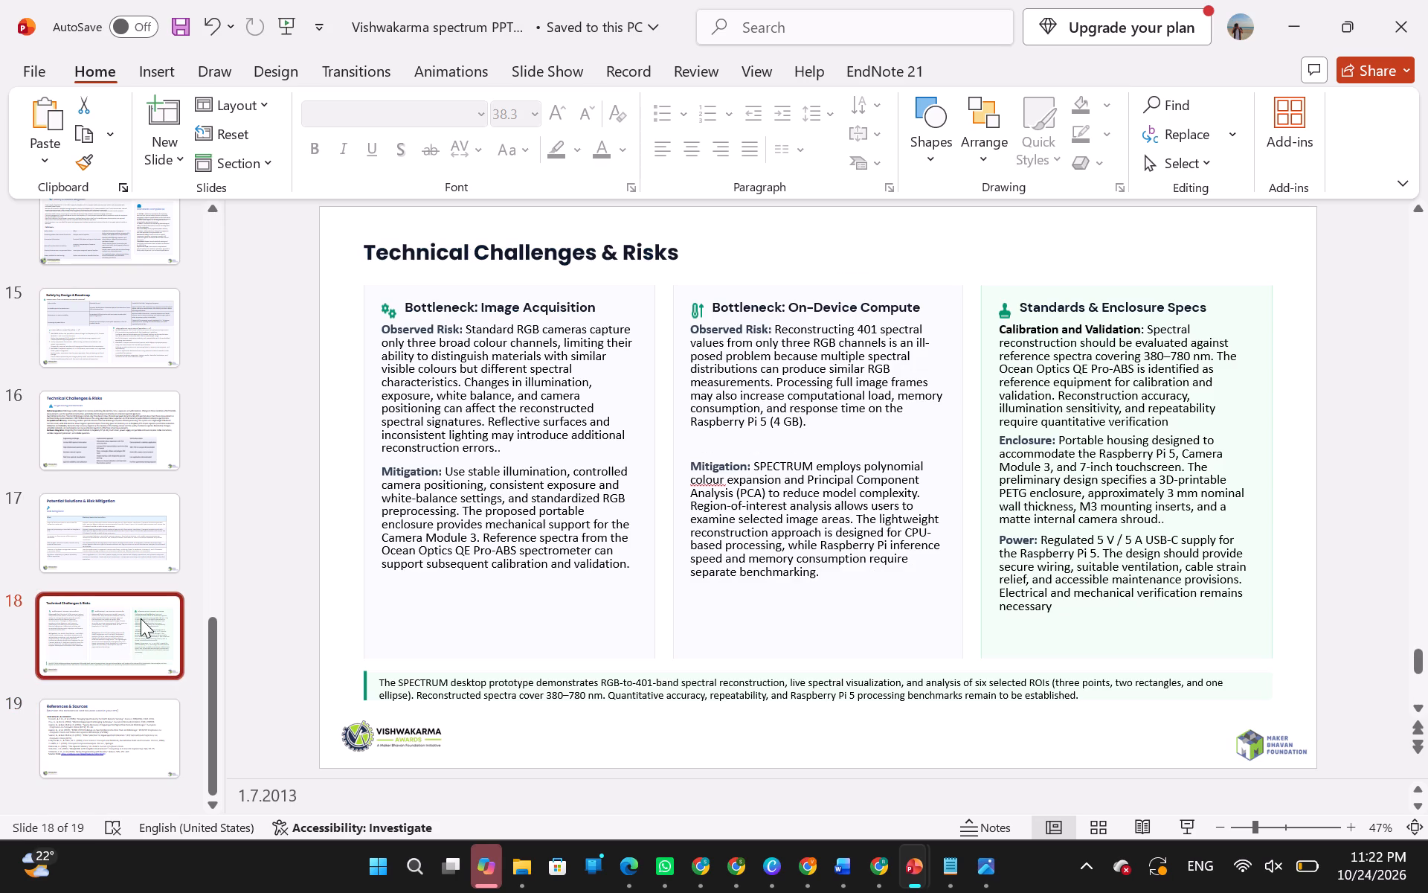
{"action": "left_click", "coordinate": [131, 506]}
{"action": "left_click", "coordinate": [131, 438]}
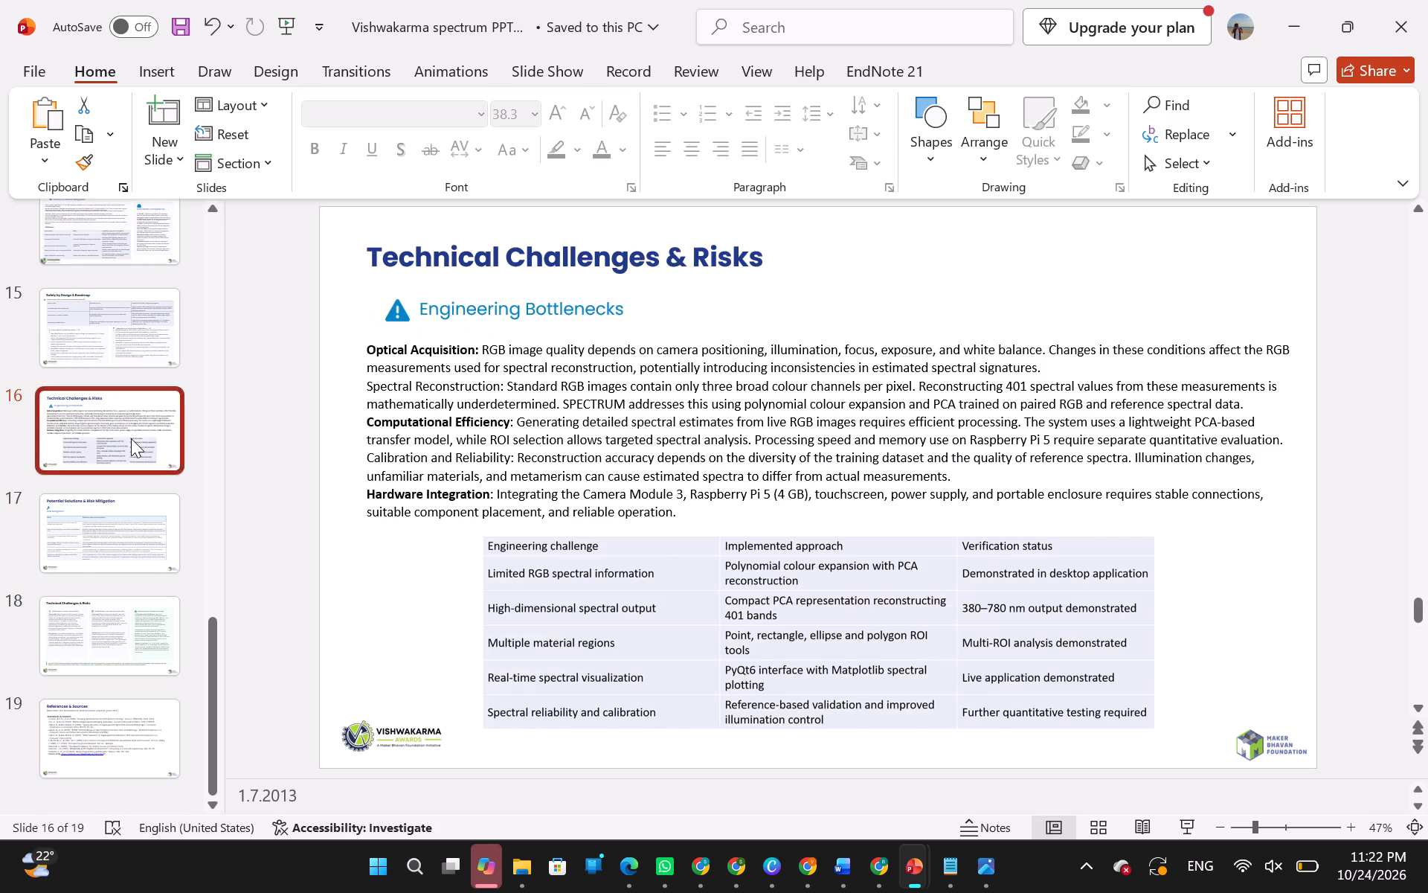
{"action": "key", "text": "Up"}
{"action": "key", "text": "Up"}
{"action": "key", "text": "Down"}
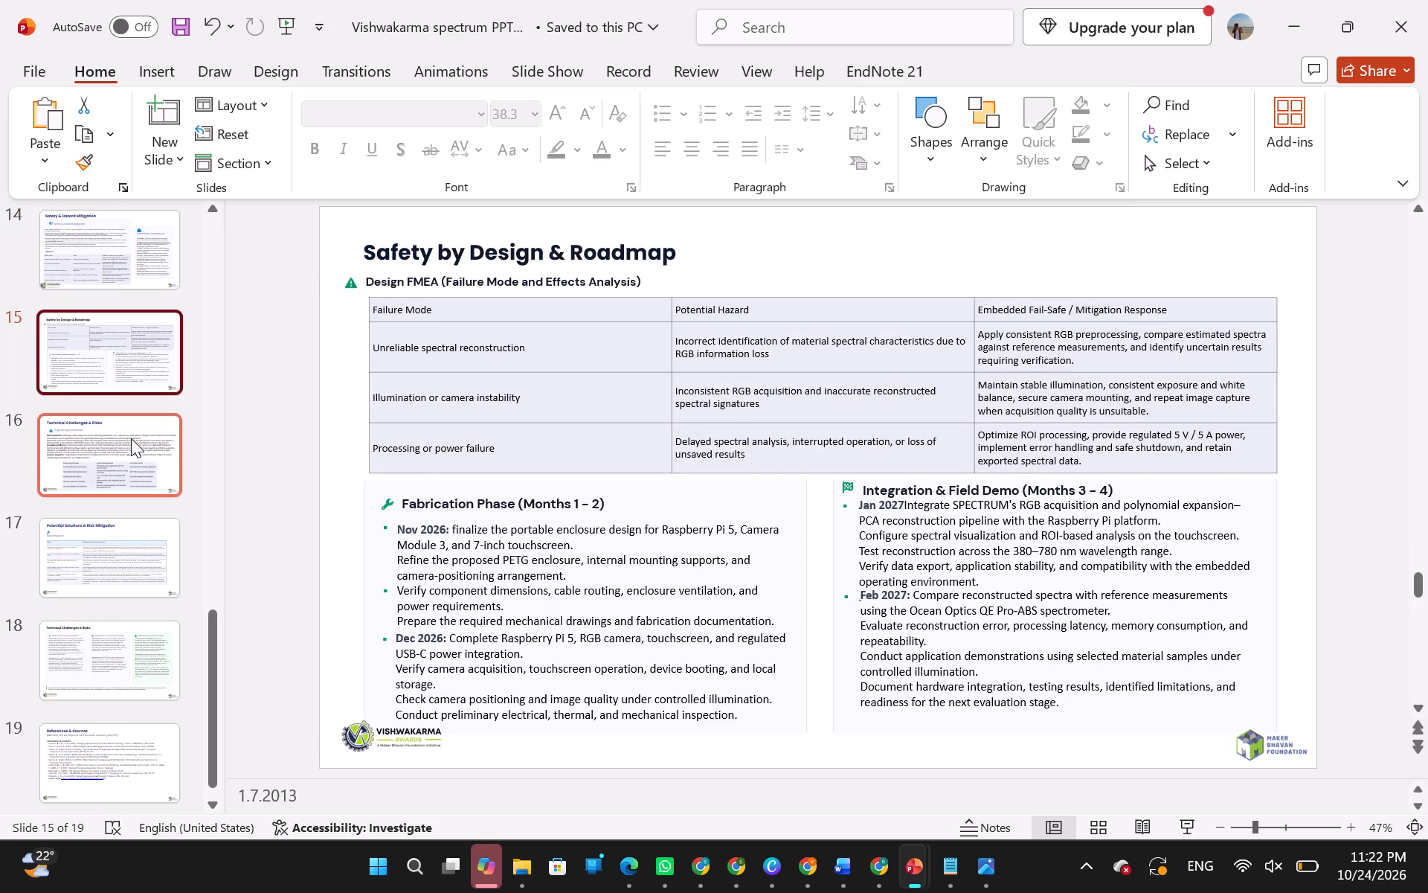